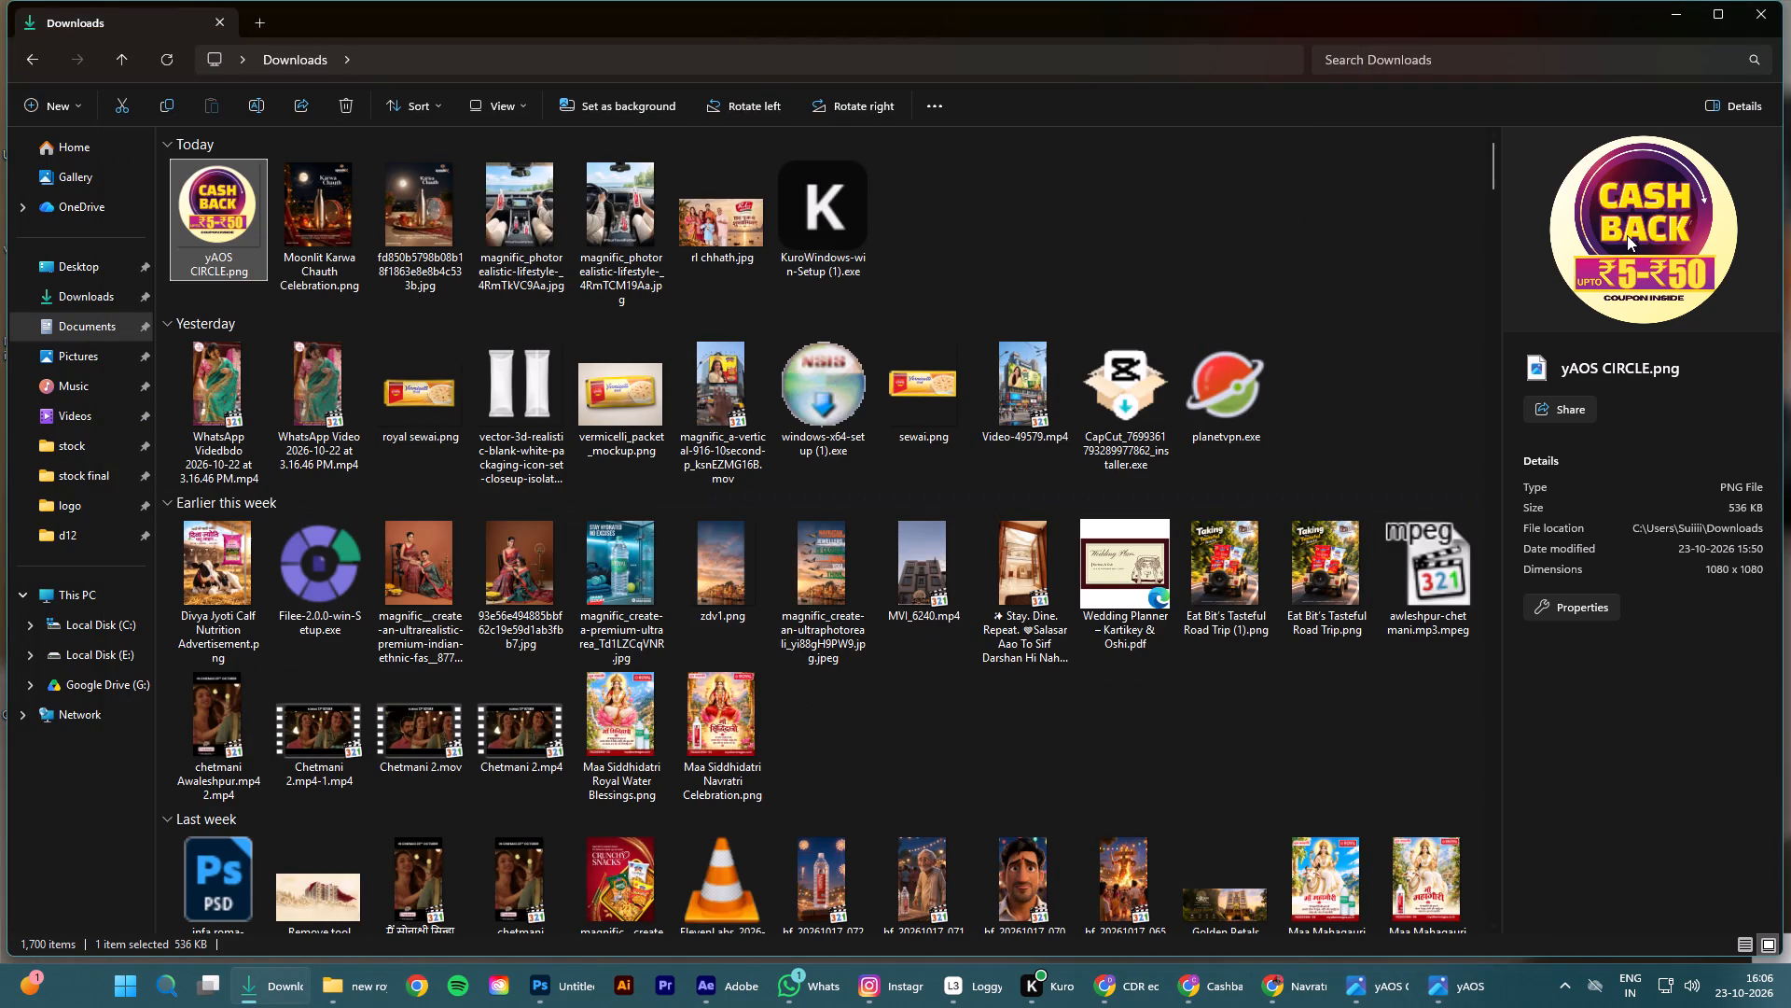
{"action": "left_click", "coordinate": [1627, 235]}
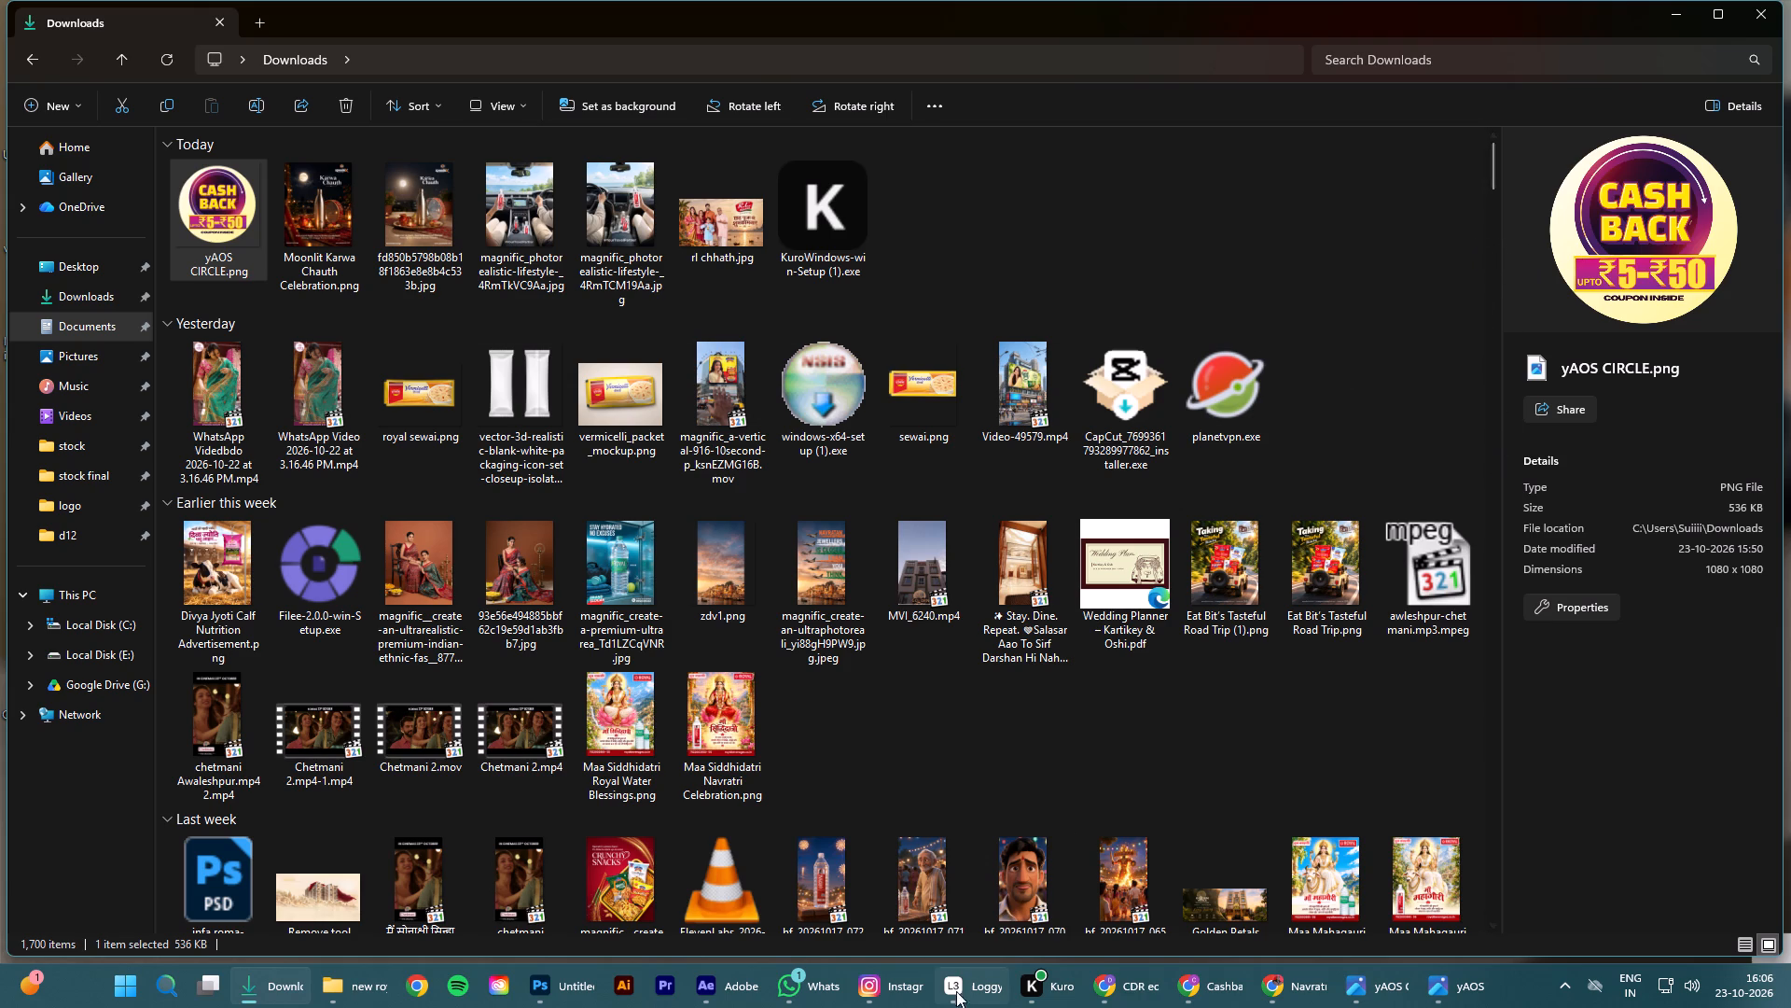
{"action": "left_click", "coordinate": [574, 985]}
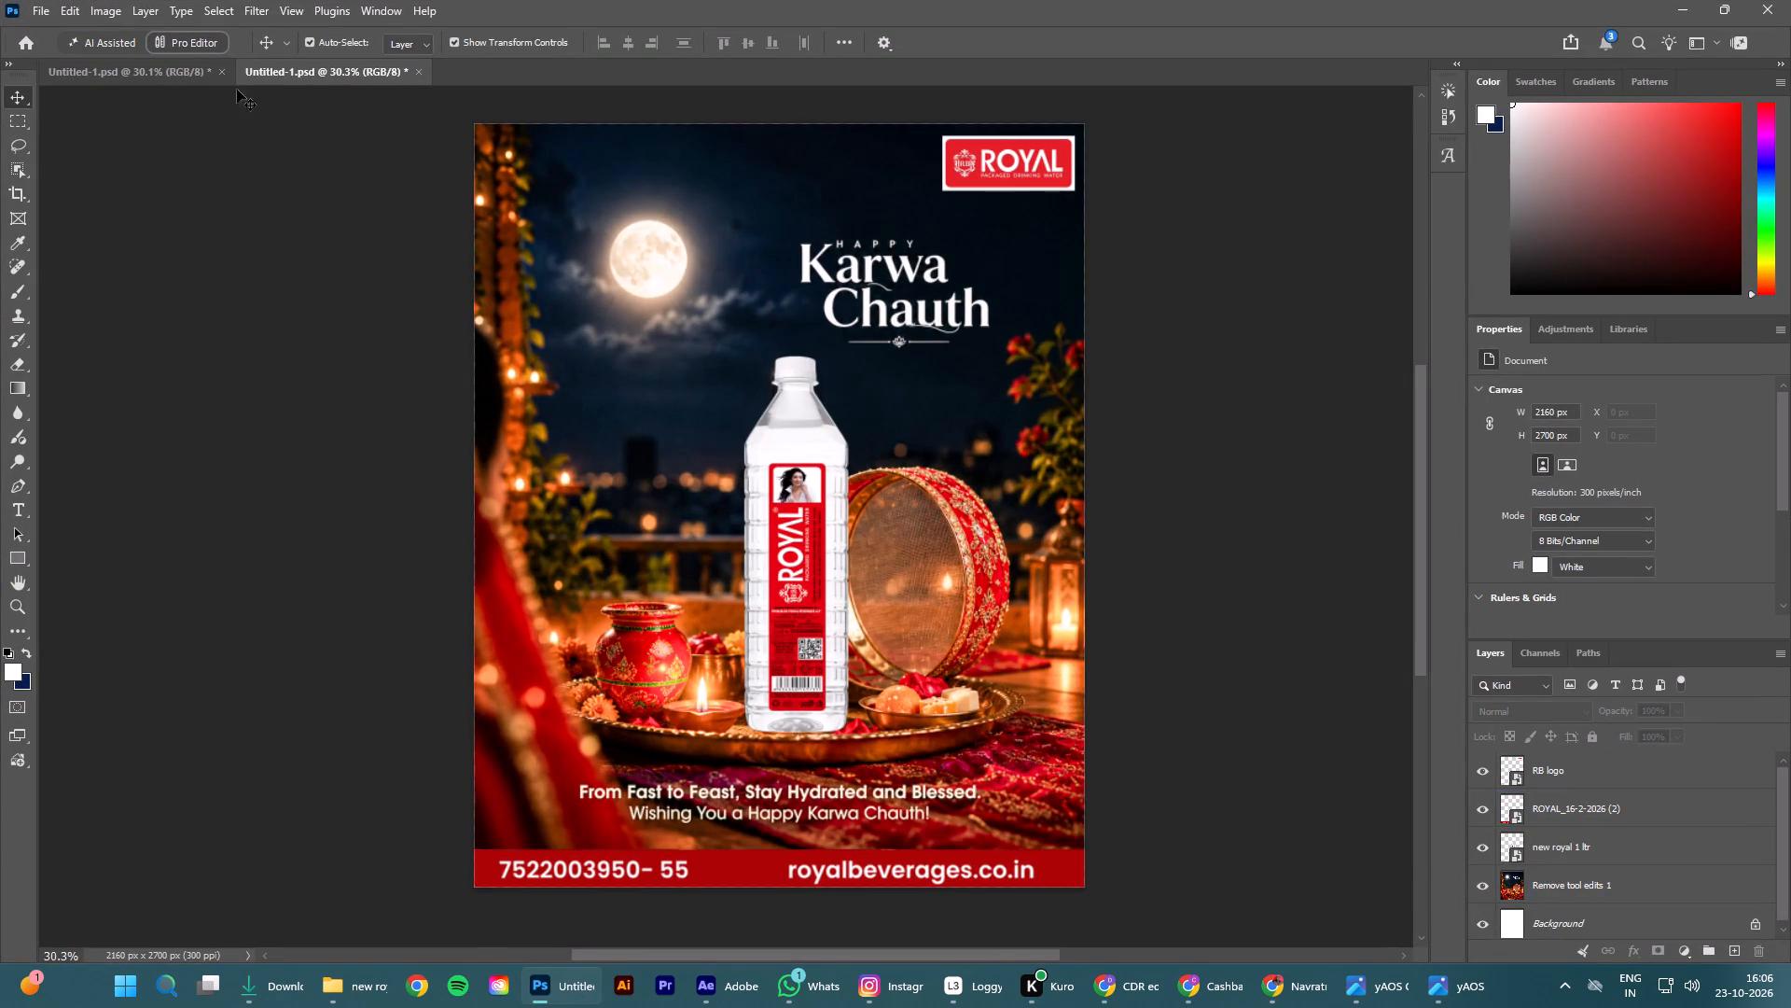
{"action": "left_click", "coordinate": [162, 62]}
{"action": "left_click", "coordinate": [275, 74]}
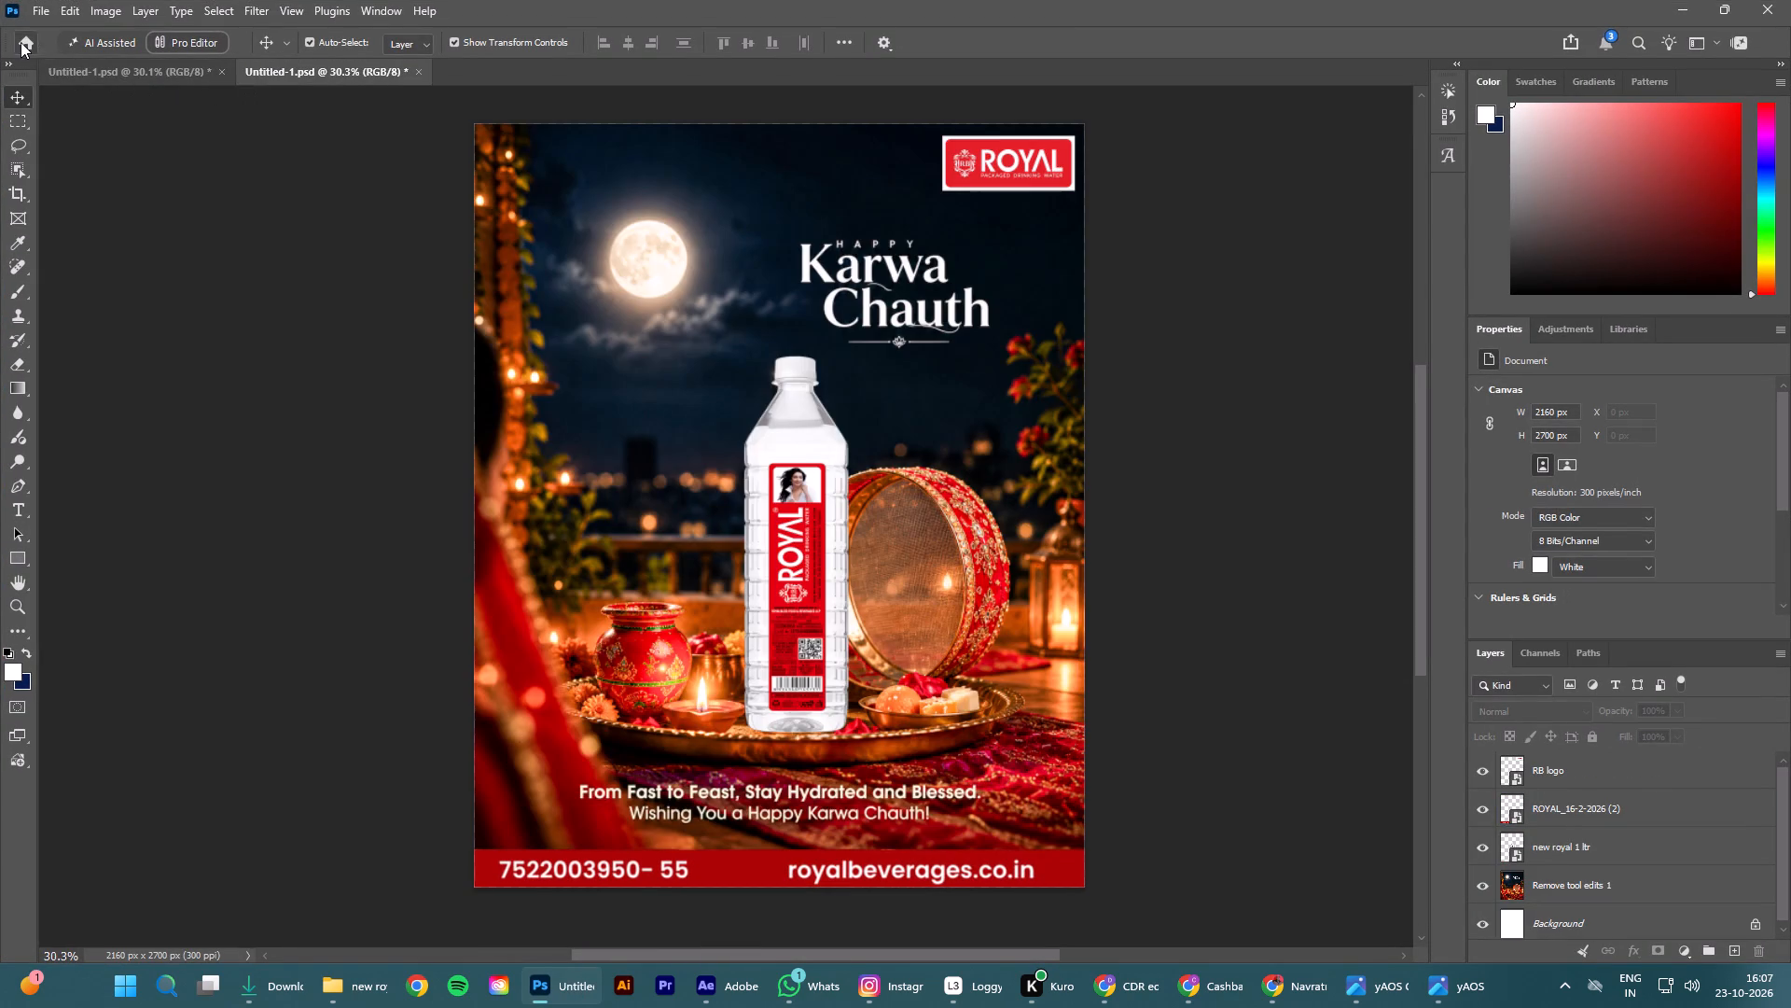
{"action": "left_click", "coordinate": [21, 42]}
{"action": "left_click", "coordinate": [71, 139]}
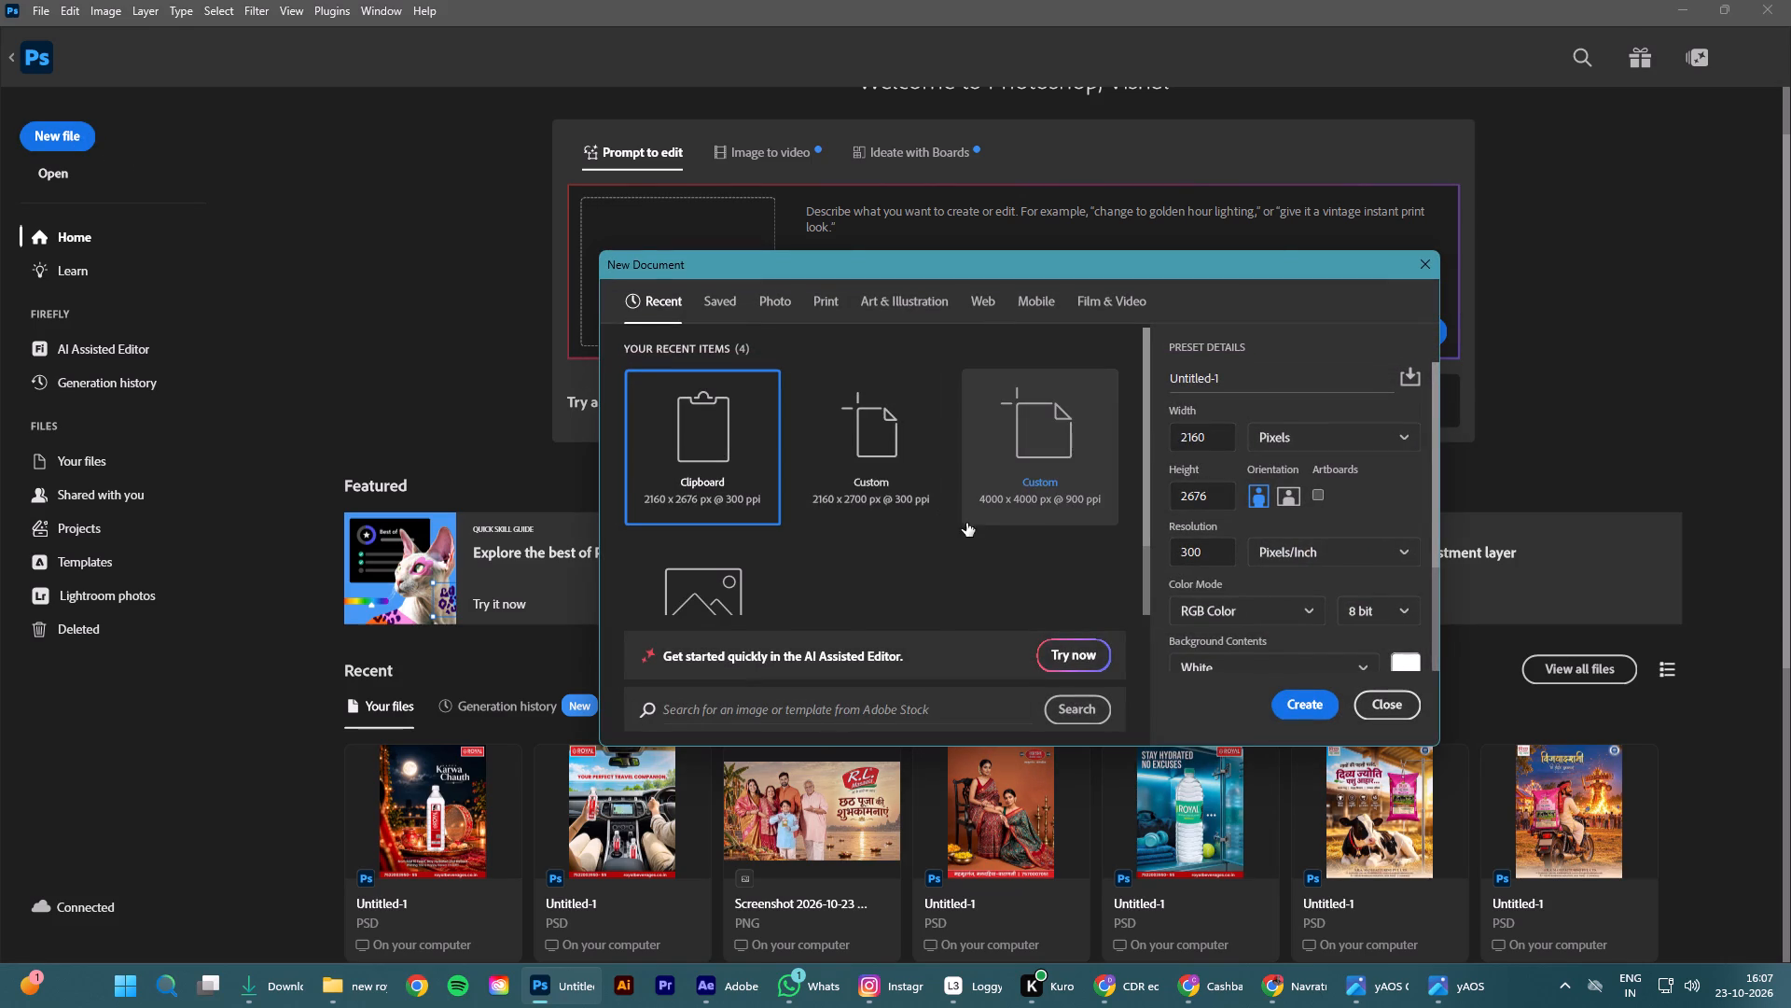
{"action": "left_click", "coordinate": [1292, 697]}
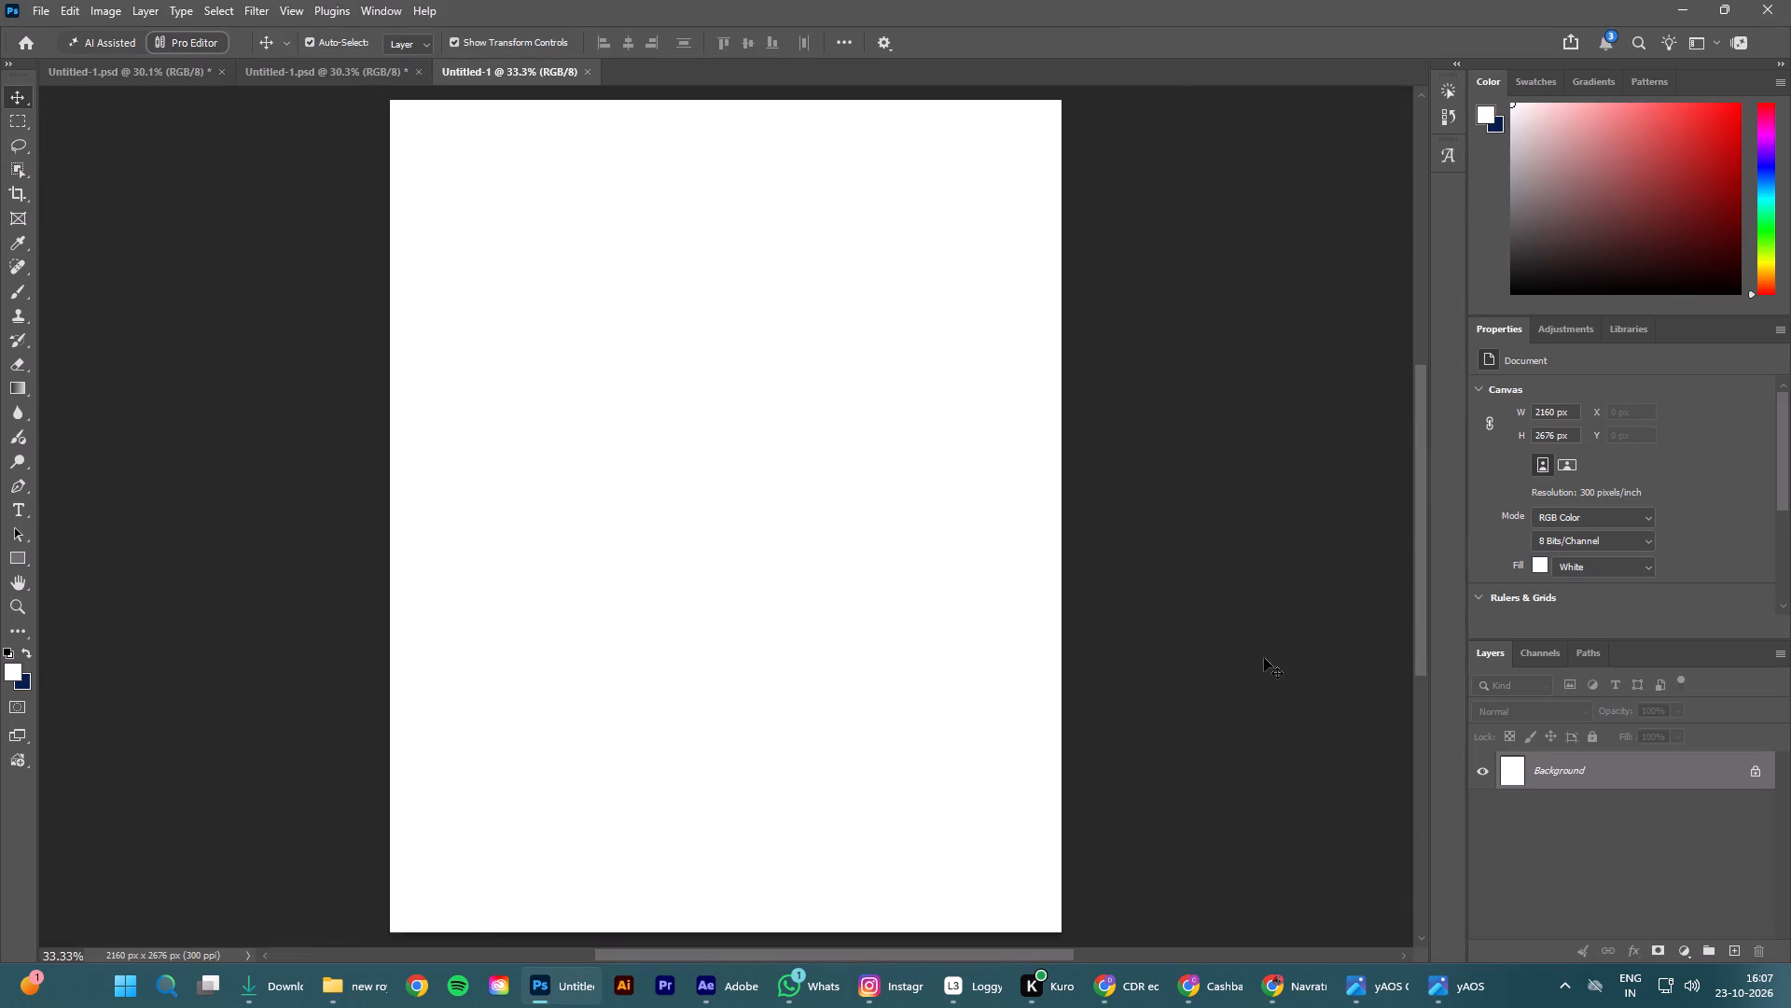
Place yAOS CIRCLE.png from the Downloads folder into the new document.
{"action": "scroll", "coordinate": [906, 537], "scroll_direction": "down", "scroll_amount": 1, "text": "alt"}
{"action": "scroll", "coordinate": [906, 537], "scroll_direction": "down", "scroll_amount": 2}
{"action": "scroll", "coordinate": [906, 537], "scroll_direction": "up", "scroll_amount": 1, "text": "alt"}
{"action": "scroll", "coordinate": [906, 537], "scroll_direction": "down", "scroll_amount": 1, "text": "alt"}
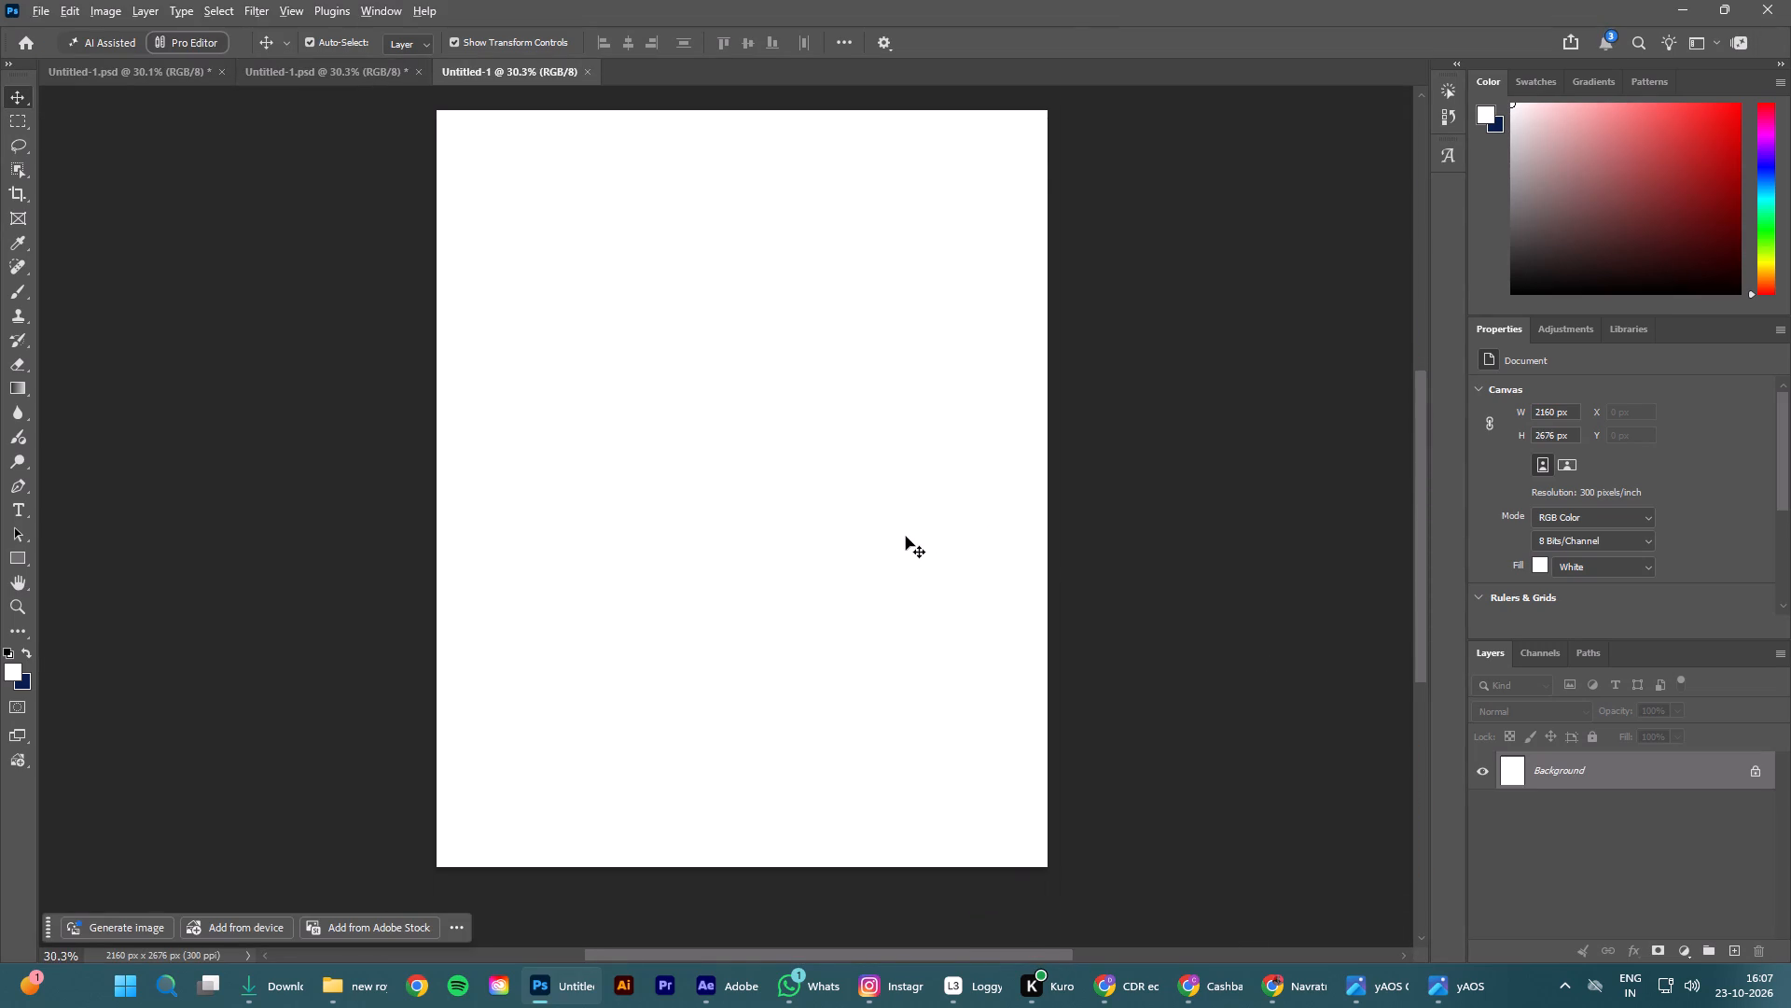
{"action": "scroll", "coordinate": [906, 537], "scroll_direction": "down", "scroll_amount": 2, "text": "alt"}
{"action": "scroll", "coordinate": [906, 537], "scroll_direction": "up", "scroll_amount": 2}
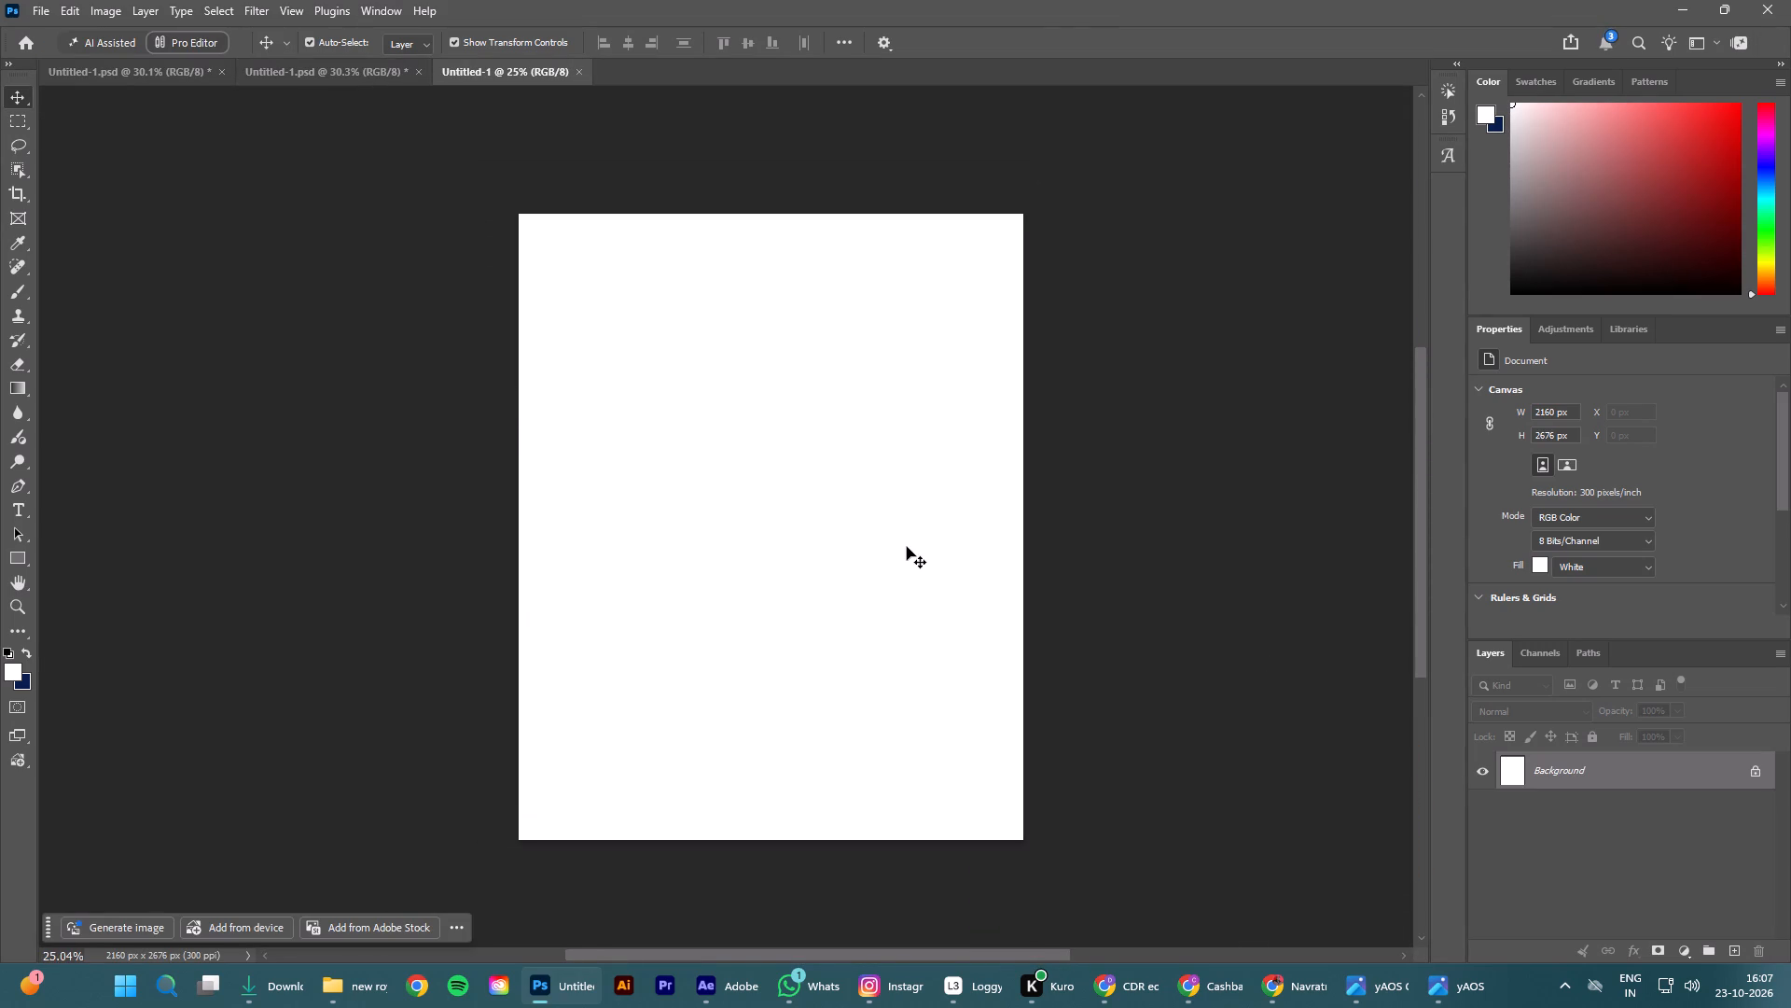
{"action": "left_click", "coordinate": [285, 991]}
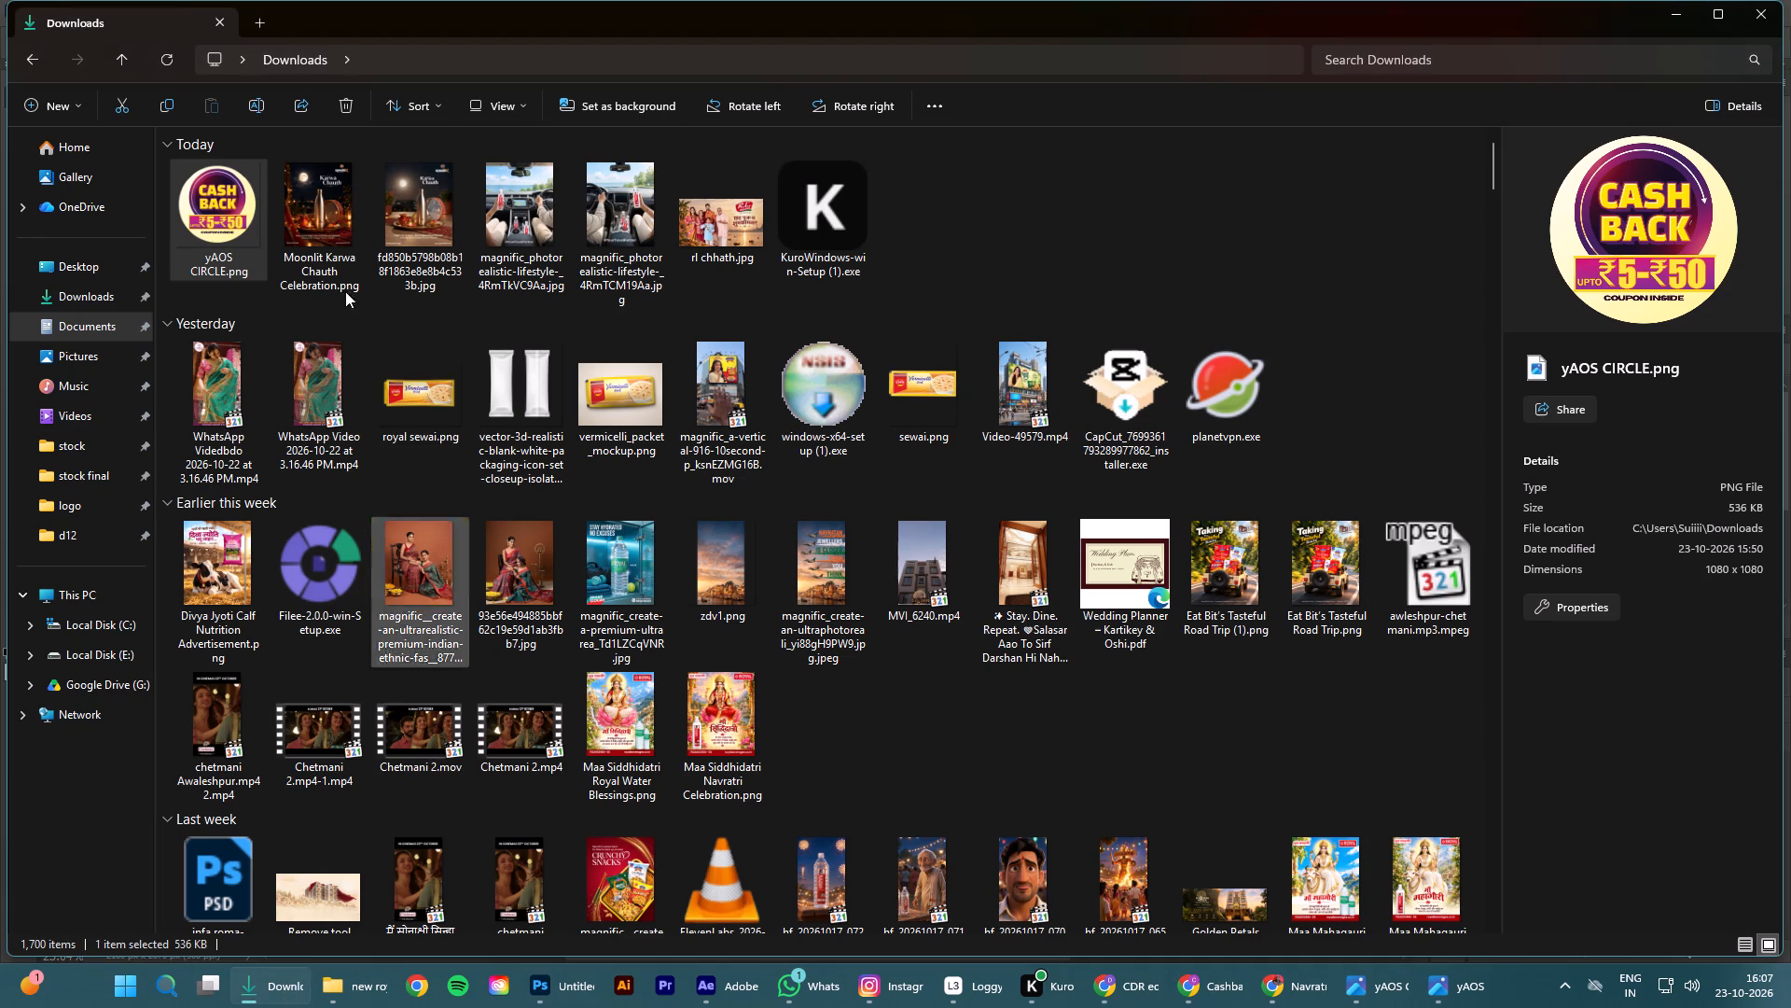
{"action": "left_click", "coordinate": [160, 49]}
{"action": "left_click", "coordinate": [169, 69]}
{"action": "left_click", "coordinate": [201, 179]}
{"action": "left_click_drag", "start_coordinate": [227, 208], "coordinate": [229, 213]}
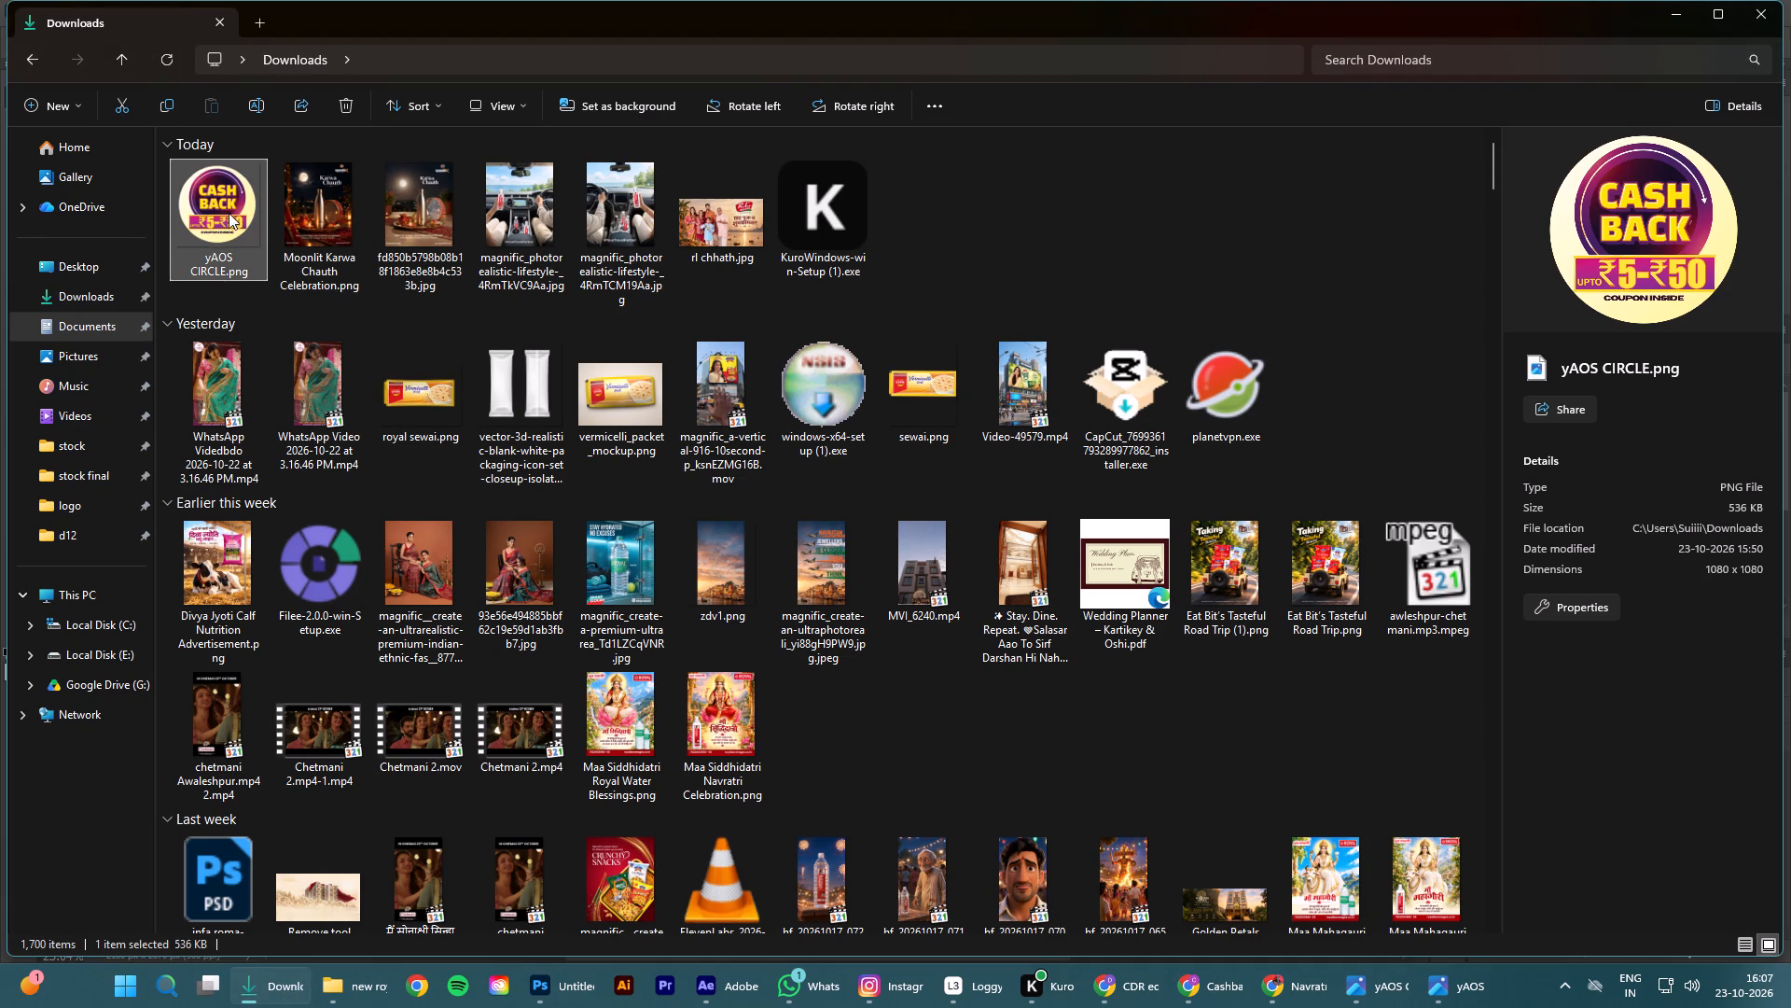
{"action": "left_click_drag", "start_coordinate": [229, 213], "coordinate": [647, 771]}
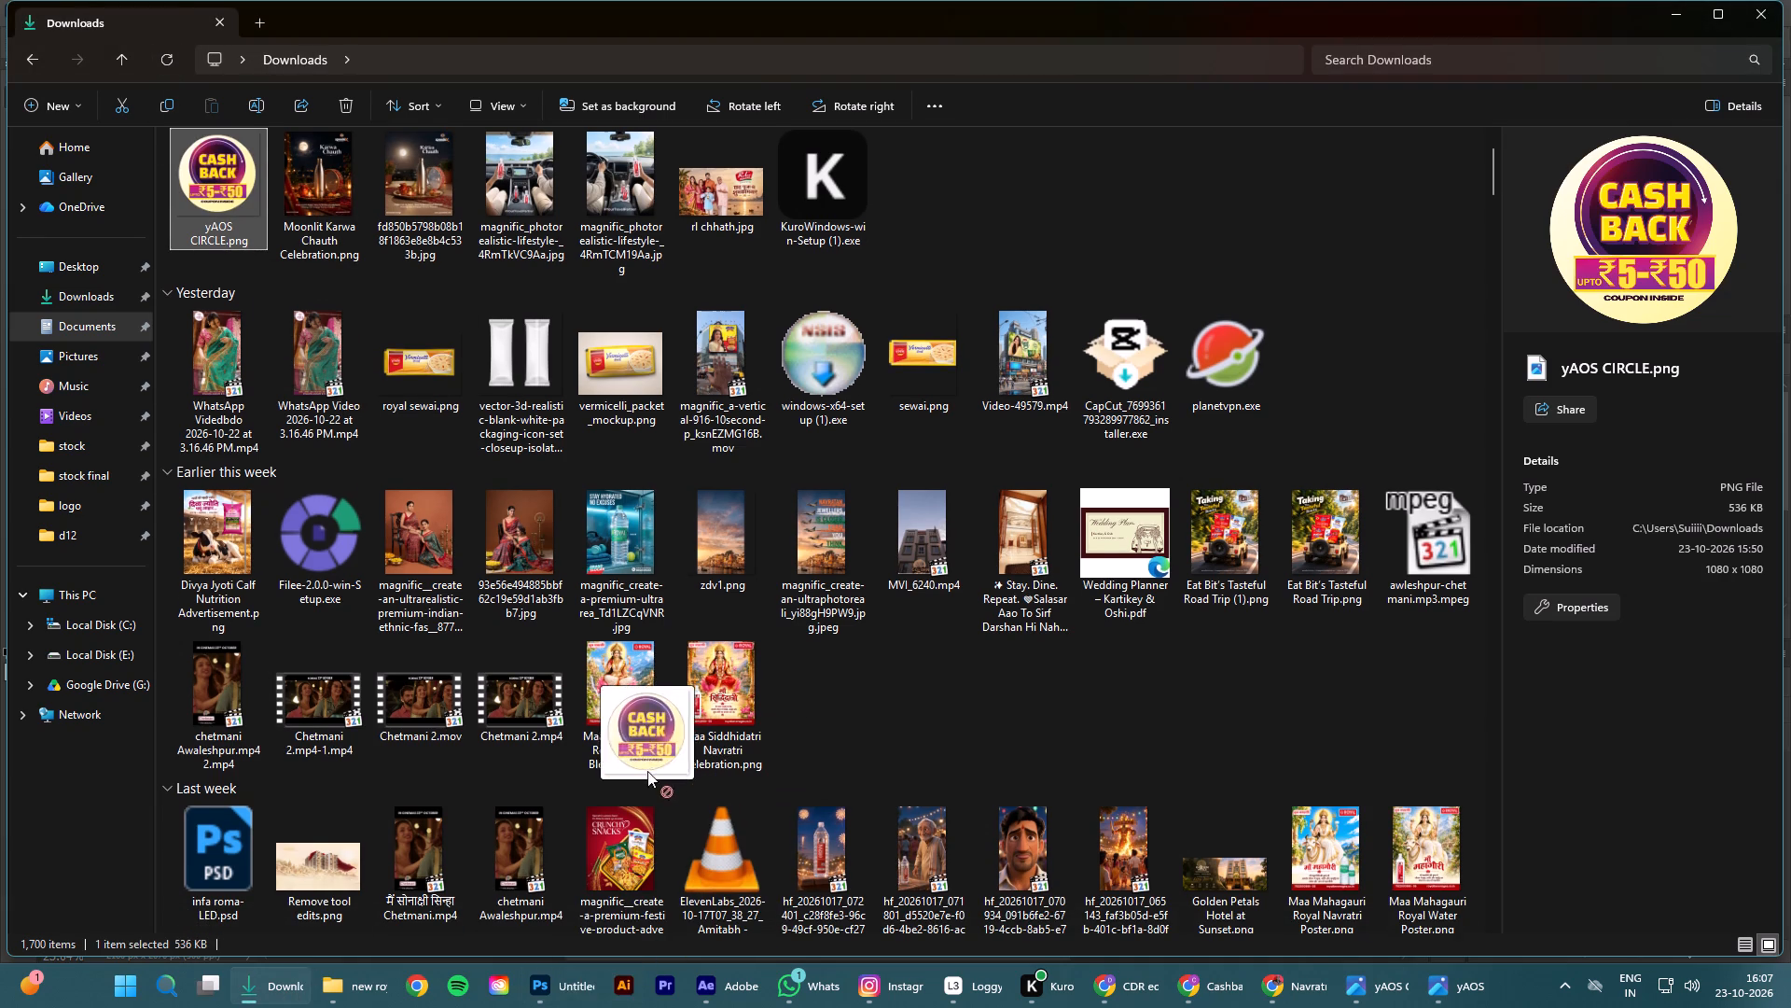
{"action": "left_click_drag", "start_coordinate": [647, 771], "coordinate": [733, 761]}
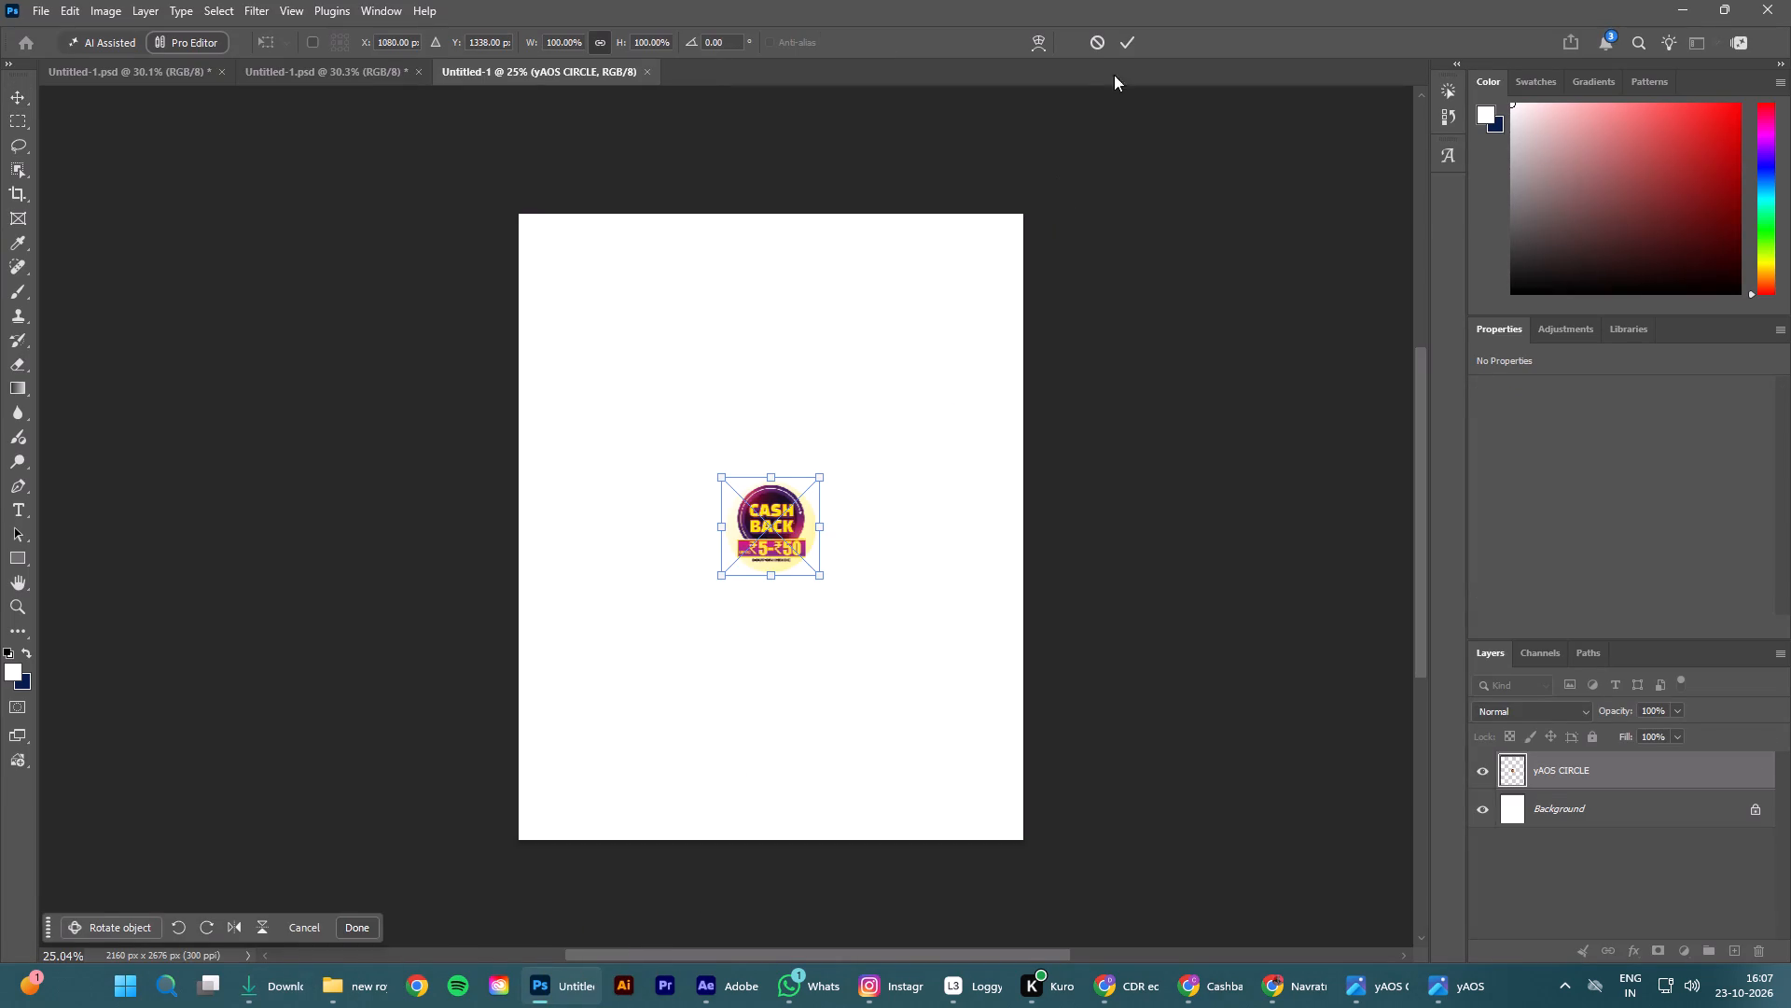
{"action": "left_click", "coordinate": [1118, 39]}
{"action": "left_click", "coordinate": [1038, 520]}
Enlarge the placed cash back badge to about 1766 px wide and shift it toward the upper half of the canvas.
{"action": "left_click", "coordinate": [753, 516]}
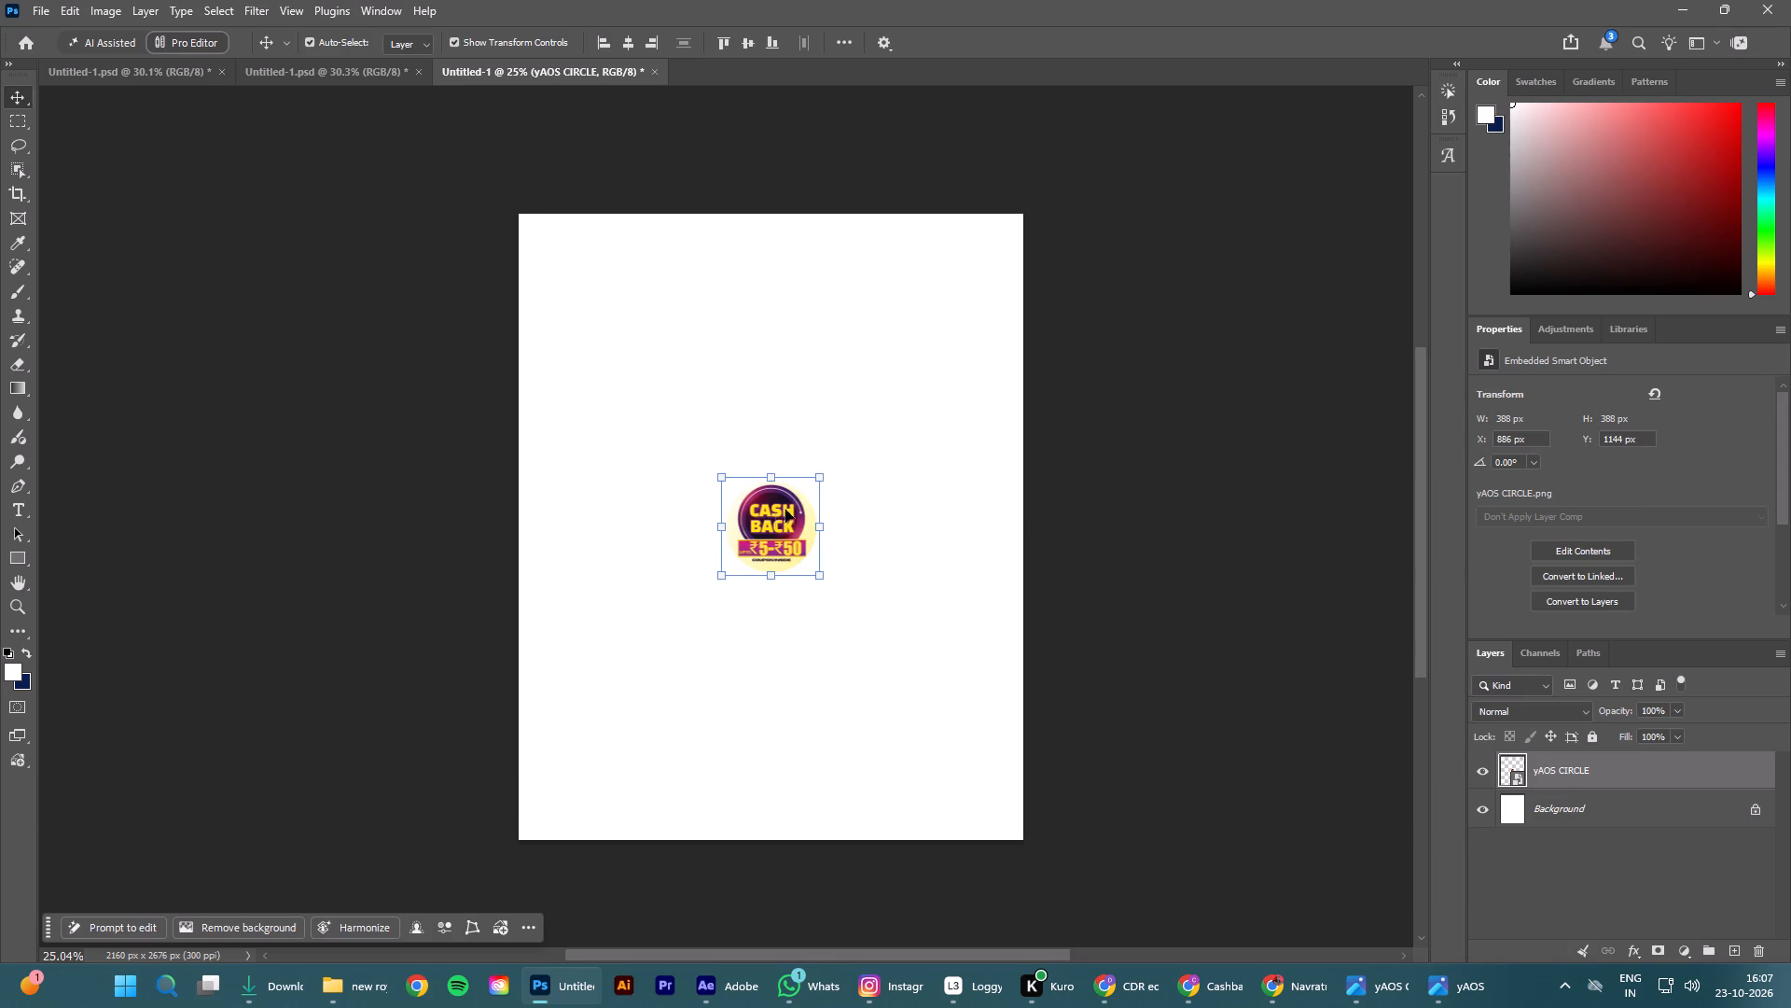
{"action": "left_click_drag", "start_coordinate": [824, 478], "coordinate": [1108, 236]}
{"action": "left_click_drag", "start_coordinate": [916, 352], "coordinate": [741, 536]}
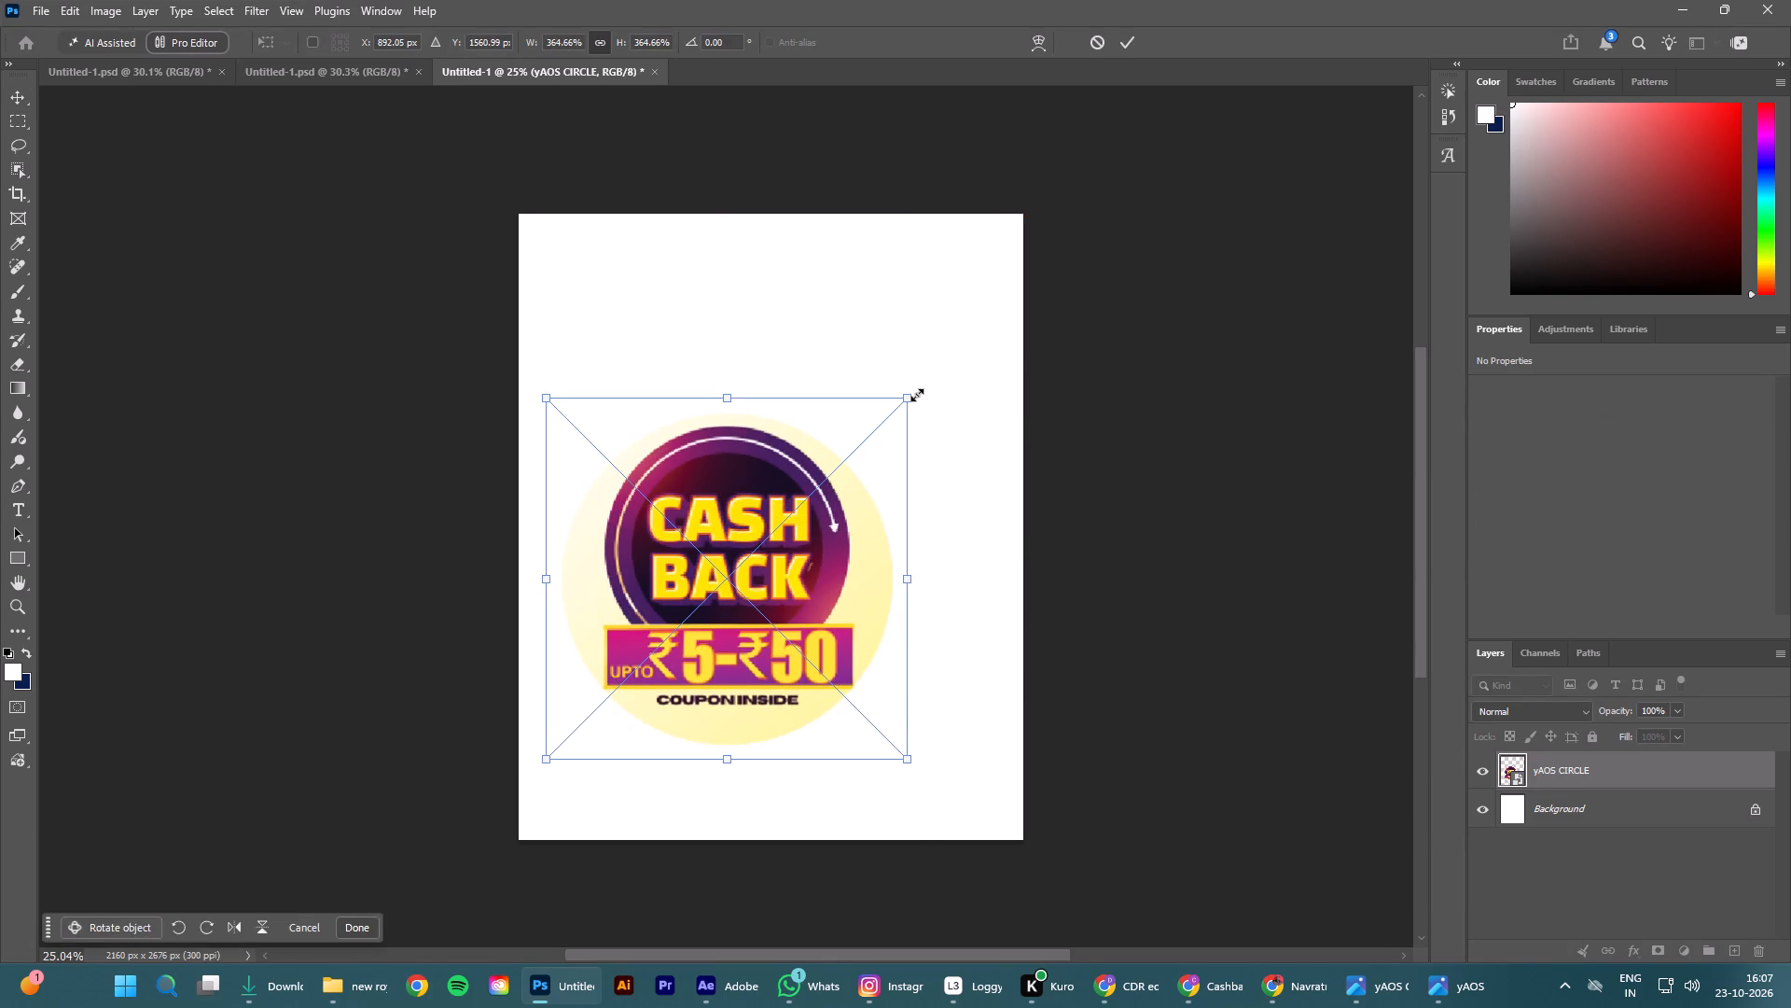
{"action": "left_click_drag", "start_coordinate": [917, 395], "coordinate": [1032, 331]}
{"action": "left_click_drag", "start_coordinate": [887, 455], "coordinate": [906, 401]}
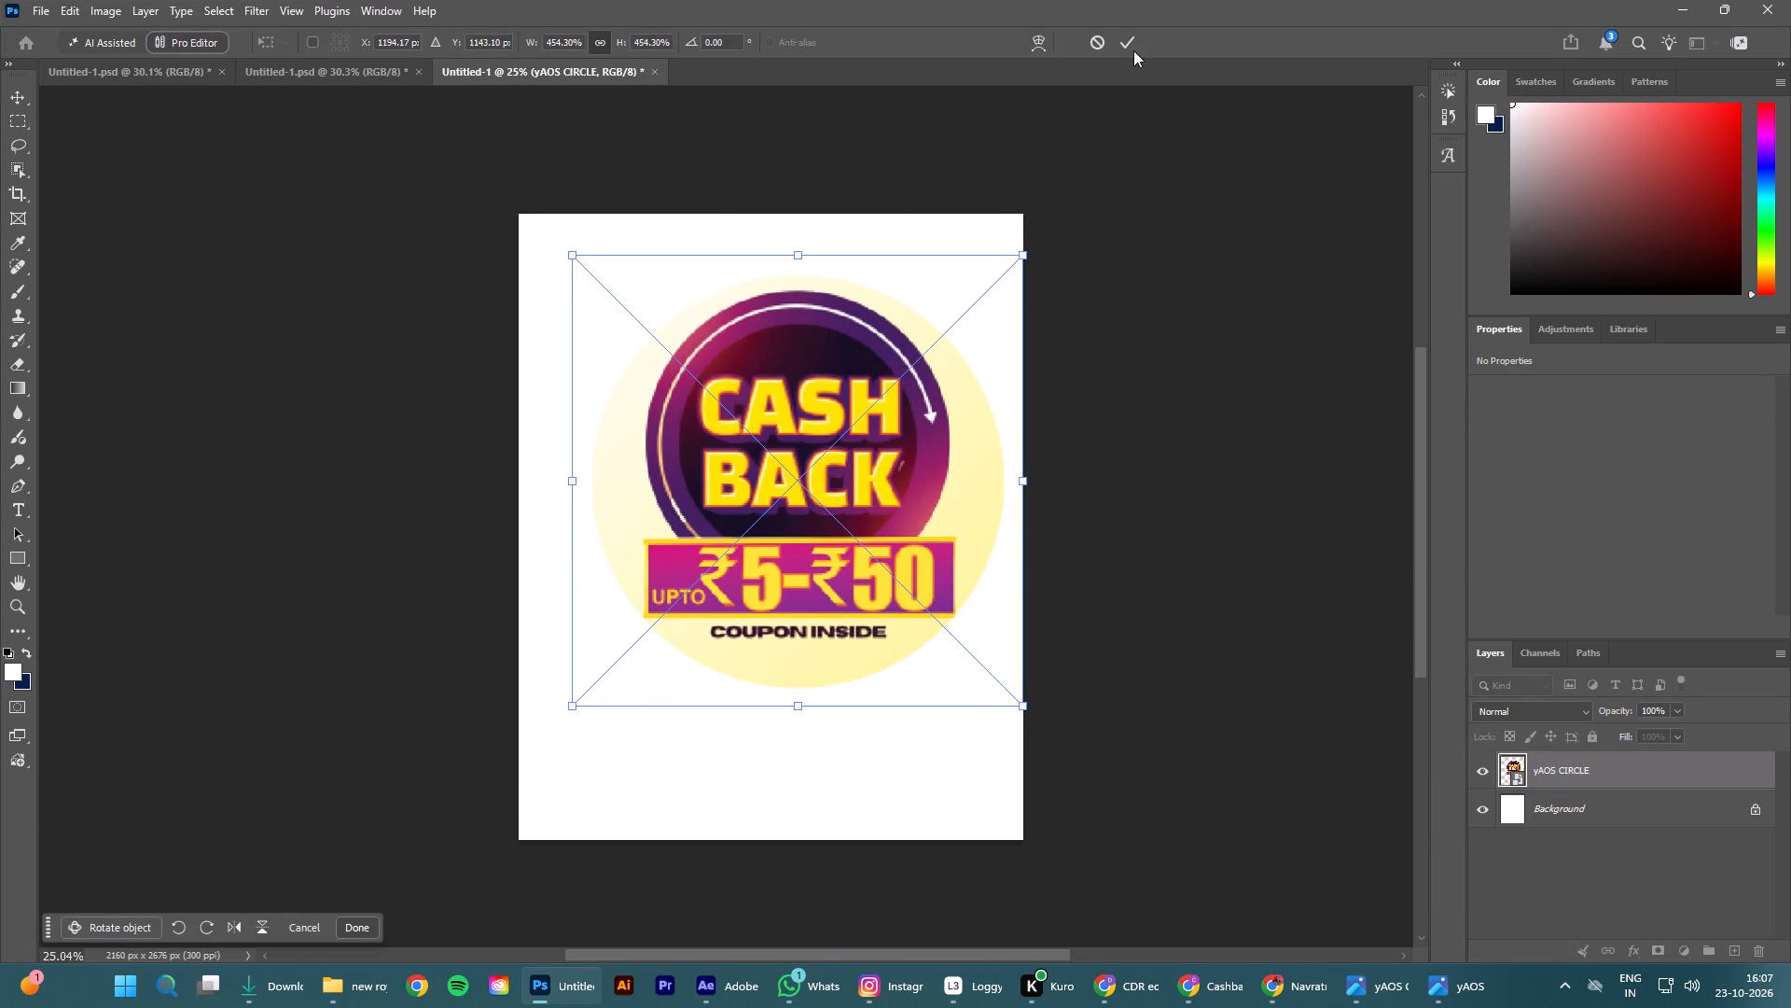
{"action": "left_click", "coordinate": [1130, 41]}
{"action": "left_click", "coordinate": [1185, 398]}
Scale the cash back badge down to about 850 px wide and move it to the bottom centre of the canvas.
{"action": "left_click_drag", "start_coordinate": [784, 501], "coordinate": [637, 415]}
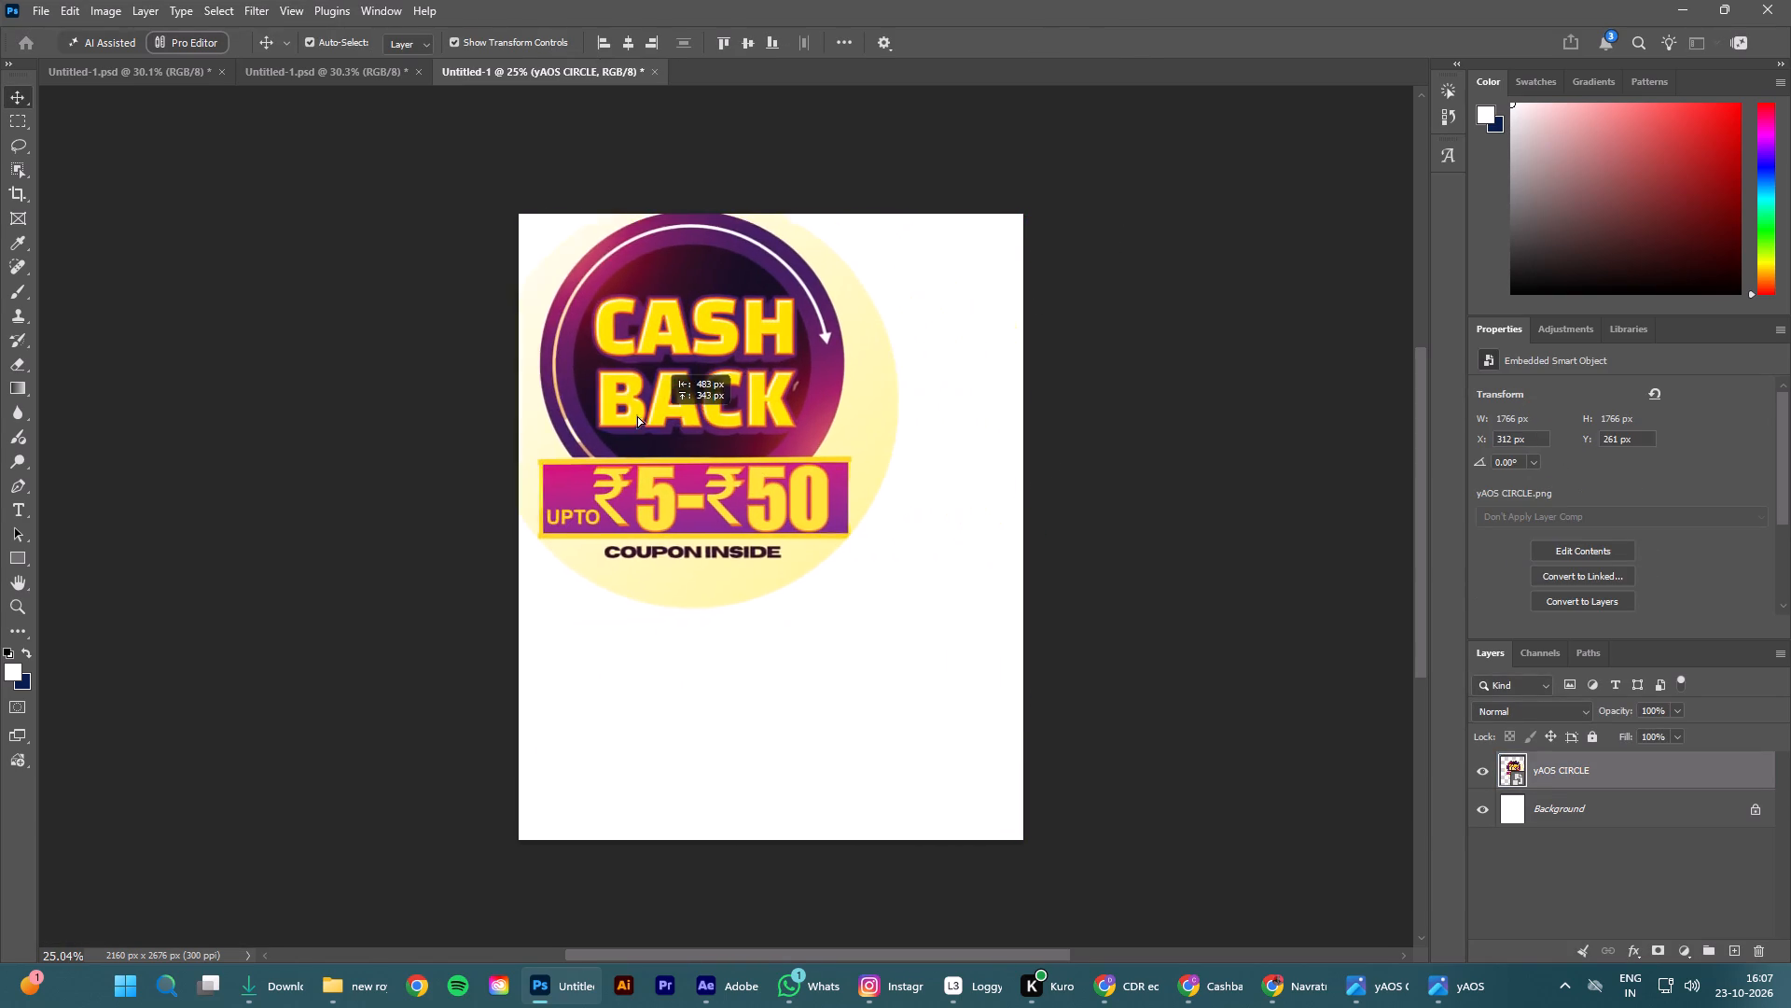
{"action": "left_click_drag", "start_coordinate": [637, 415], "coordinate": [800, 693]}
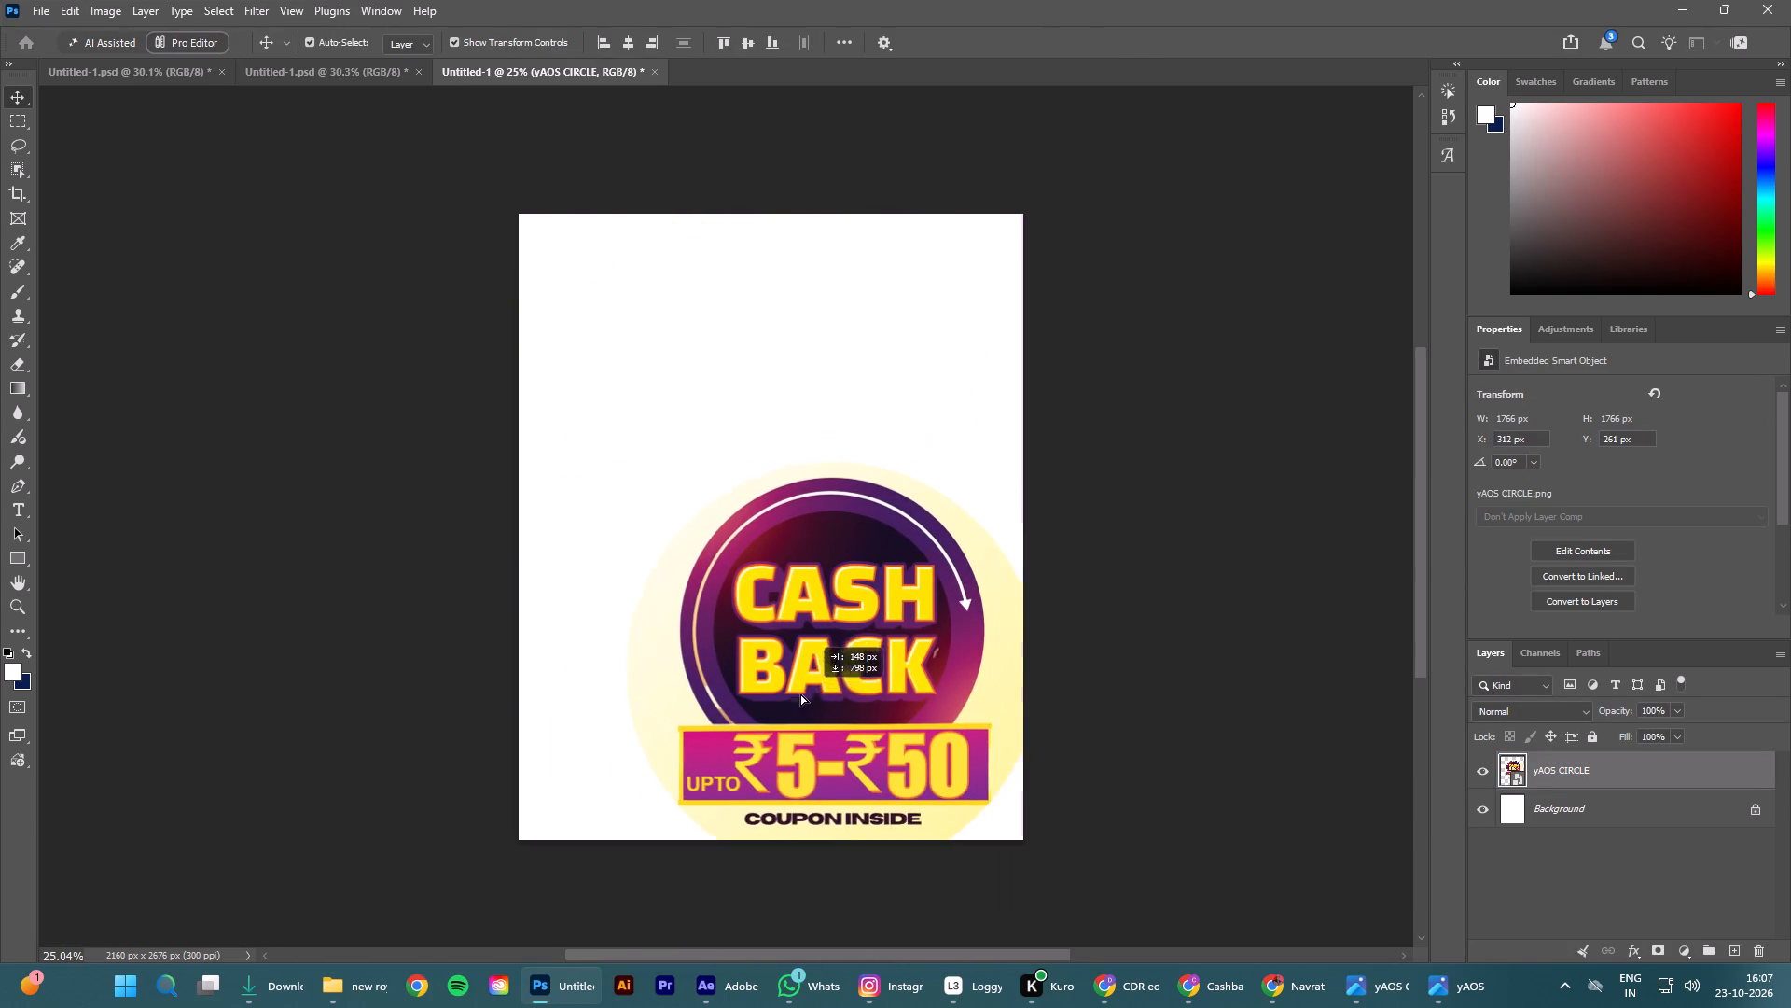
{"action": "left_click_drag", "start_coordinate": [800, 693], "coordinate": [767, 660]}
{"action": "left_click_drag", "start_coordinate": [777, 401], "coordinate": [809, 636]}
{"action": "left_click_drag", "start_coordinate": [804, 764], "coordinate": [798, 782]}
{"action": "left_click", "coordinate": [1128, 39]}
{"action": "left_click", "coordinate": [1229, 210]}
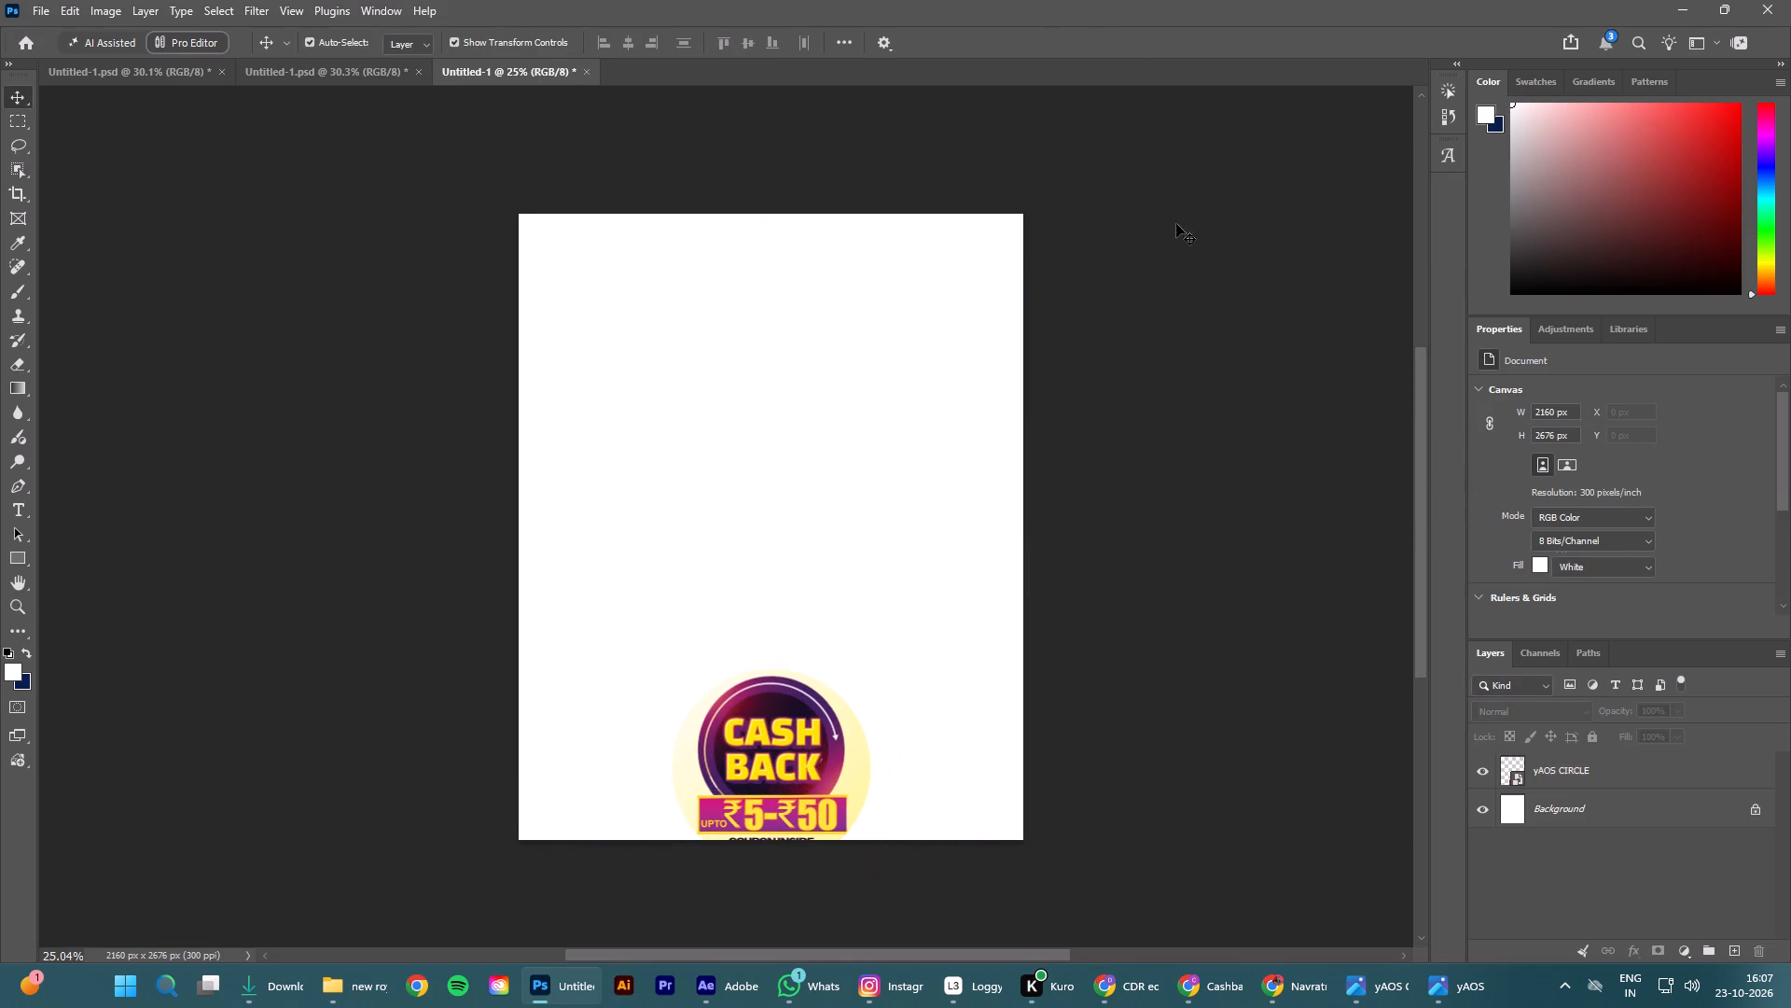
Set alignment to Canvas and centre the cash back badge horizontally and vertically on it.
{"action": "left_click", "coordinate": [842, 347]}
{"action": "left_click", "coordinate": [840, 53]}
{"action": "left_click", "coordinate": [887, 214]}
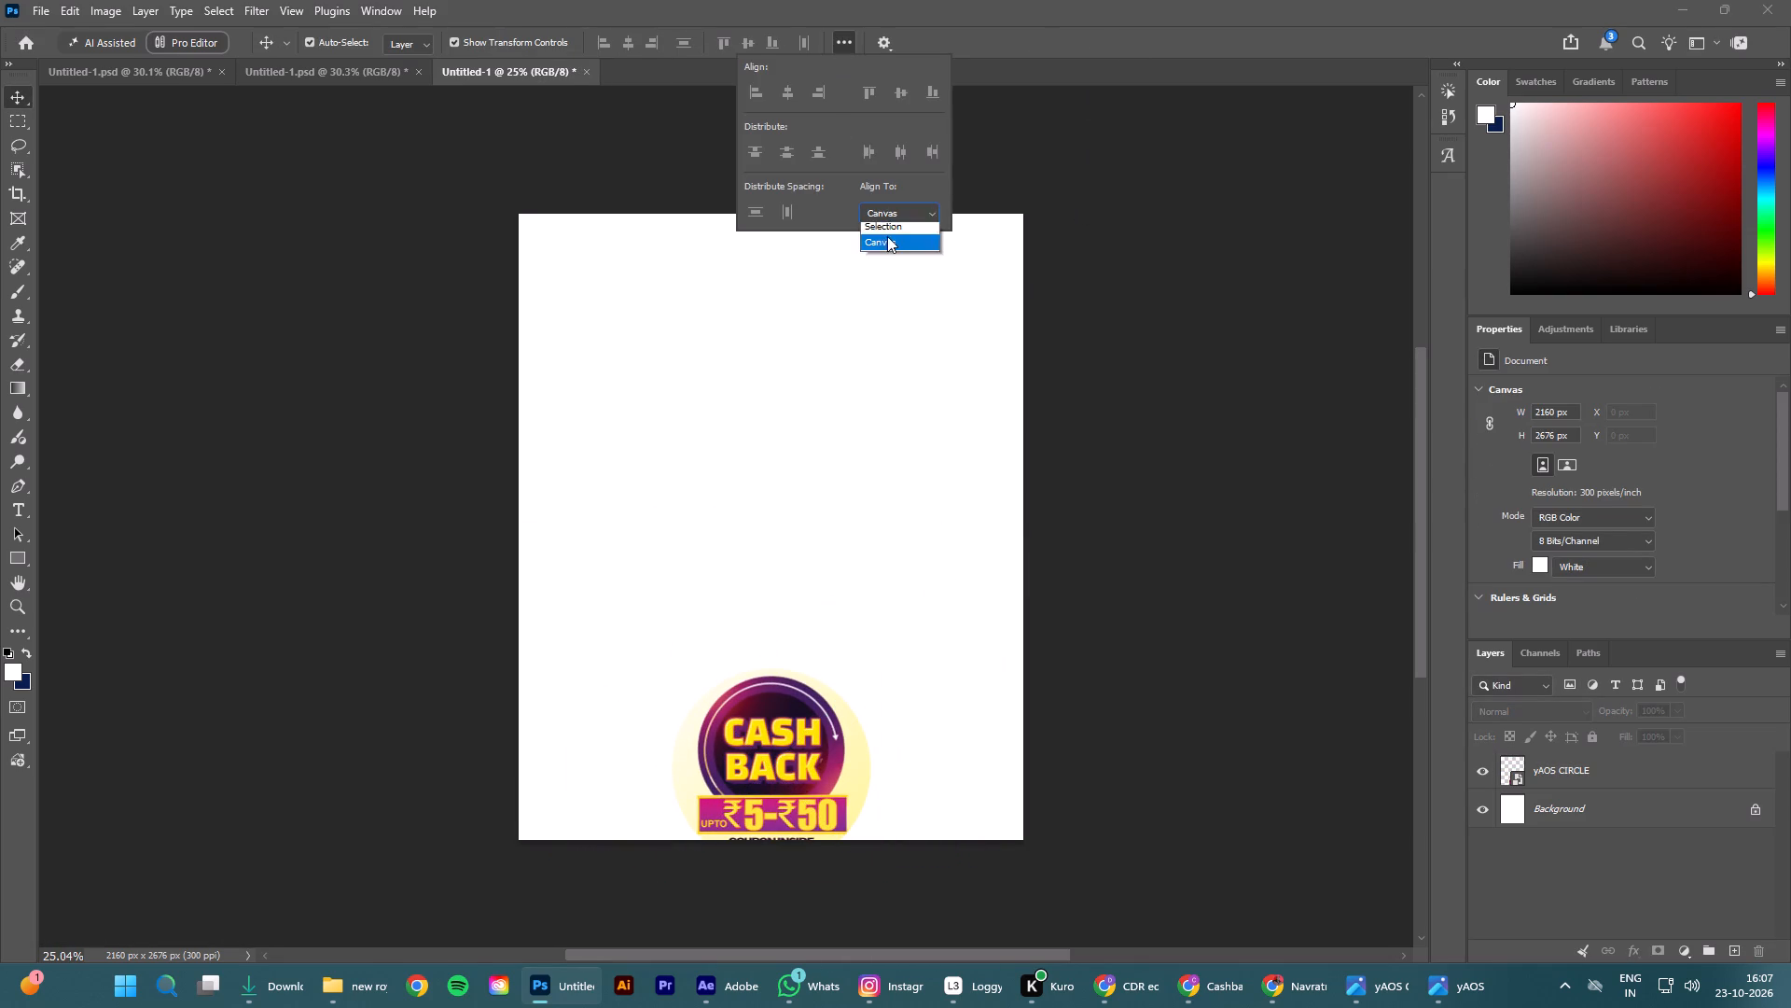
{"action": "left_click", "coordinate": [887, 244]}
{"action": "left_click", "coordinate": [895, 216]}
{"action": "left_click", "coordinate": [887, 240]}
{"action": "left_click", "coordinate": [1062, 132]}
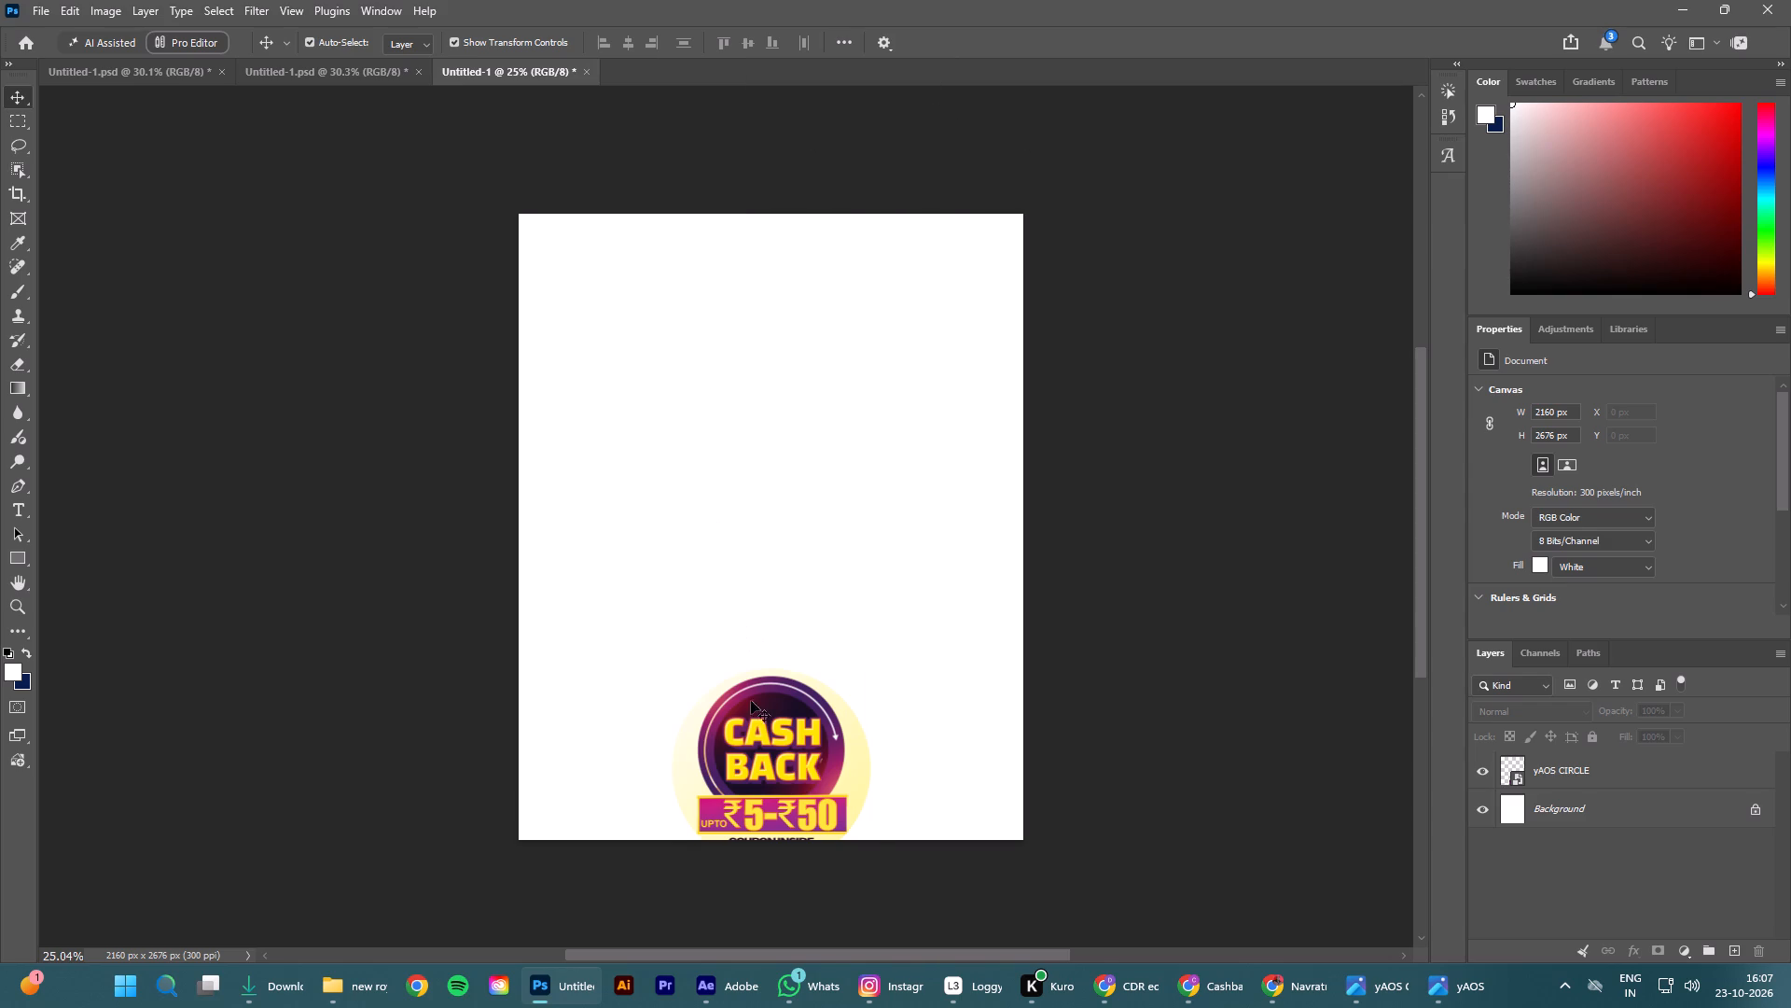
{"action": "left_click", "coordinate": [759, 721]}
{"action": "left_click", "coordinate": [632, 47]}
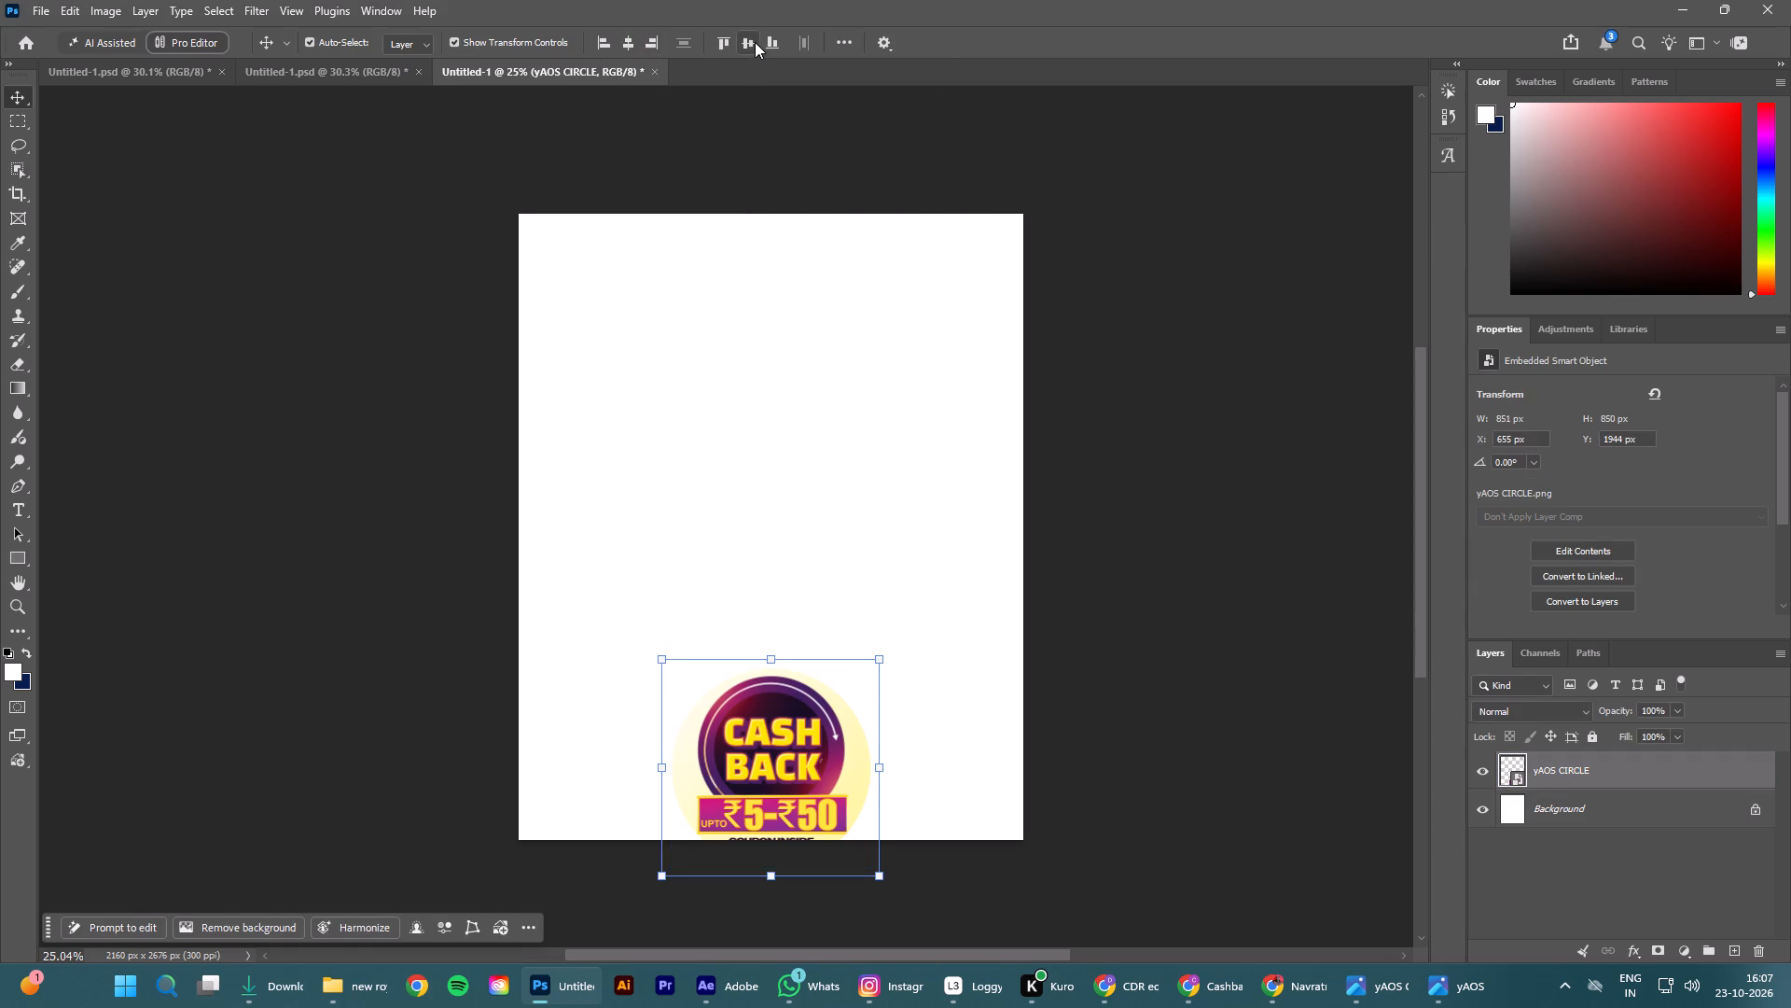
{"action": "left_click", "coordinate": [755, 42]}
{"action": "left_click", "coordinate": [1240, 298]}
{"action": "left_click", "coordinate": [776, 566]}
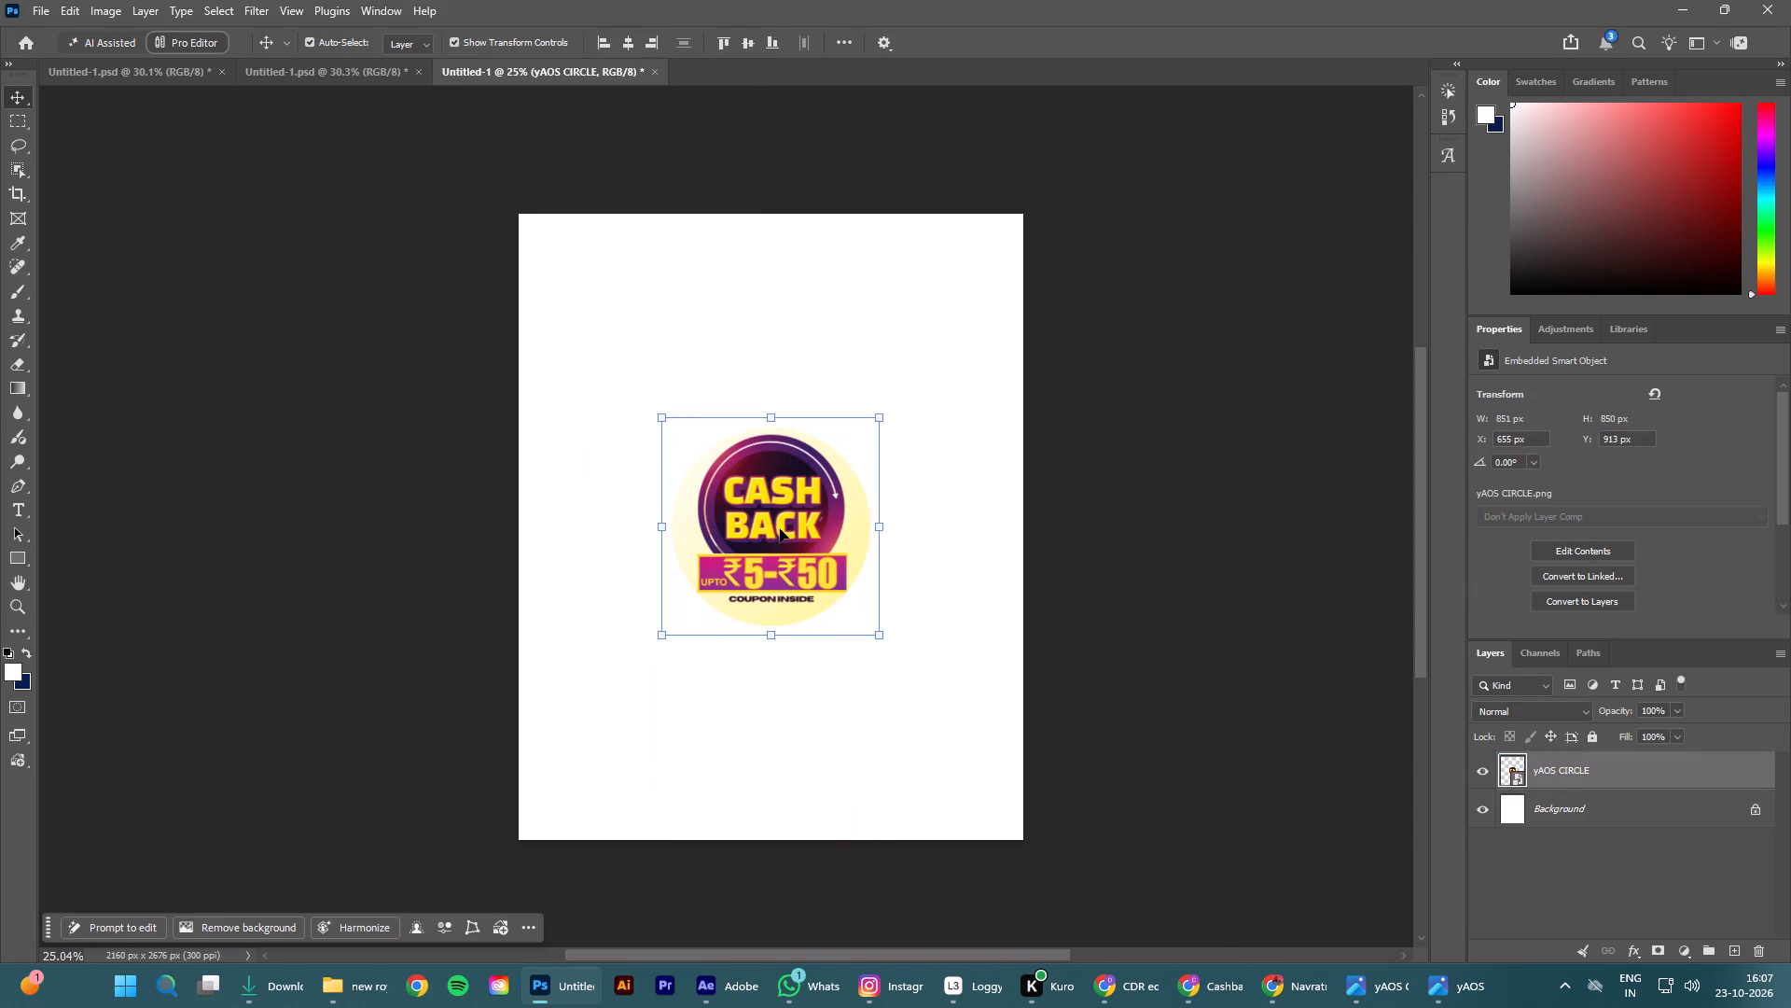
Move the cash back badge to the canvas's bottom-left corner as a reference, at about X 89 px, Y 1894 px.
{"action": "left_click_drag", "start_coordinate": [783, 520], "coordinate": [645, 751]}
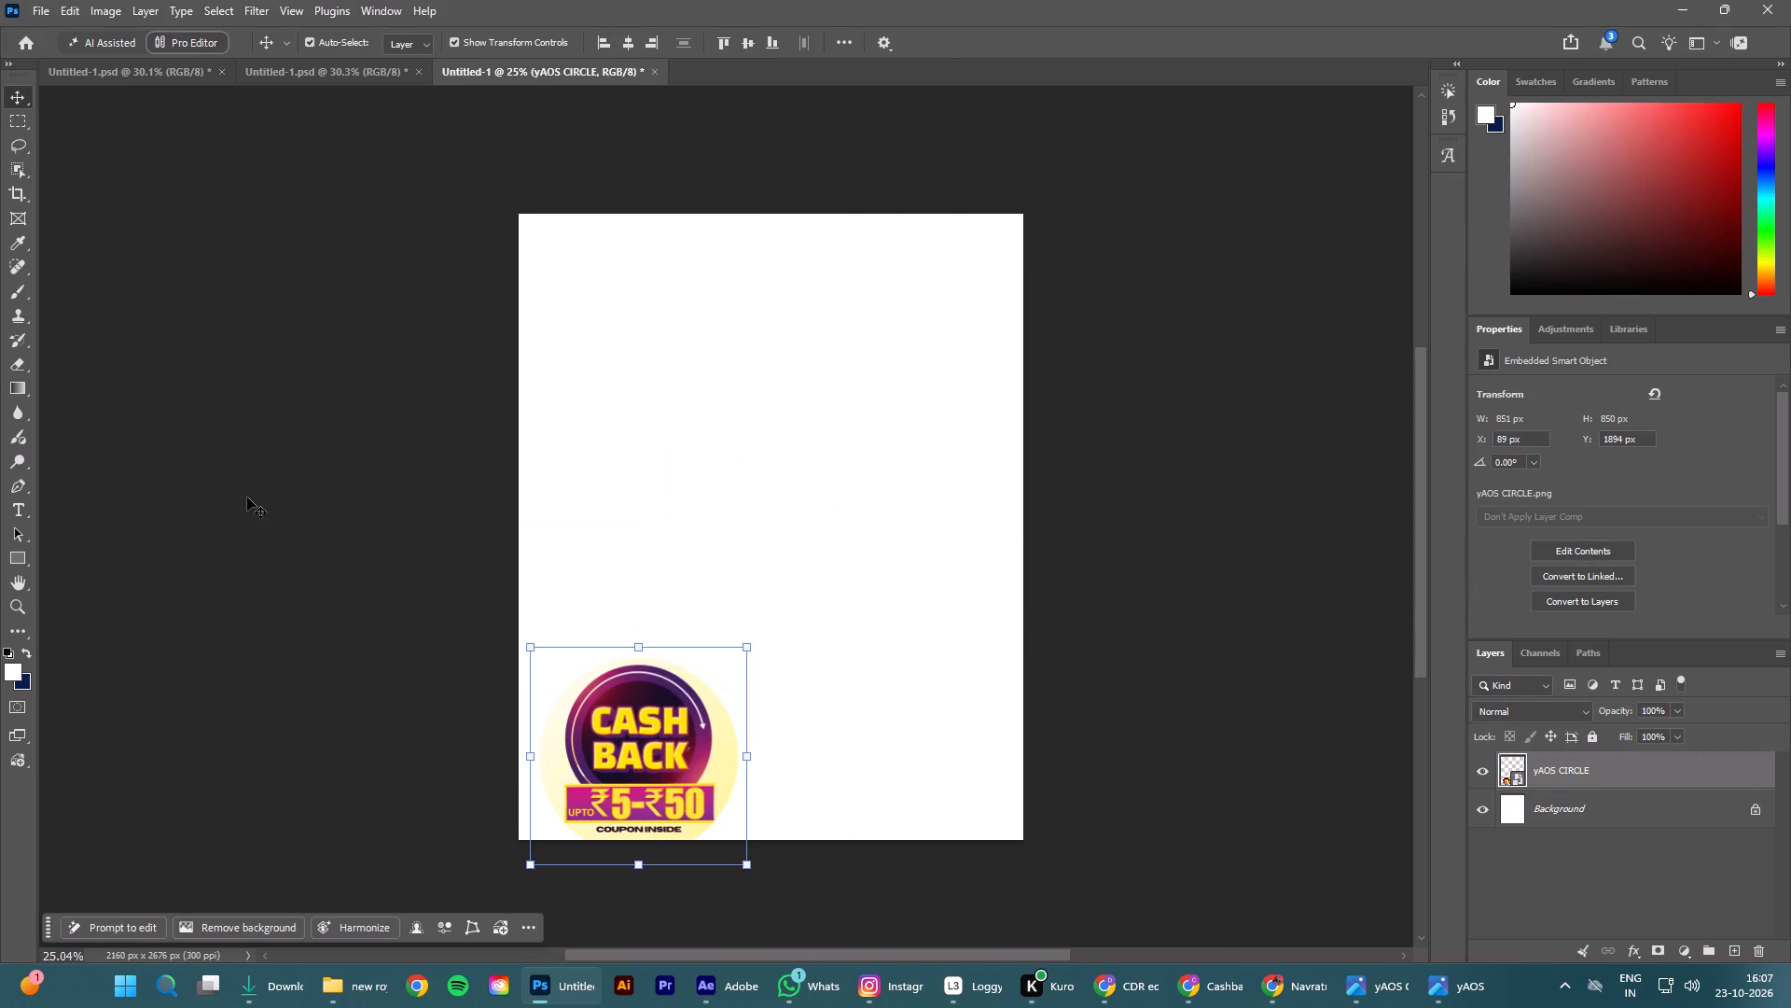
{"action": "left_click", "coordinate": [244, 497]}
Draw a red-filled circle about 1480 px across with the Ellipse tool in the upper part of the canvas.
{"action": "right_click", "coordinate": [21, 559]}
{"action": "left_click", "coordinate": [67, 570]}
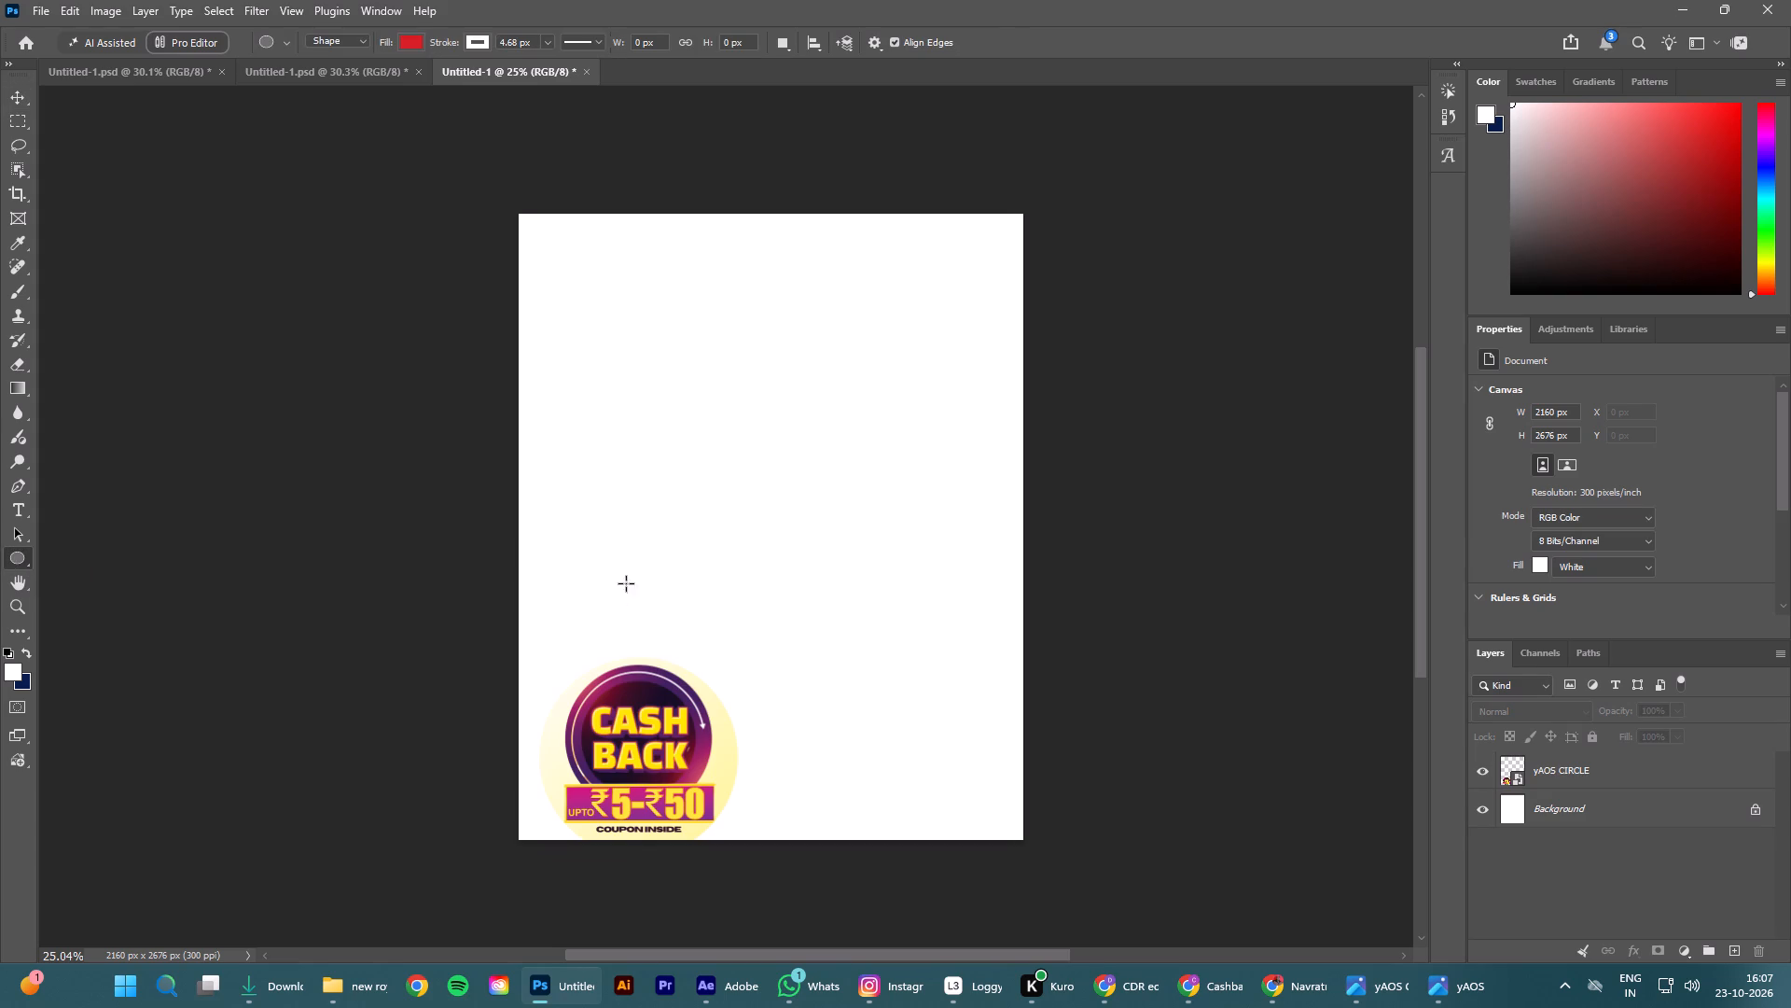
{"action": "left_click_drag", "start_coordinate": [618, 595], "coordinate": [1127, 249], "text": "shift"}
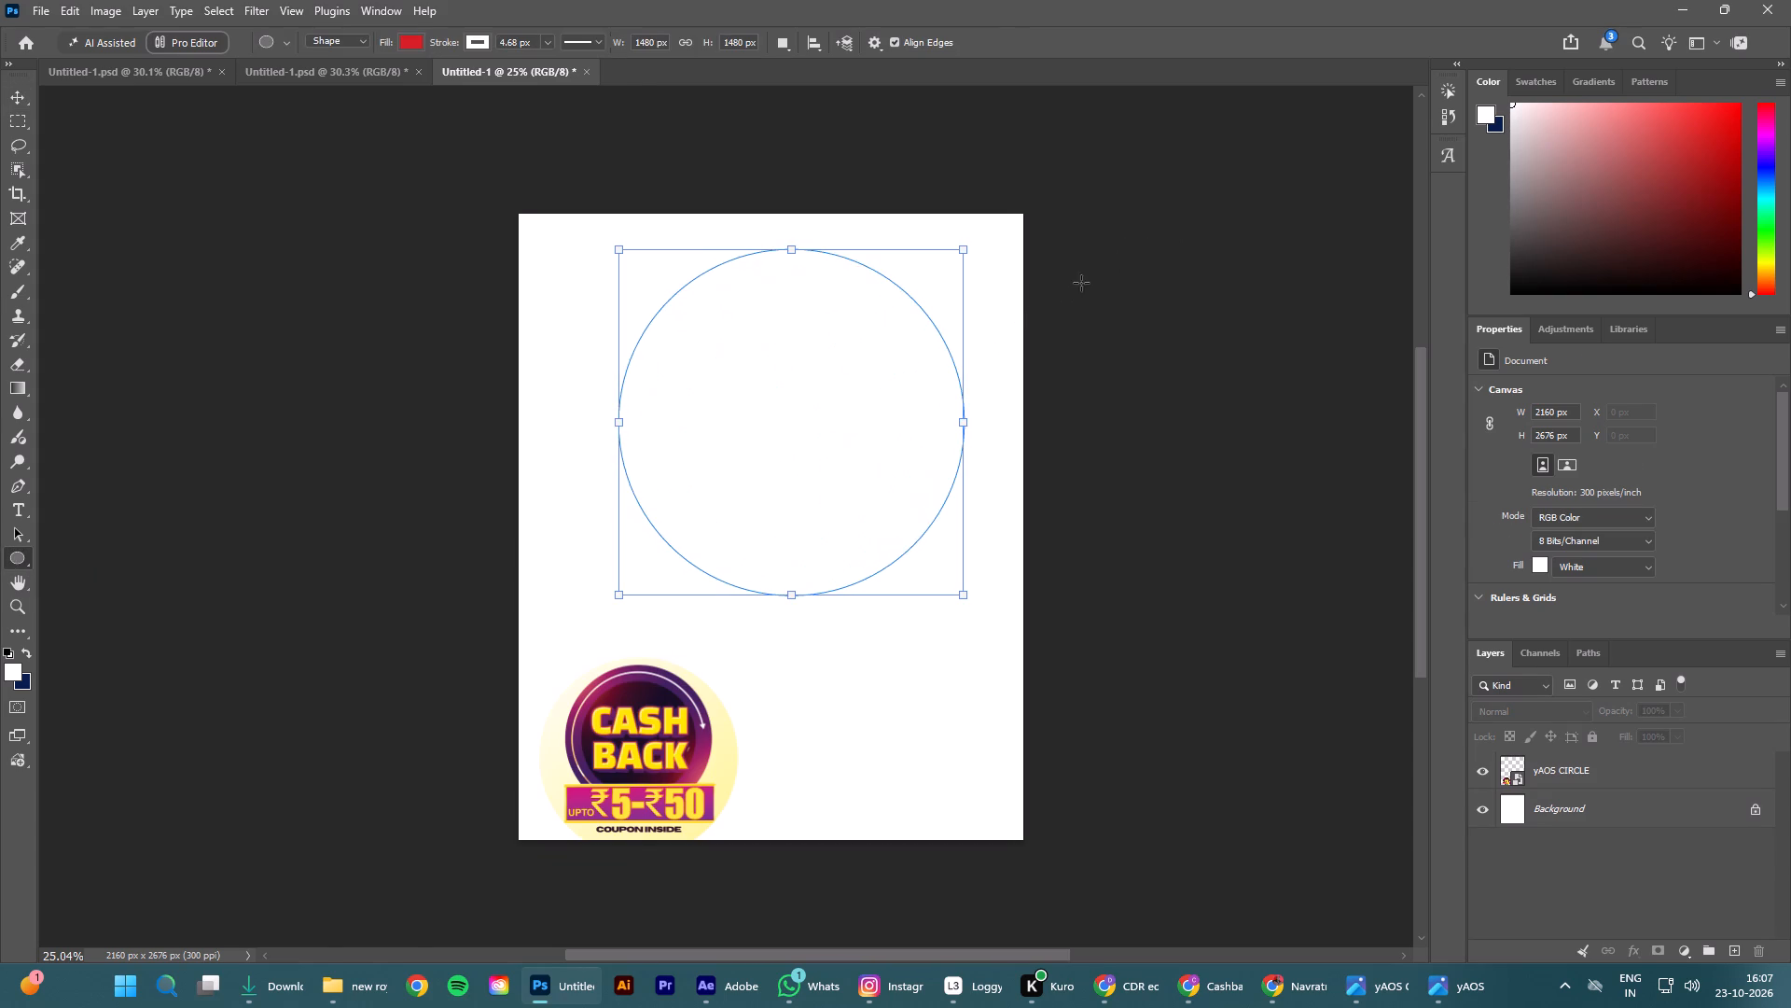
{"action": "left_click", "coordinate": [33, 95]}
{"action": "left_click", "coordinate": [377, 502]}
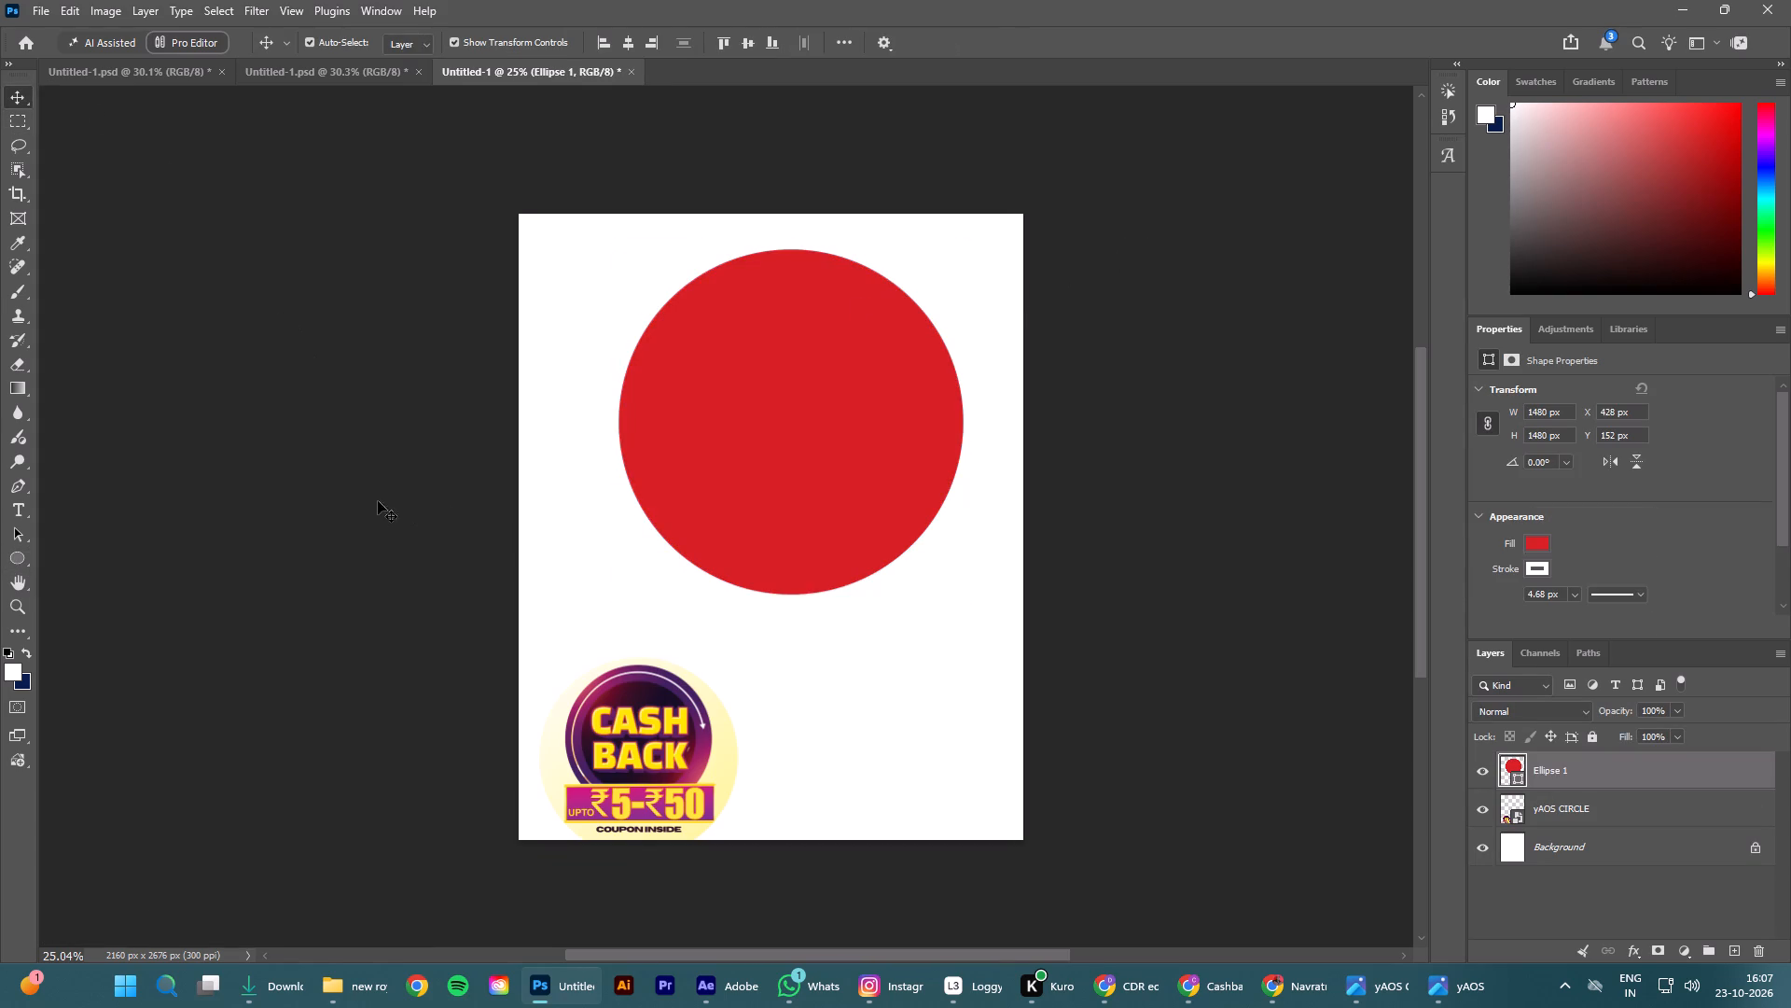
Centre the red circle horizontally and vertically on the canvas.
{"action": "left_click_drag", "start_coordinate": [870, 402], "coordinate": [865, 455]}
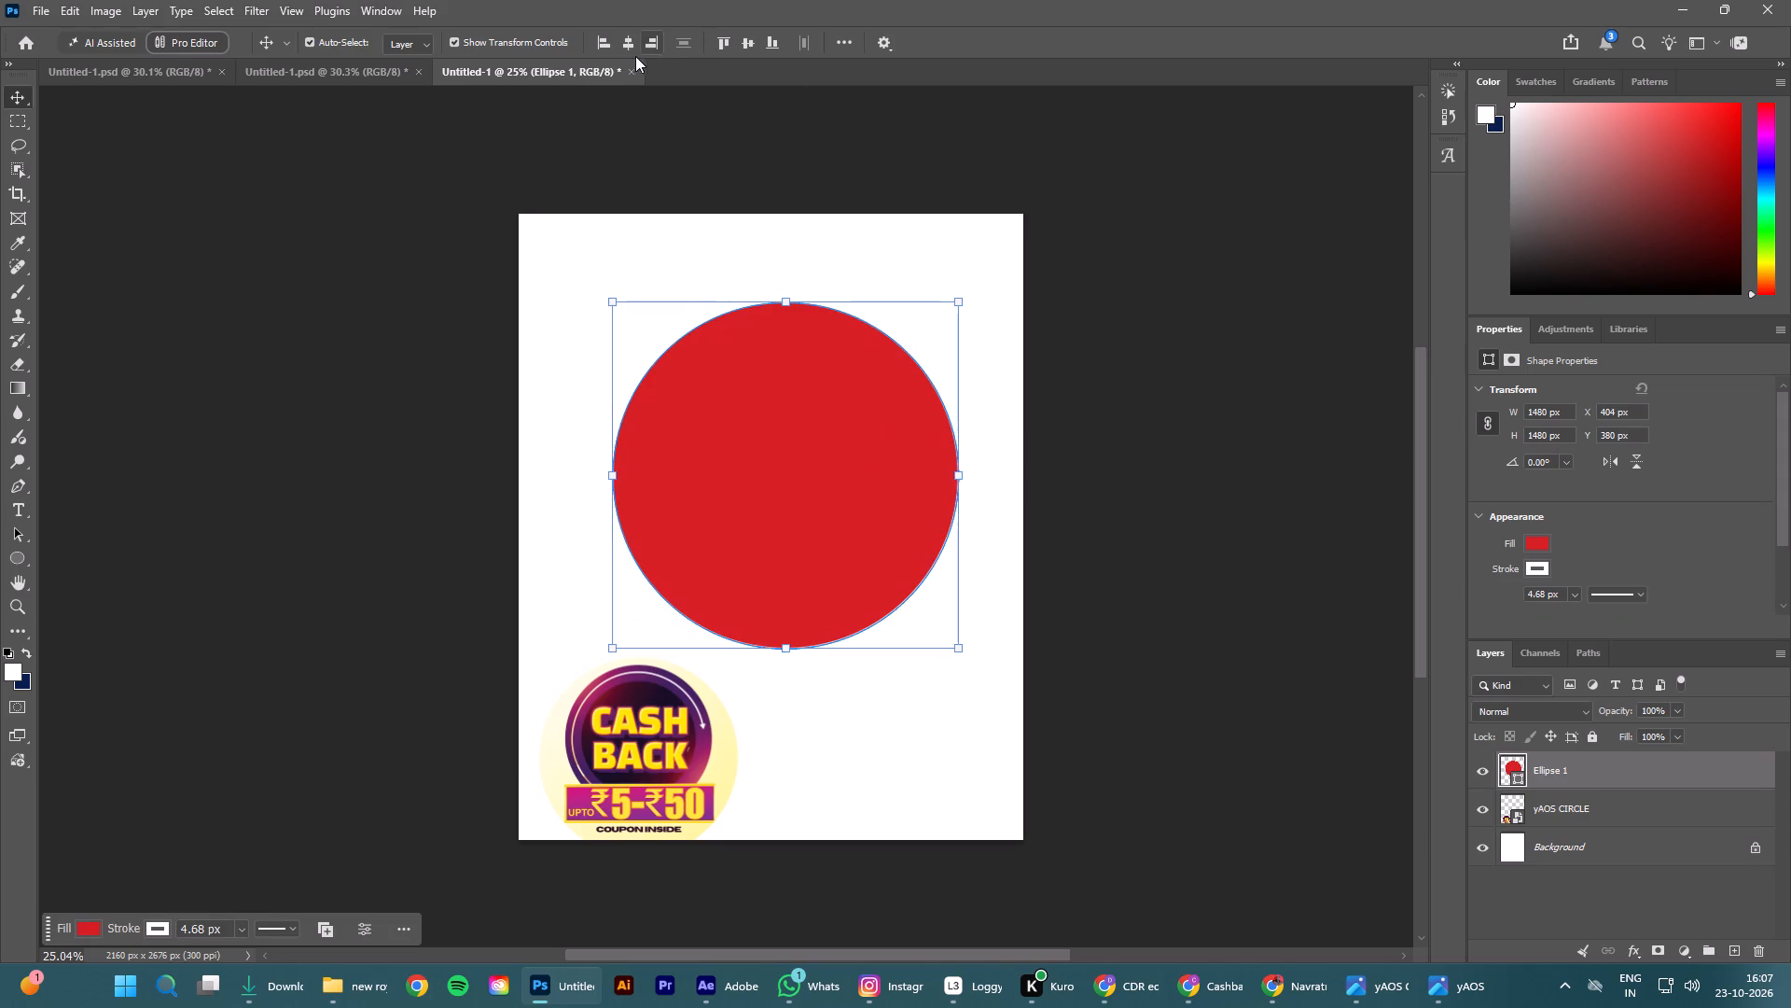
{"action": "left_click", "coordinate": [626, 51]}
{"action": "left_click", "coordinate": [744, 39]}
{"action": "left_click", "coordinate": [1333, 487]}
Remove the stroke from the large red circle.
{"action": "left_click", "coordinate": [748, 534]}
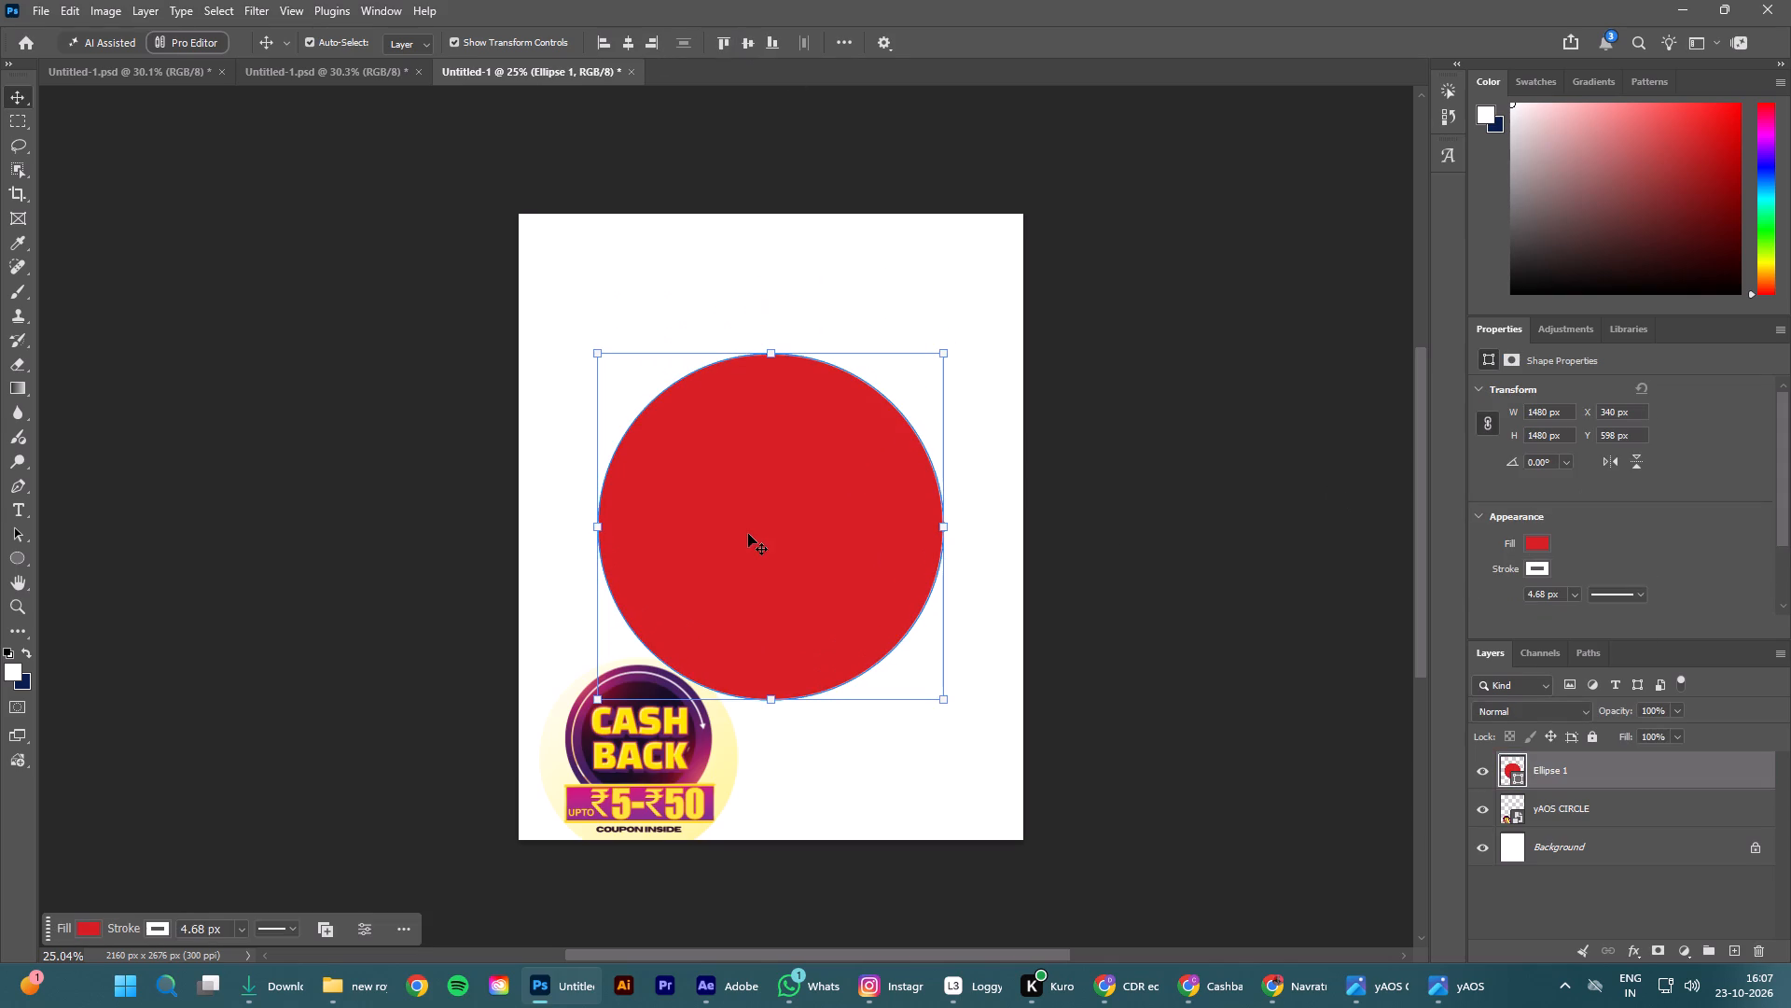
{"action": "left_click", "coordinate": [153, 925]}
{"action": "left_click", "coordinate": [72, 647]}
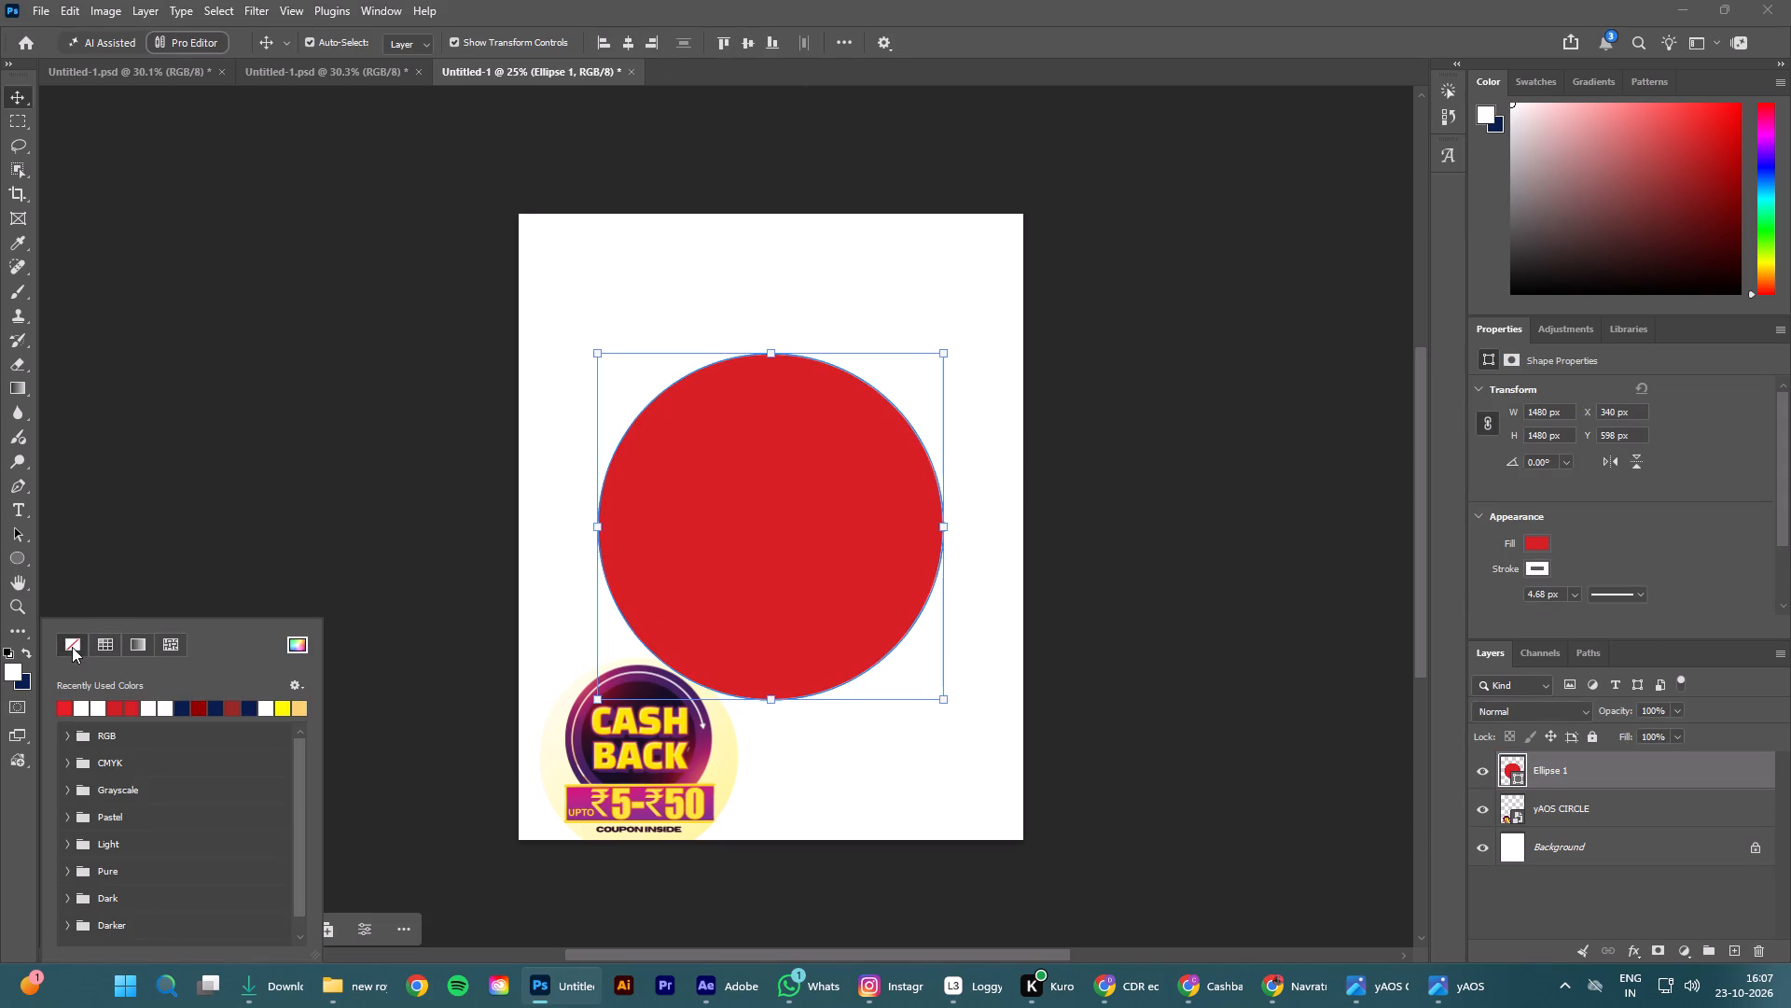
{"action": "left_click", "coordinate": [224, 582]}
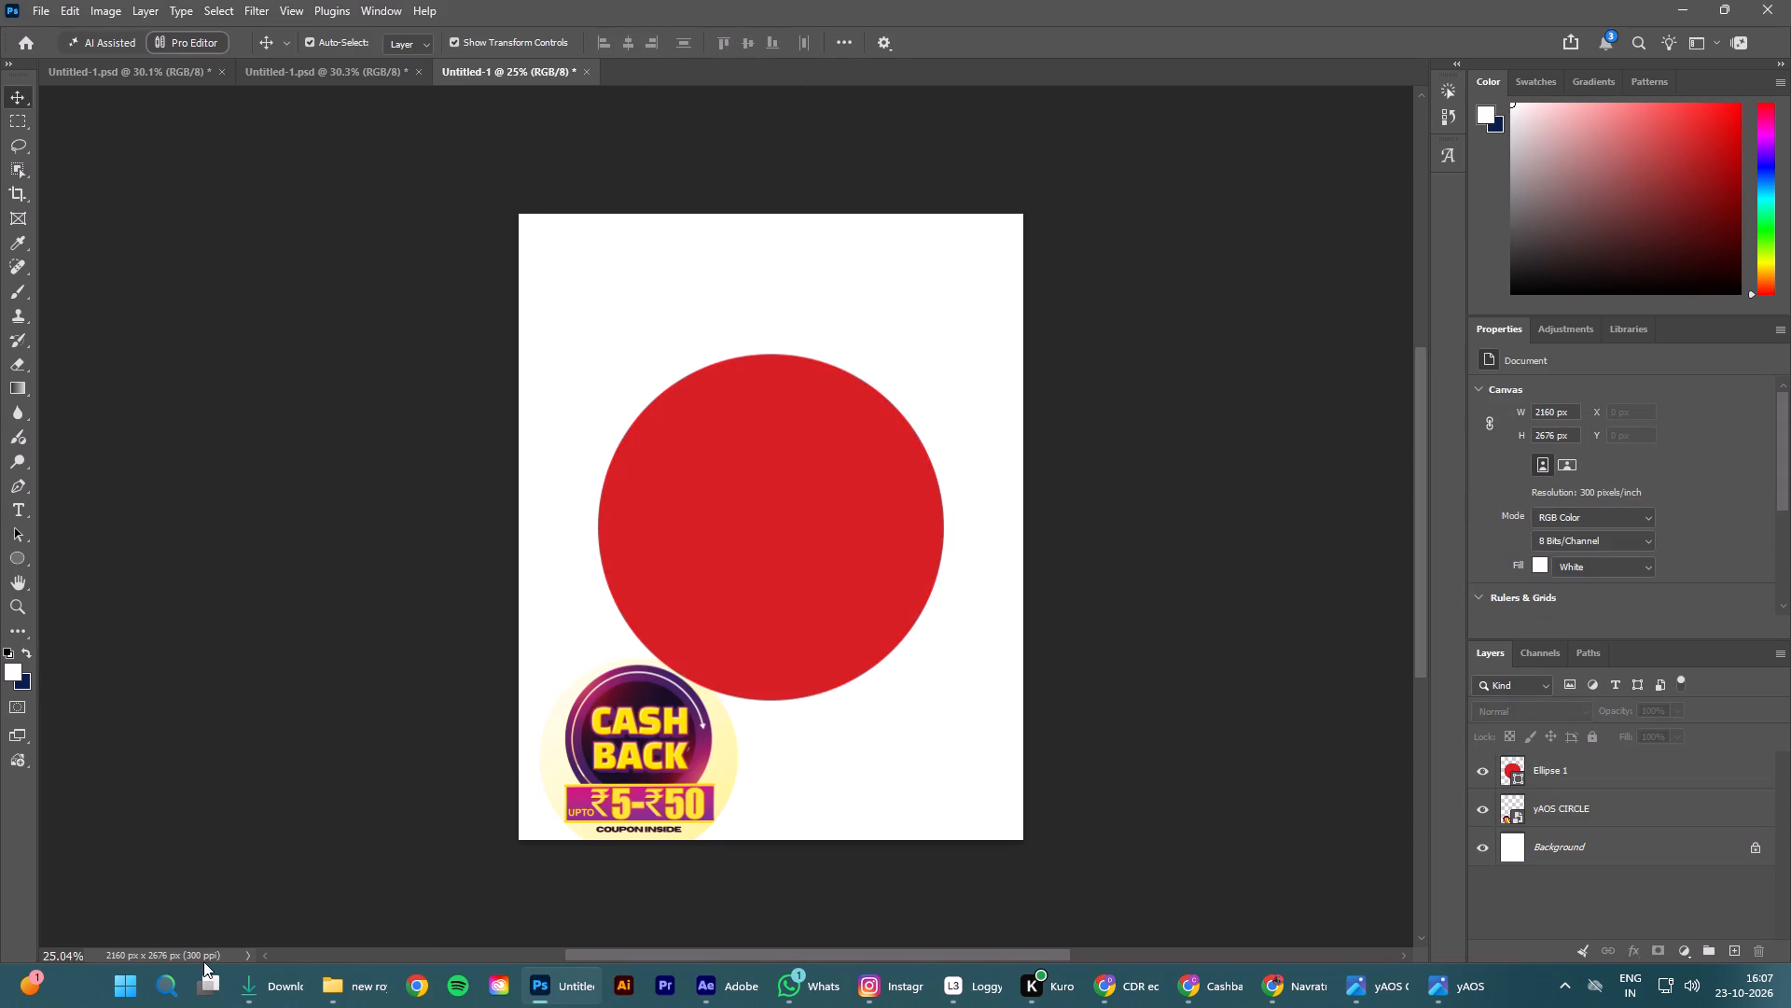
Fill the large circle with the pale yellow fff6ae sampled from the reference badge's background.
{"action": "left_click", "coordinate": [762, 566]}
{"action": "left_click", "coordinate": [91, 925]}
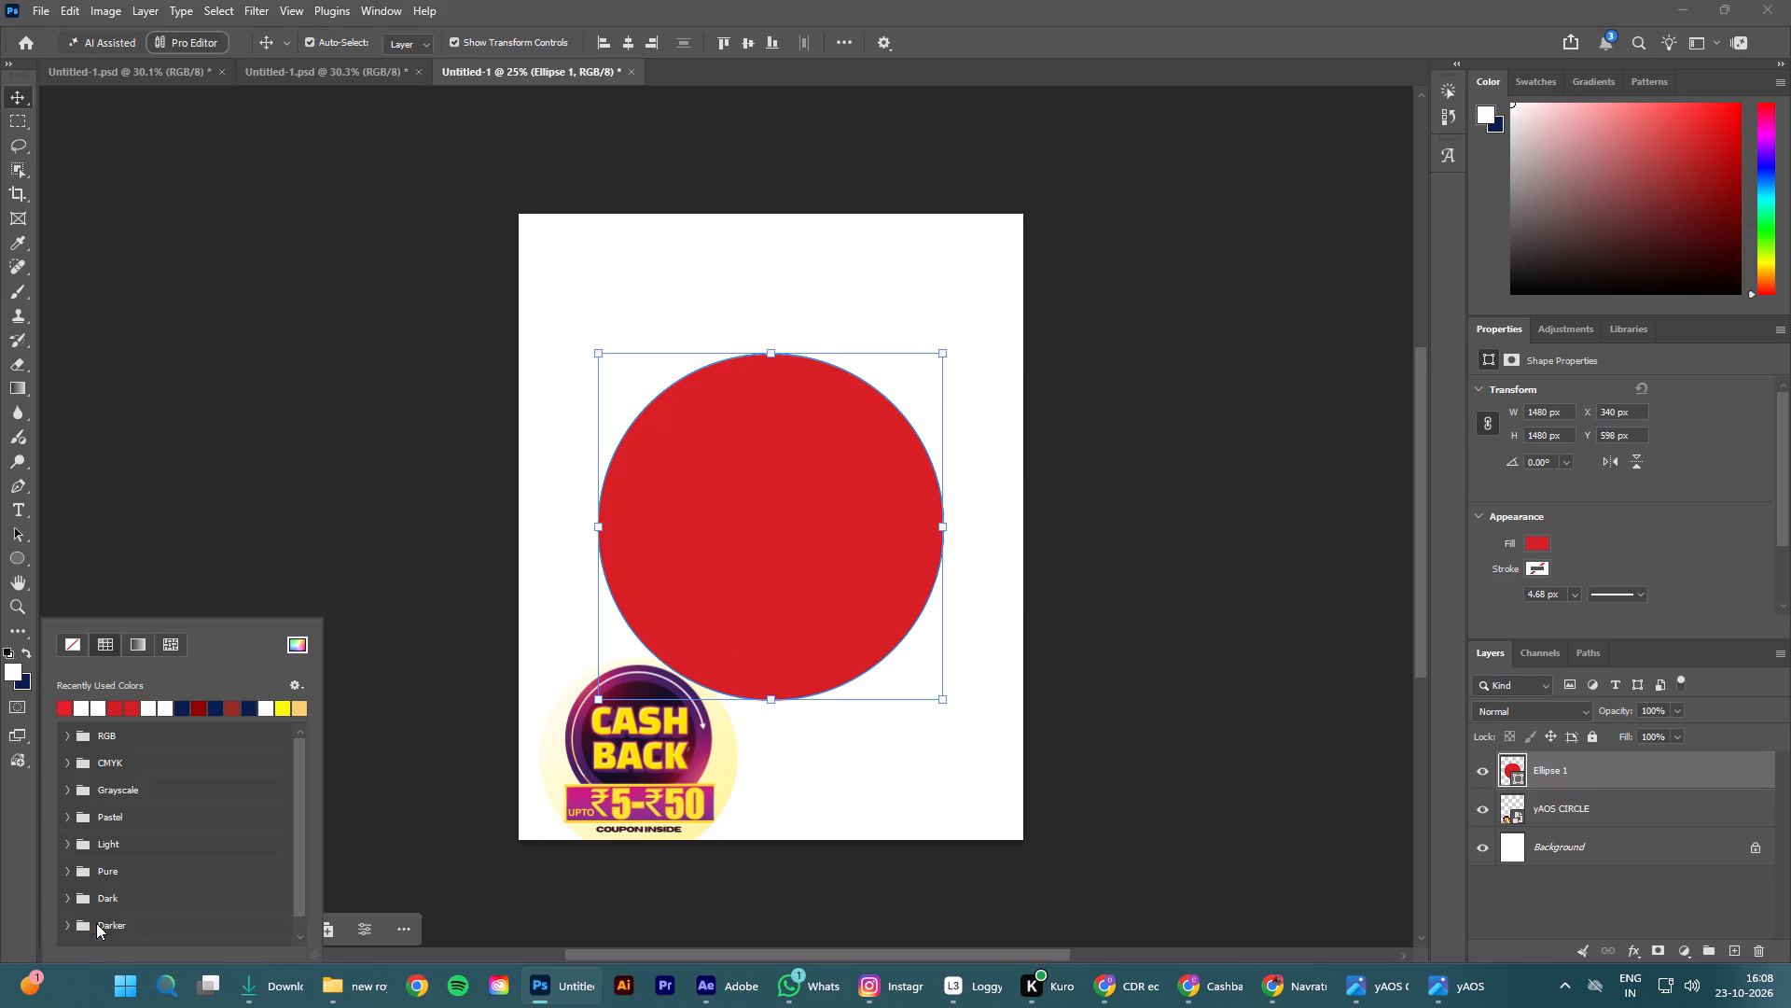
{"action": "left_click", "coordinate": [303, 637]}
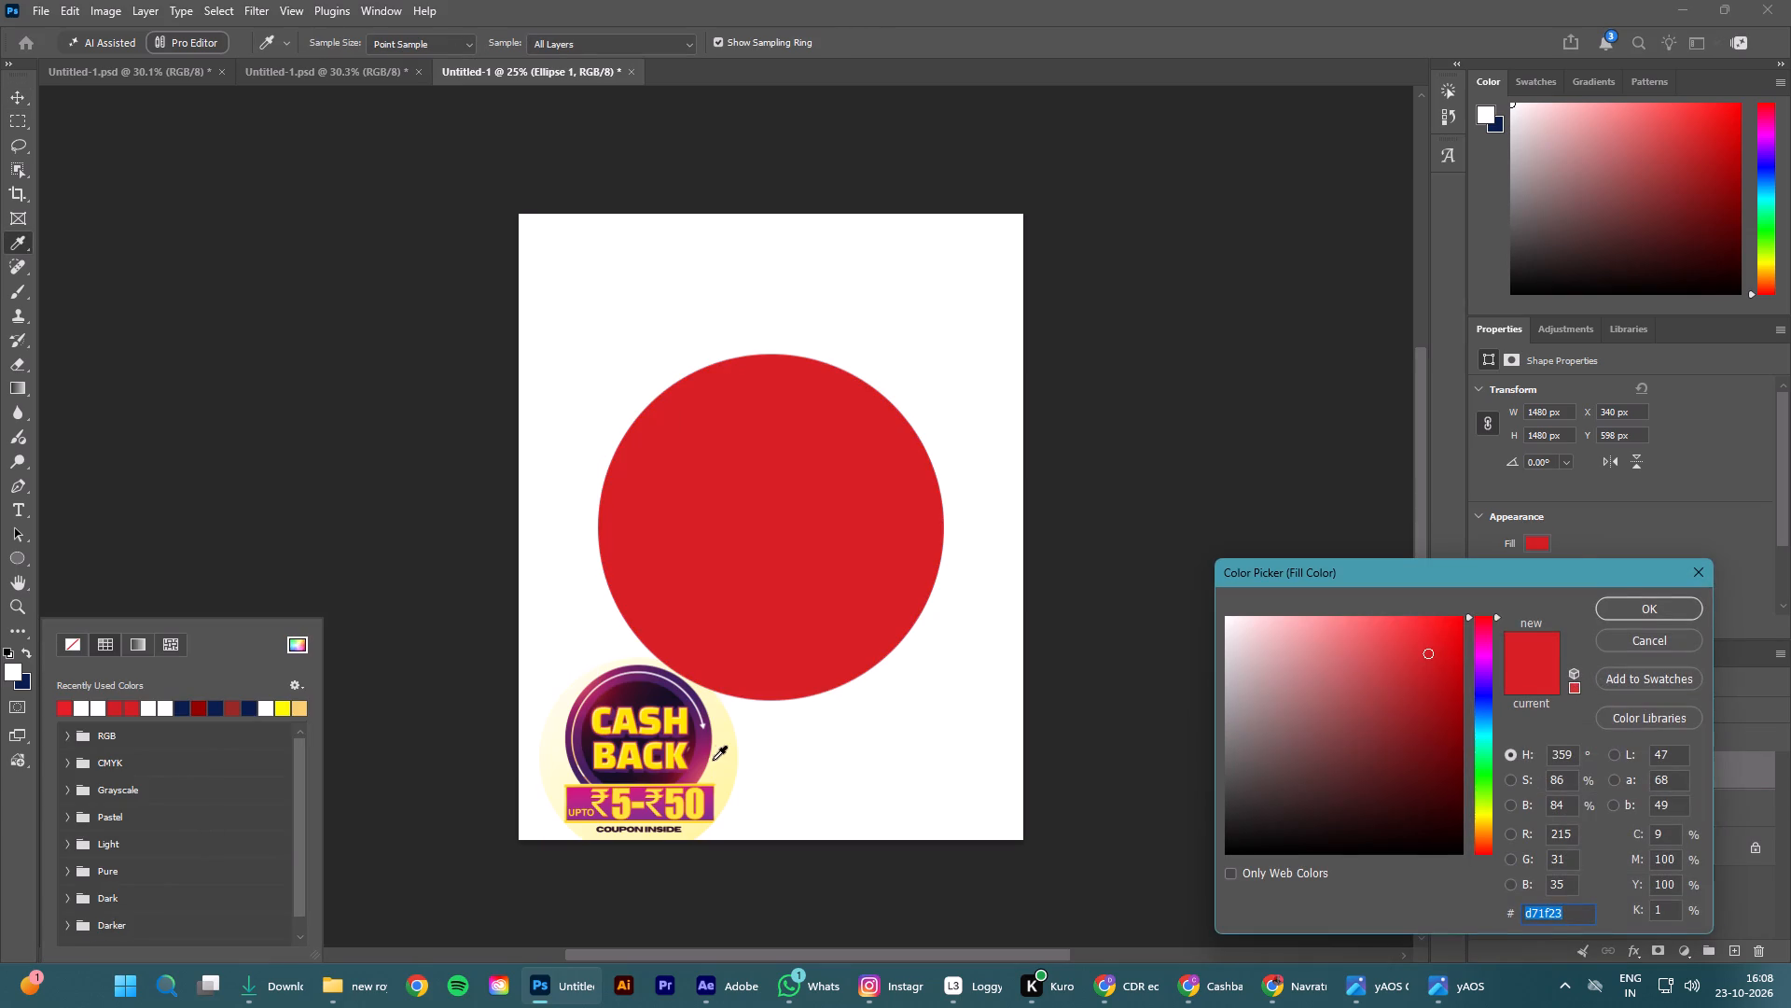
{"action": "left_click", "coordinate": [721, 759]}
{"action": "left_click", "coordinate": [1652, 615]}
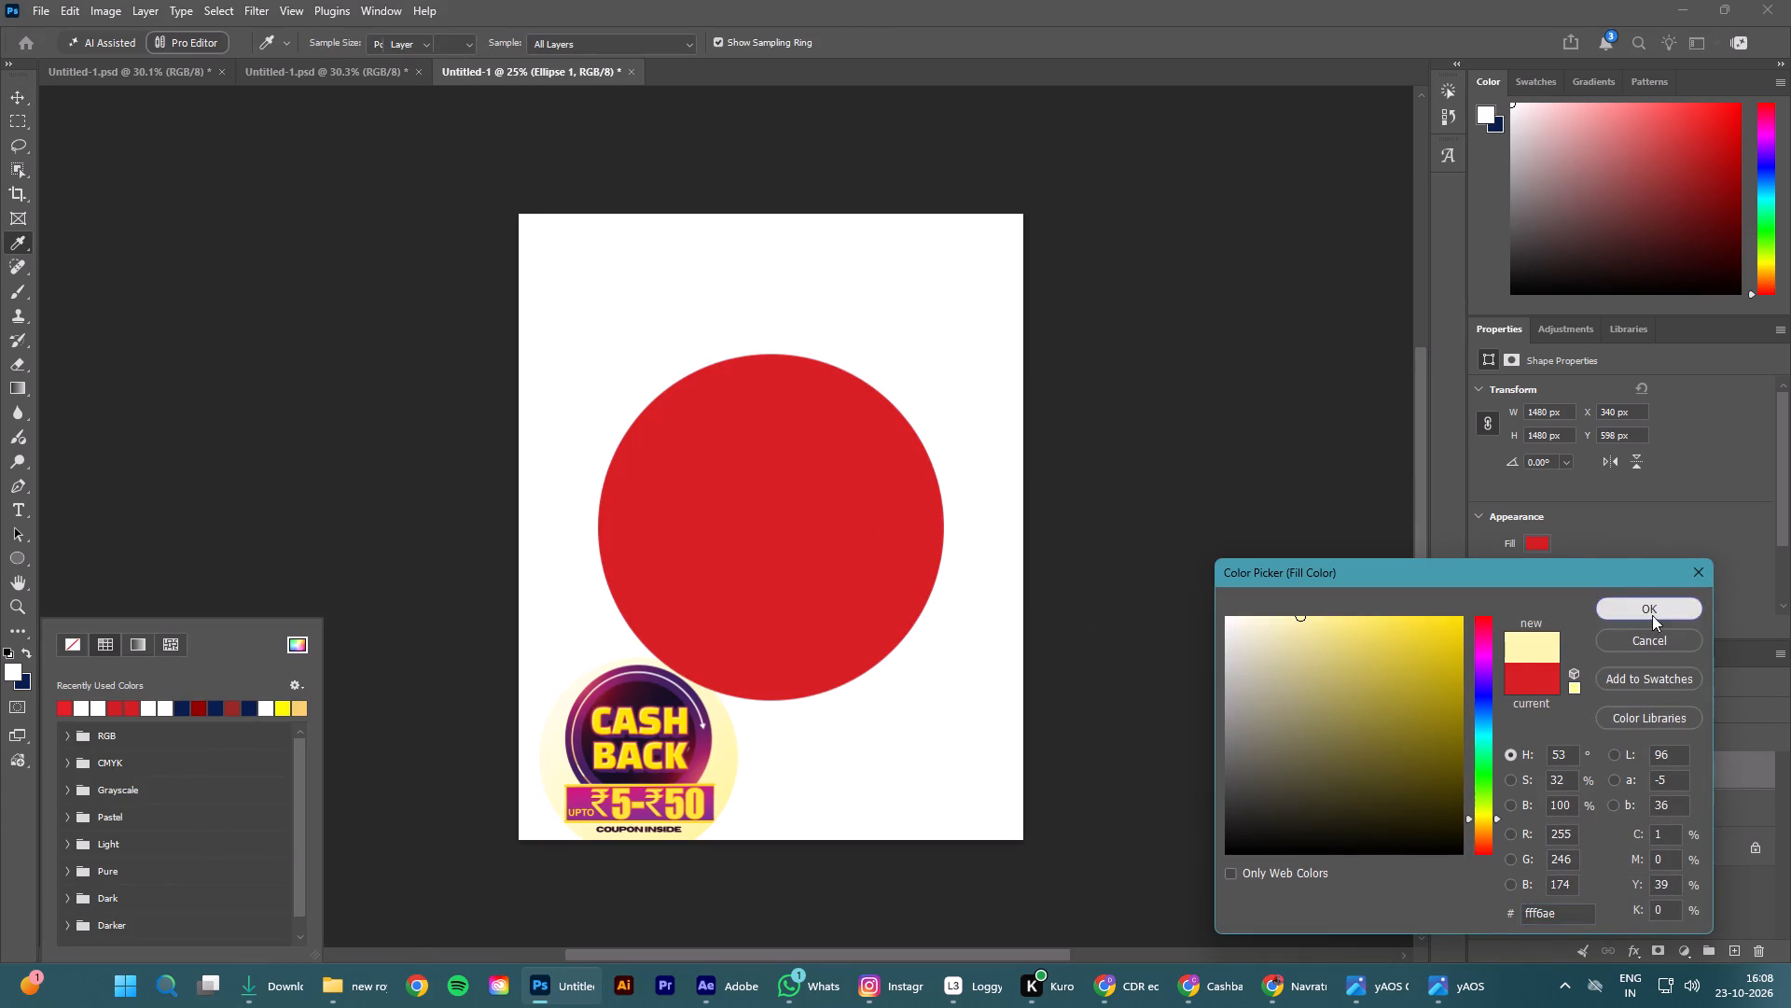
{"action": "left_click", "coordinate": [14, 98]}
{"action": "left_click", "coordinate": [215, 306]}
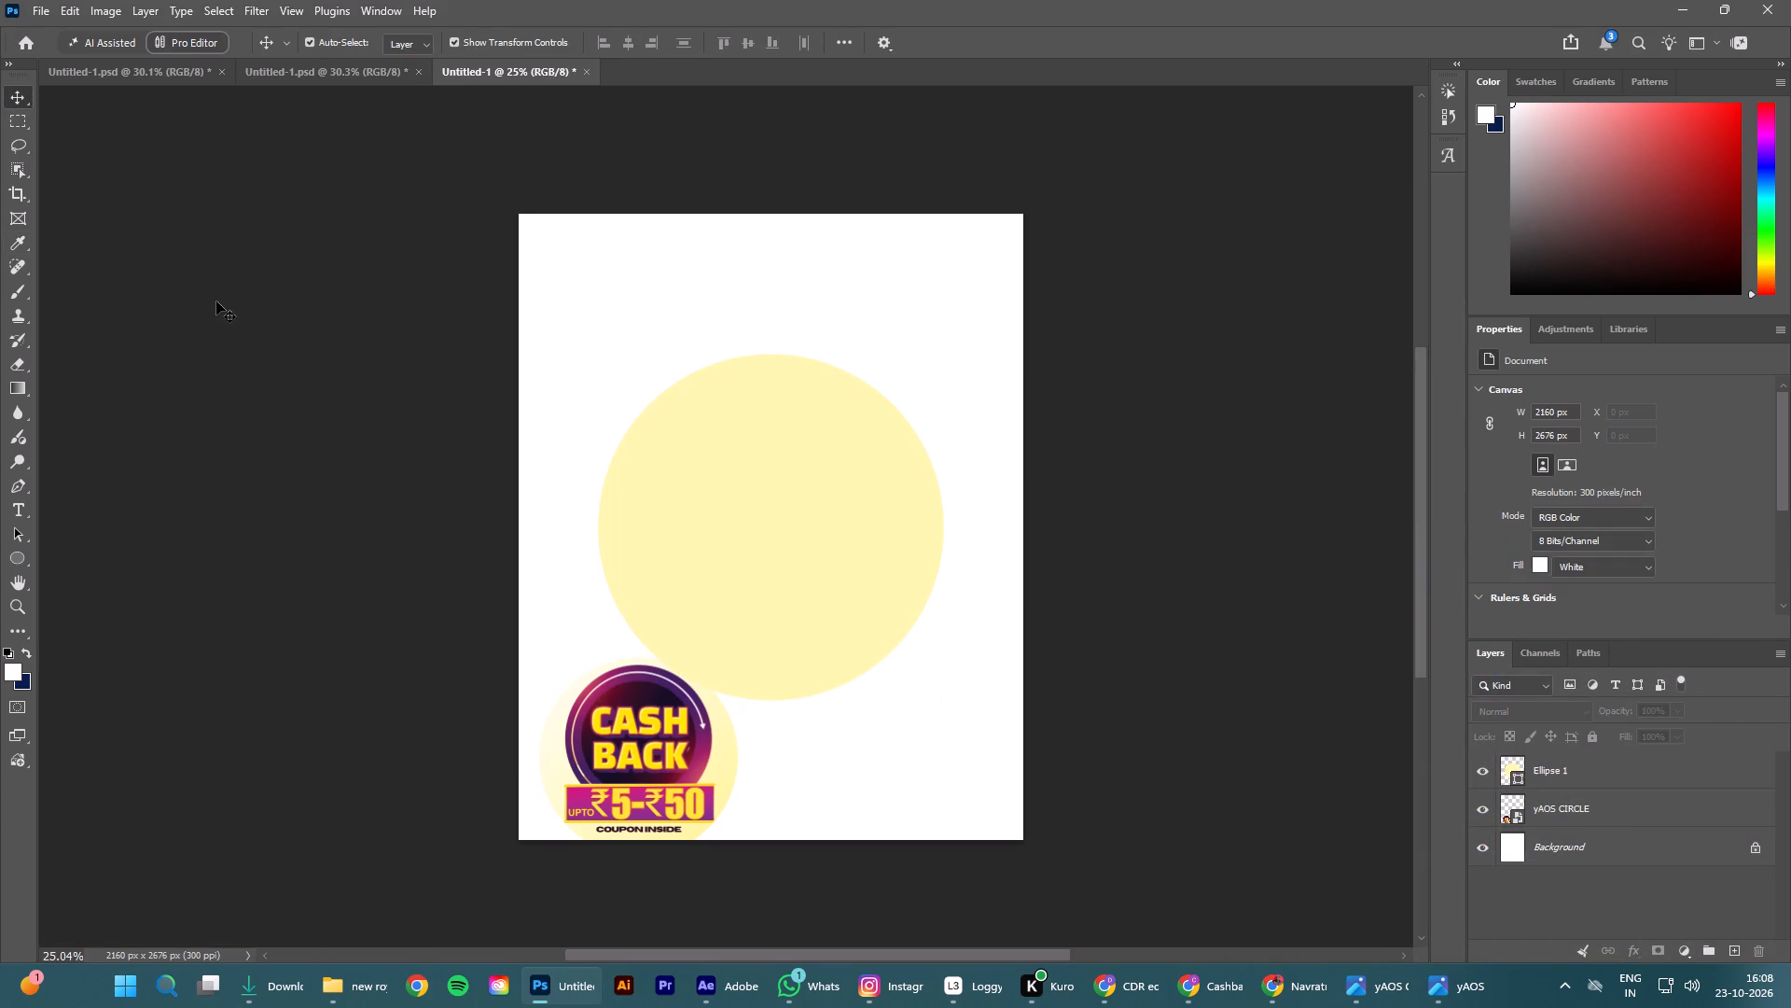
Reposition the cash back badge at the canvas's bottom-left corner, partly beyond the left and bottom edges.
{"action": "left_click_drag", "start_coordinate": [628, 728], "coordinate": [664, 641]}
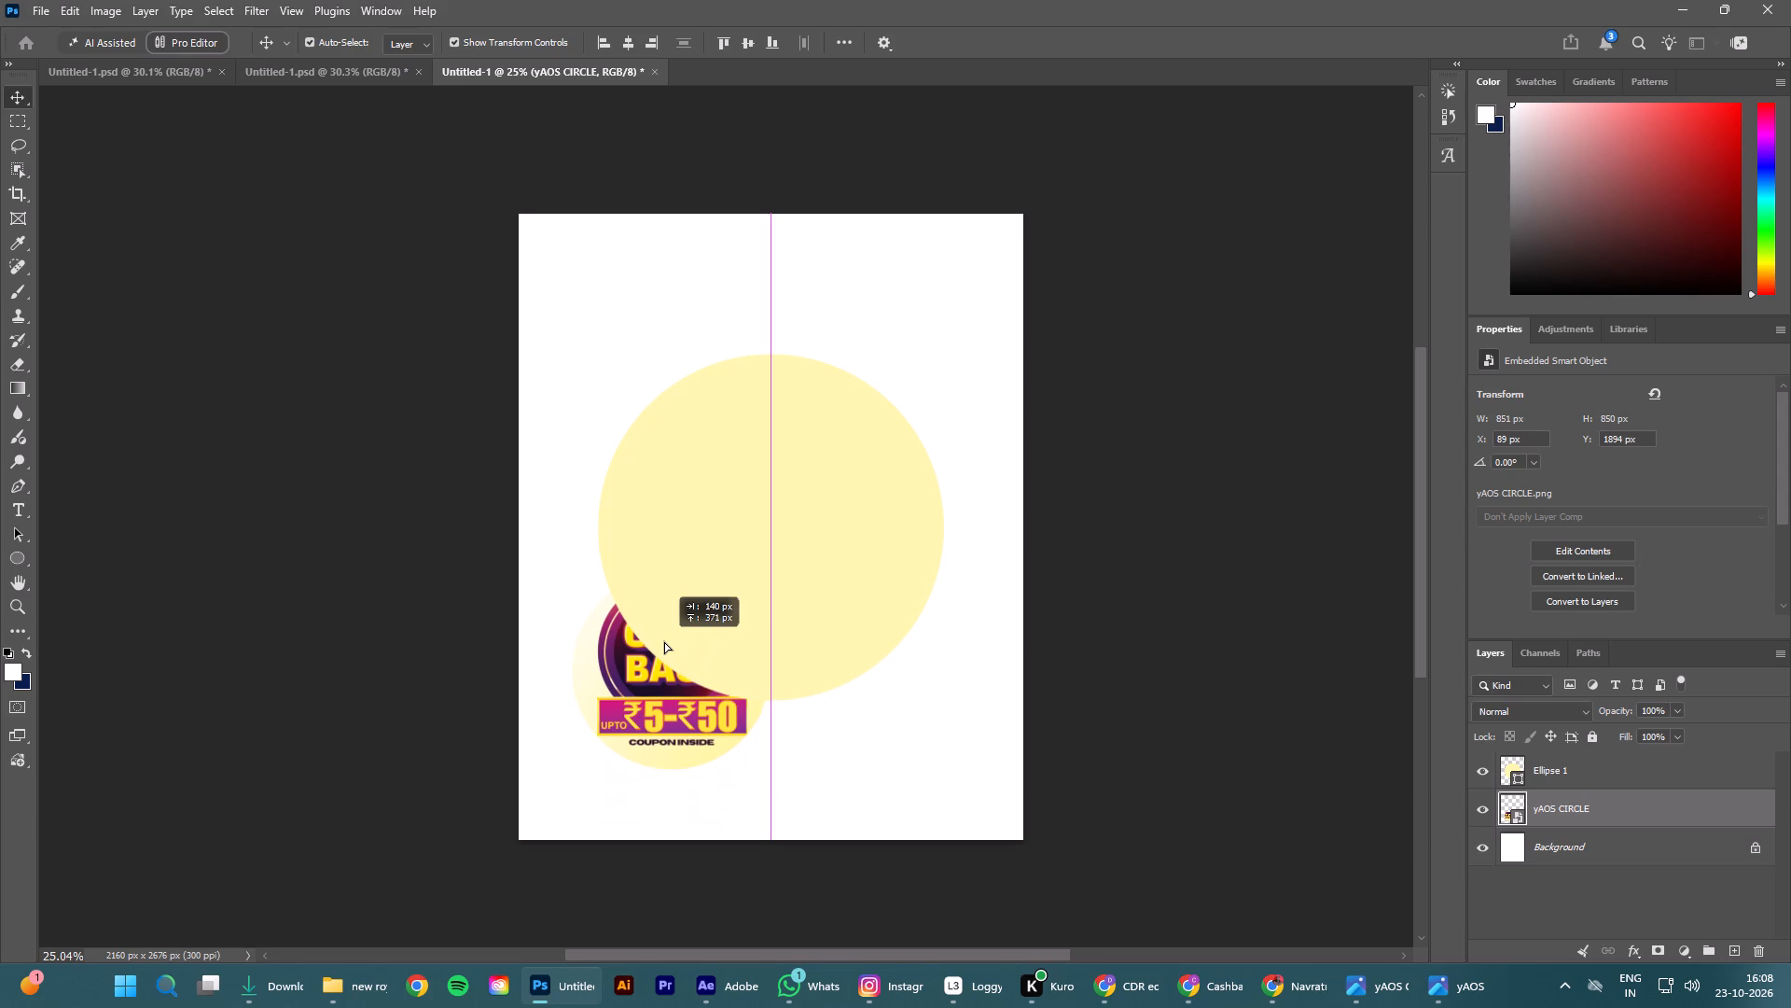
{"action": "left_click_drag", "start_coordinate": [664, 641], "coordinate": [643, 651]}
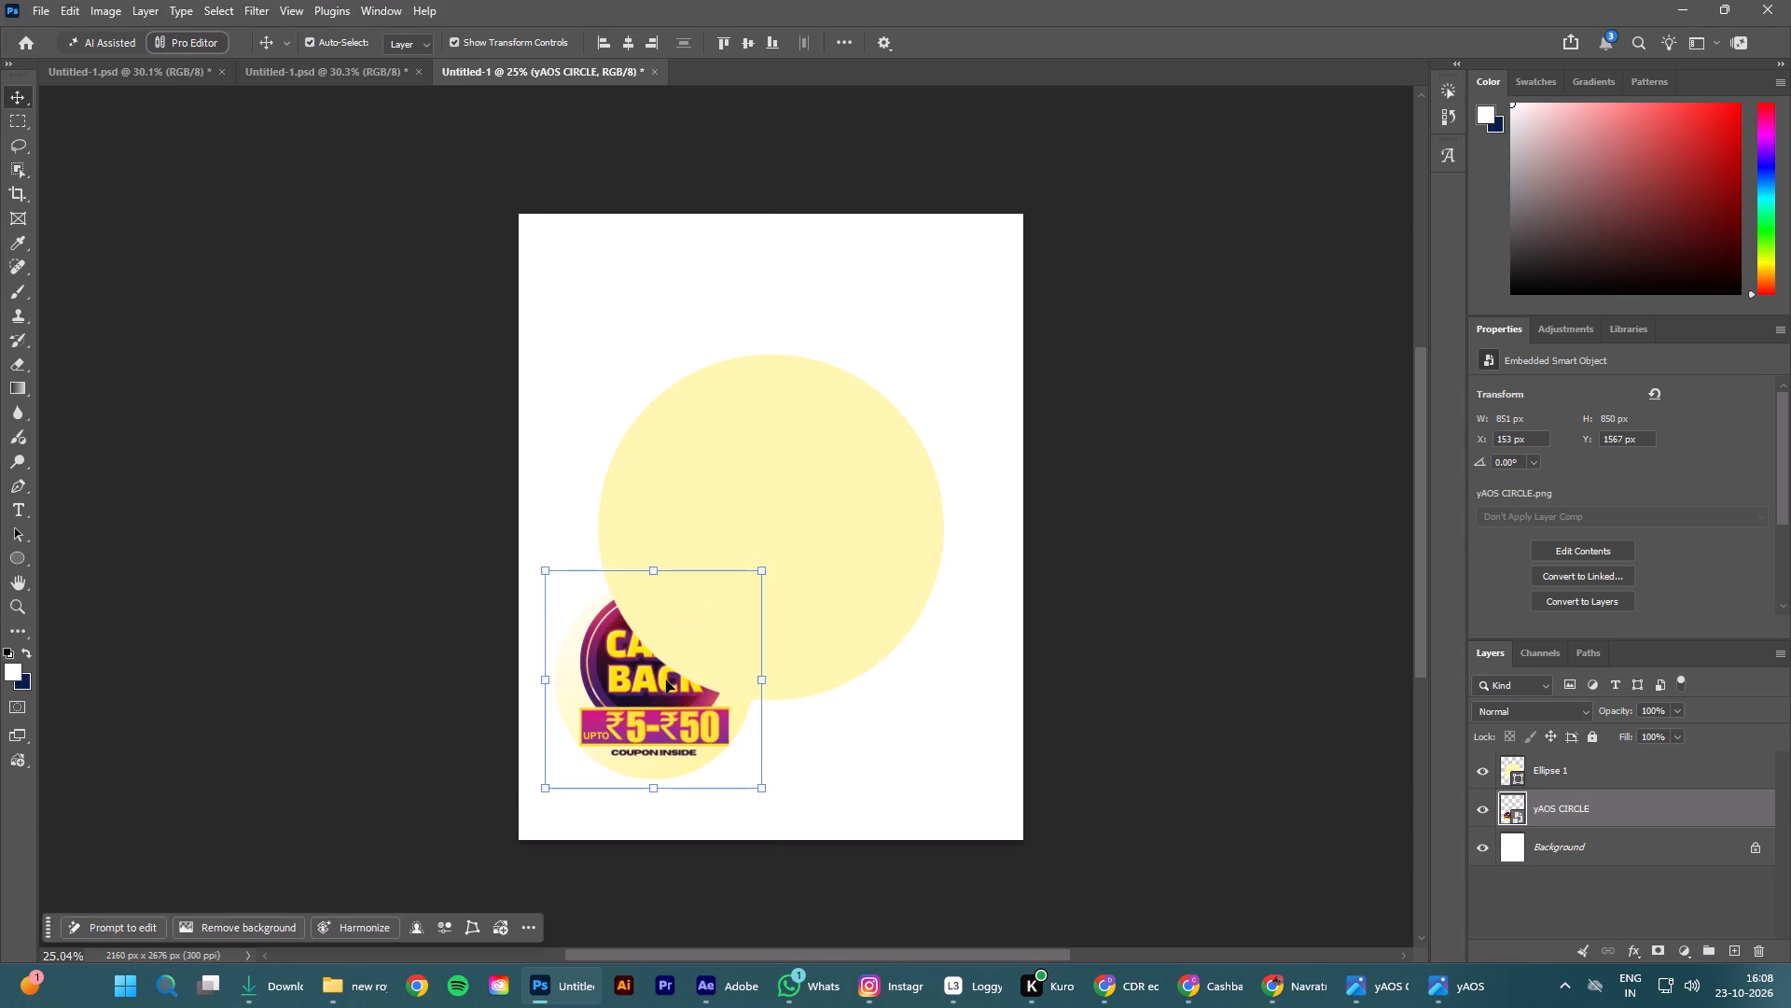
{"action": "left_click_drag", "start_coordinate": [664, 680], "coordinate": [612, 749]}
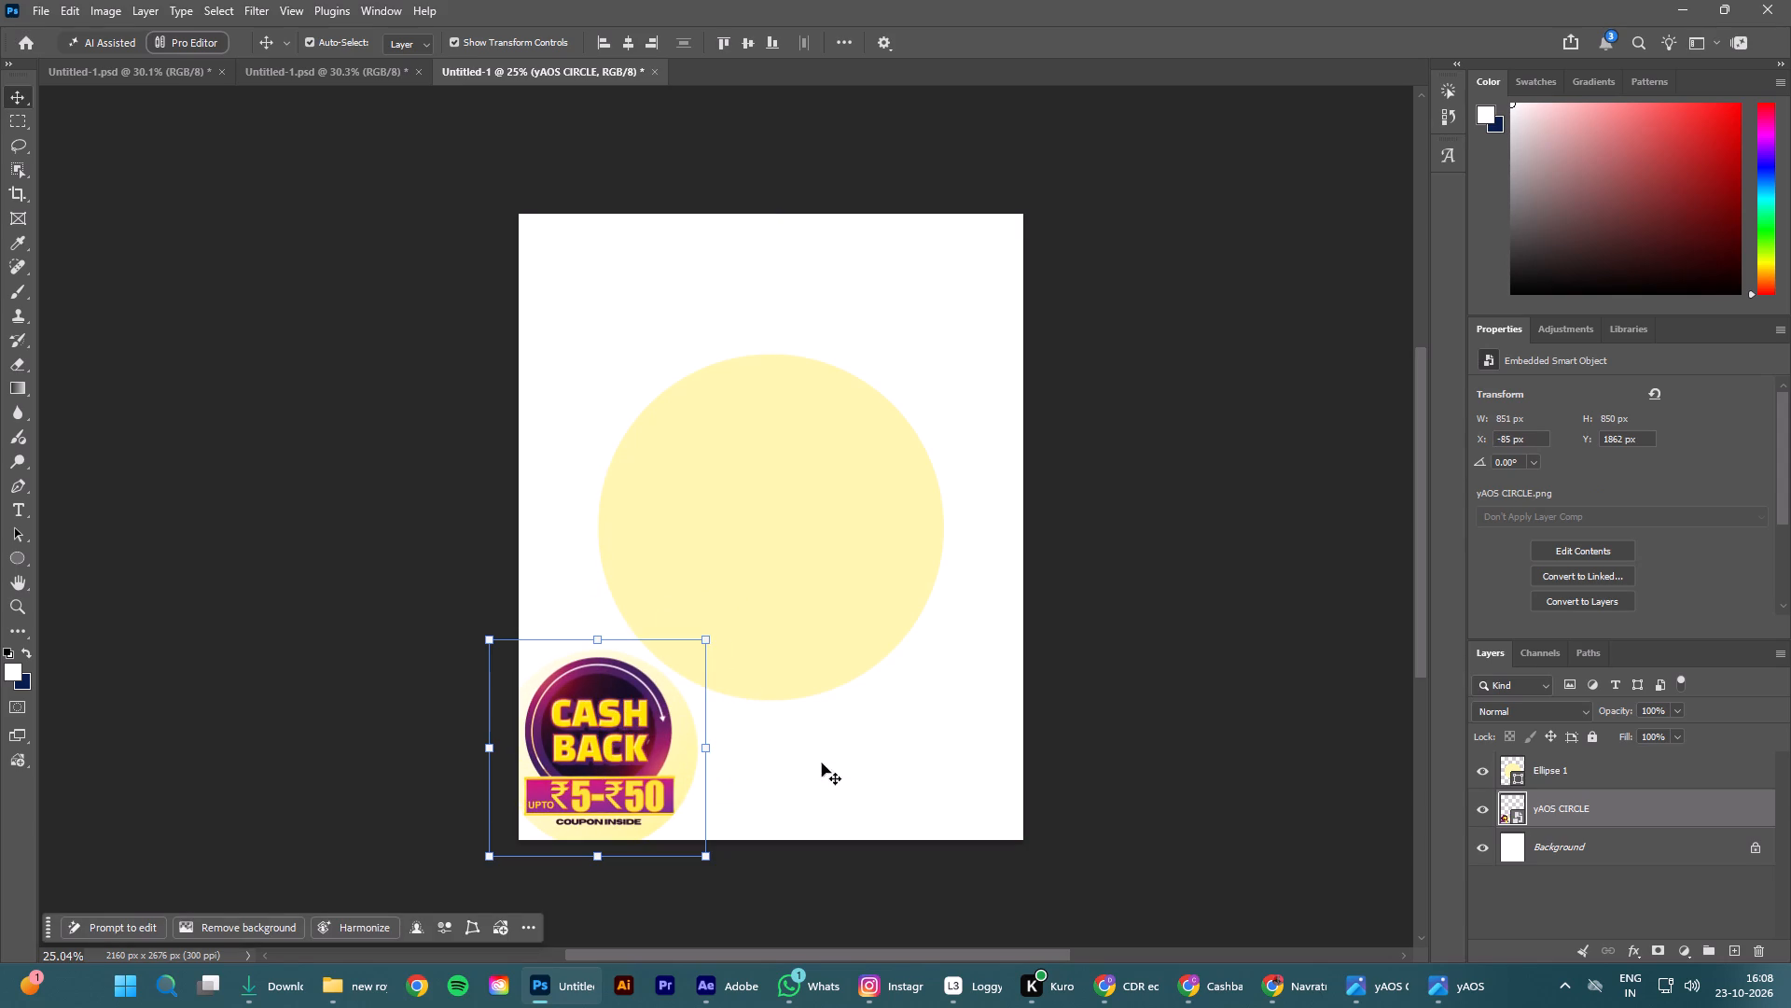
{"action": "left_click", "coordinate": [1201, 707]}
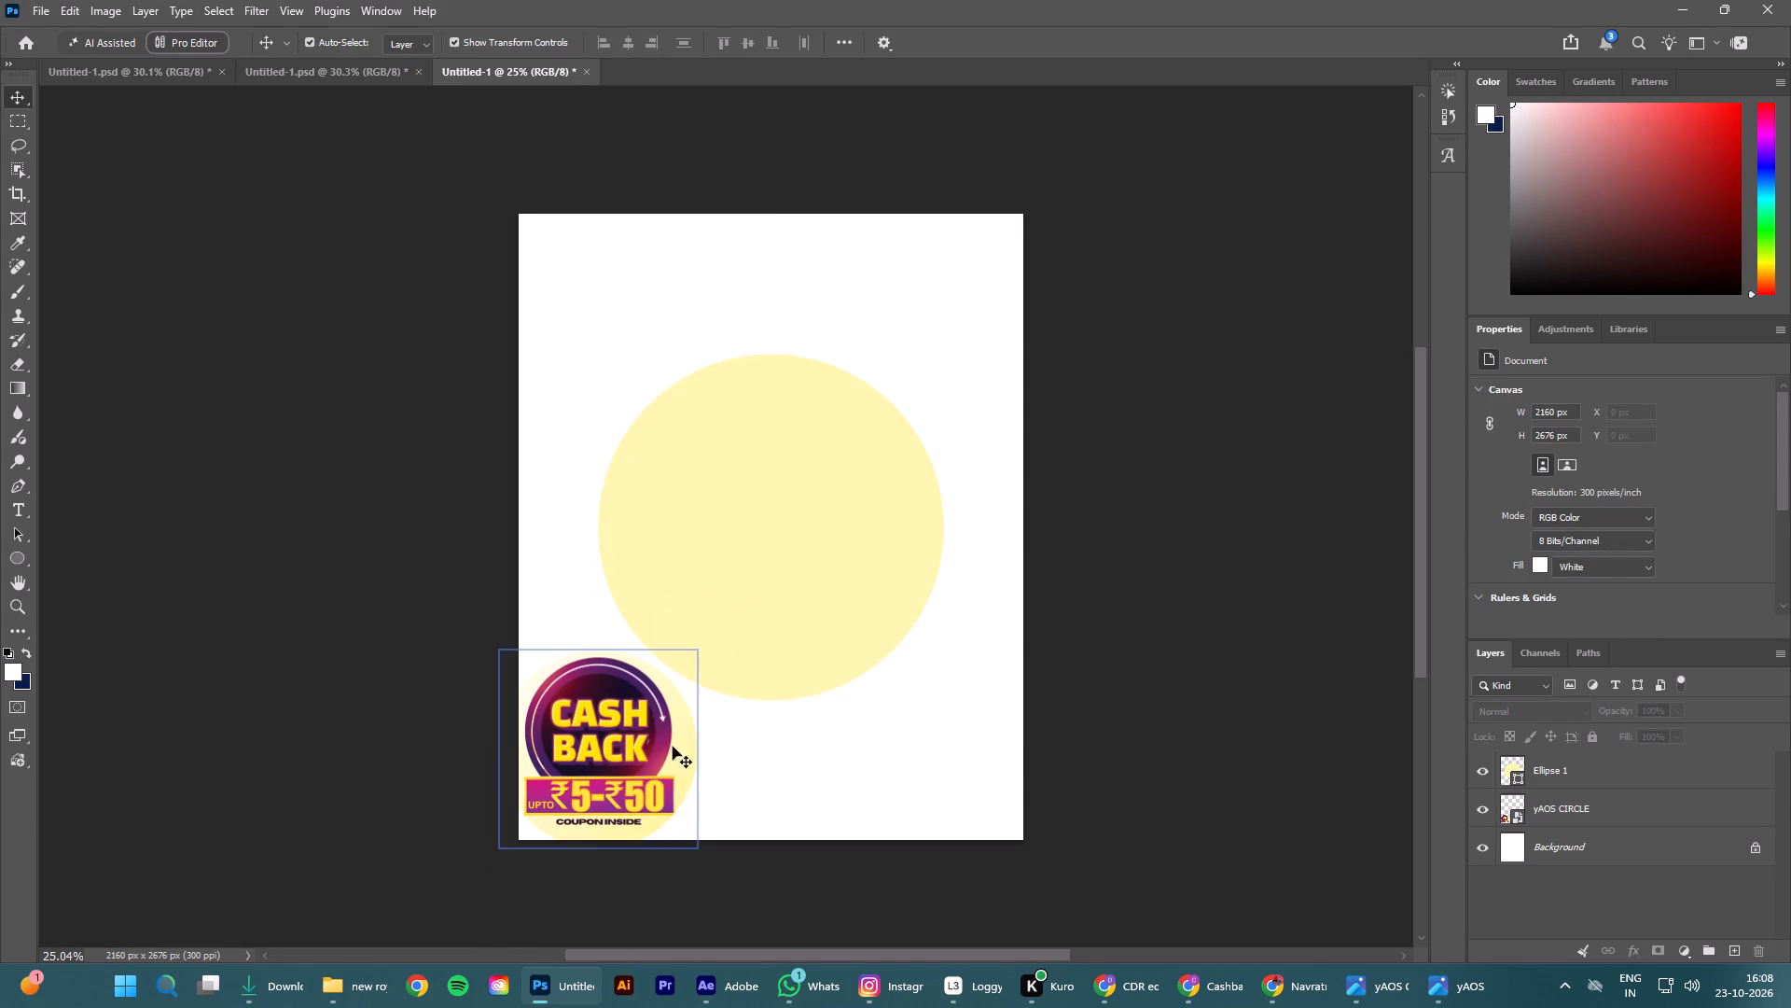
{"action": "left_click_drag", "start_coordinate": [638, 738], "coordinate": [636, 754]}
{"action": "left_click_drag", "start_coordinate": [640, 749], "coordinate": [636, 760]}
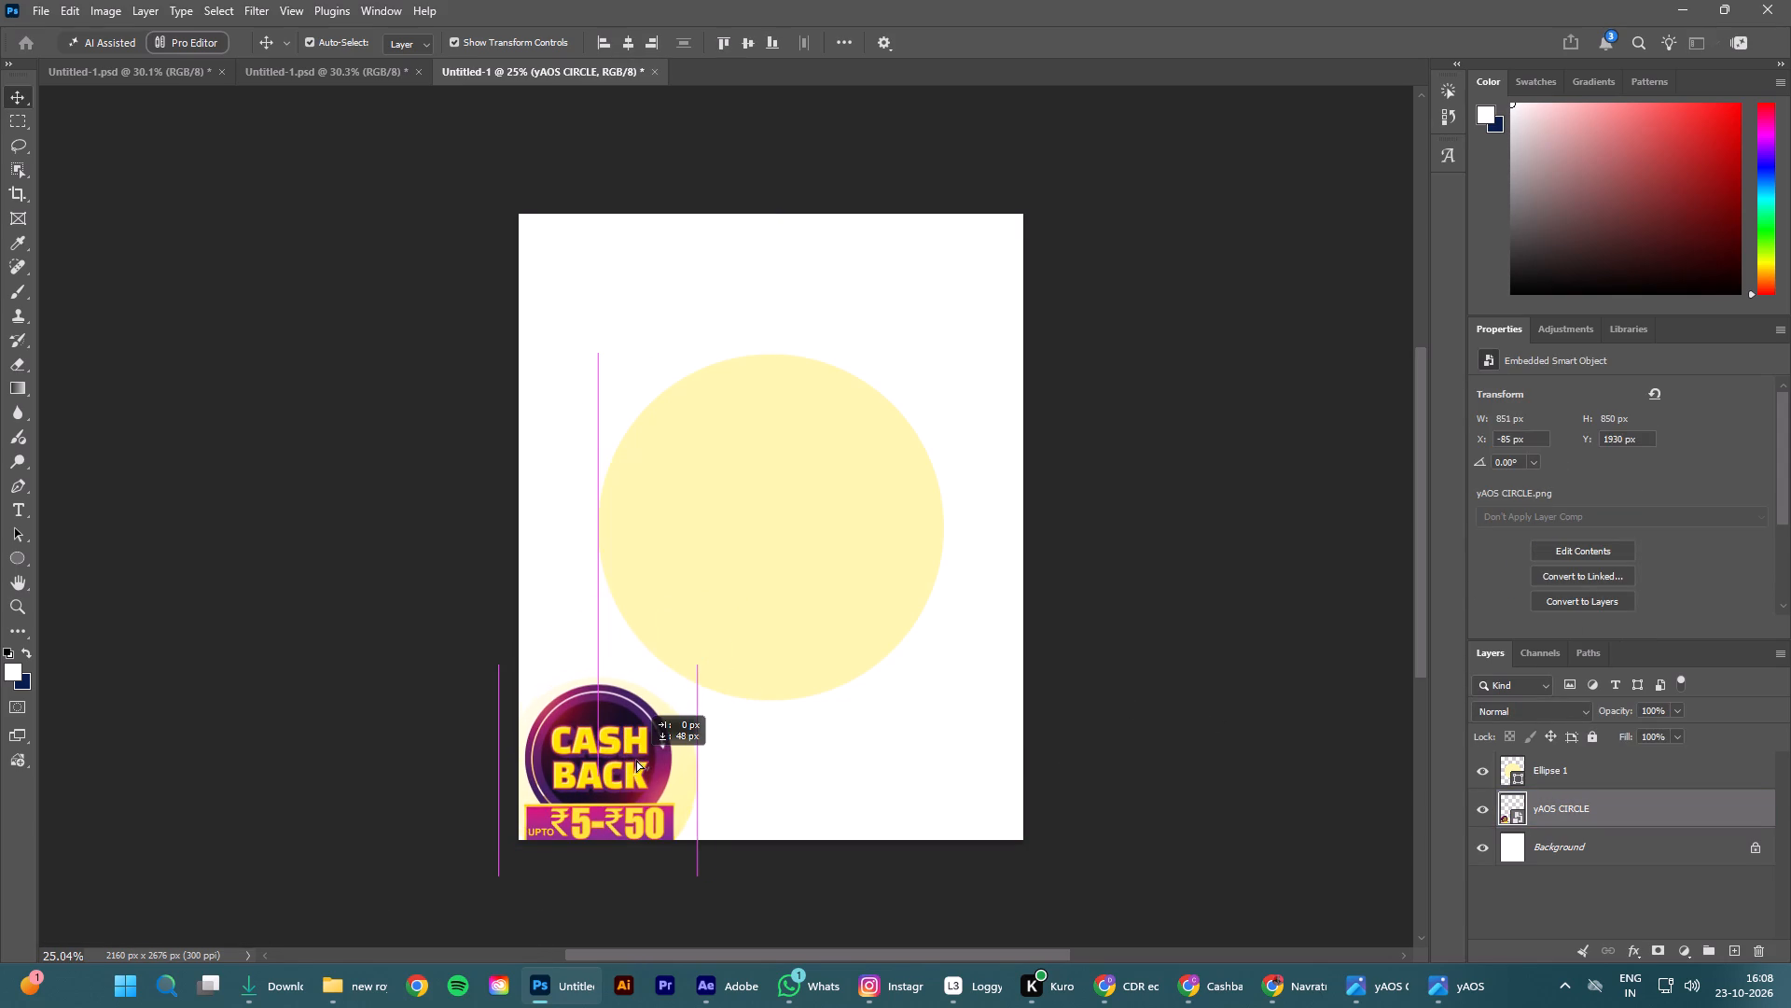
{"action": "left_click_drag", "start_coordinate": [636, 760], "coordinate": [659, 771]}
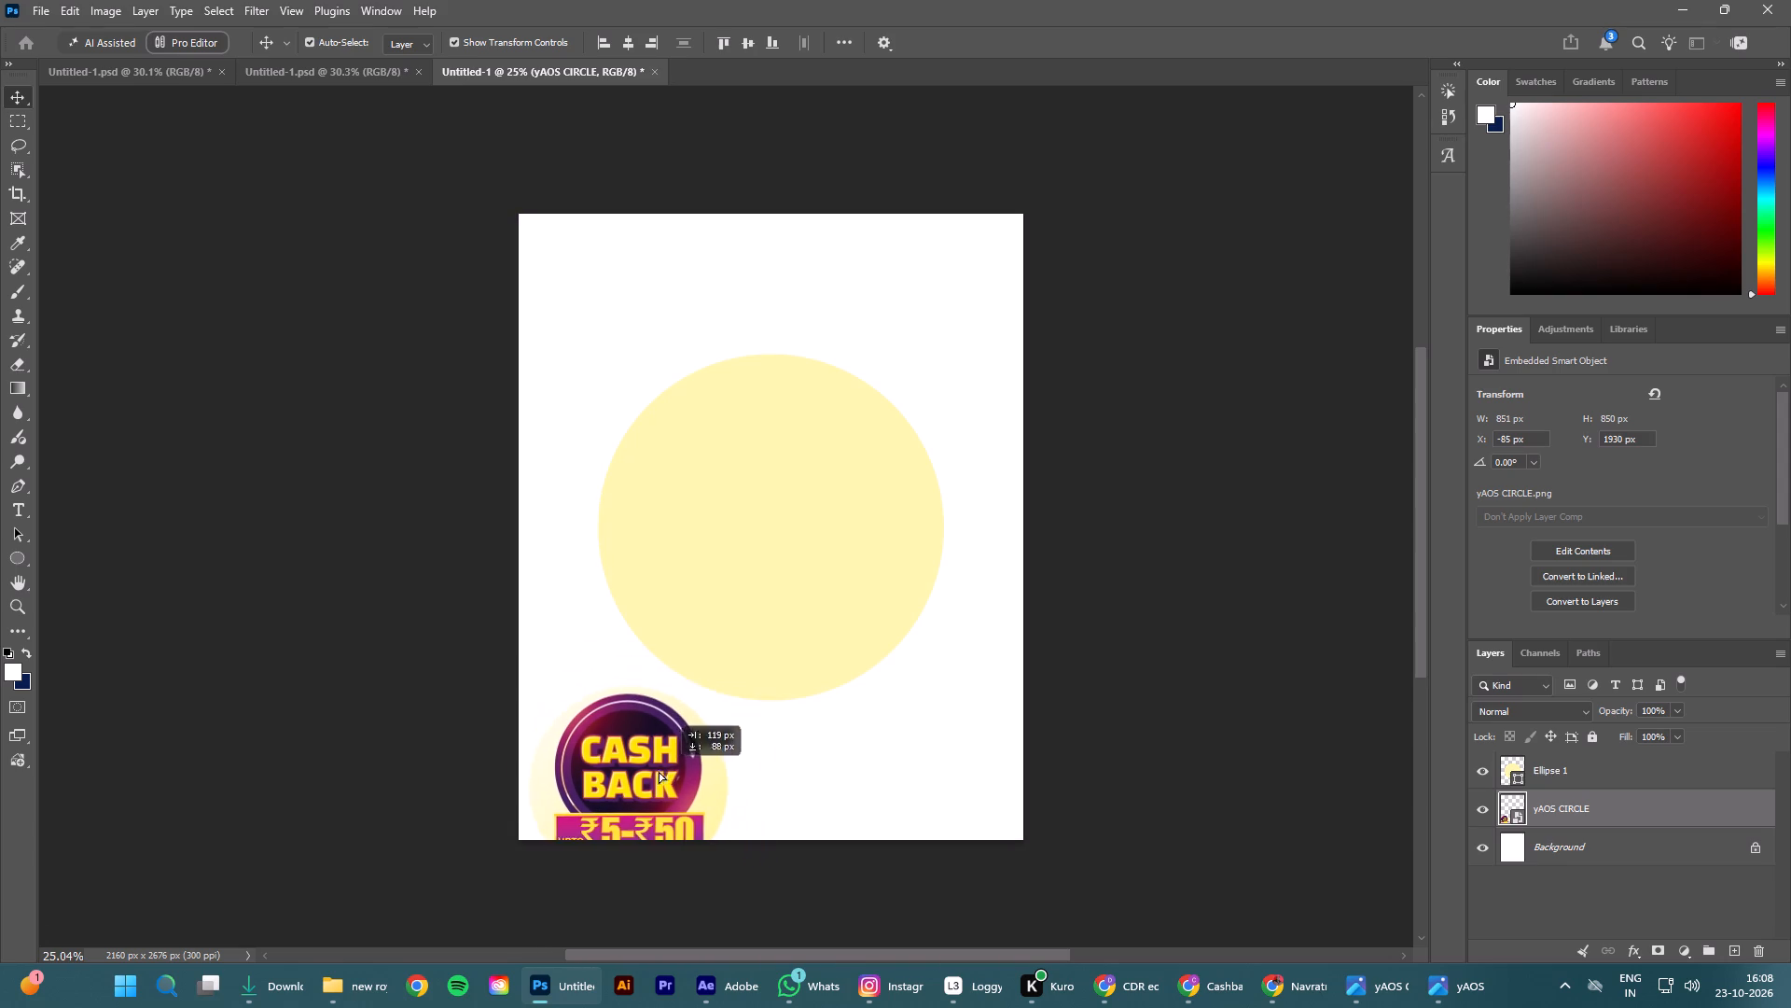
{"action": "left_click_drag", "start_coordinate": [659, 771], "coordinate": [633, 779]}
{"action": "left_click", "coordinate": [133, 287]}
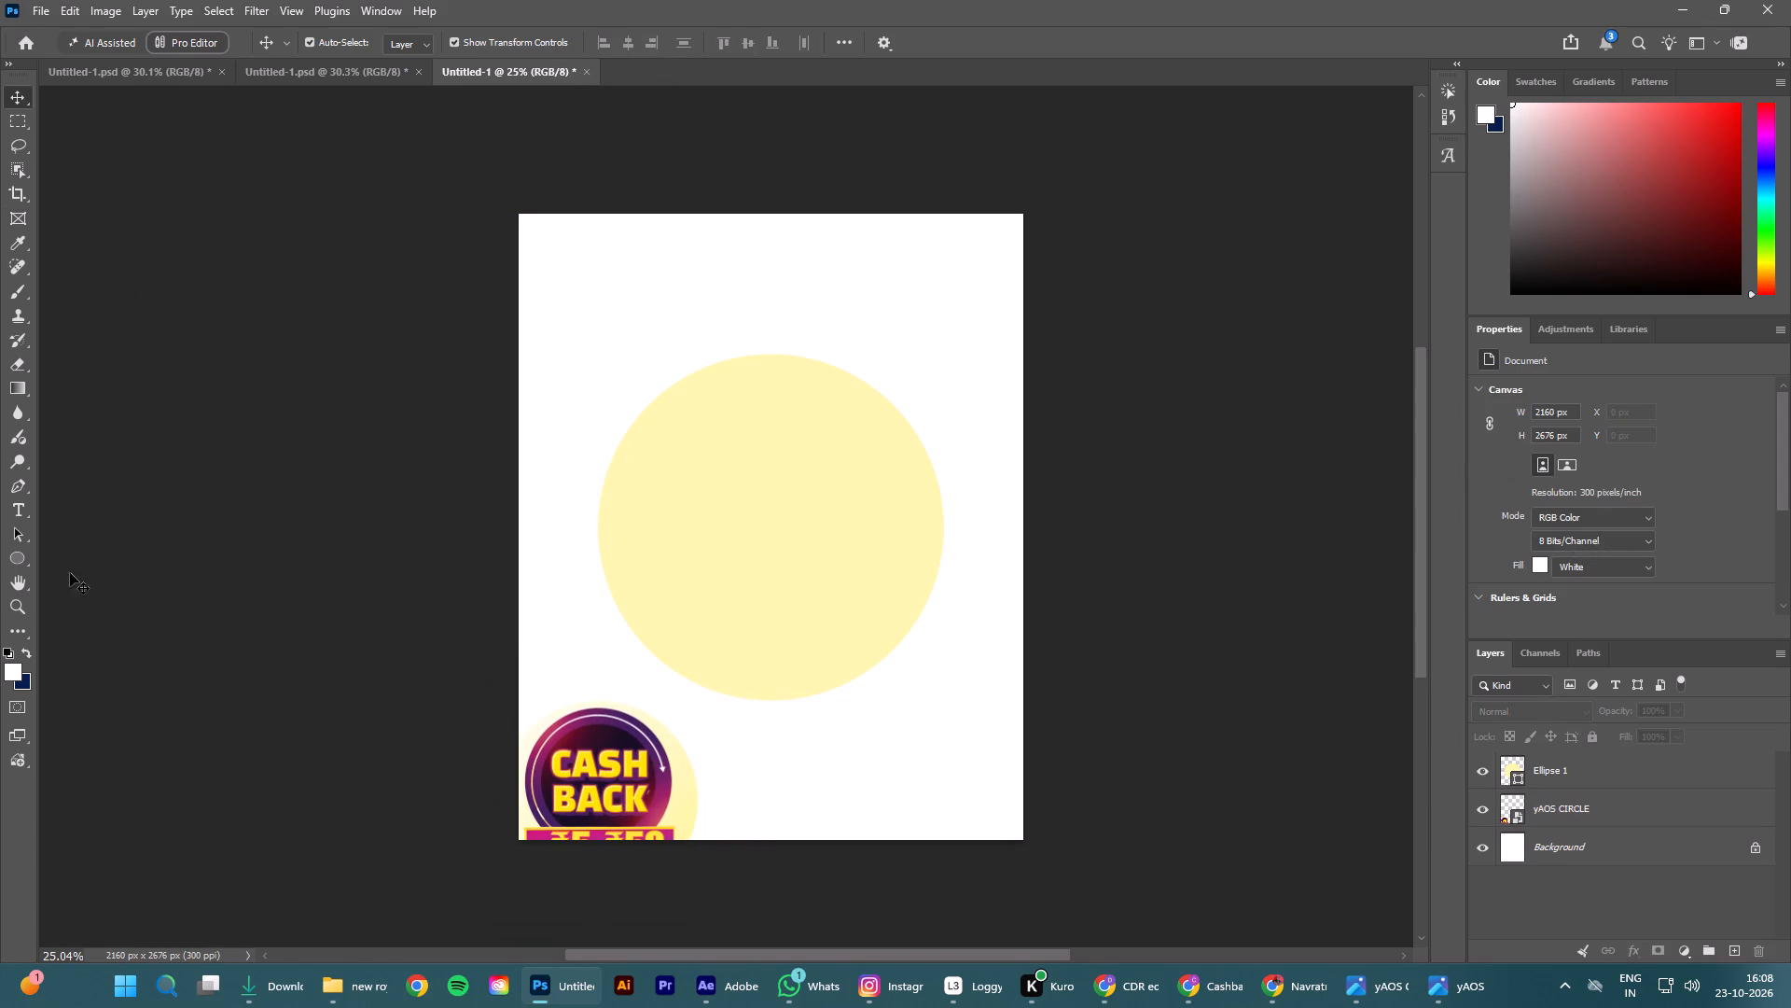
Scale the cash back badge down to about 539 px and place it fully inside the canvas's bottom-left corner.
{"action": "left_click", "coordinate": [17, 554]}
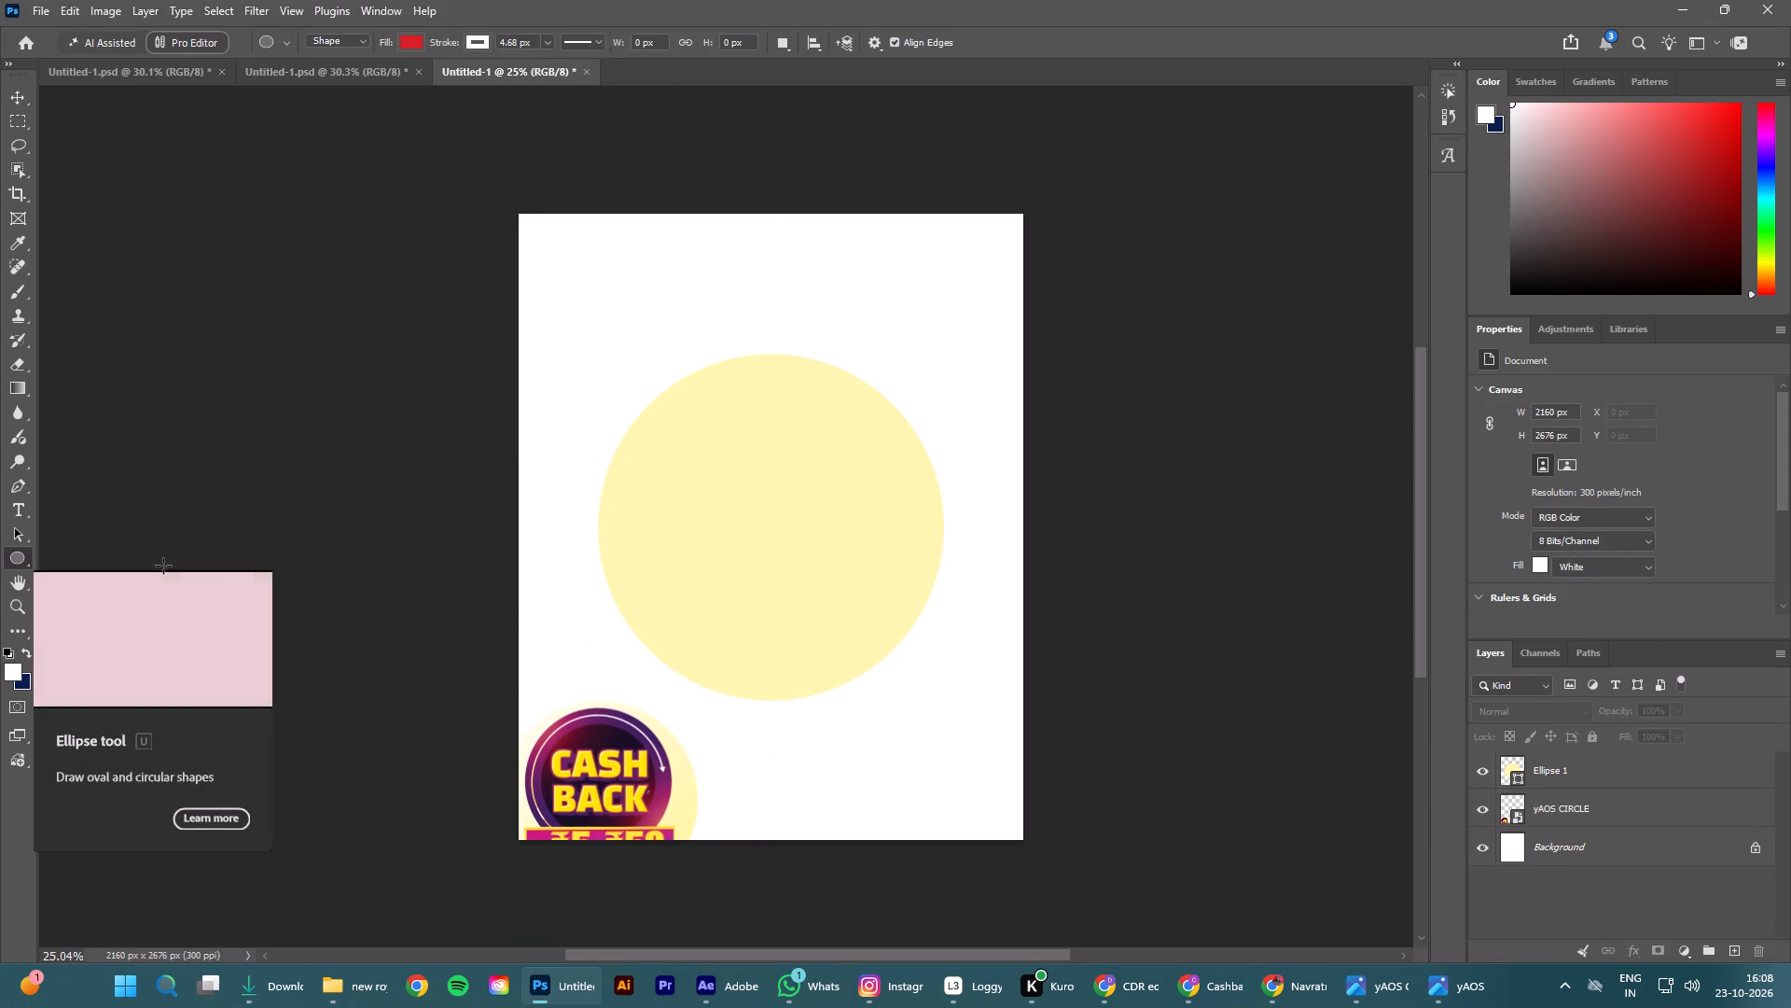
{"action": "left_click", "coordinate": [11, 86]}
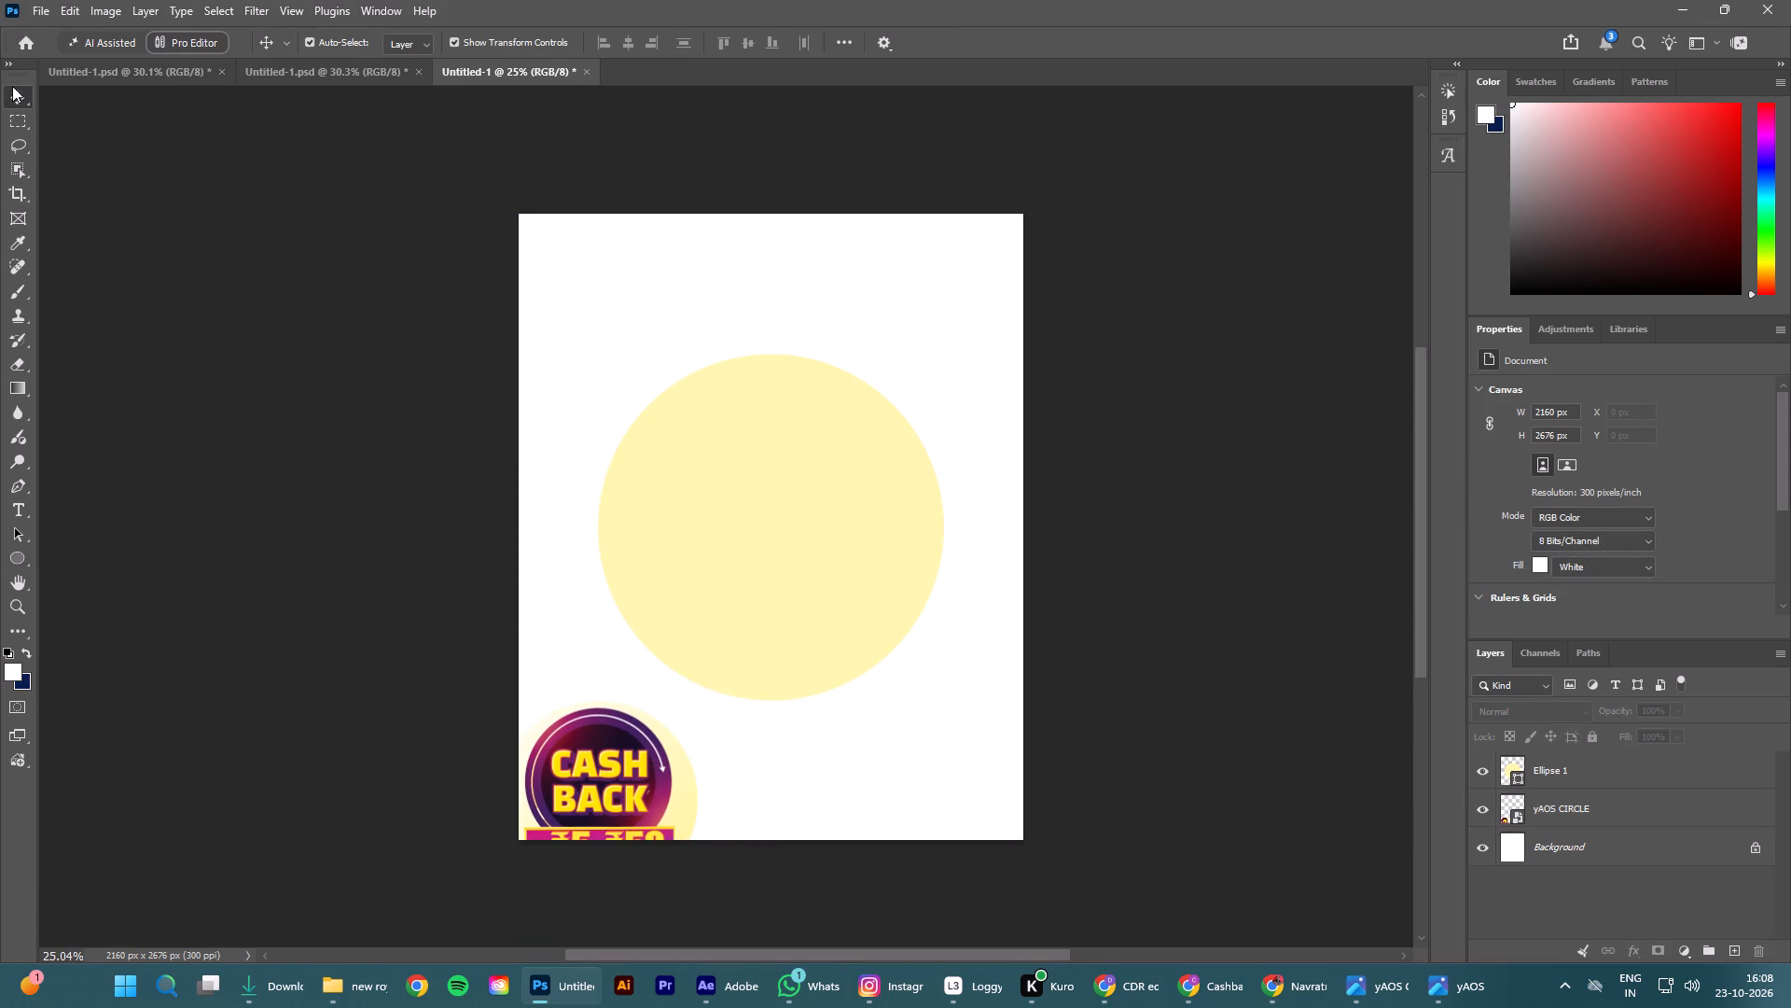
{"action": "left_click", "coordinate": [188, 308]}
{"action": "left_click_drag", "start_coordinate": [621, 761], "coordinate": [900, 310]}
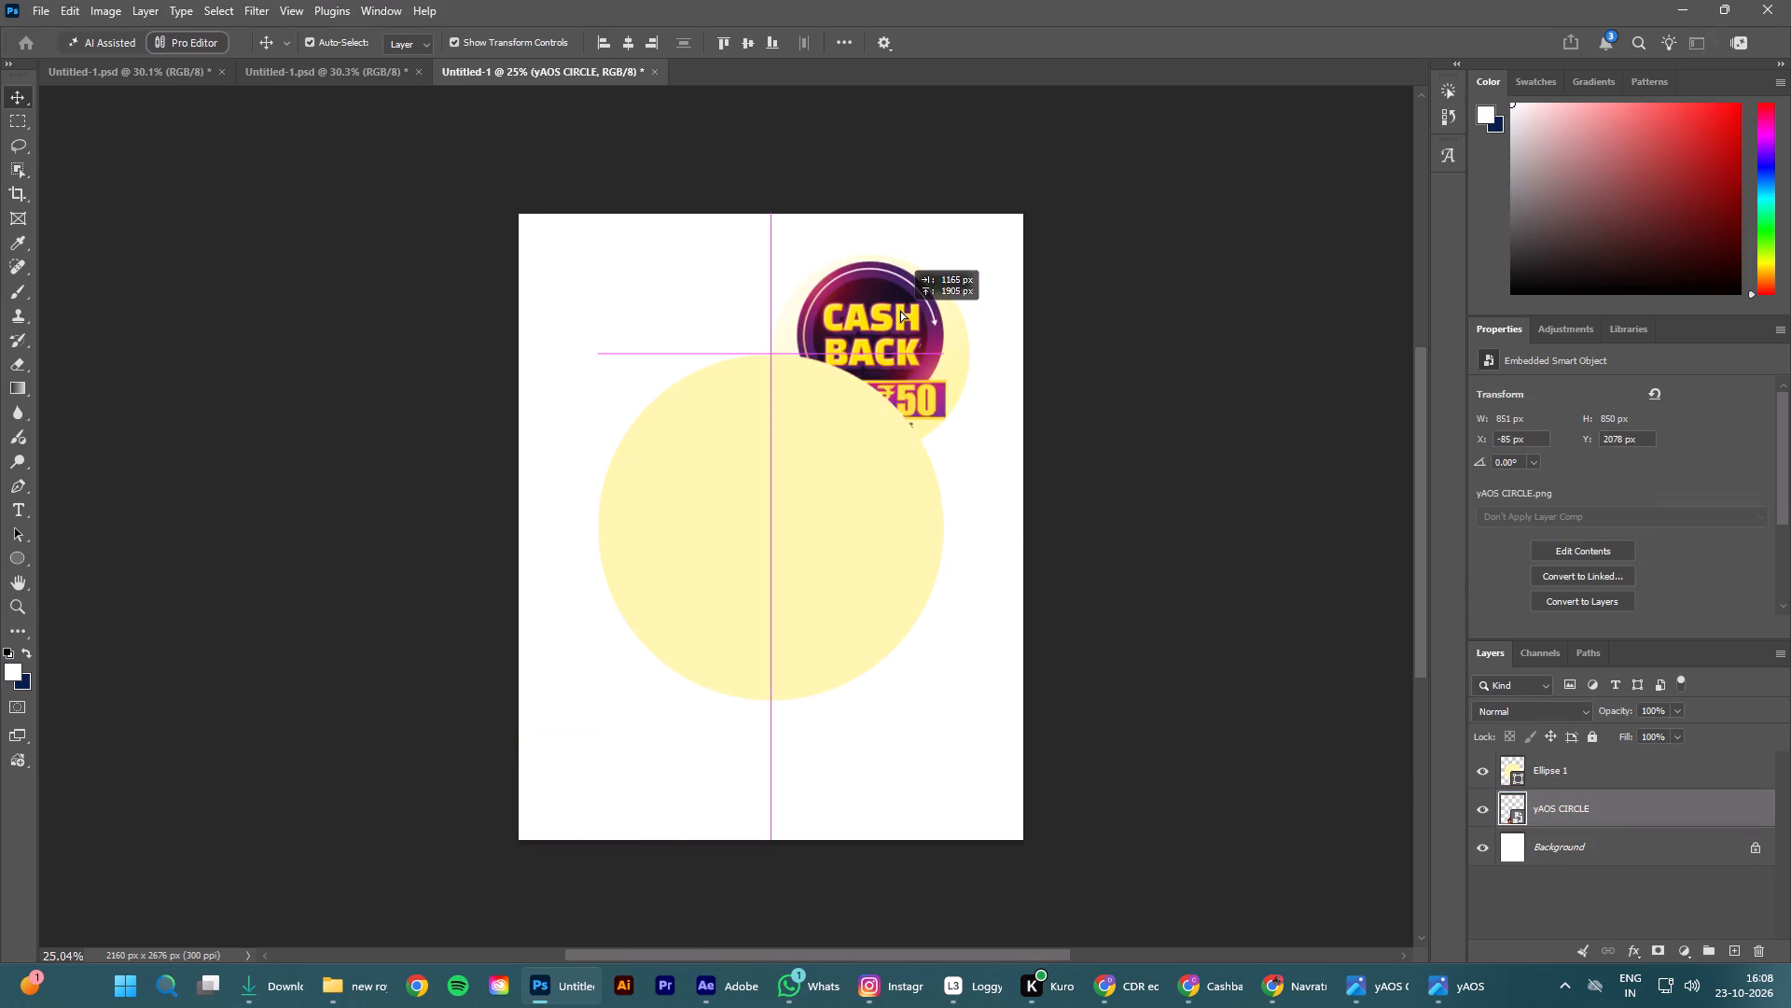
{"action": "left_click_drag", "start_coordinate": [900, 310], "coordinate": [947, 281]}
{"action": "left_click_drag", "start_coordinate": [937, 305], "coordinate": [779, 813]}
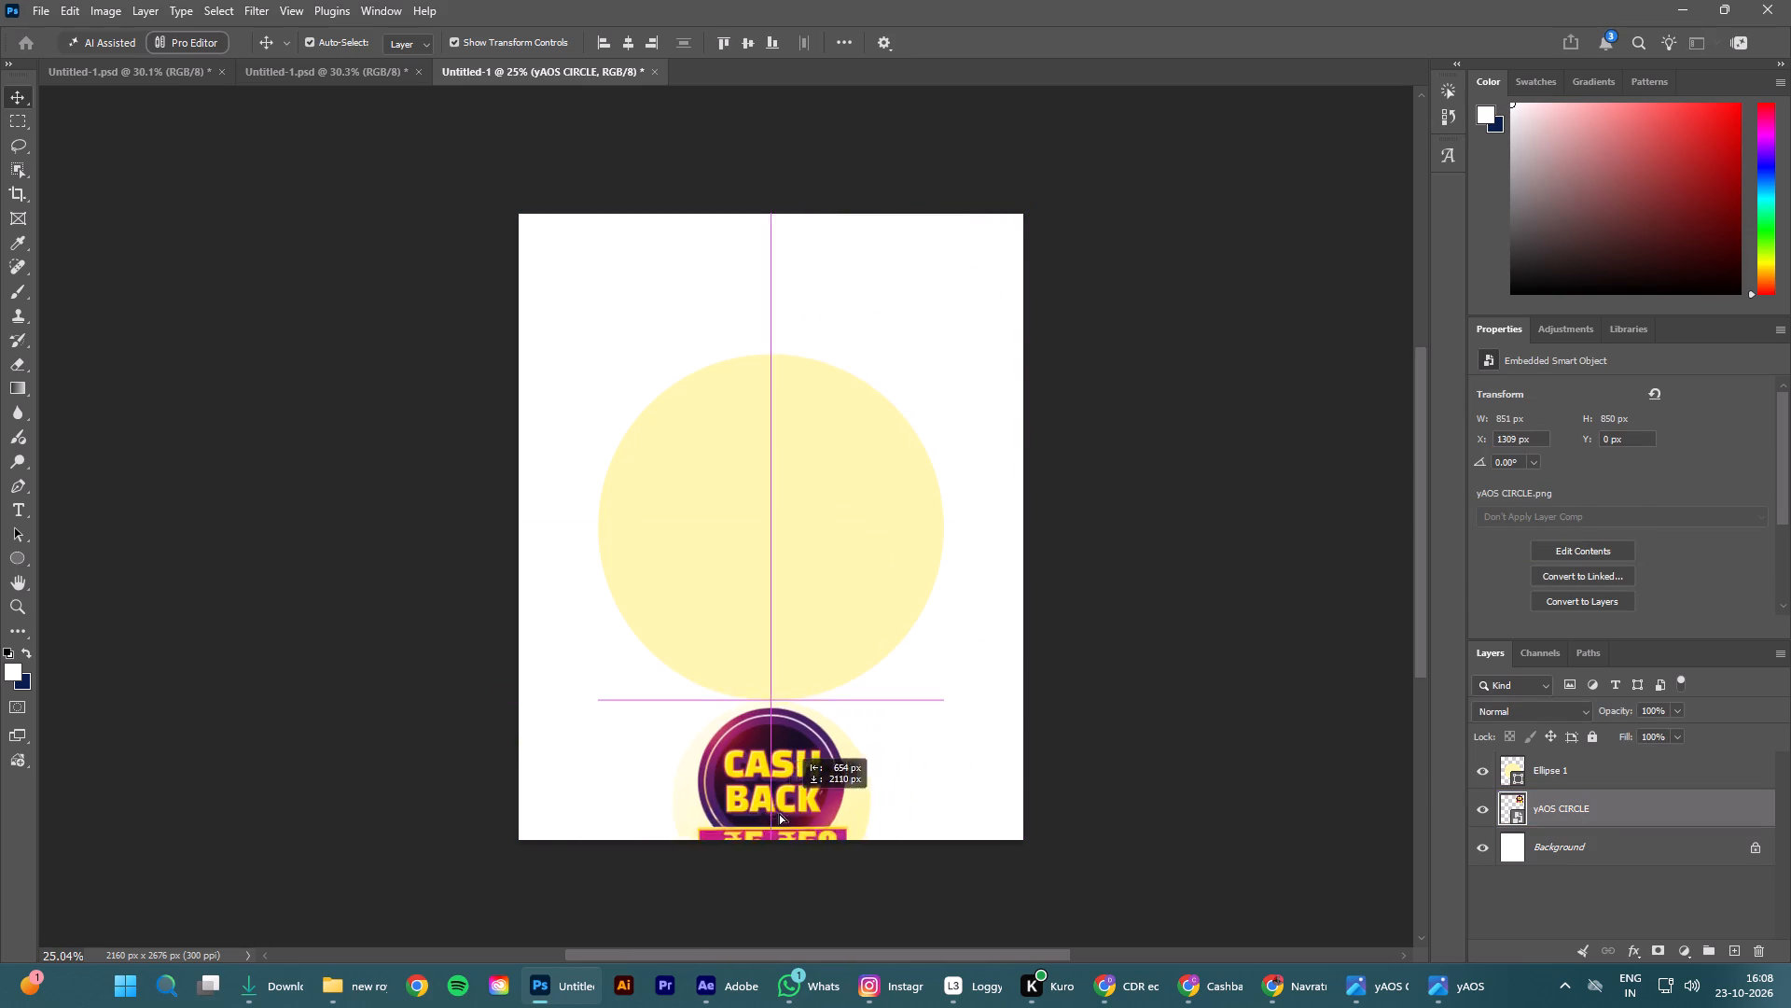
{"action": "left_click_drag", "start_coordinate": [779, 813], "coordinate": [789, 819]}
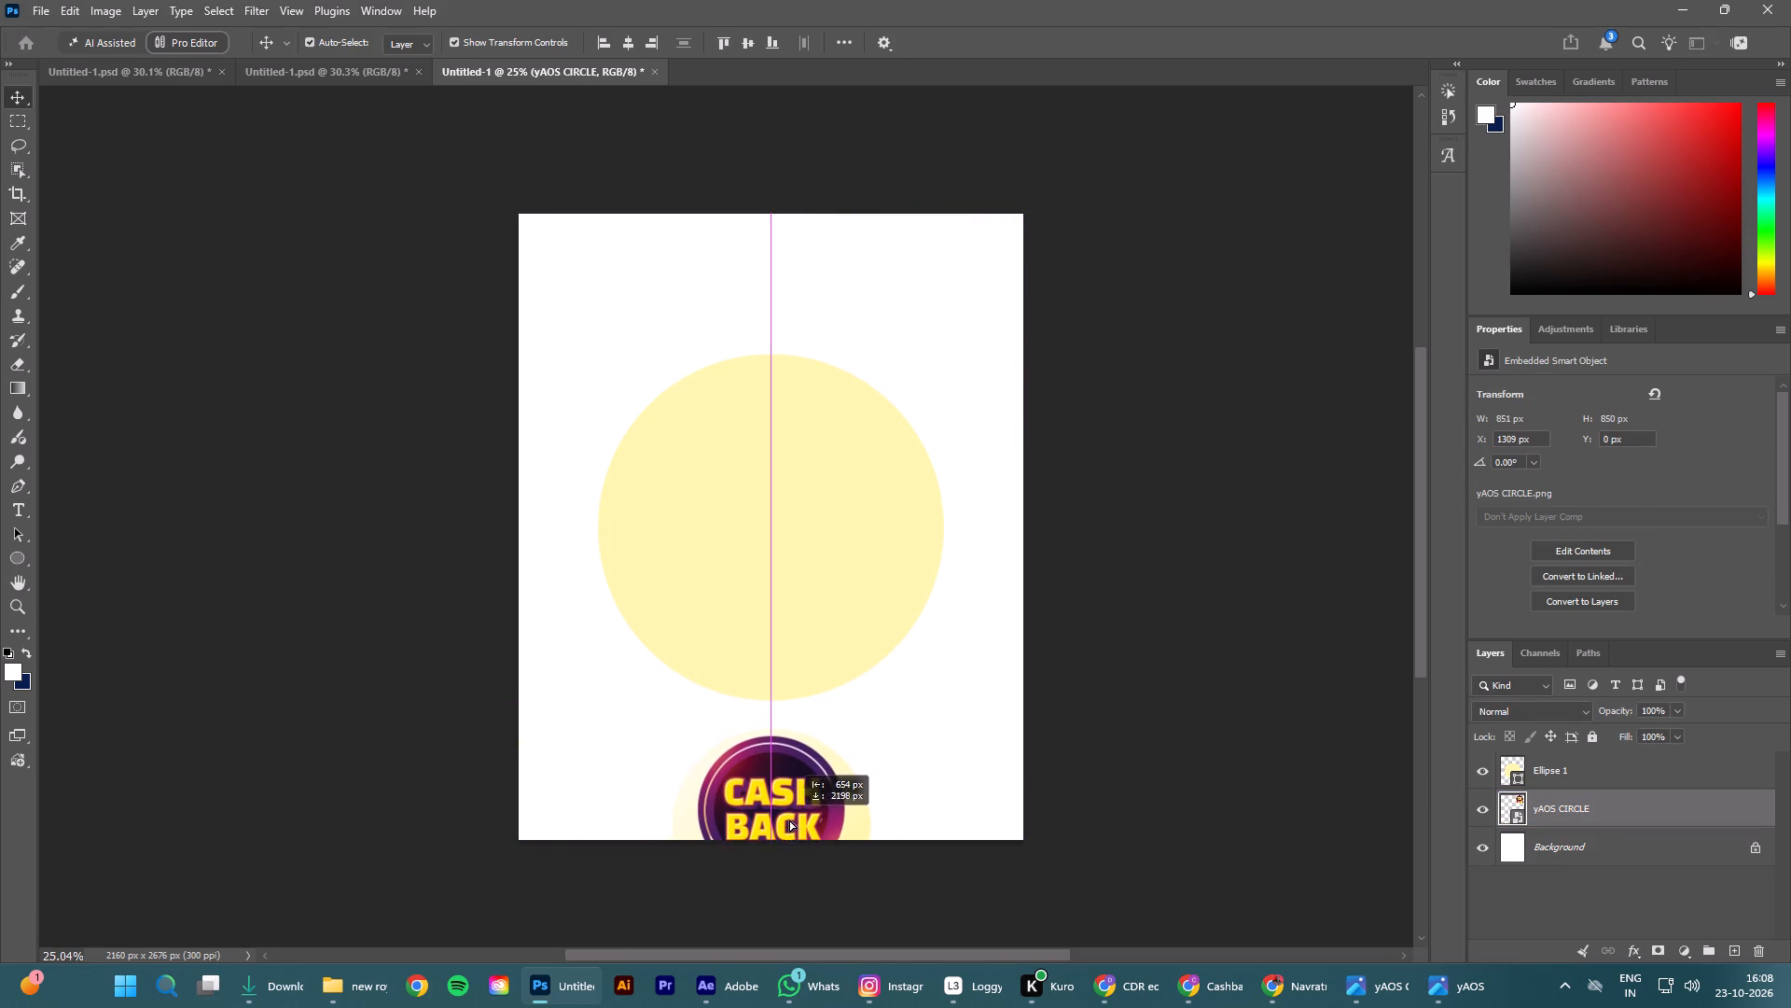
{"action": "left_click_drag", "start_coordinate": [789, 819], "coordinate": [609, 748]}
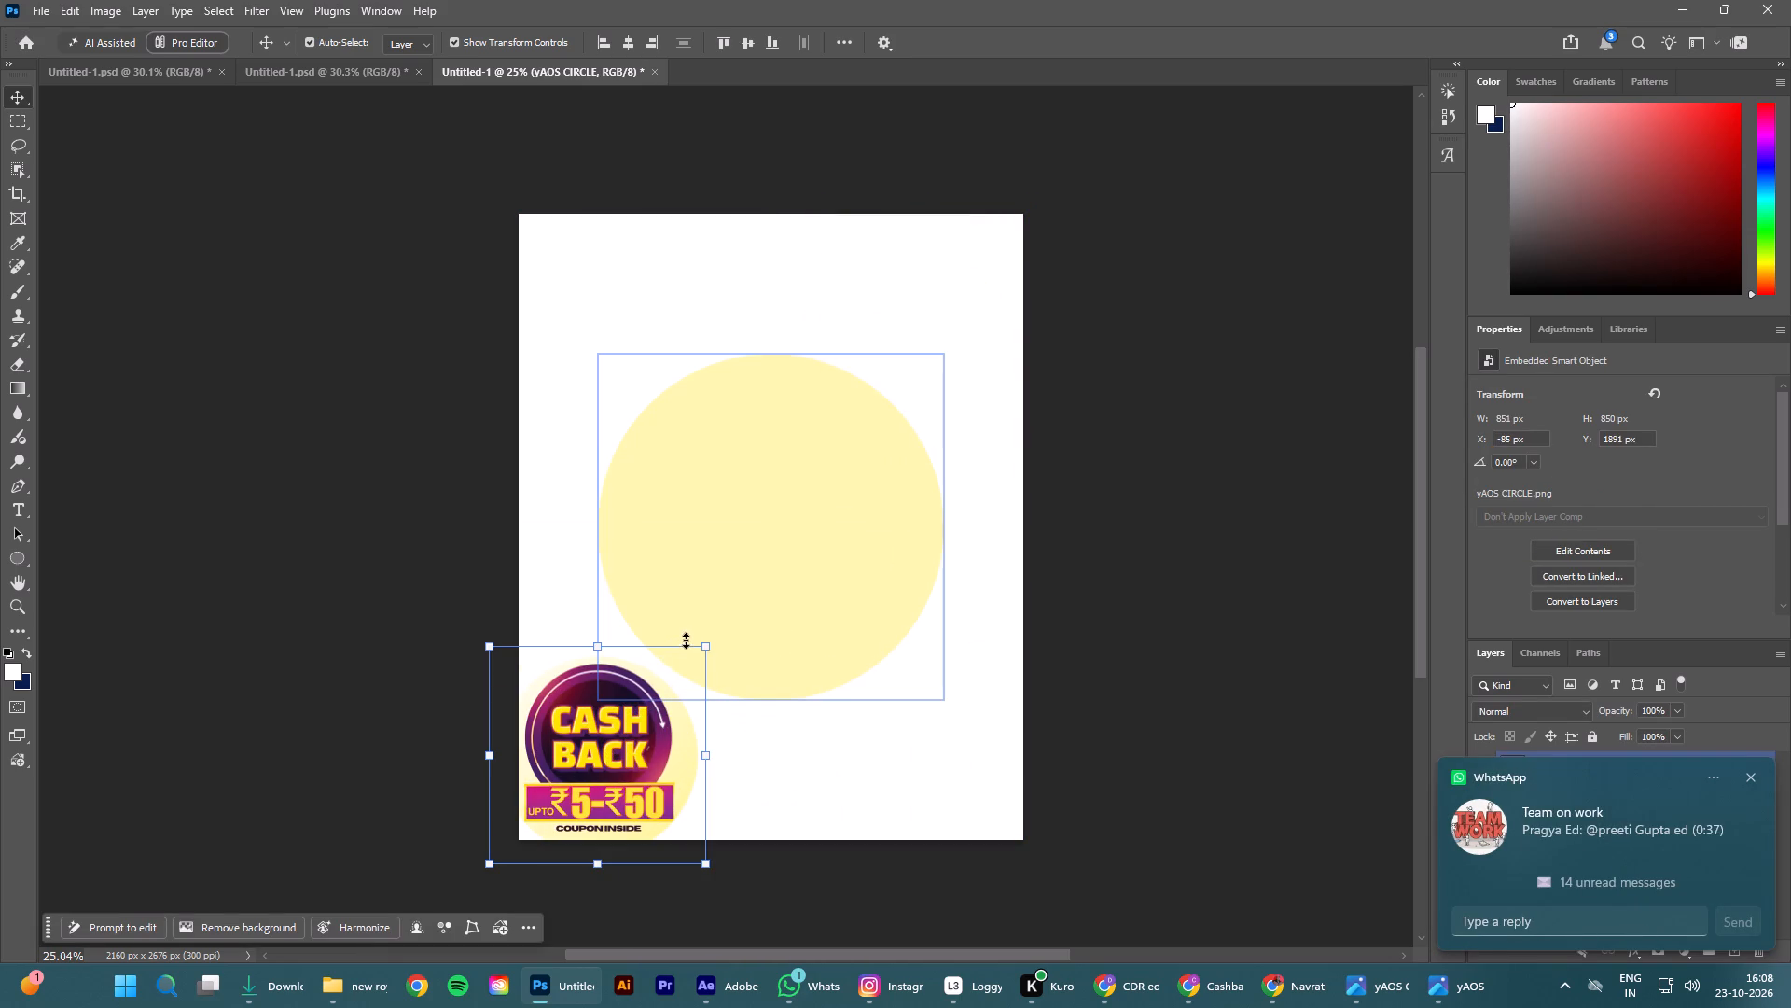
{"action": "left_click_drag", "start_coordinate": [703, 647], "coordinate": [640, 743]}
{"action": "left_click_drag", "start_coordinate": [576, 769], "coordinate": [613, 736]}
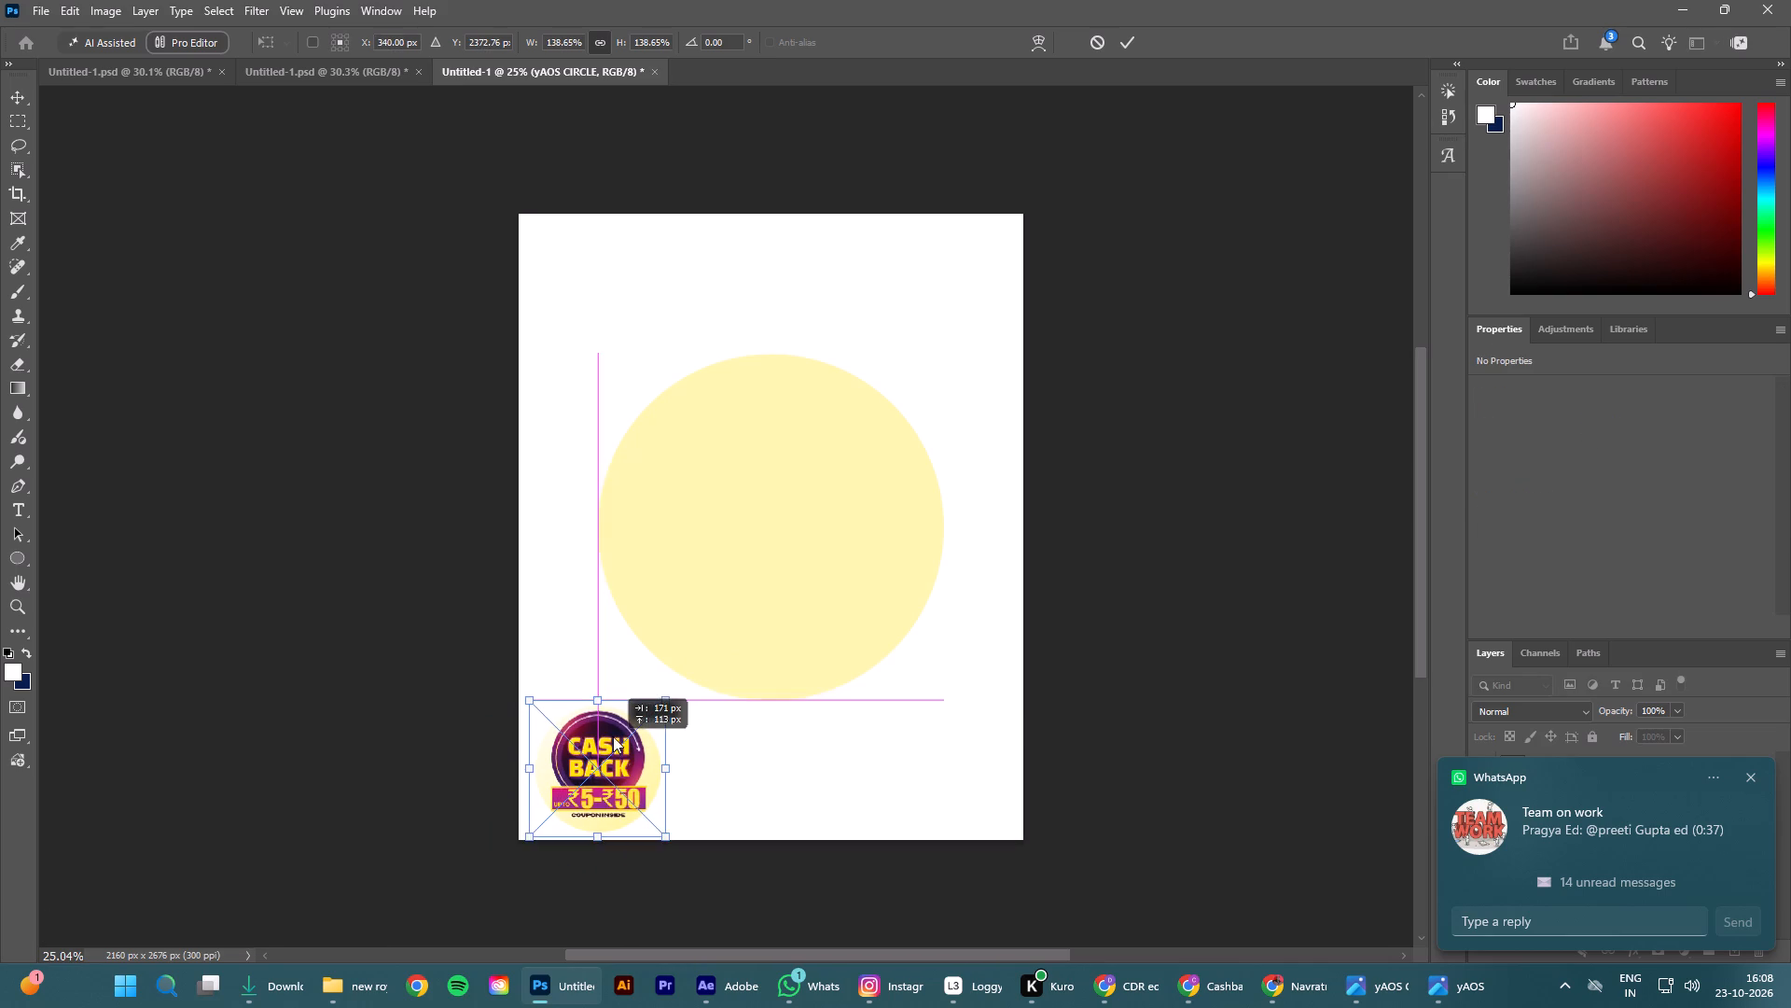
{"action": "left_click_drag", "start_coordinate": [613, 736], "coordinate": [610, 734]}
{"action": "left_click_drag", "start_coordinate": [598, 724], "coordinate": [612, 721]}
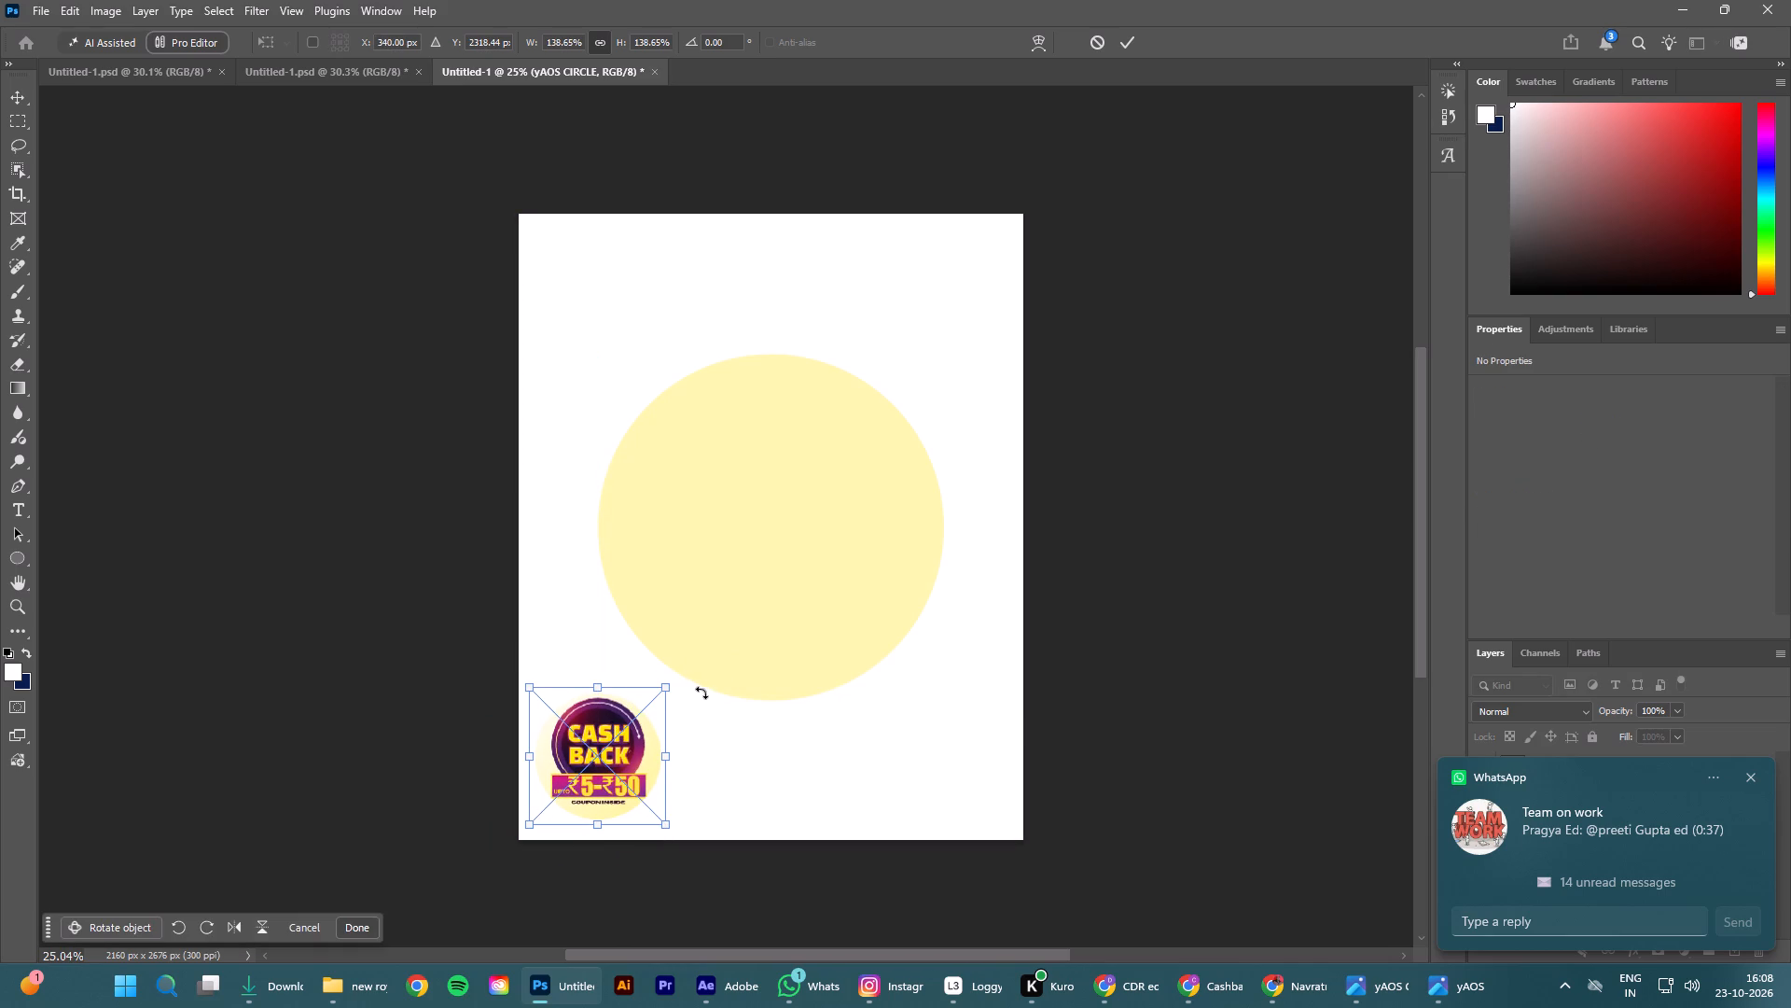
{"action": "left_click", "coordinate": [1193, 698]}
Move the large pale yellow circle up to the upper part of the canvas, centred horizontally.
{"action": "left_click_drag", "start_coordinate": [826, 515], "coordinate": [851, 481]}
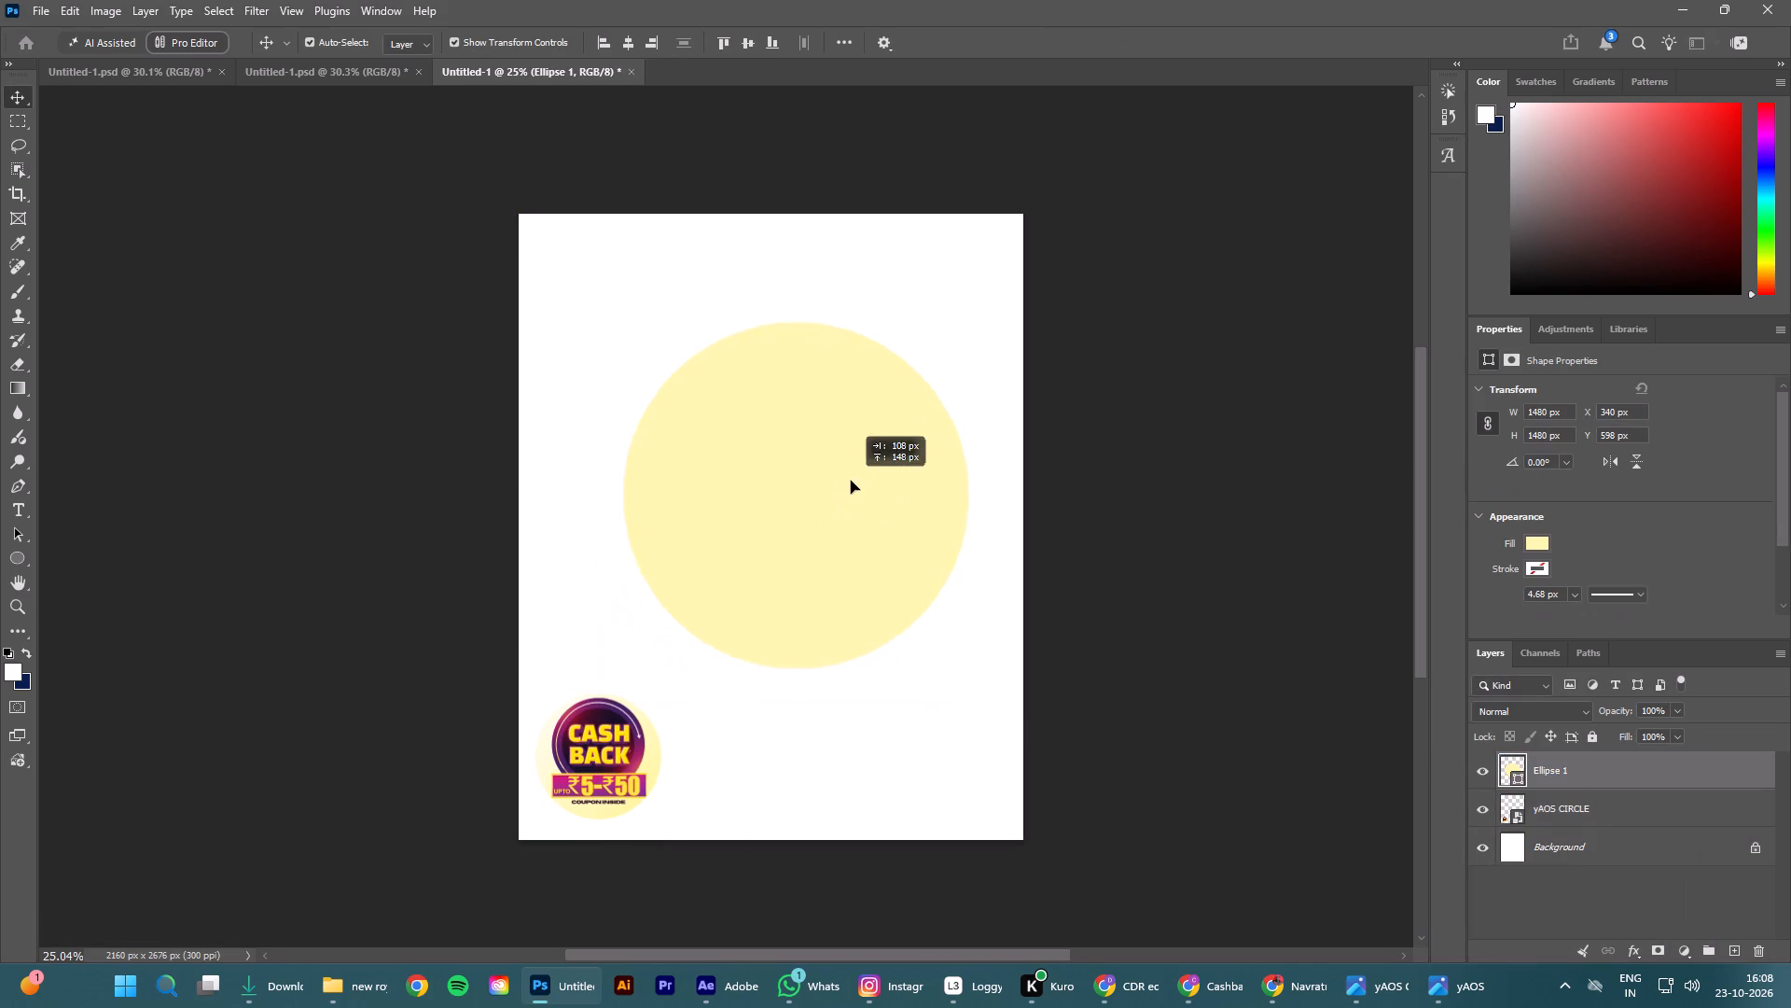
{"action": "left_click_drag", "start_coordinate": [851, 481], "coordinate": [824, 444]}
{"action": "left_click", "coordinate": [1118, 480]}
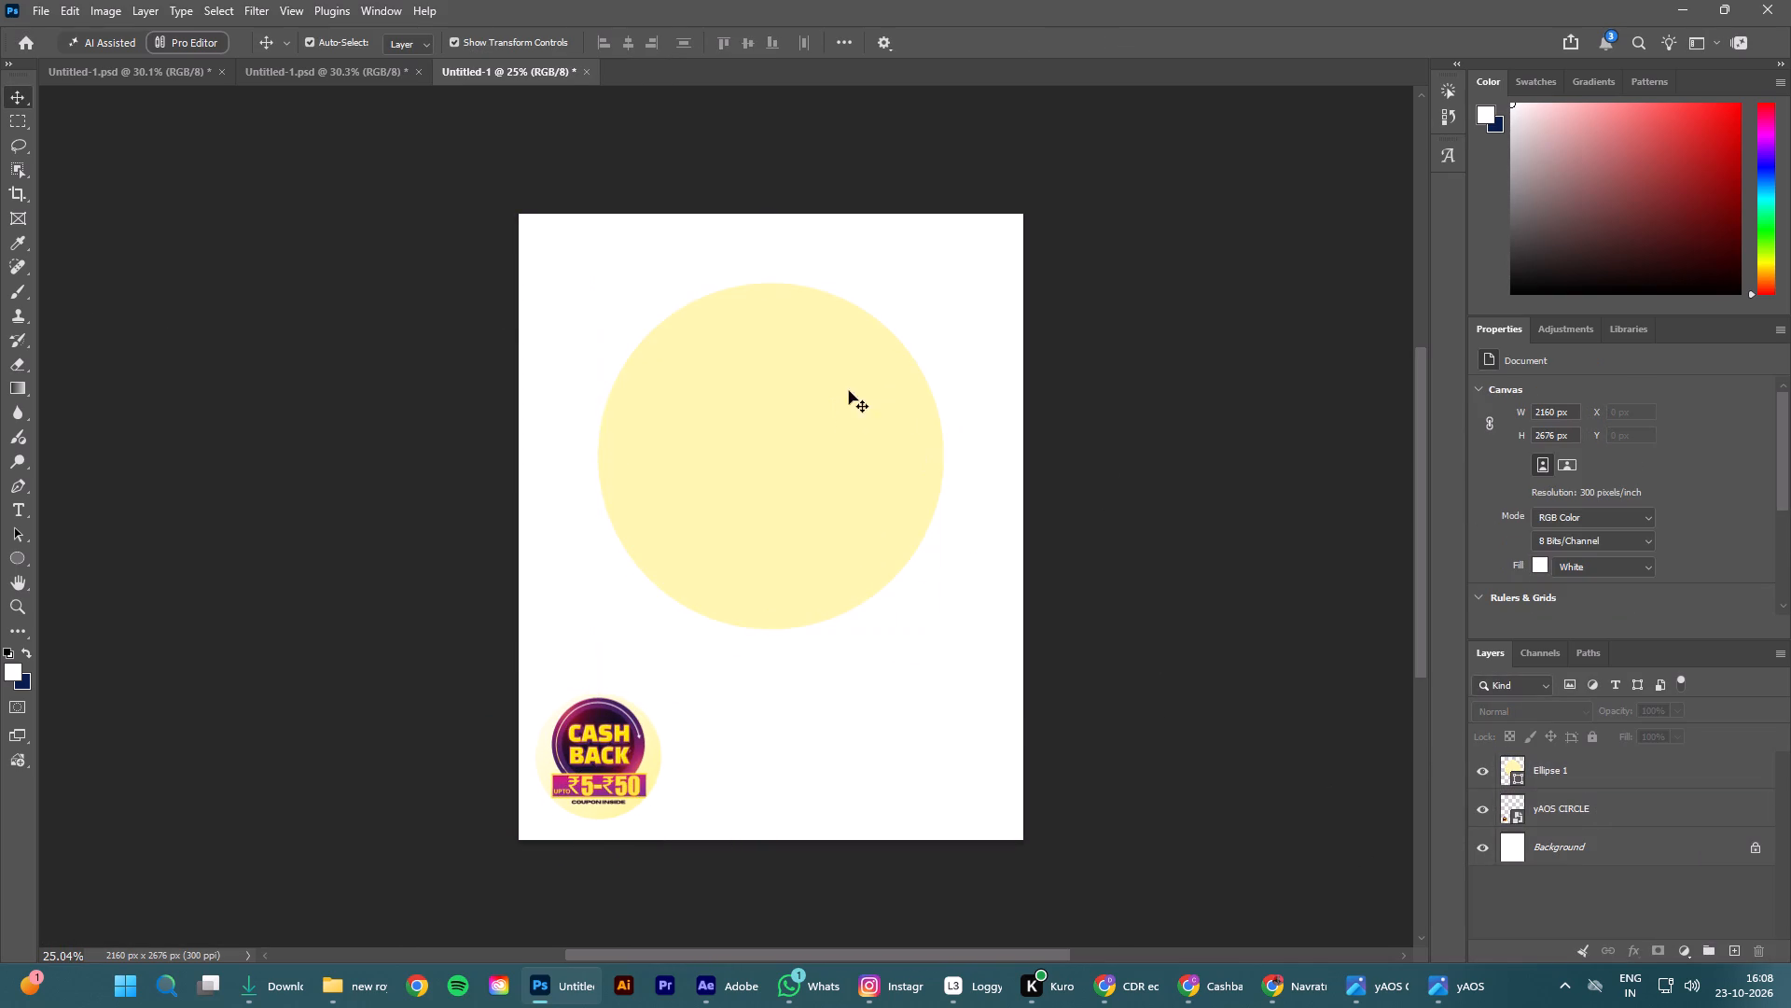
Draw a red circle about 949 px wide and centre it horizontally on the pale yellow circle, with their top edges aligned.
{"action": "left_click", "coordinate": [14, 565]}
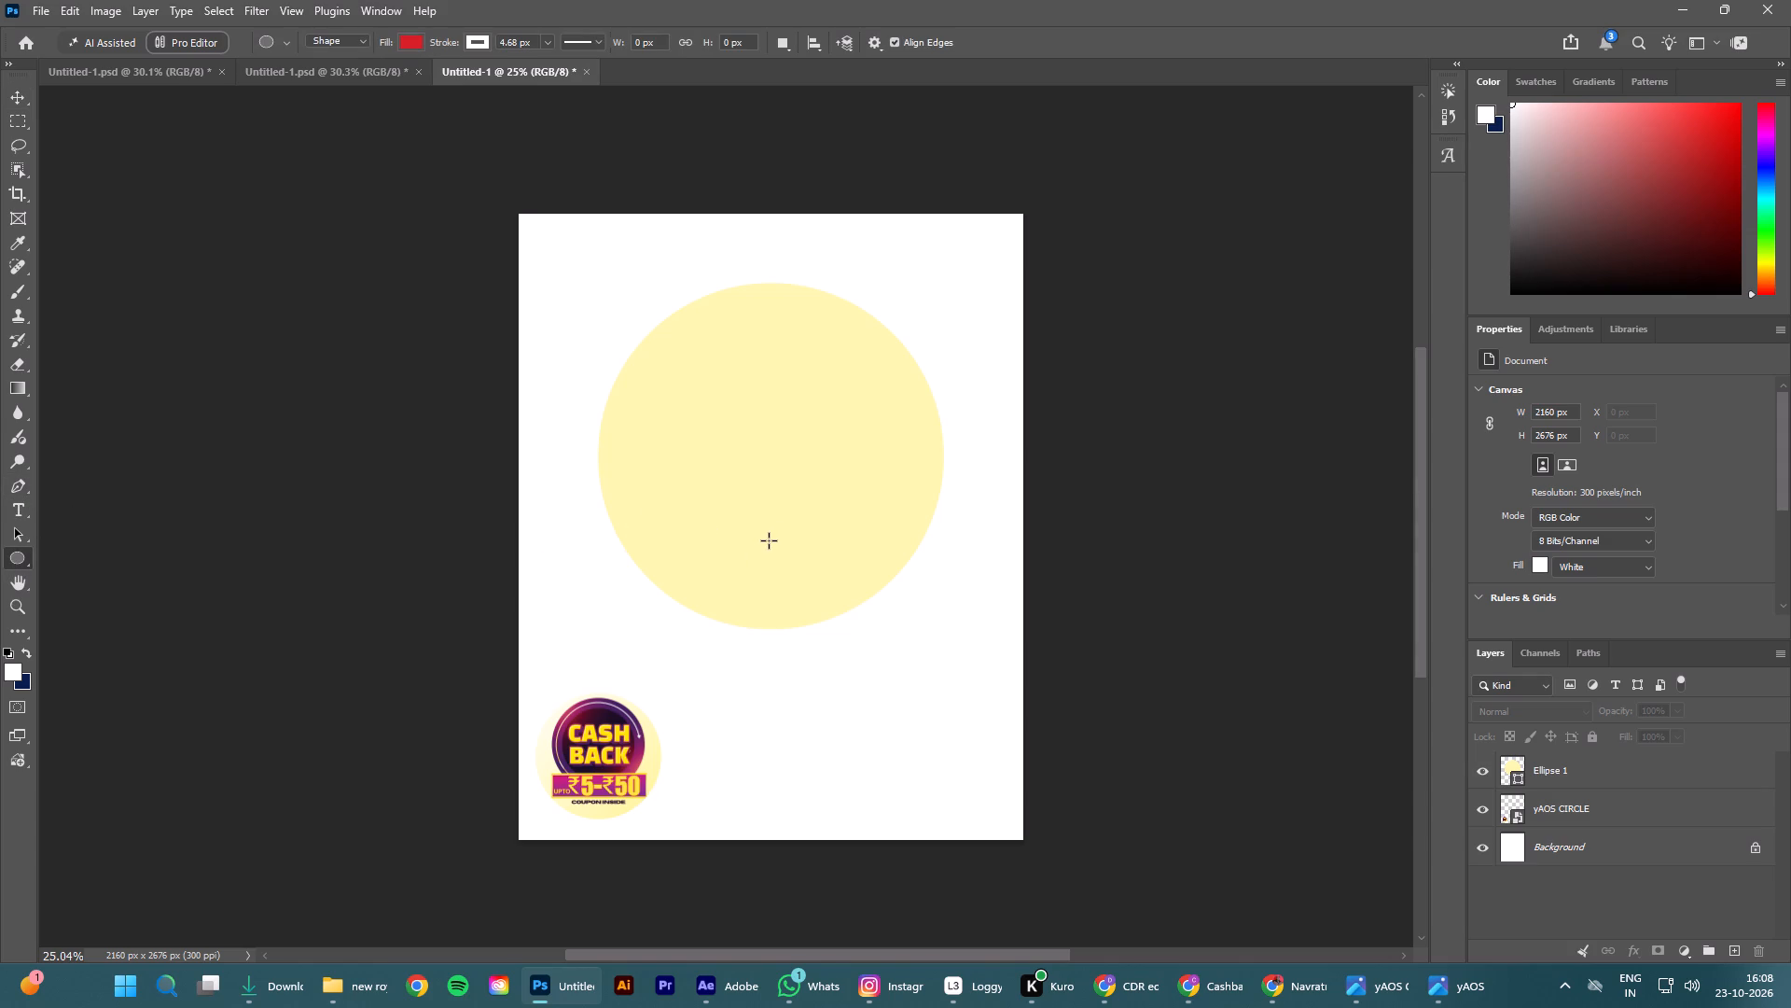
{"action": "left_click_drag", "start_coordinate": [770, 540], "coordinate": [995, 334], "text": "shift"}
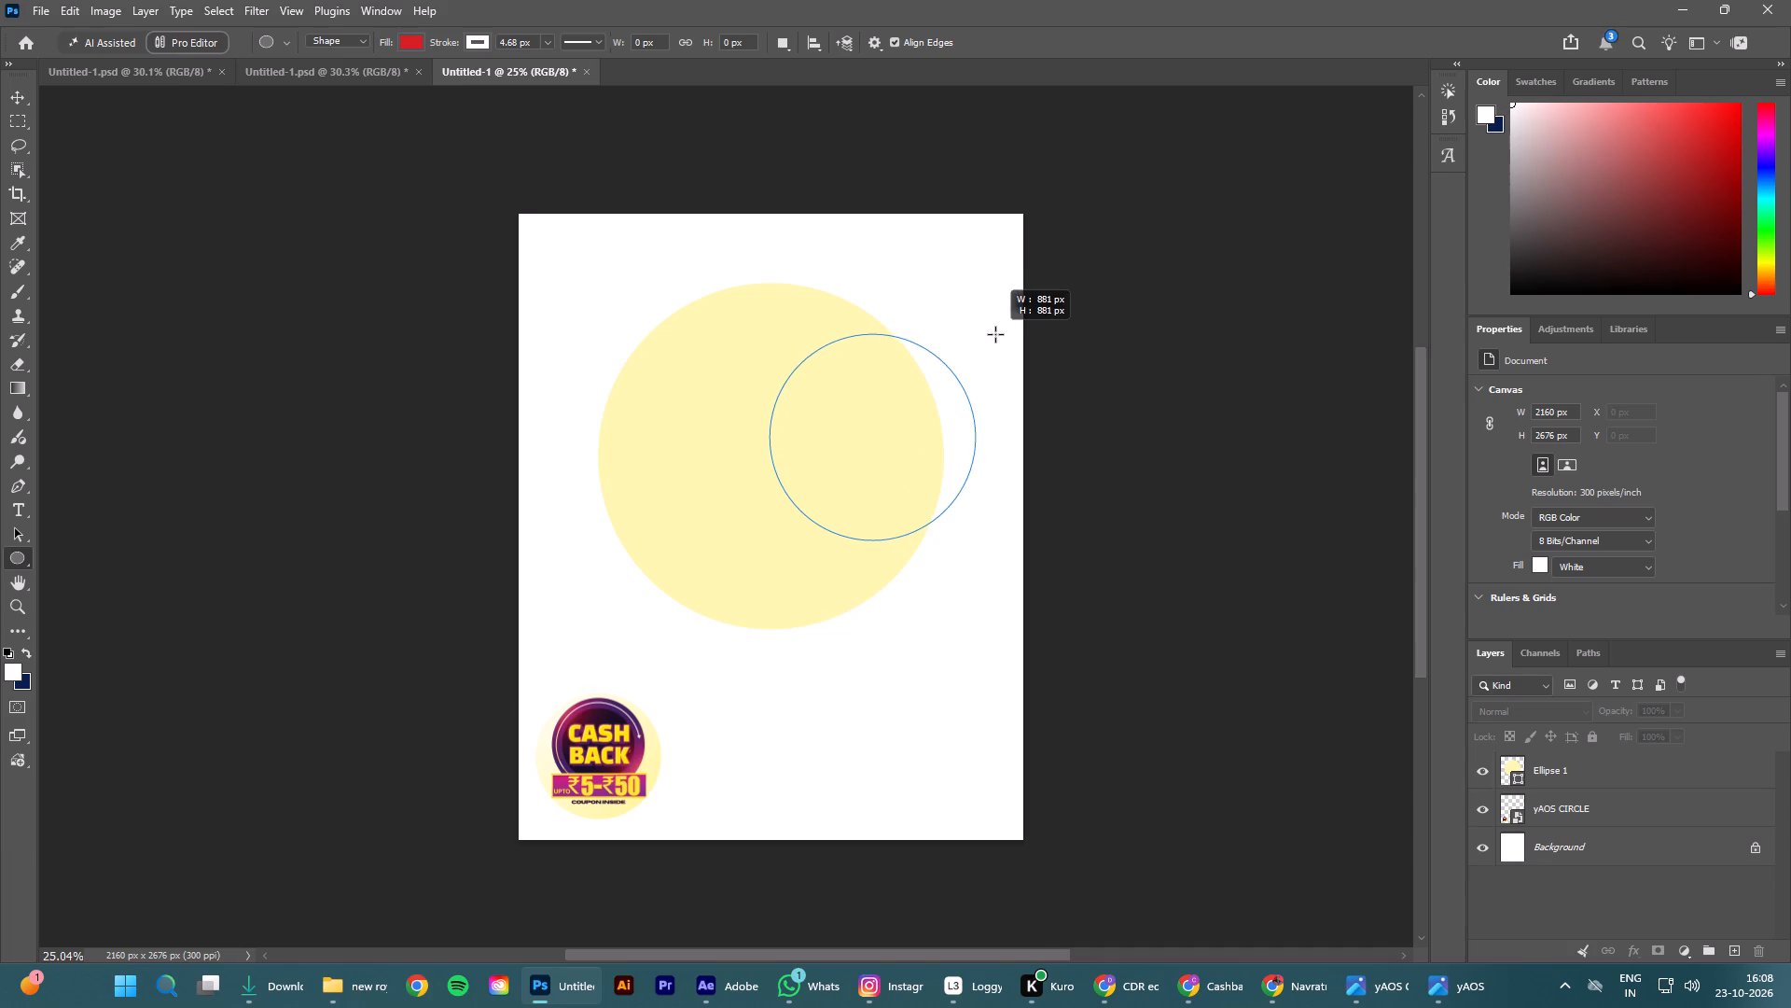
{"action": "left_click_drag", "start_coordinate": [995, 334], "coordinate": [1023, 318], "text": "shift"}
{"action": "left_click", "coordinate": [23, 91]}
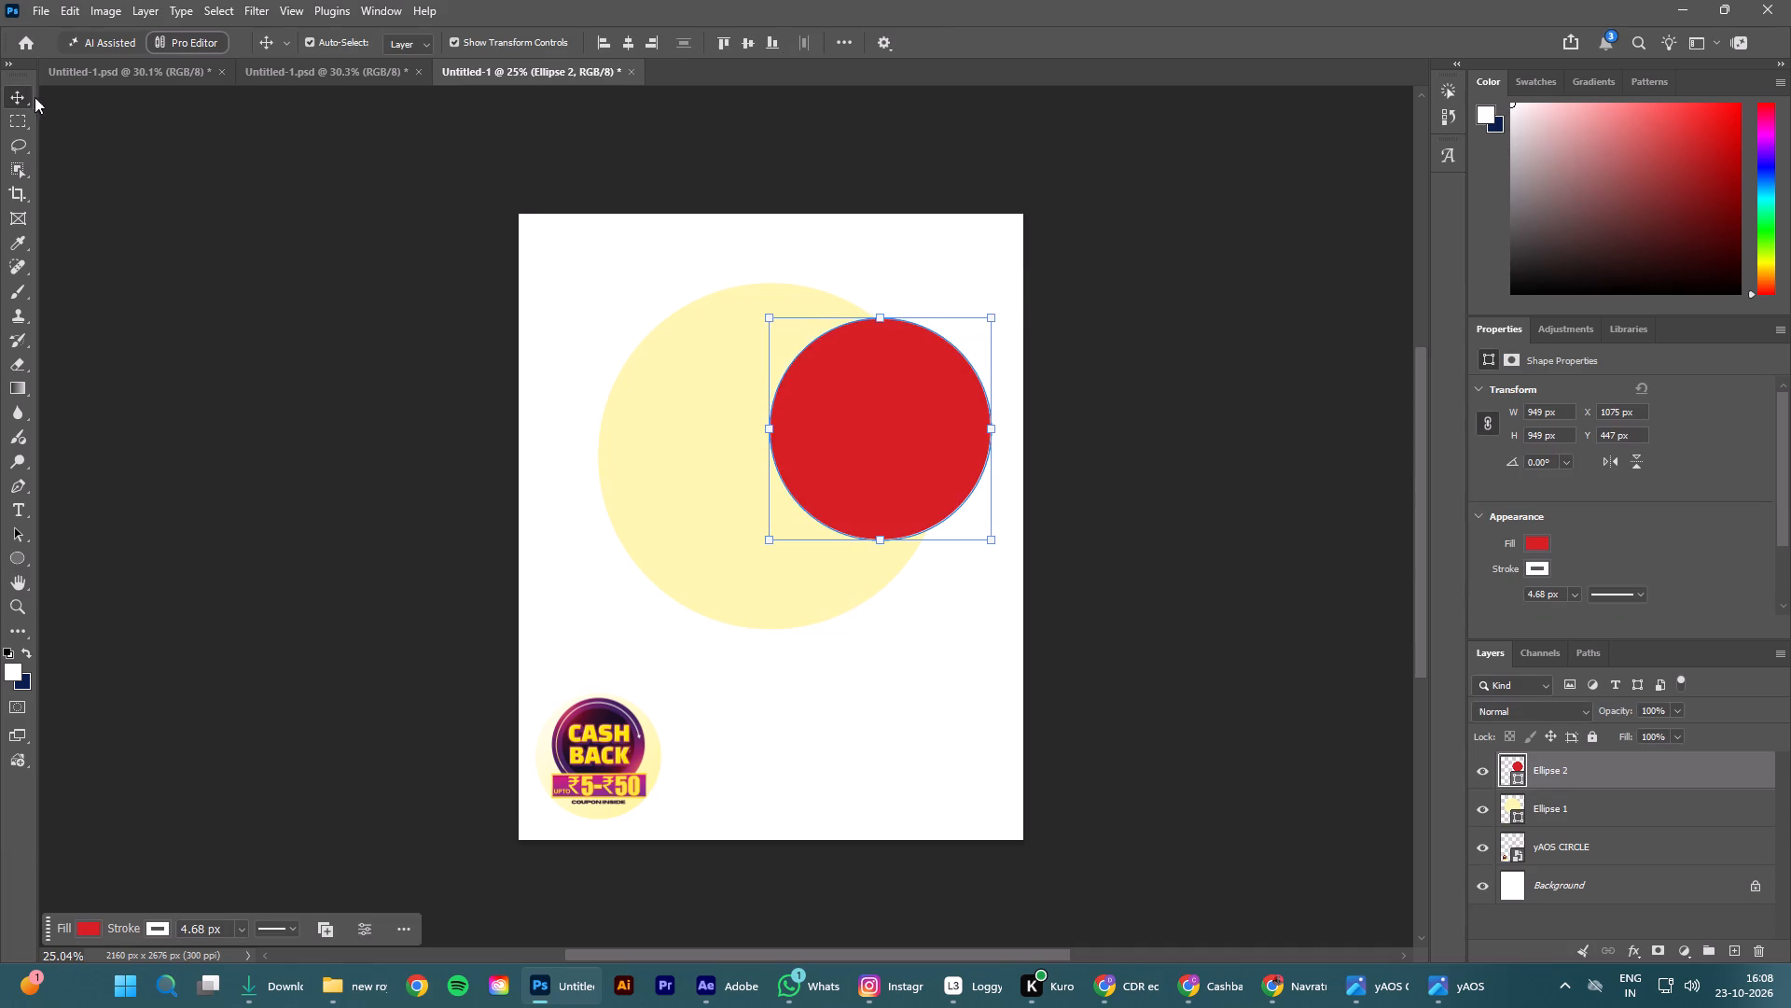
{"action": "left_click_drag", "start_coordinate": [865, 424], "coordinate": [748, 387]}
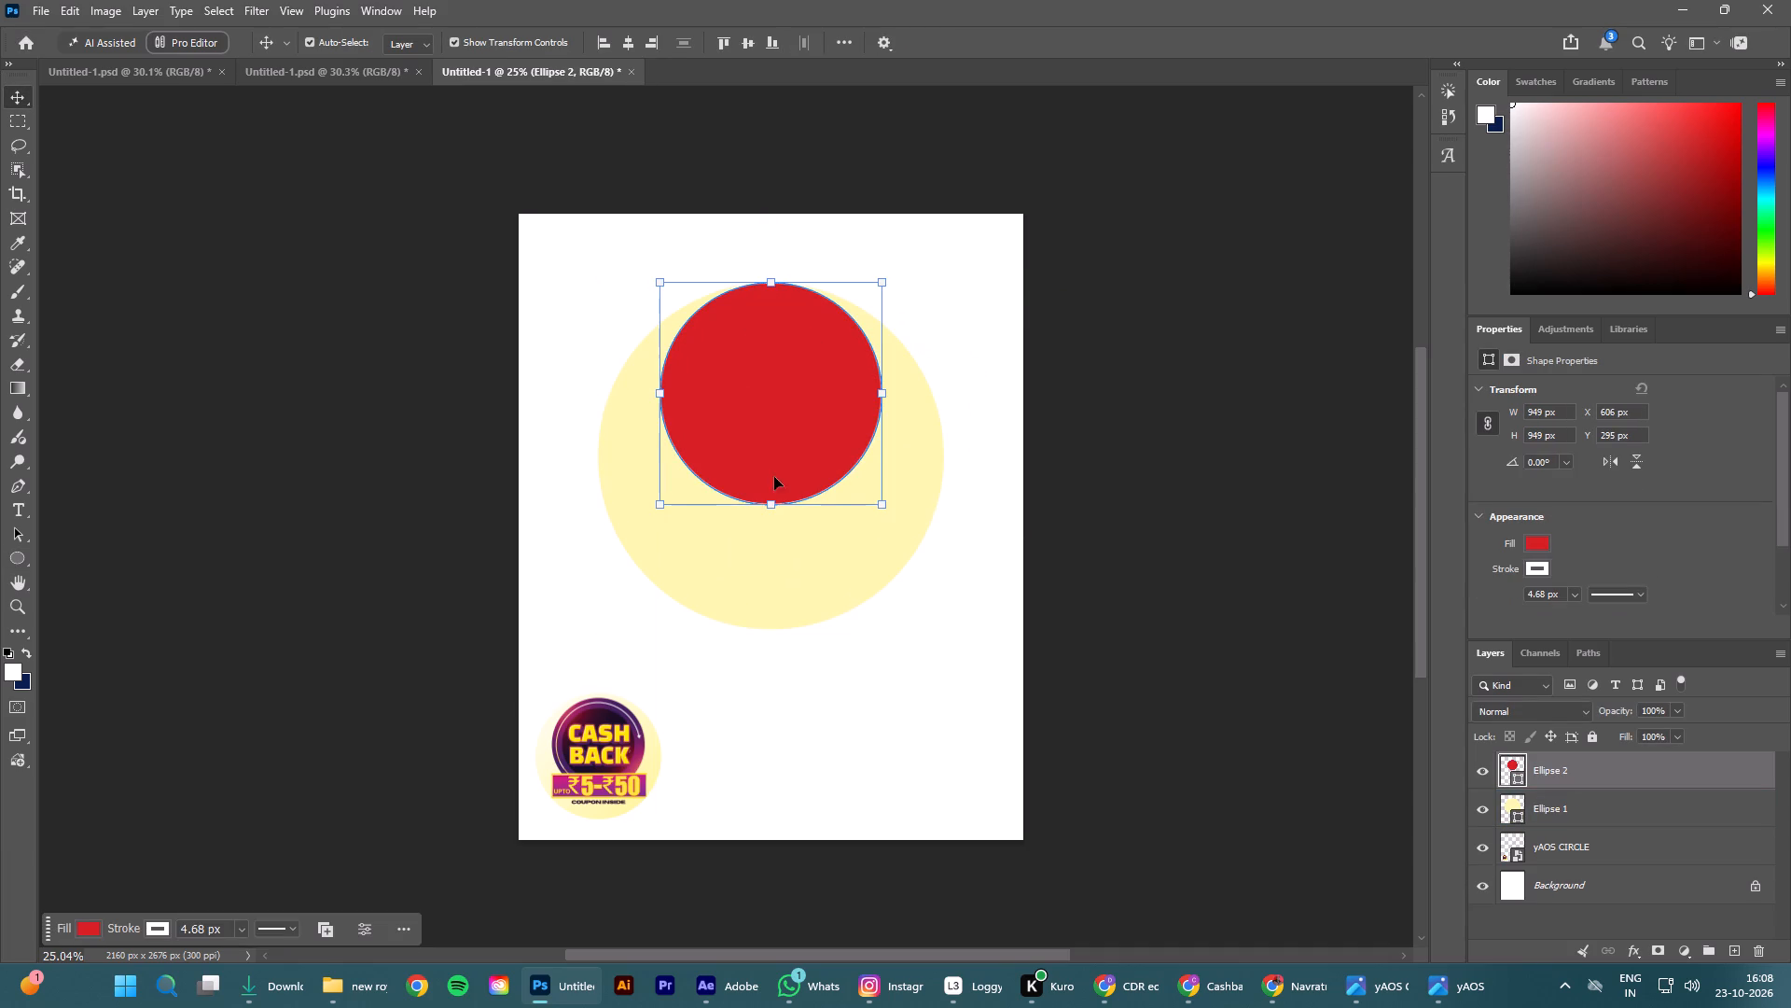
Enlarge the red circle proportionally to about 1092 px, keeping its top edge and horizontal centre in place.
{"action": "left_click_drag", "start_coordinate": [770, 505], "coordinate": [777, 560]}
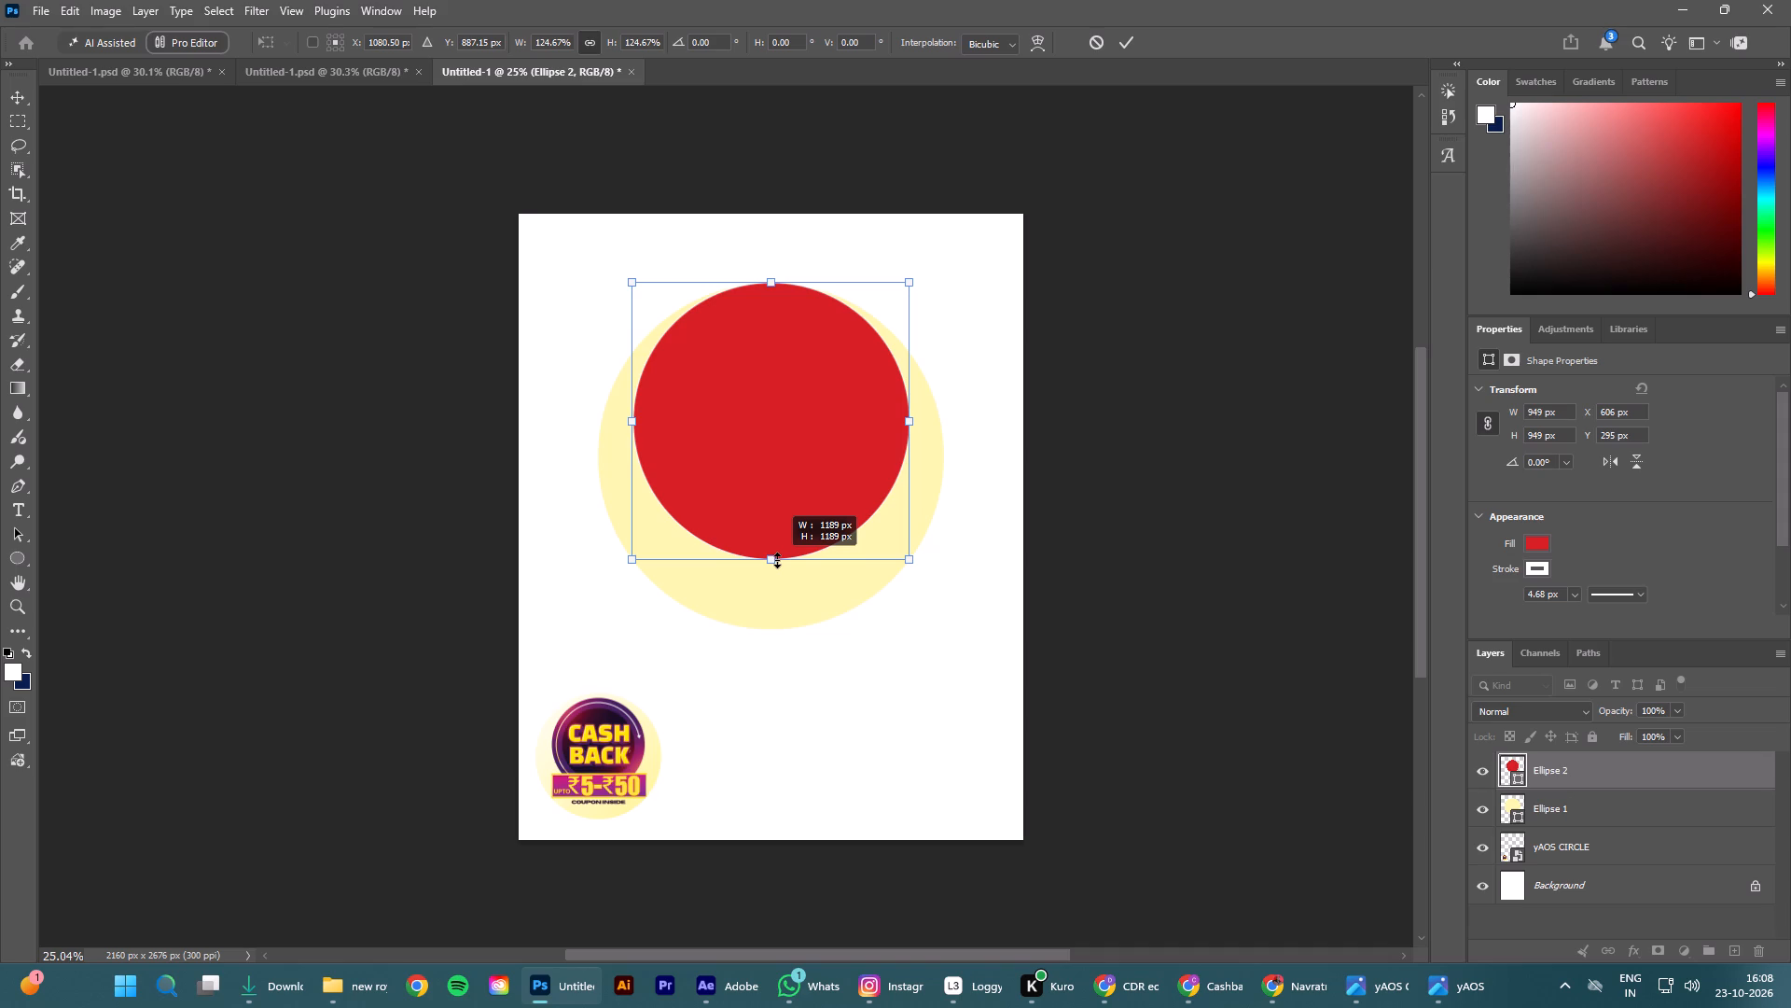
{"action": "left_click_drag", "start_coordinate": [777, 560], "coordinate": [781, 548]}
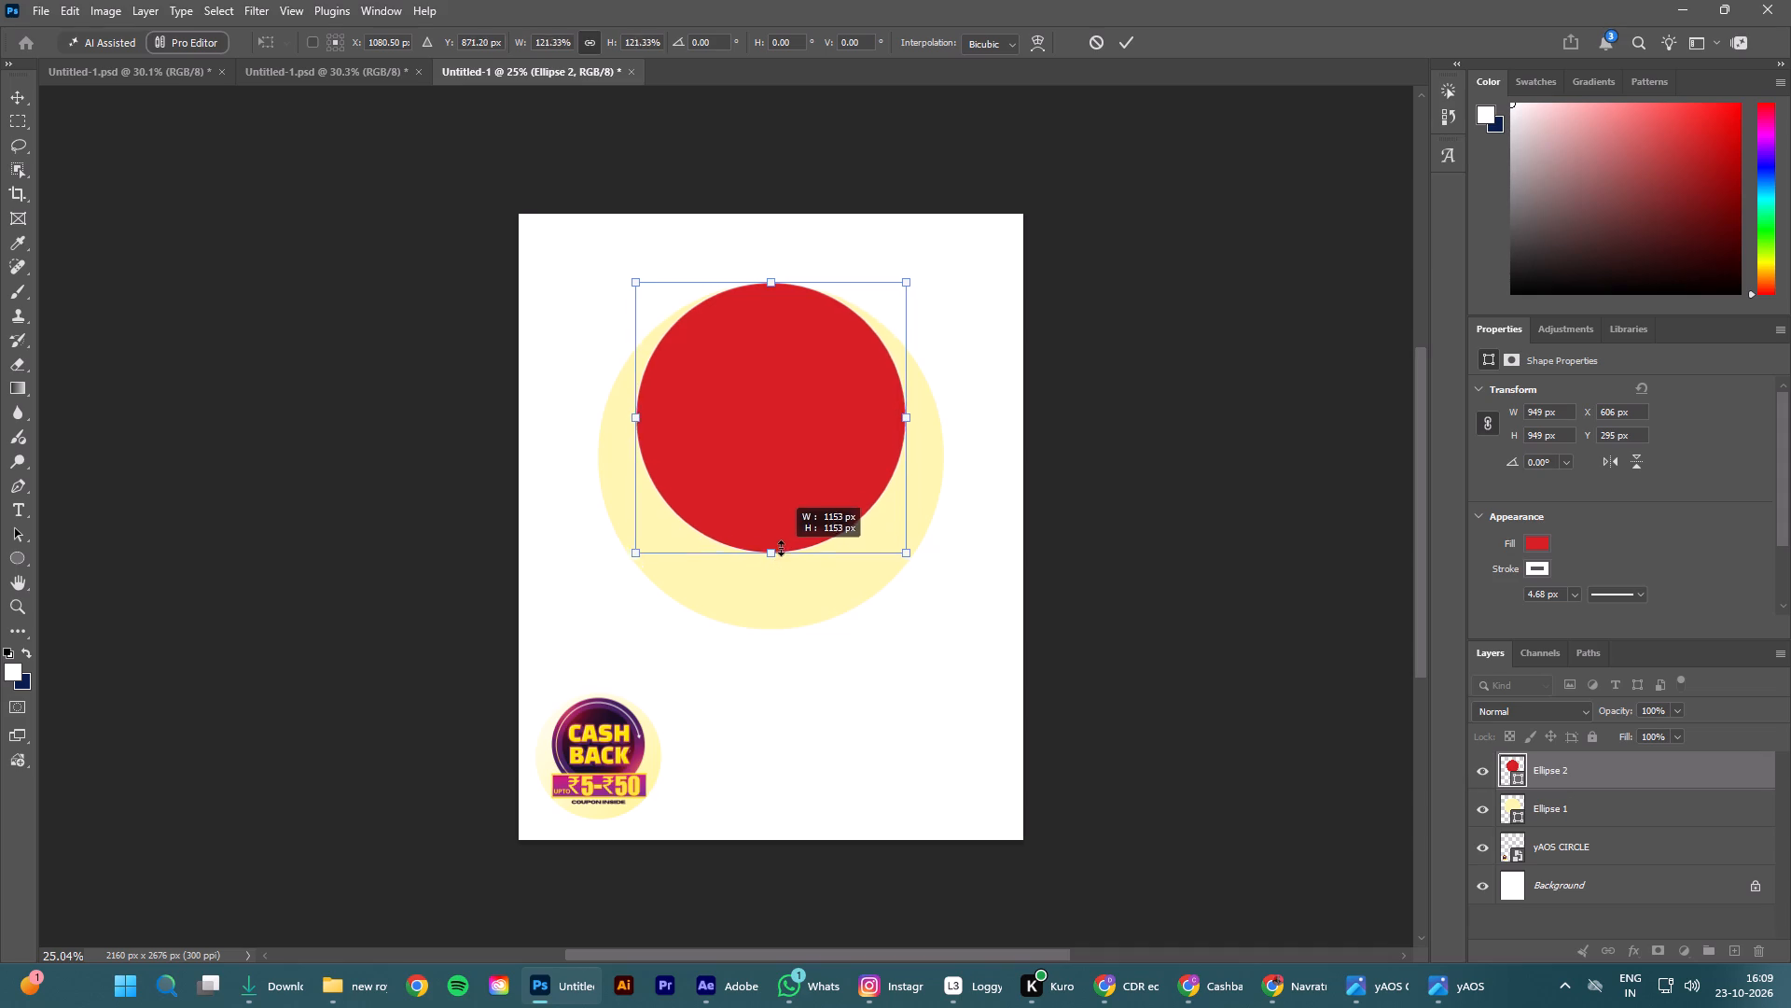
{"action": "left_click_drag", "start_coordinate": [781, 548], "coordinate": [783, 539]}
{"action": "left_click", "coordinate": [1130, 44]}
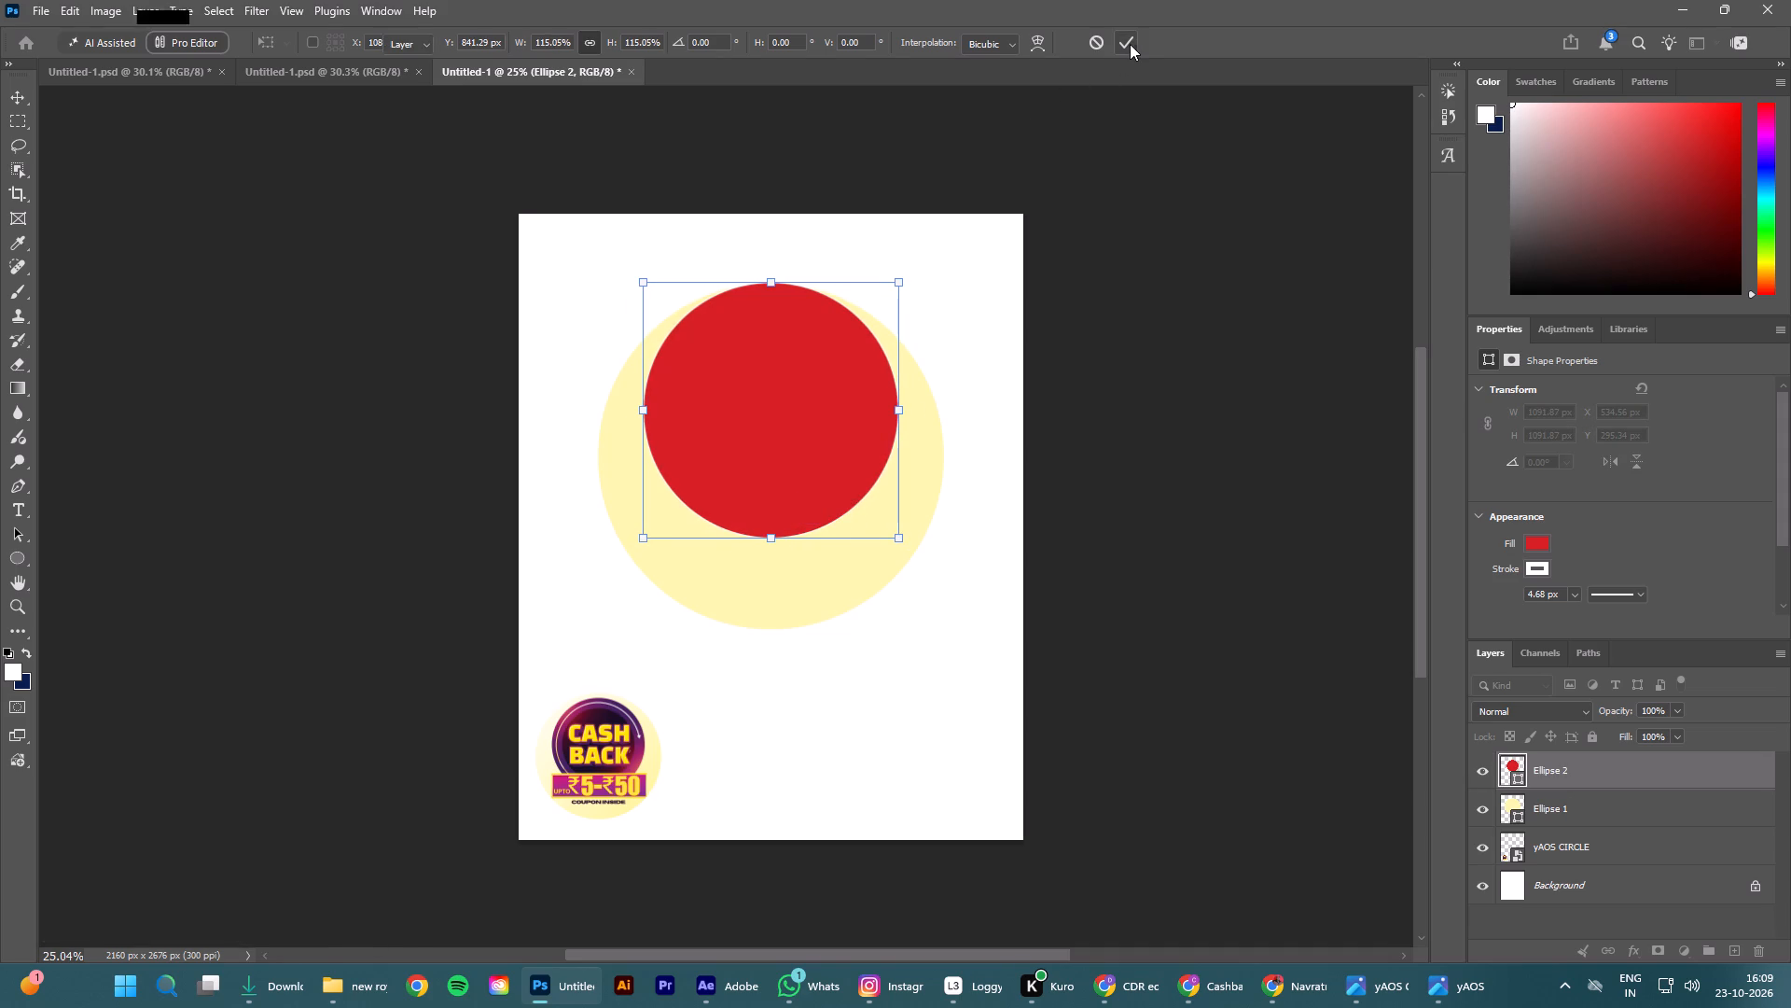
{"action": "left_click", "coordinate": [1169, 226]}
Scale the cash back badge up to about 1682 px wide and move it partly off the canvas's bottom-left corner.
{"action": "left_click", "coordinate": [593, 751]}
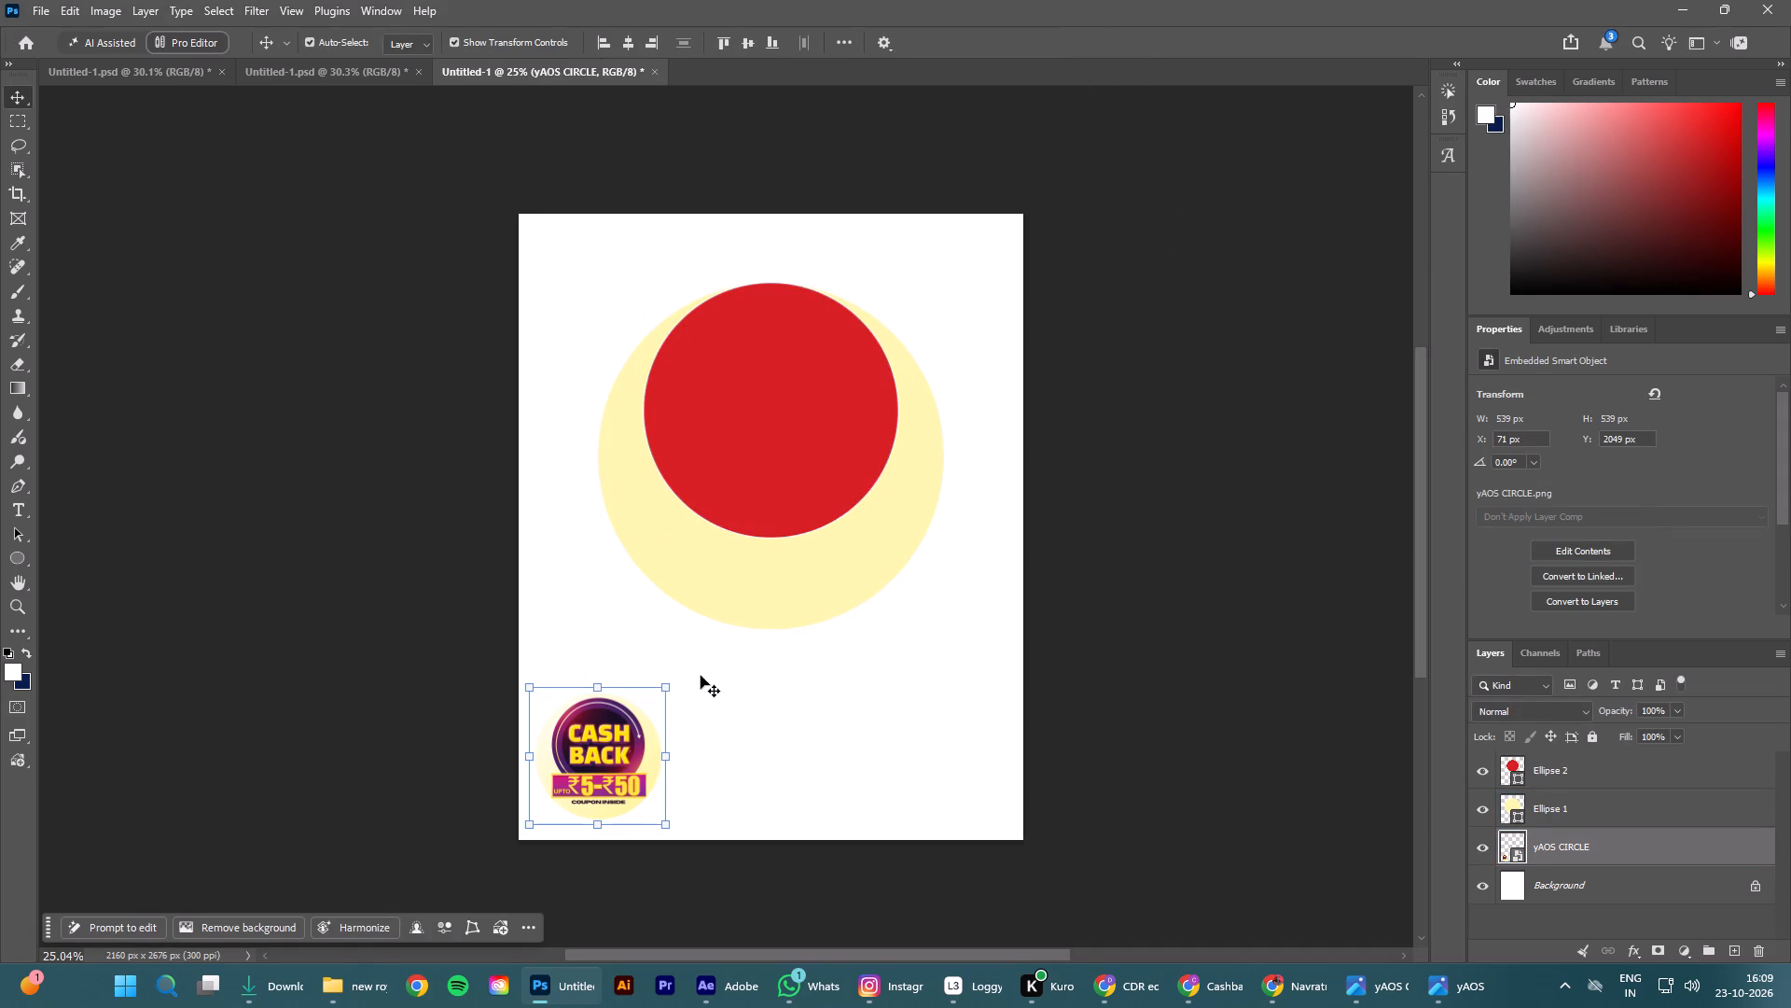
{"action": "left_click_drag", "start_coordinate": [669, 685], "coordinate": [1013, 444]}
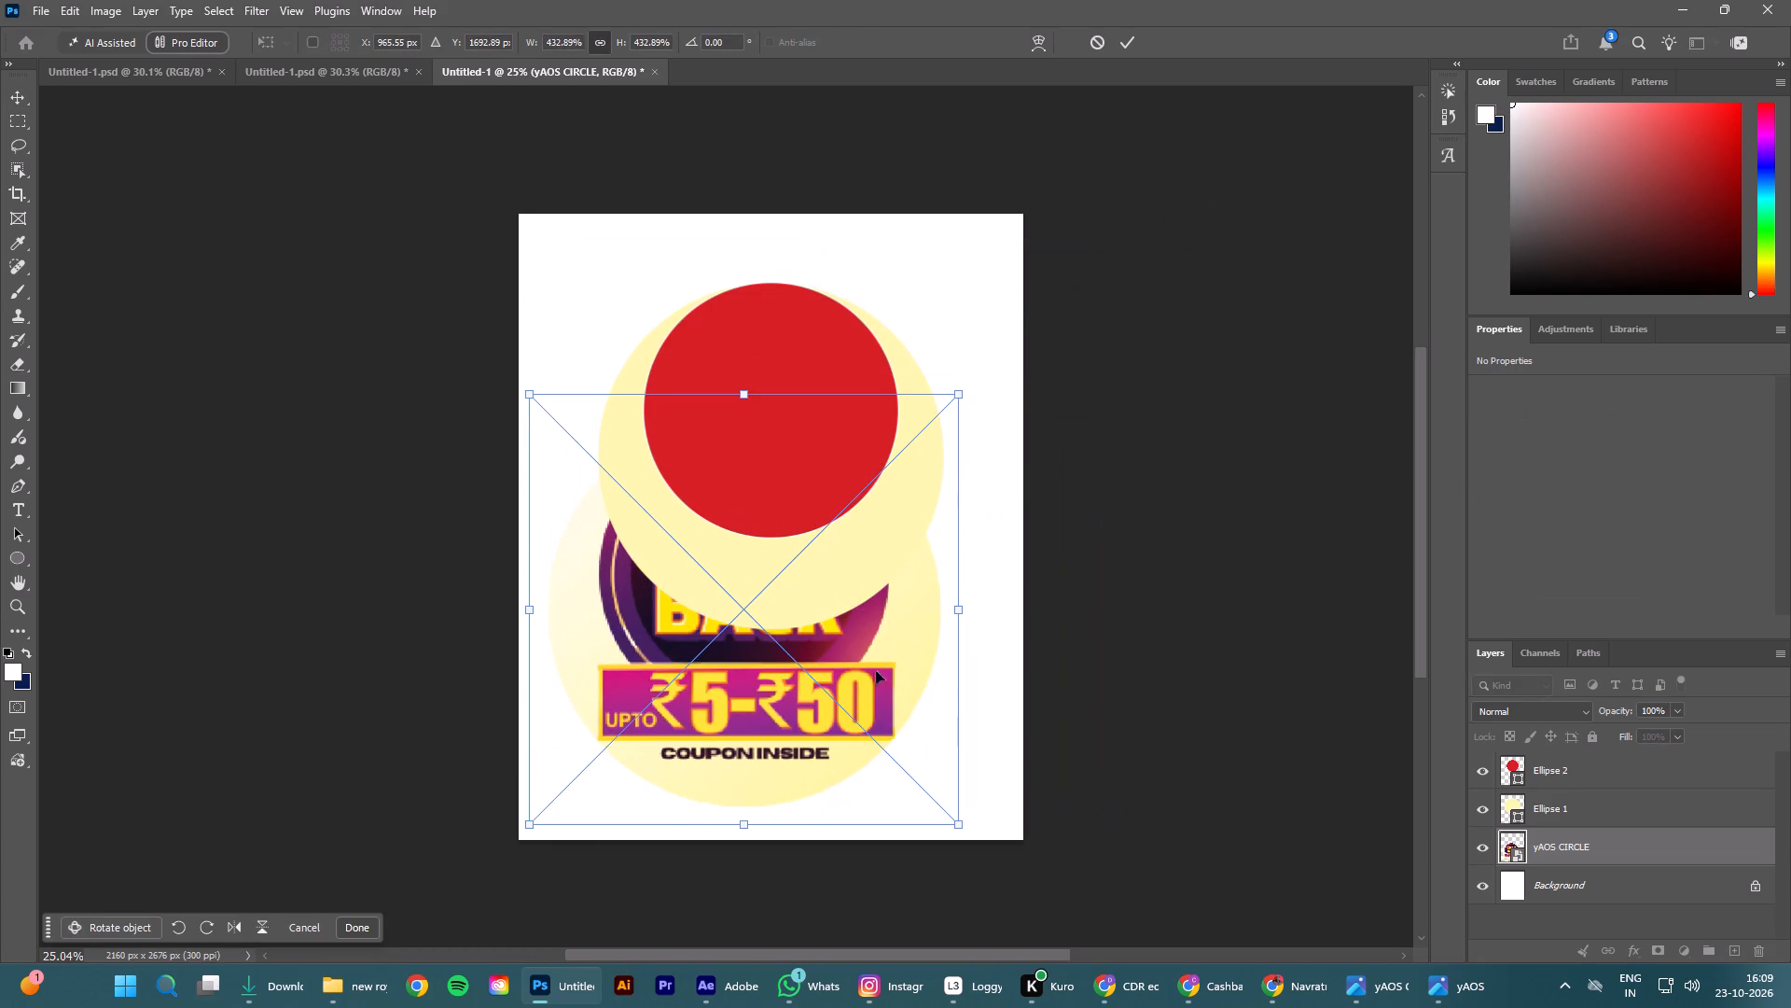
{"action": "left_click", "coordinate": [1106, 609]}
{"action": "left_click_drag", "start_coordinate": [842, 685], "coordinate": [806, 933]}
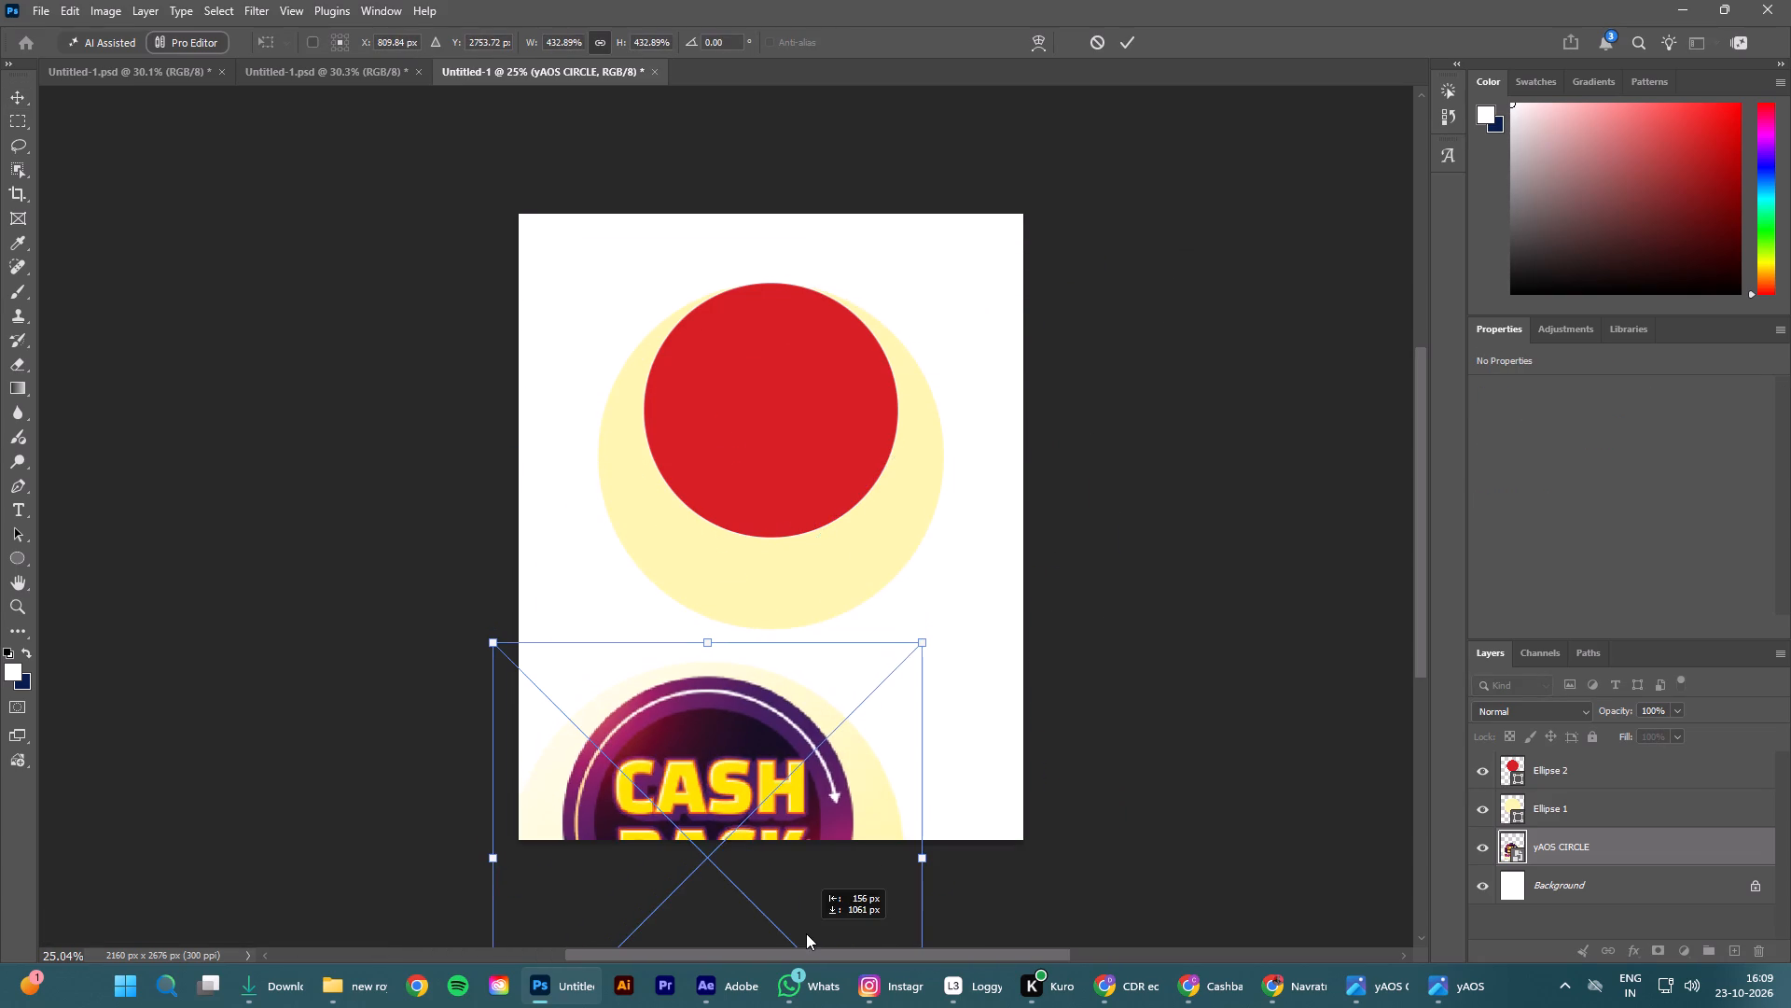
{"action": "left_click_drag", "start_coordinate": [806, 933], "coordinate": [731, 952]}
{"action": "left_click", "coordinate": [838, 370]}
Move the smaller red circle down slightly to about Y 339 px and centre it horizontally on the canvas.
{"action": "left_click_drag", "start_coordinate": [804, 367], "coordinate": [805, 377]}
{"action": "left_click", "coordinate": [622, 44]}
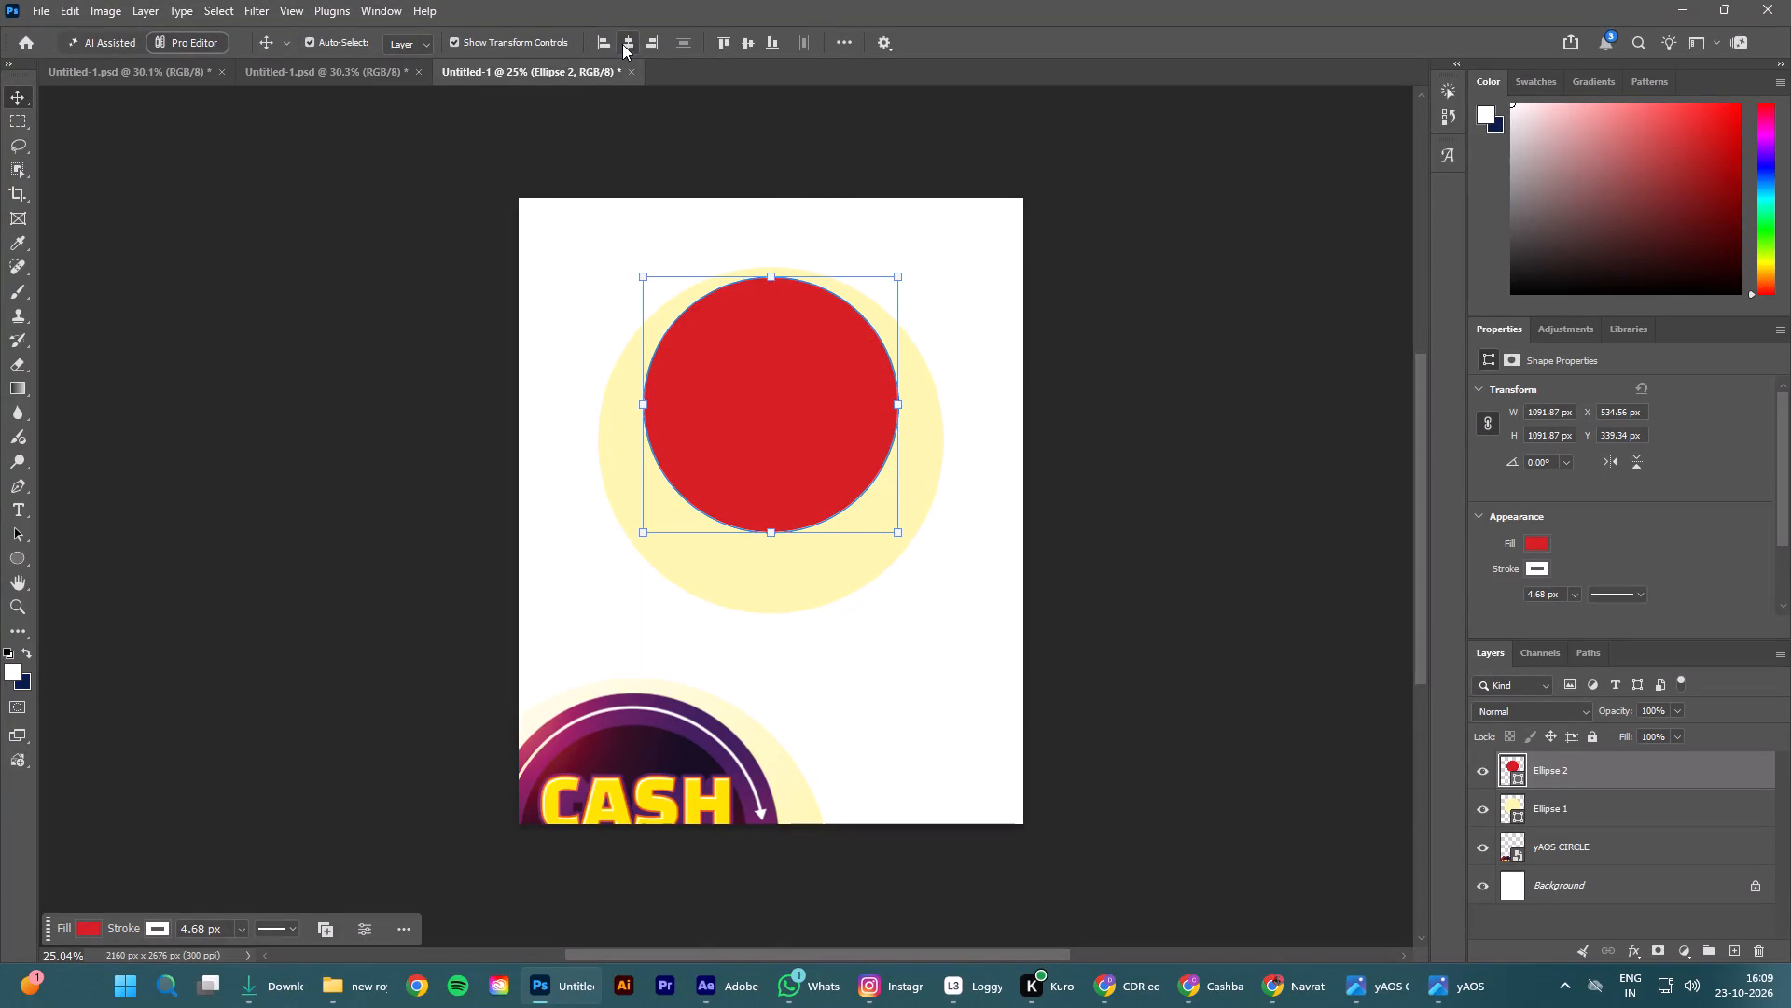
{"action": "left_click", "coordinate": [1132, 400]}
Move the cash back badge up behind the circles so its ₹5-₹50 banner and COUPON INSIDE text show below them.
{"action": "left_click_drag", "start_coordinate": [684, 772], "coordinate": [749, 605]}
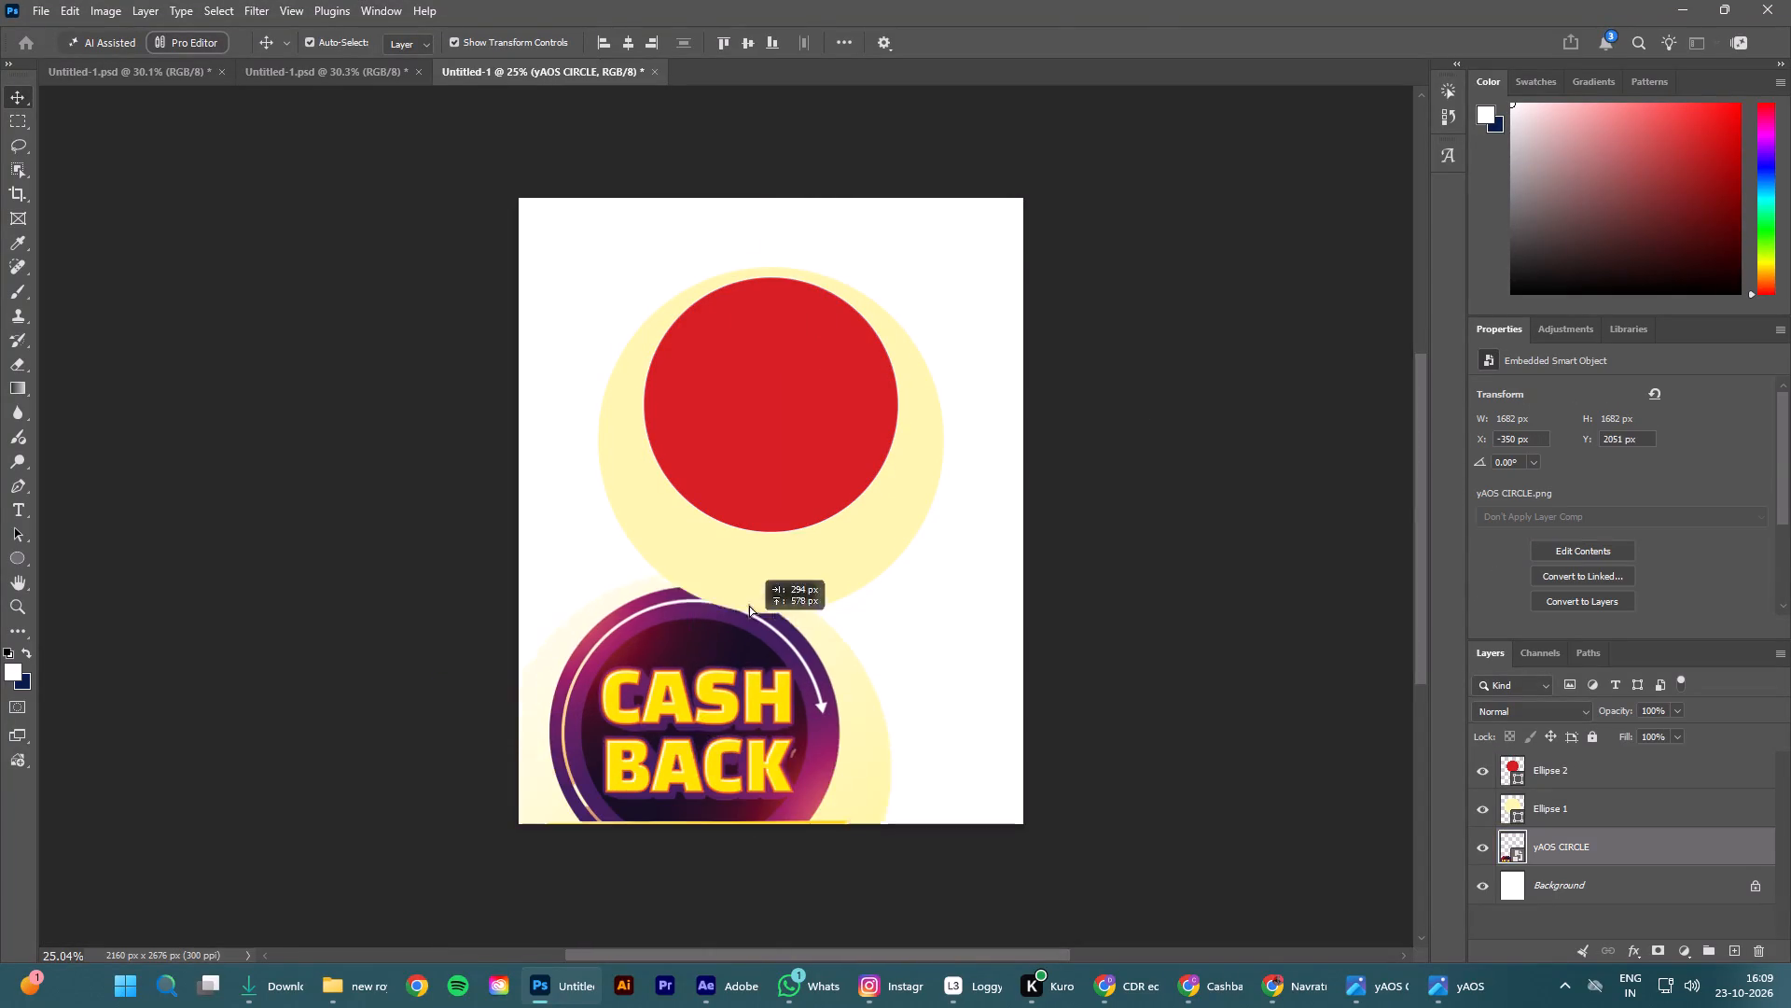
{"action": "left_click_drag", "start_coordinate": [749, 605], "coordinate": [747, 481]}
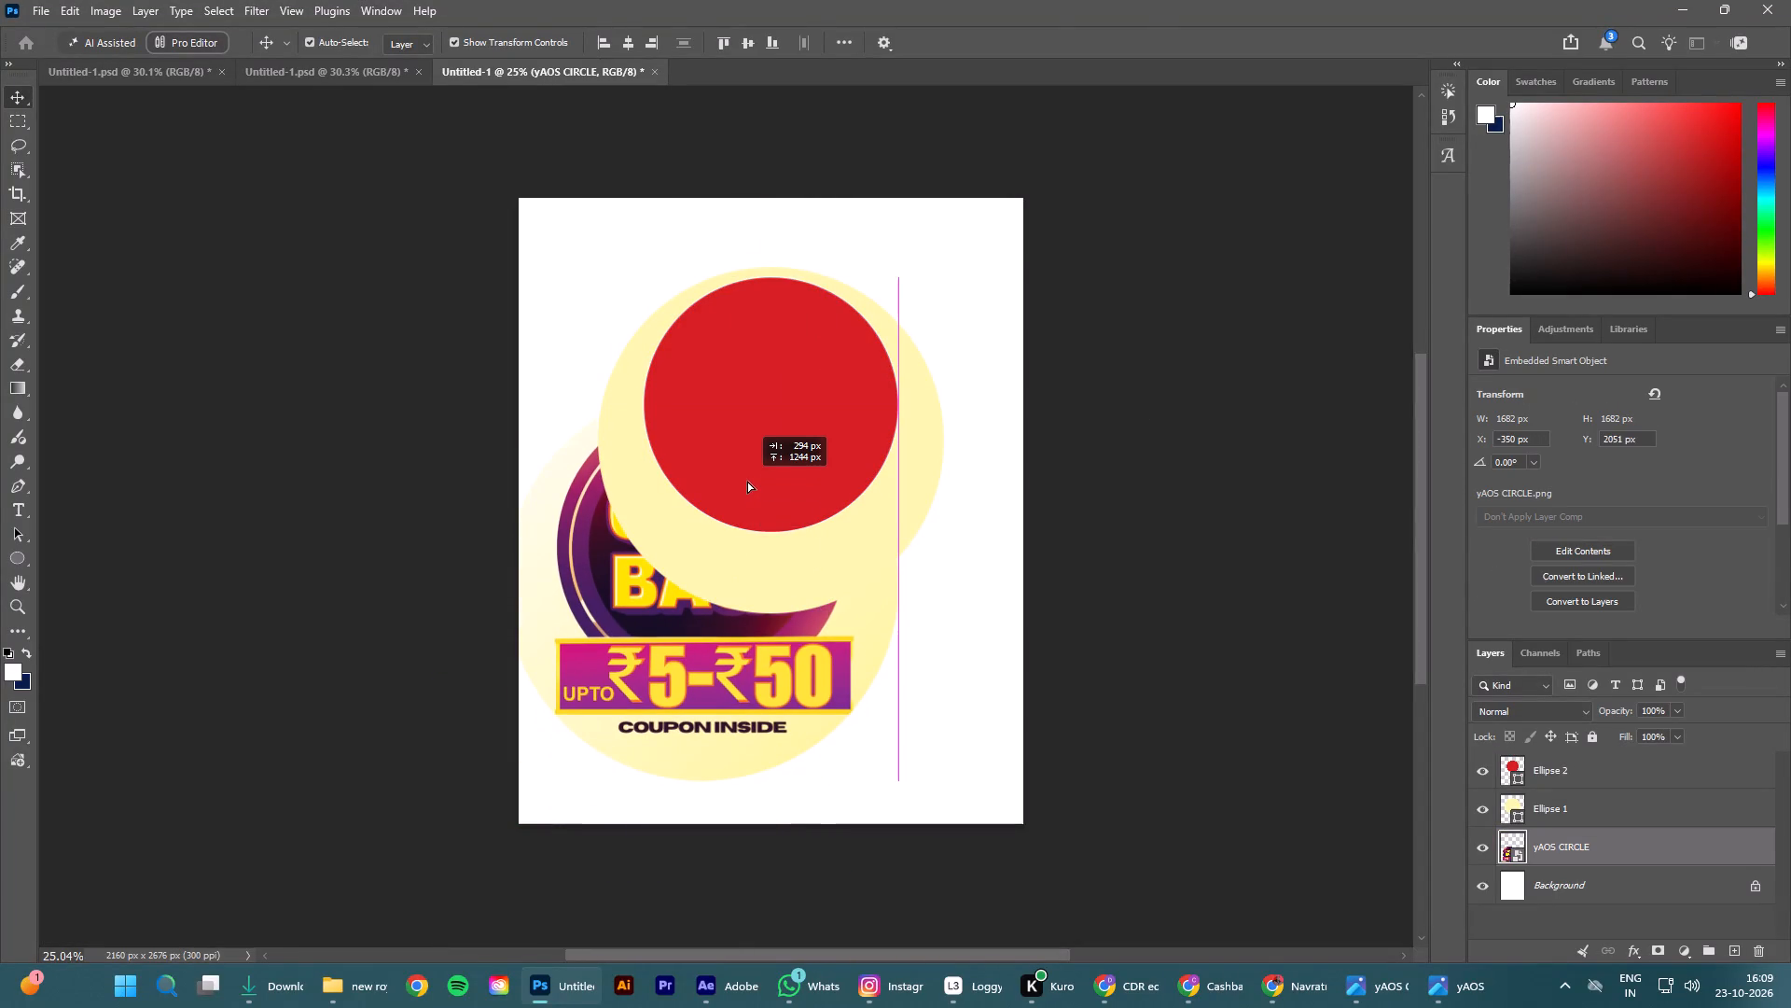
{"action": "left_click_drag", "start_coordinate": [747, 481], "coordinate": [743, 500]}
{"action": "left_click", "coordinate": [1052, 558]}
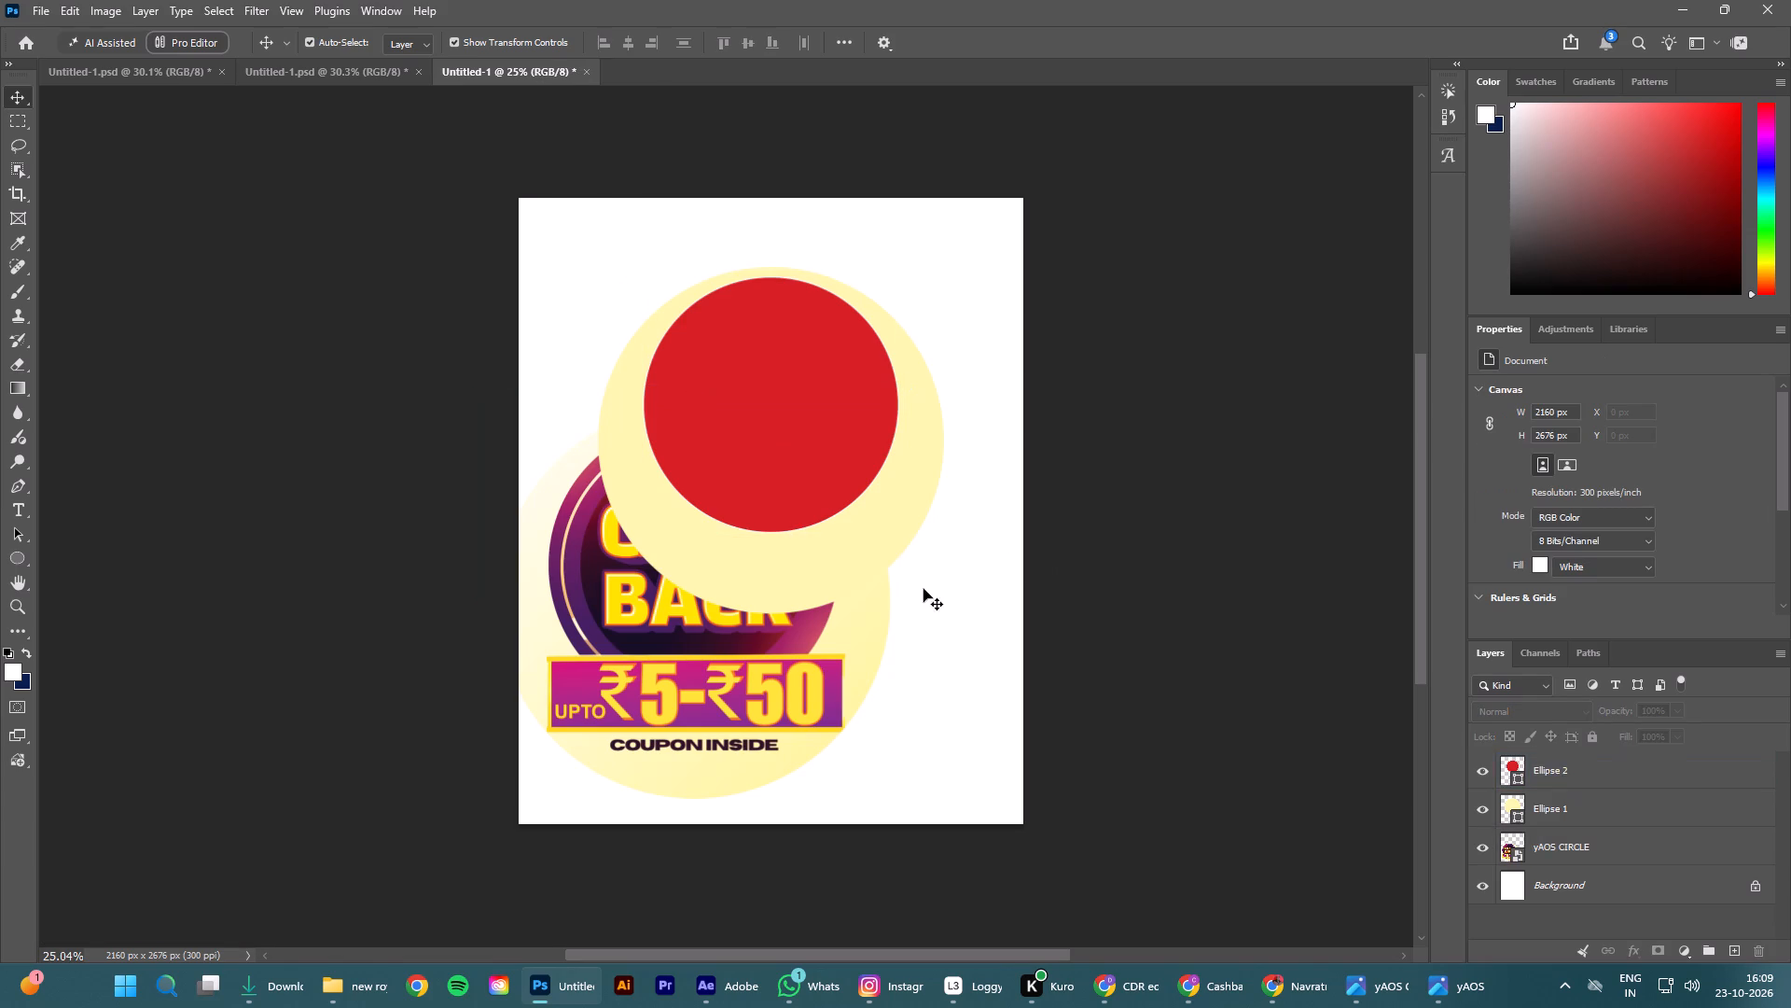
{"action": "left_click", "coordinate": [201, 457]}
Draw a rectangle about 1142 by 343 px with the Rectangle tool across the bottom of the red circle.
{"action": "left_click", "coordinate": [17, 554]}
{"action": "right_click", "coordinate": [17, 554]}
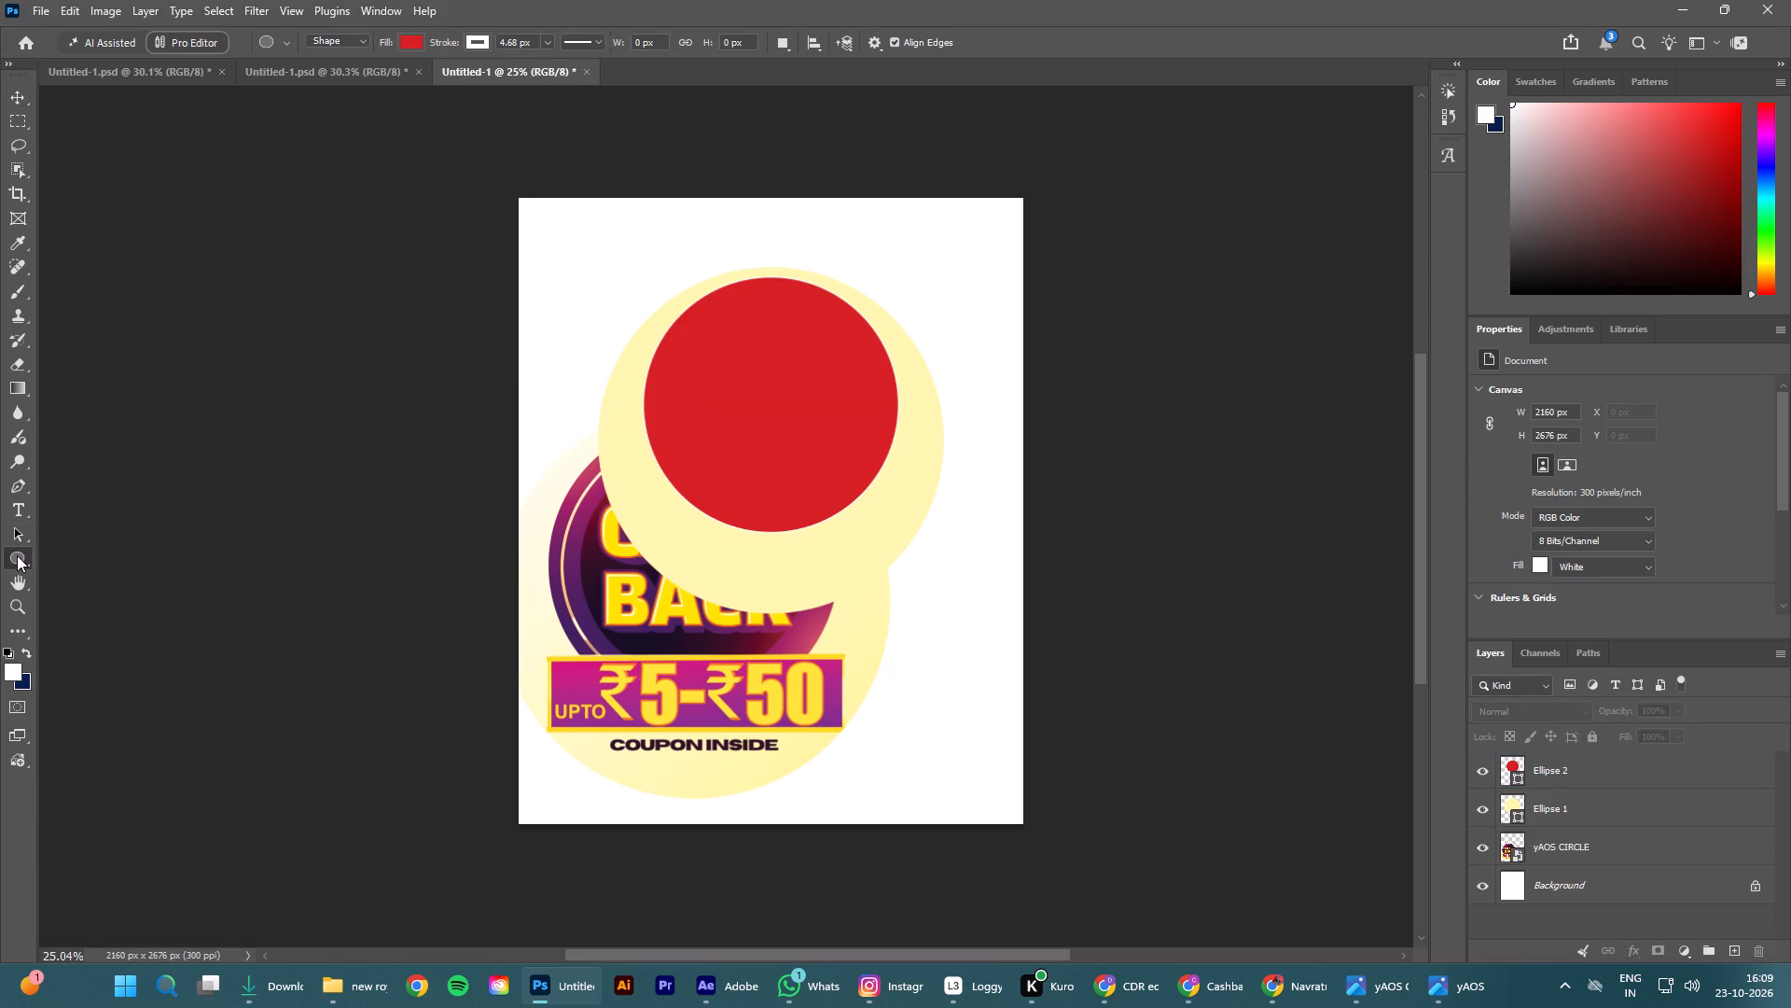
{"action": "left_click", "coordinate": [75, 555]}
{"action": "left_click_drag", "start_coordinate": [642, 549], "coordinate": [931, 507]}
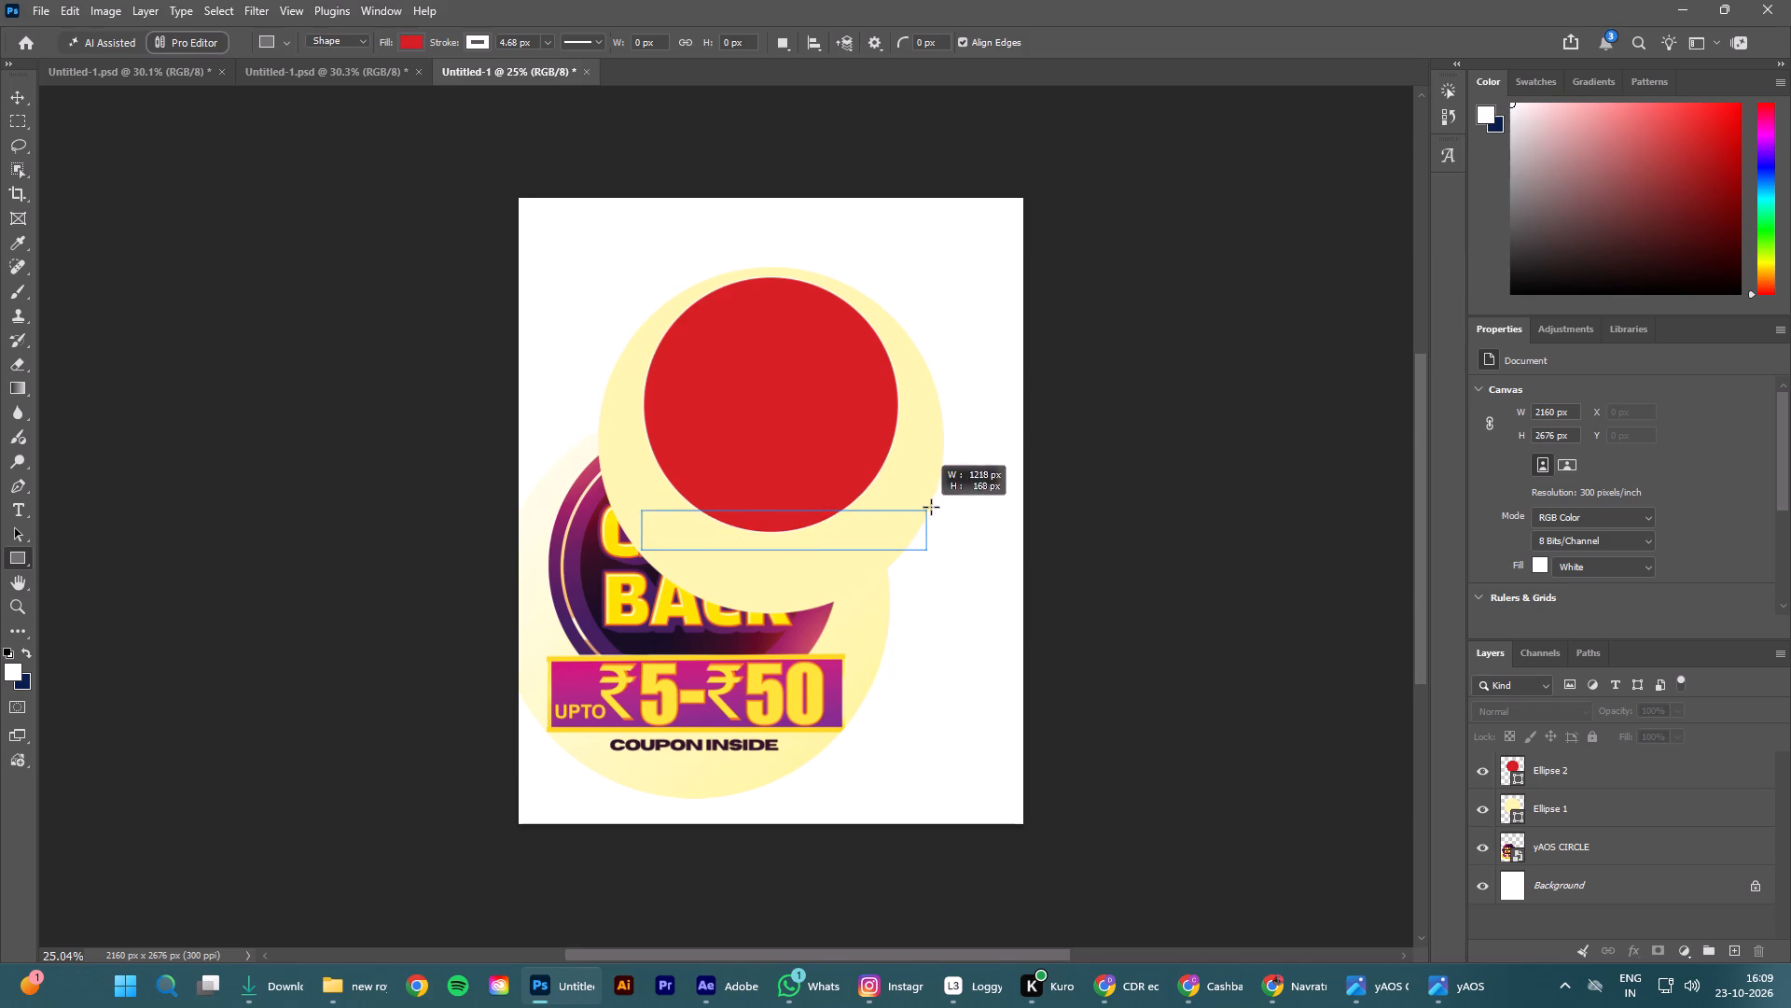
{"action": "left_click_drag", "start_coordinate": [931, 507], "coordinate": [908, 469]}
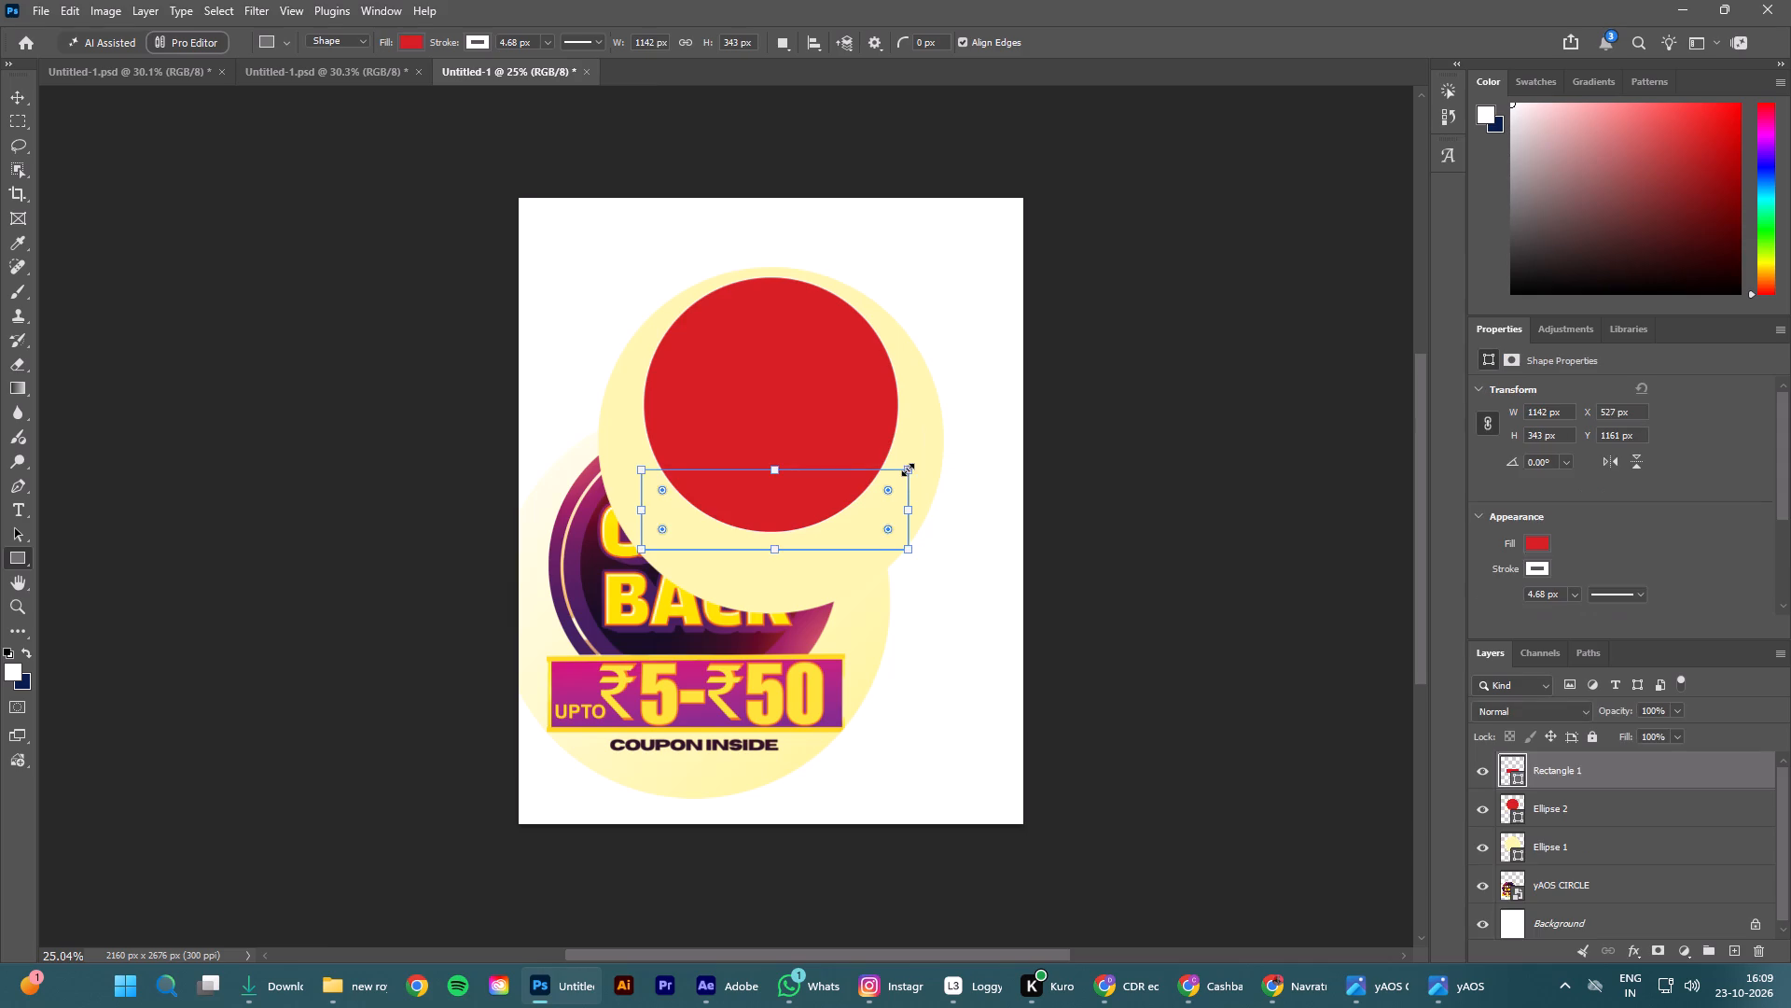
Remove the rectangle's stroke and fill it with the magenta sampled from the reference badge's price banner.
{"action": "left_click", "coordinate": [474, 39]}
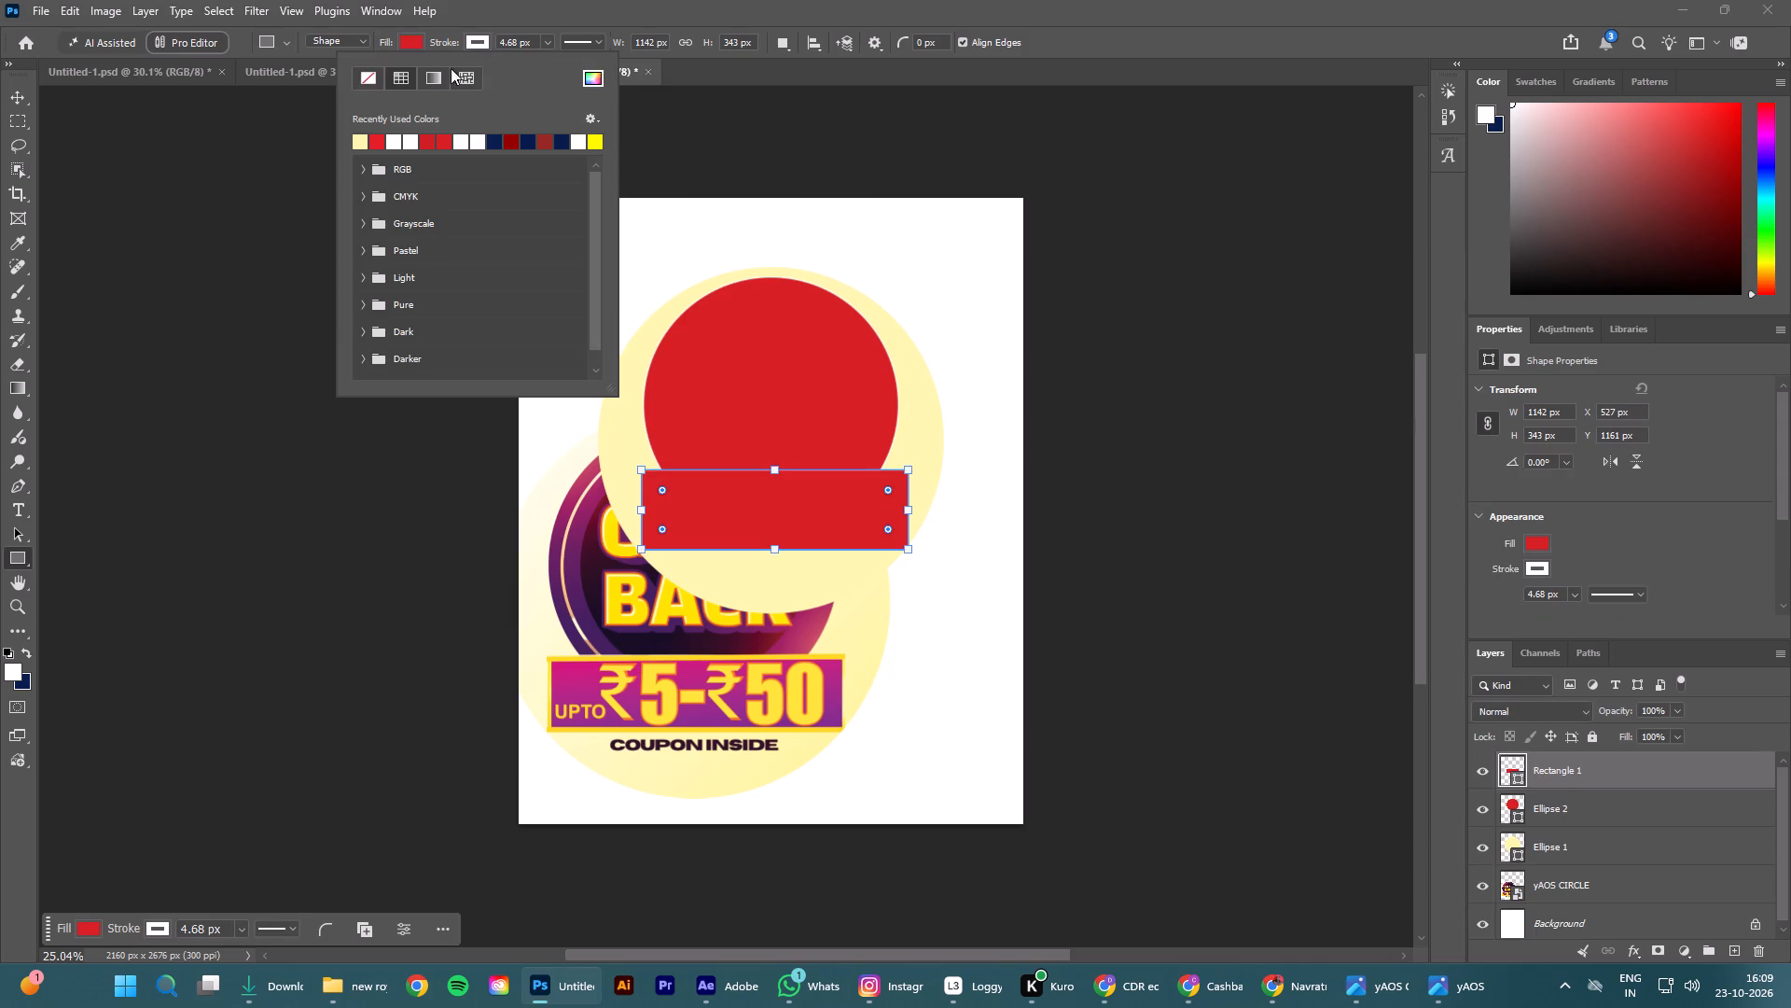
{"action": "left_click", "coordinate": [366, 77]}
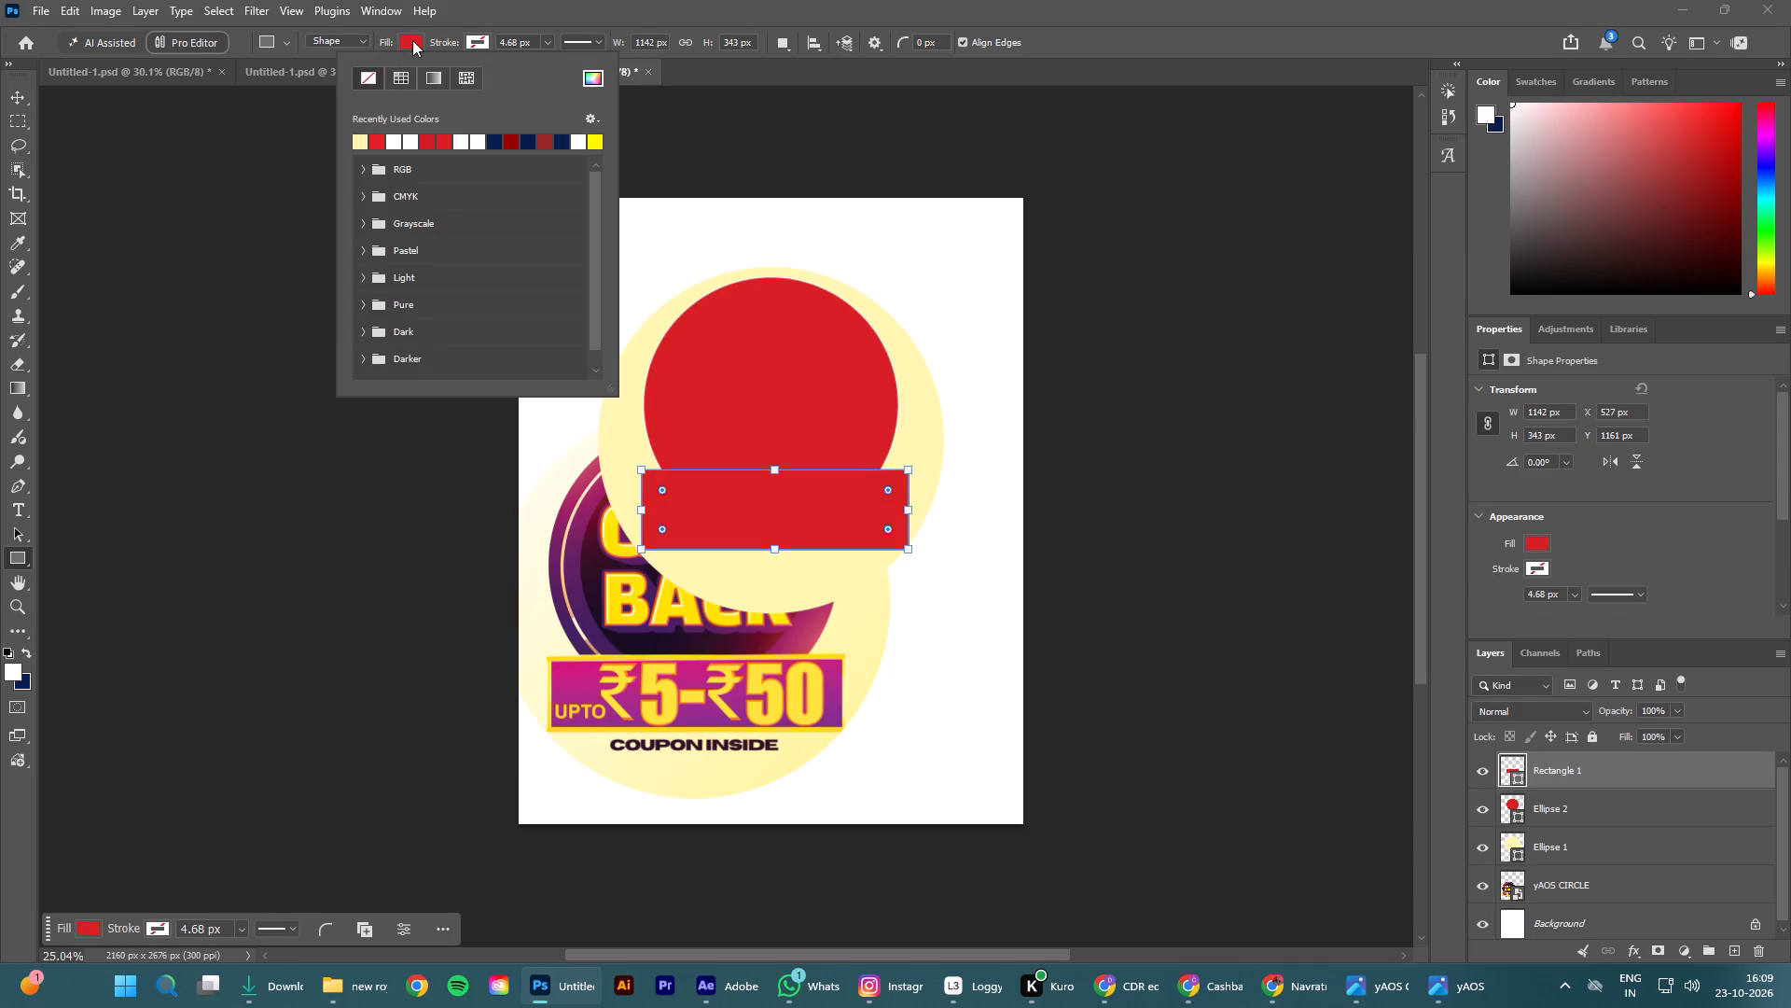
{"action": "left_click", "coordinate": [412, 40]}
{"action": "left_click", "coordinate": [535, 78]}
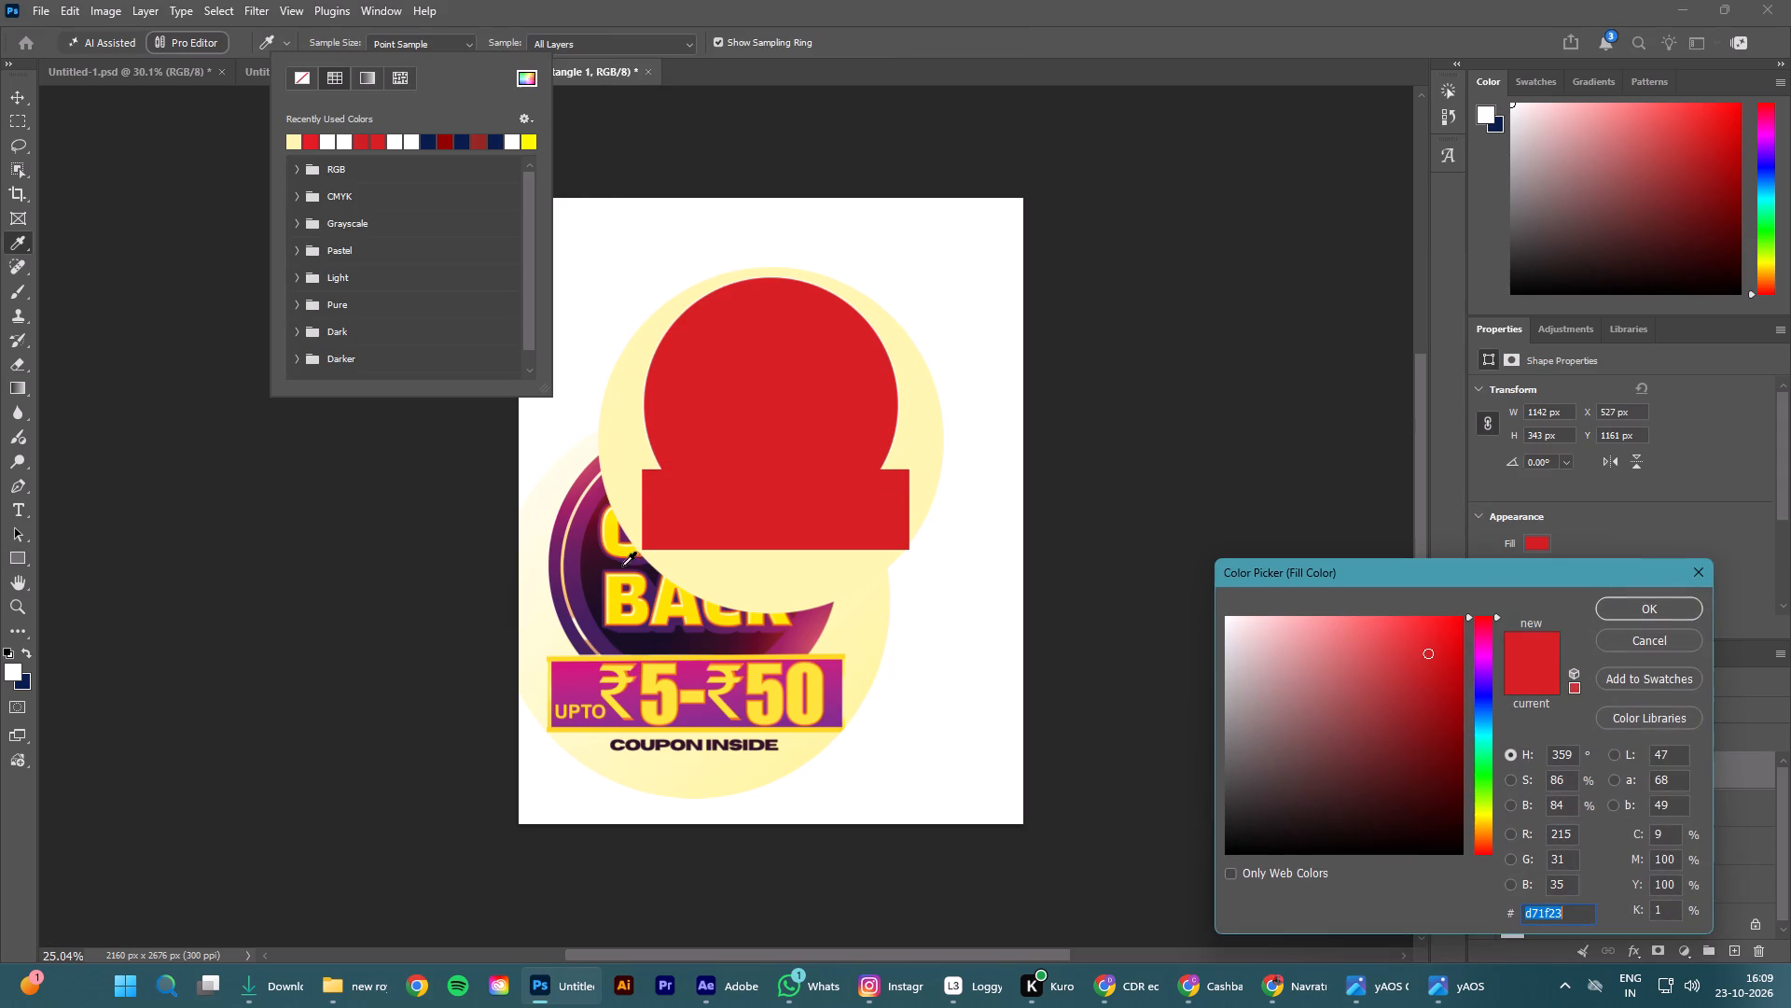
{"action": "left_click", "coordinate": [576, 677]}
{"action": "left_click", "coordinate": [1647, 599]}
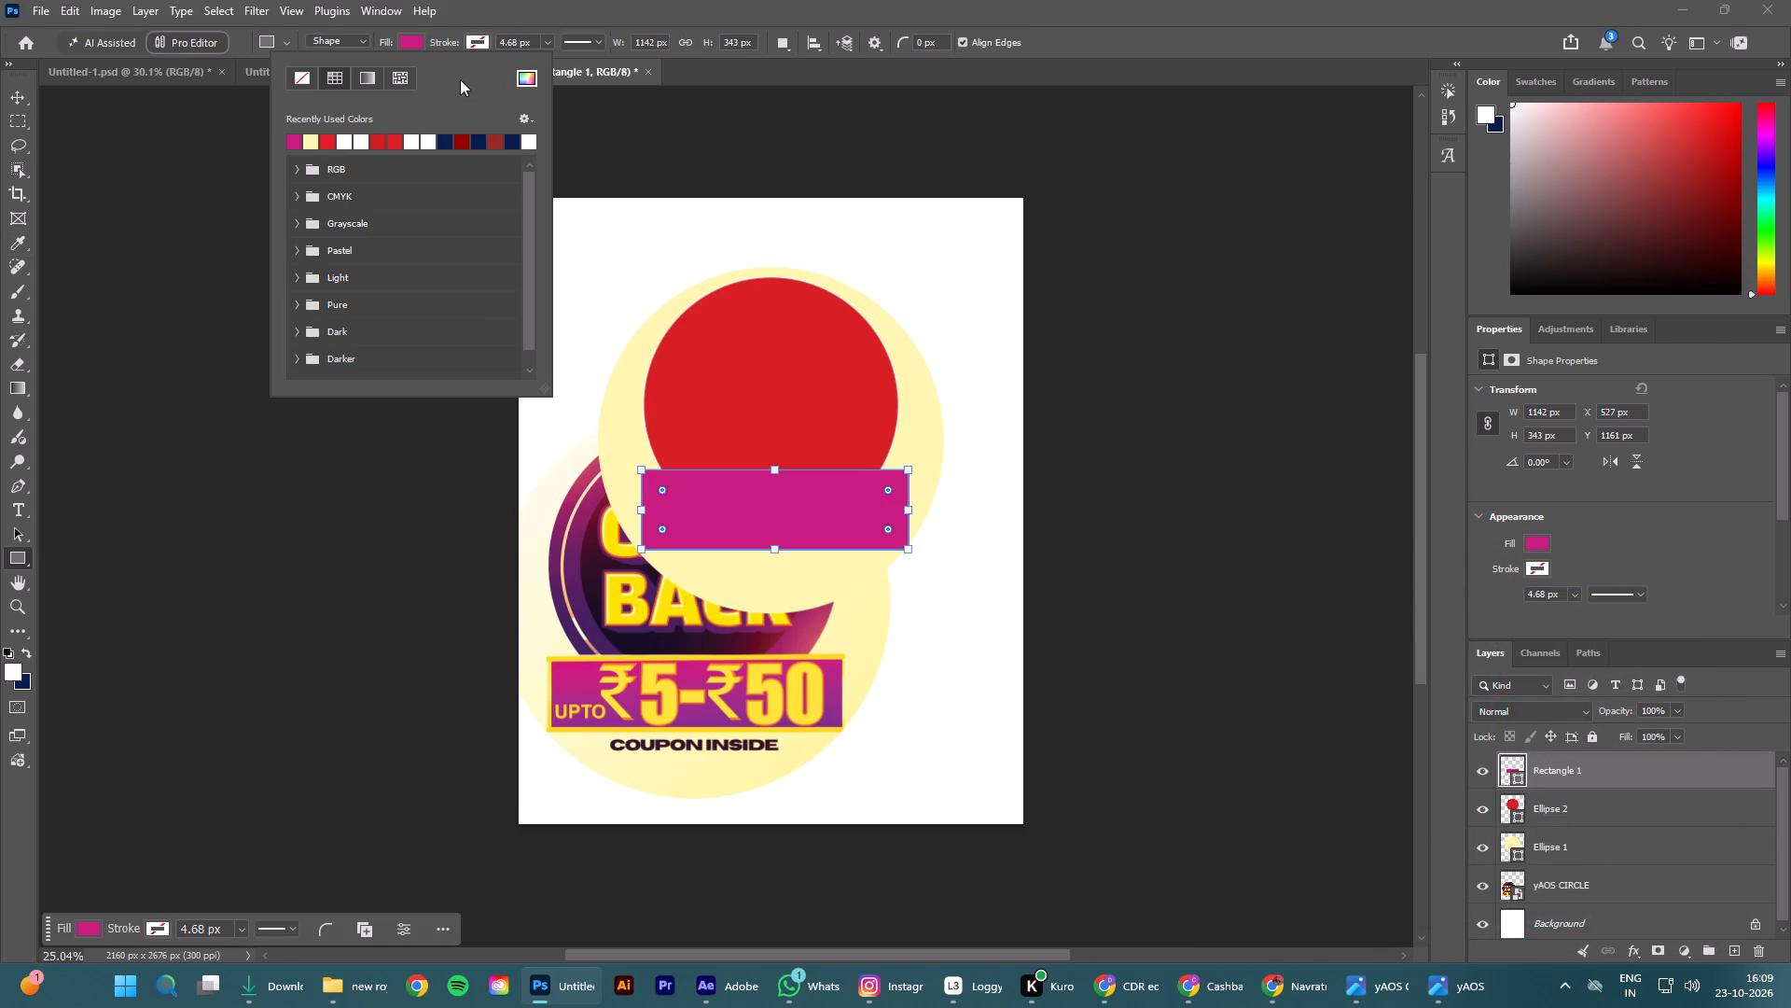
{"action": "left_click", "coordinate": [36, 105]}
Centre the magenta rectangle horizontally on the canvas.
{"action": "left_click", "coordinate": [7, 96]}
{"action": "left_click", "coordinate": [634, 44]}
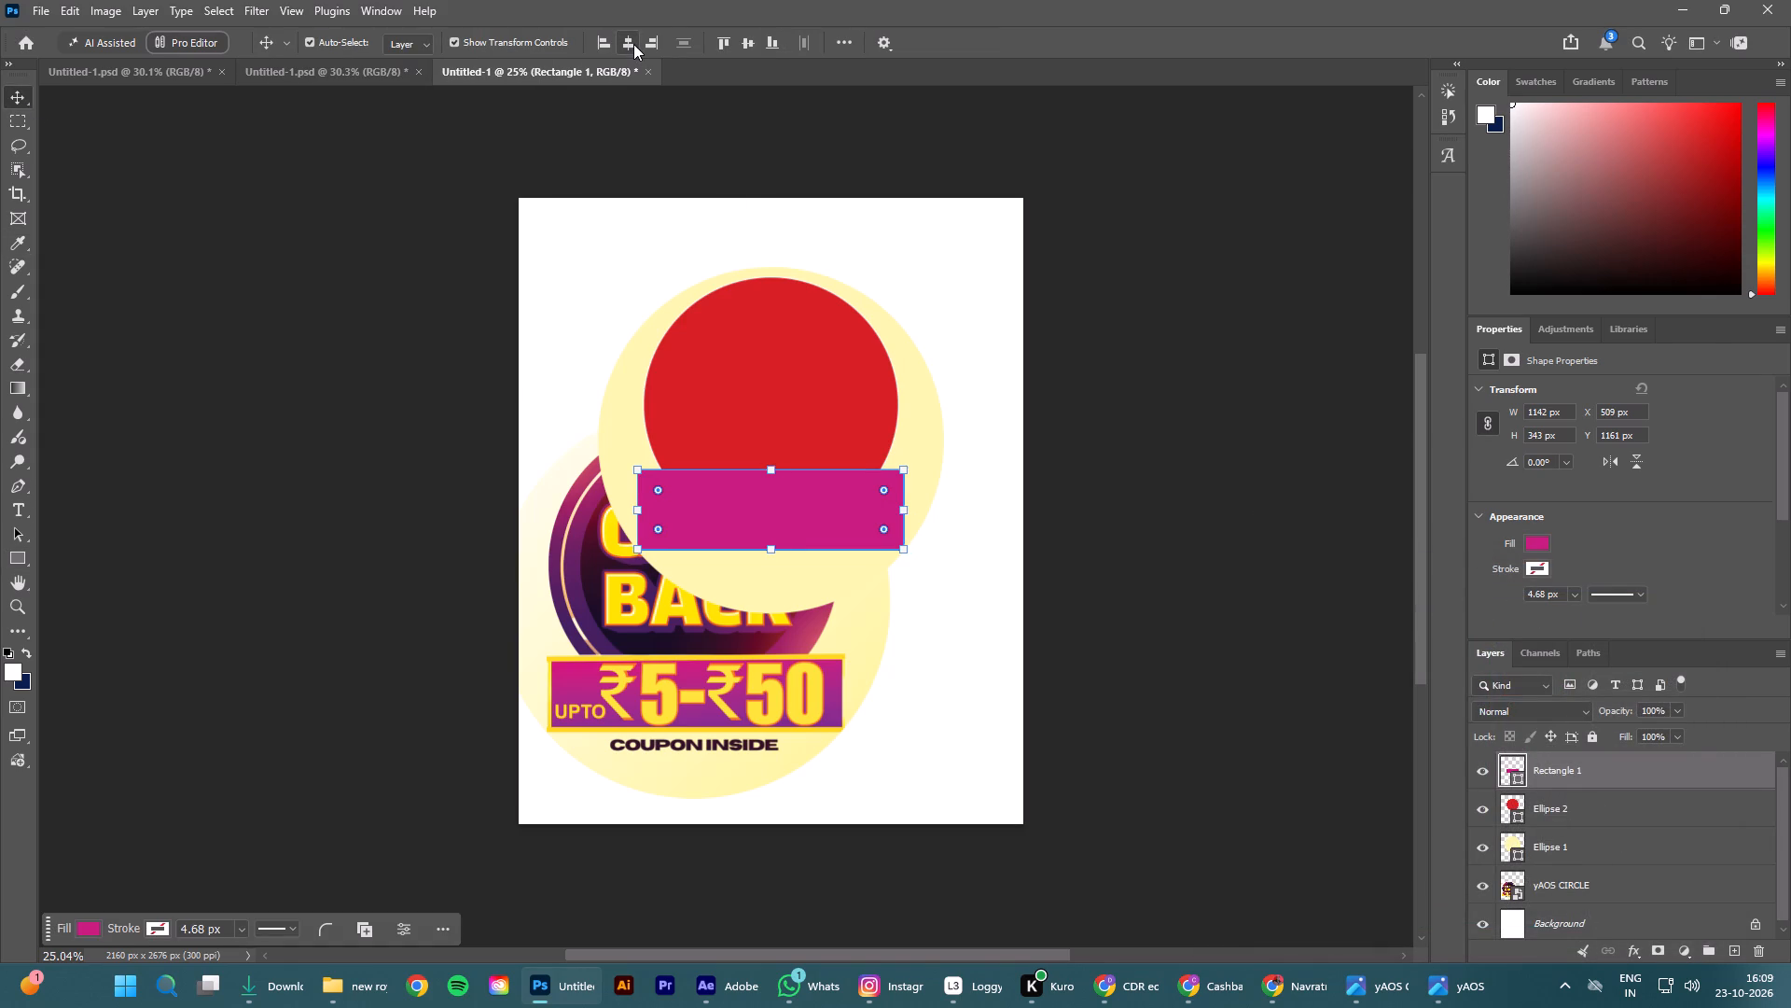
Remove the stroke from the red circle.
{"action": "left_click", "coordinate": [1215, 390]}
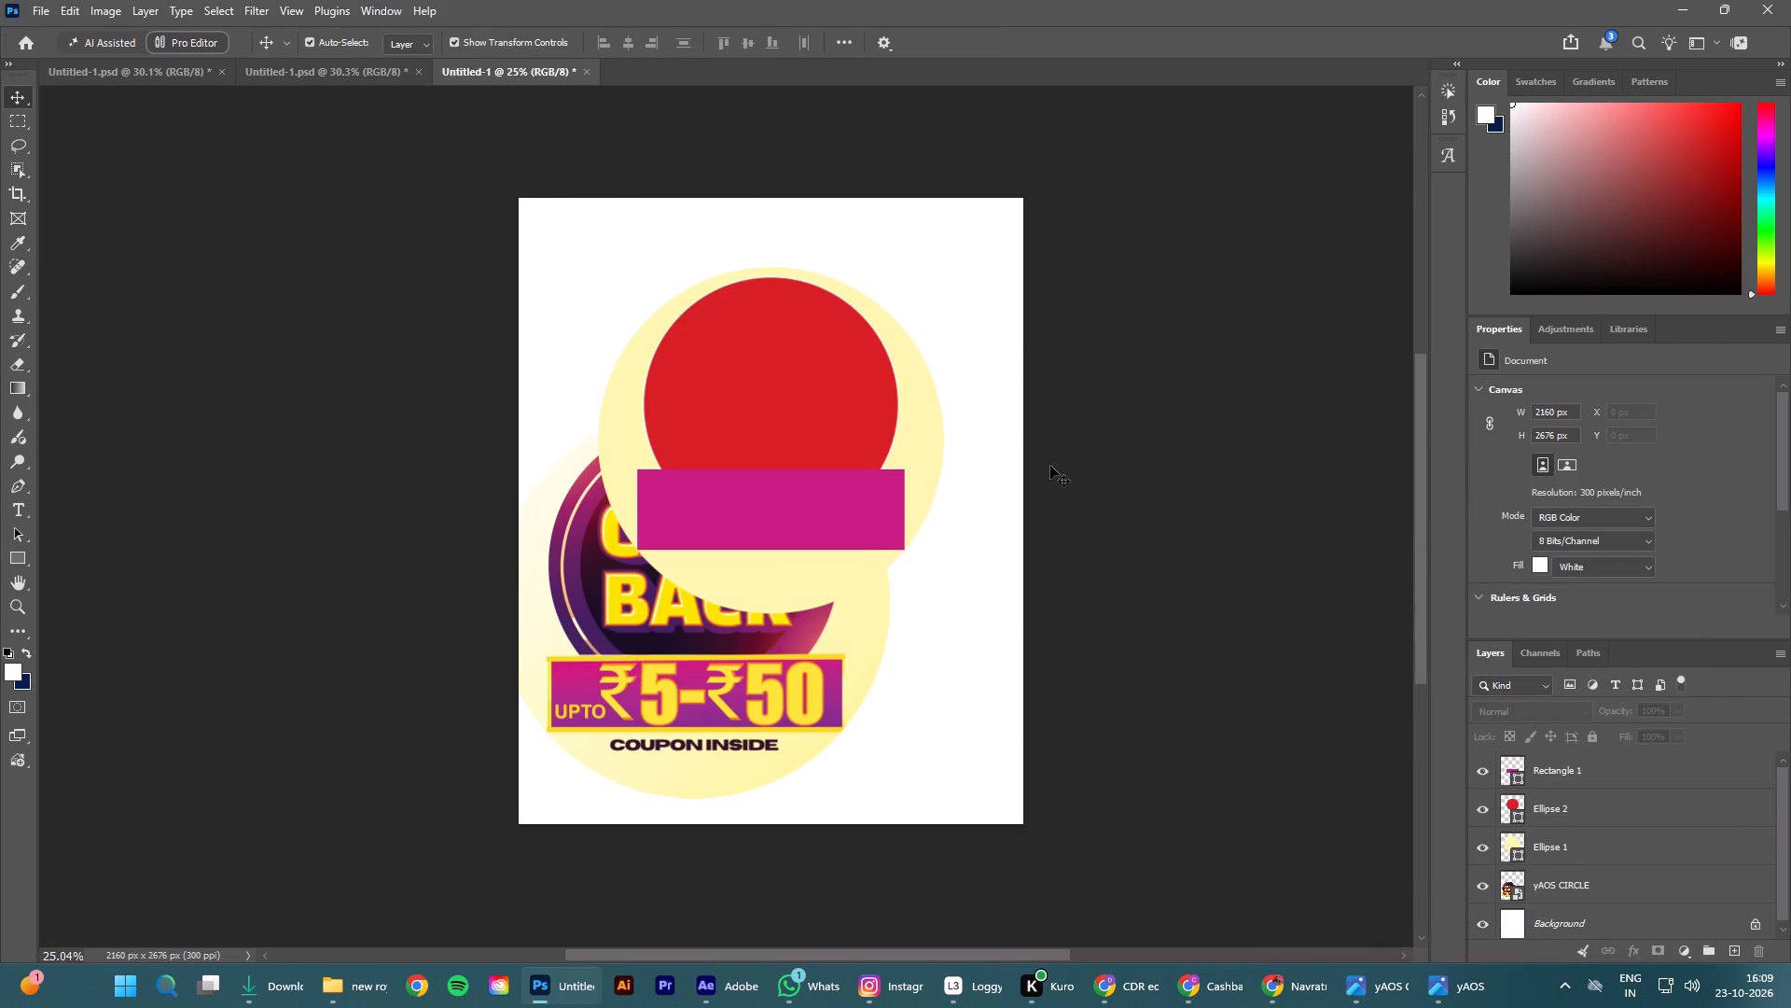
{"action": "left_click", "coordinate": [754, 409]}
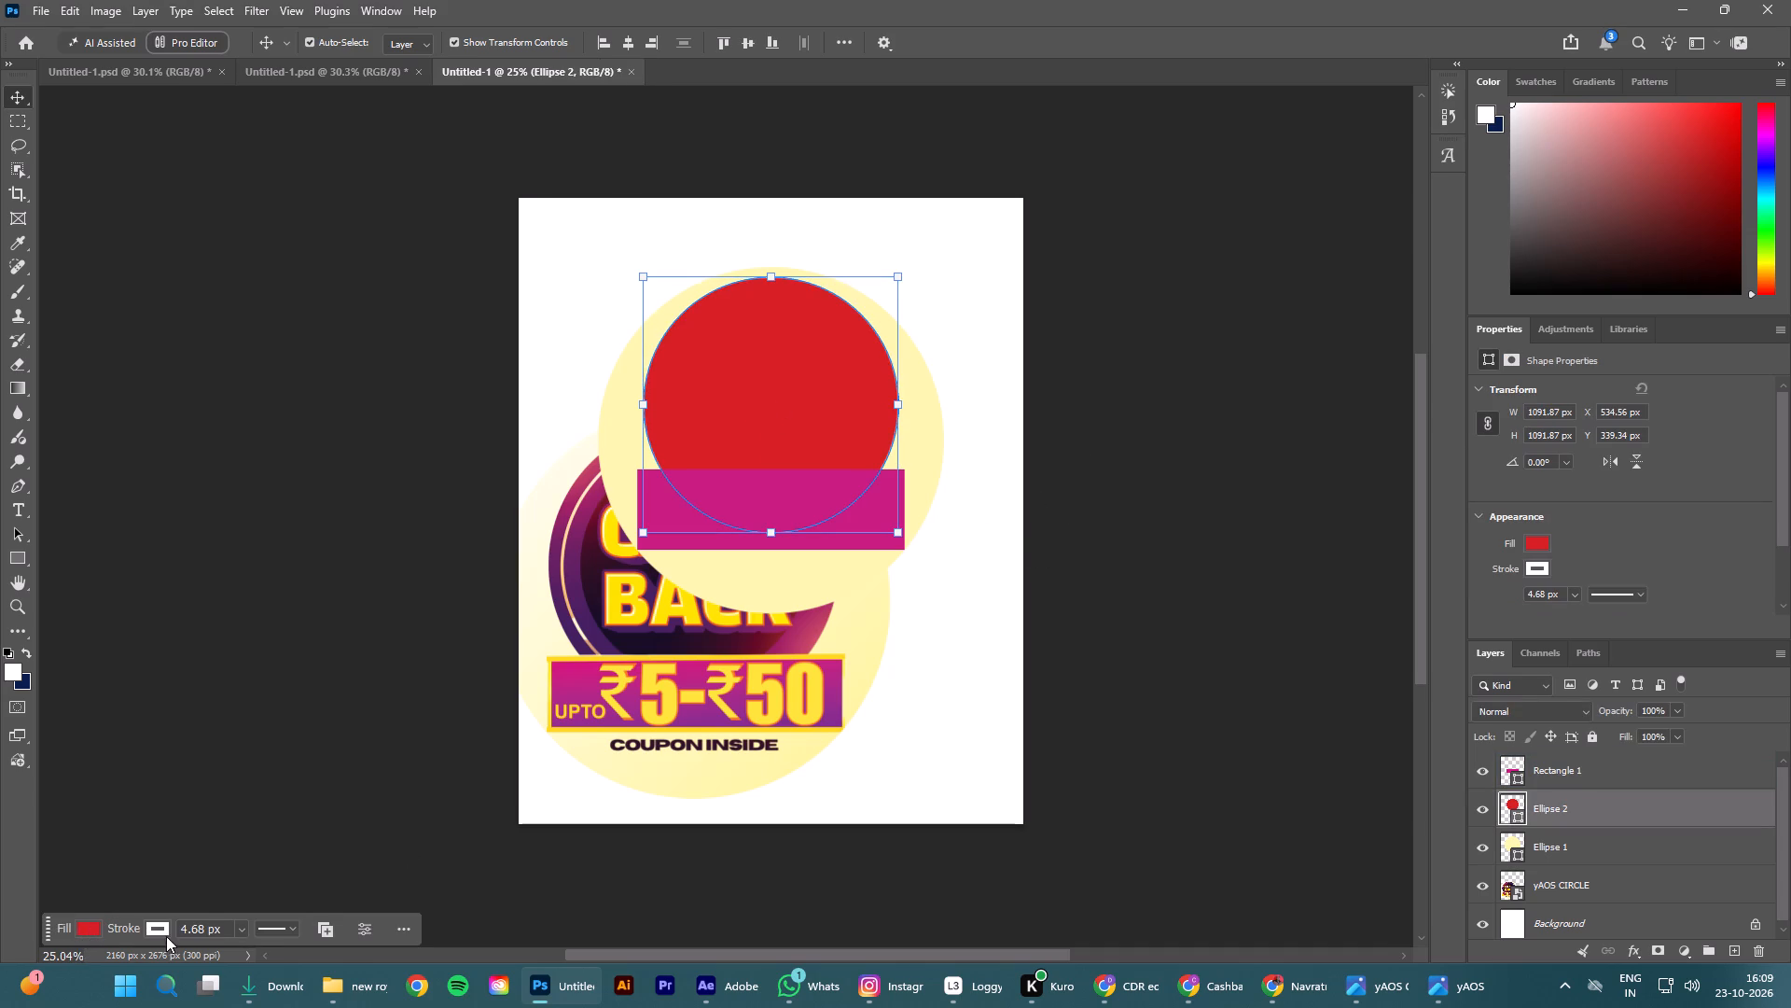
{"action": "left_click", "coordinate": [153, 928]}
{"action": "left_click", "coordinate": [67, 645]}
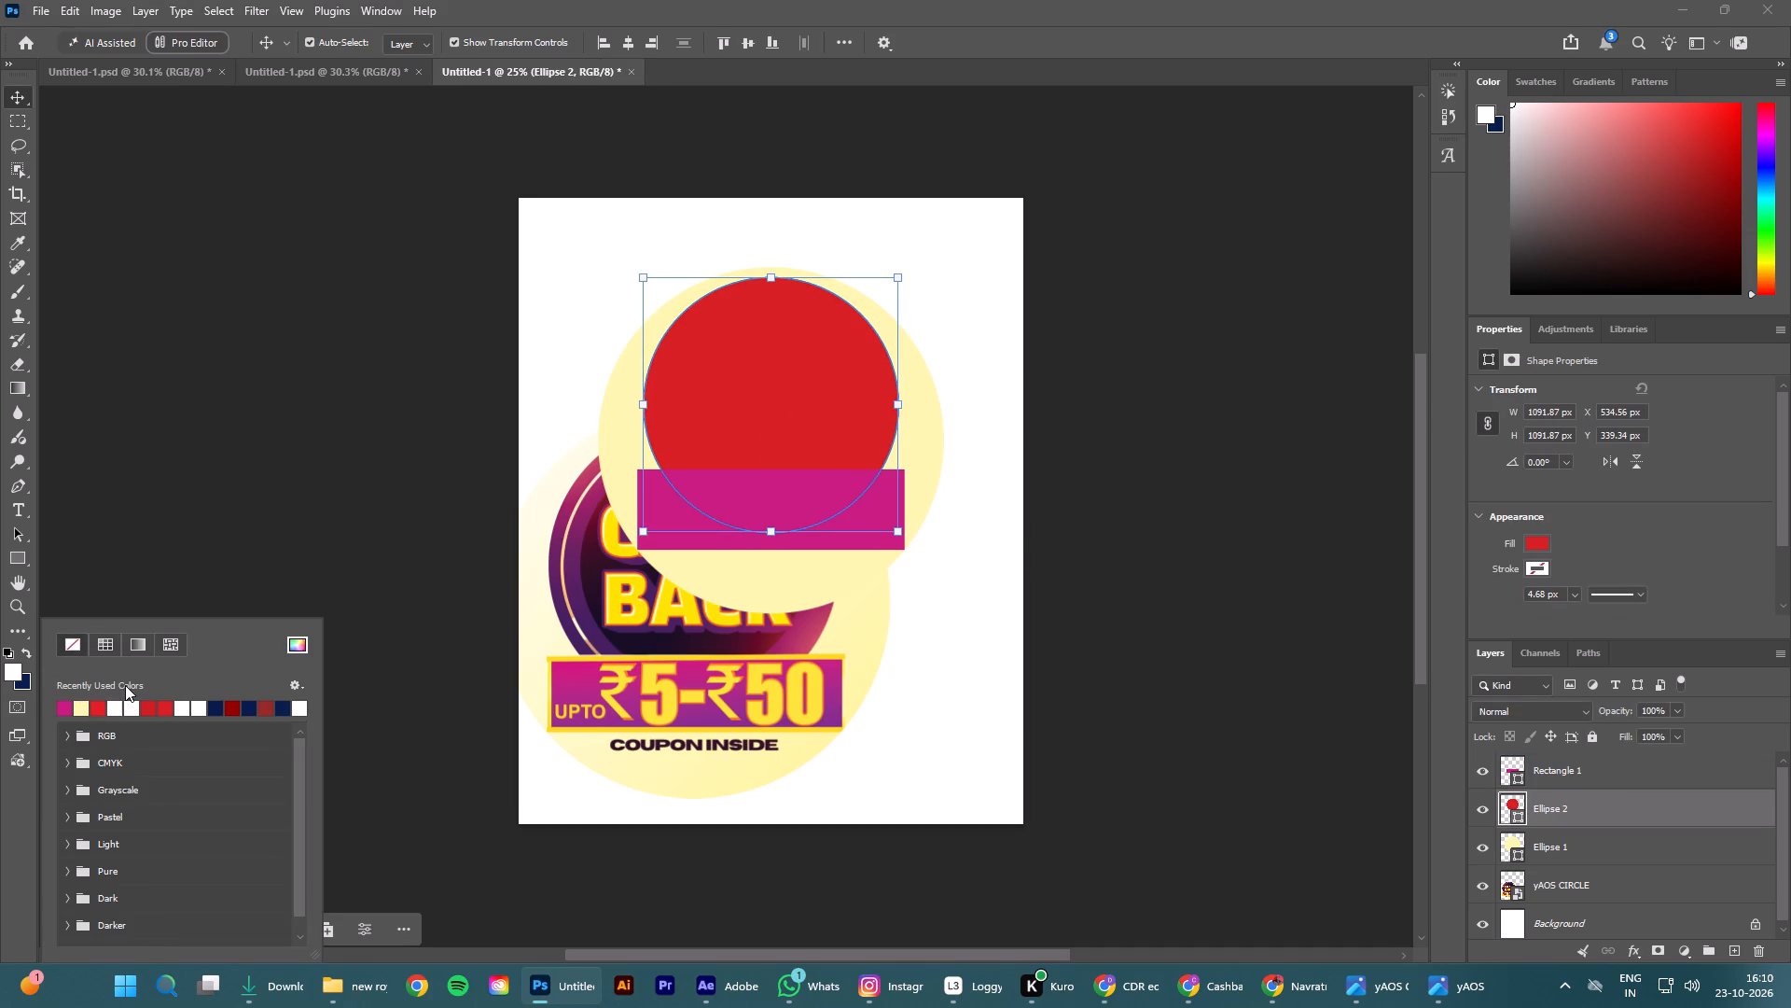
{"action": "left_click", "coordinate": [201, 575]}
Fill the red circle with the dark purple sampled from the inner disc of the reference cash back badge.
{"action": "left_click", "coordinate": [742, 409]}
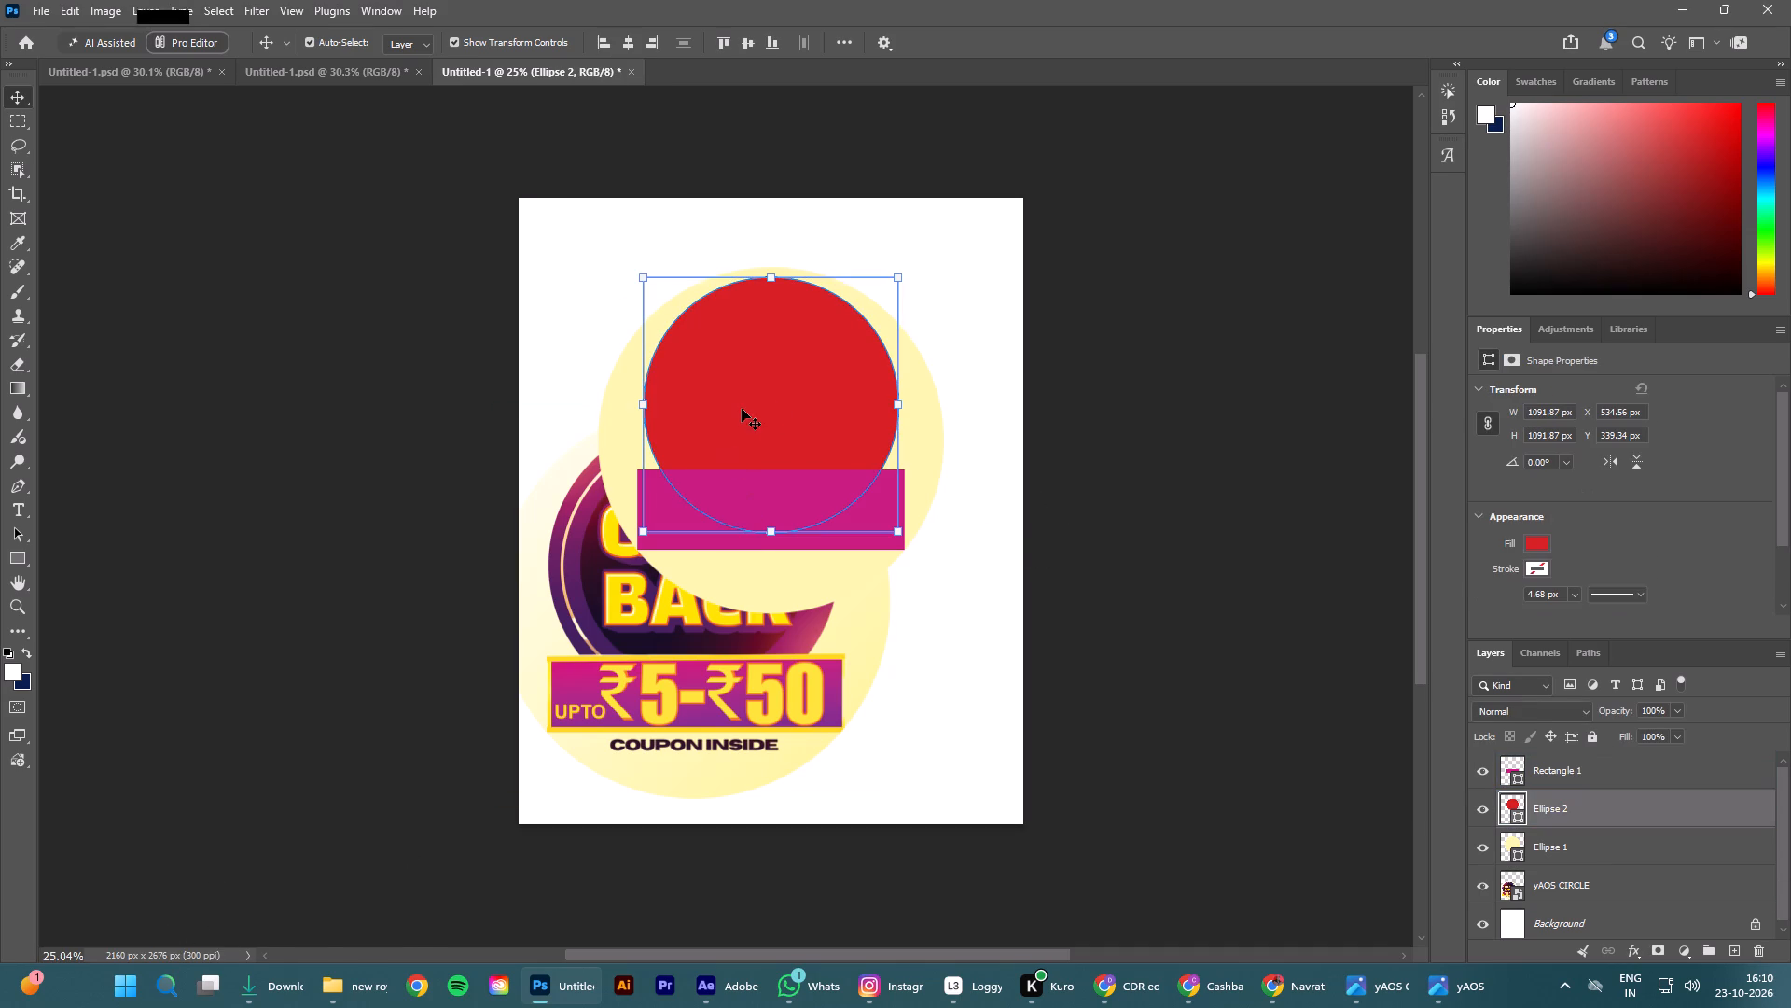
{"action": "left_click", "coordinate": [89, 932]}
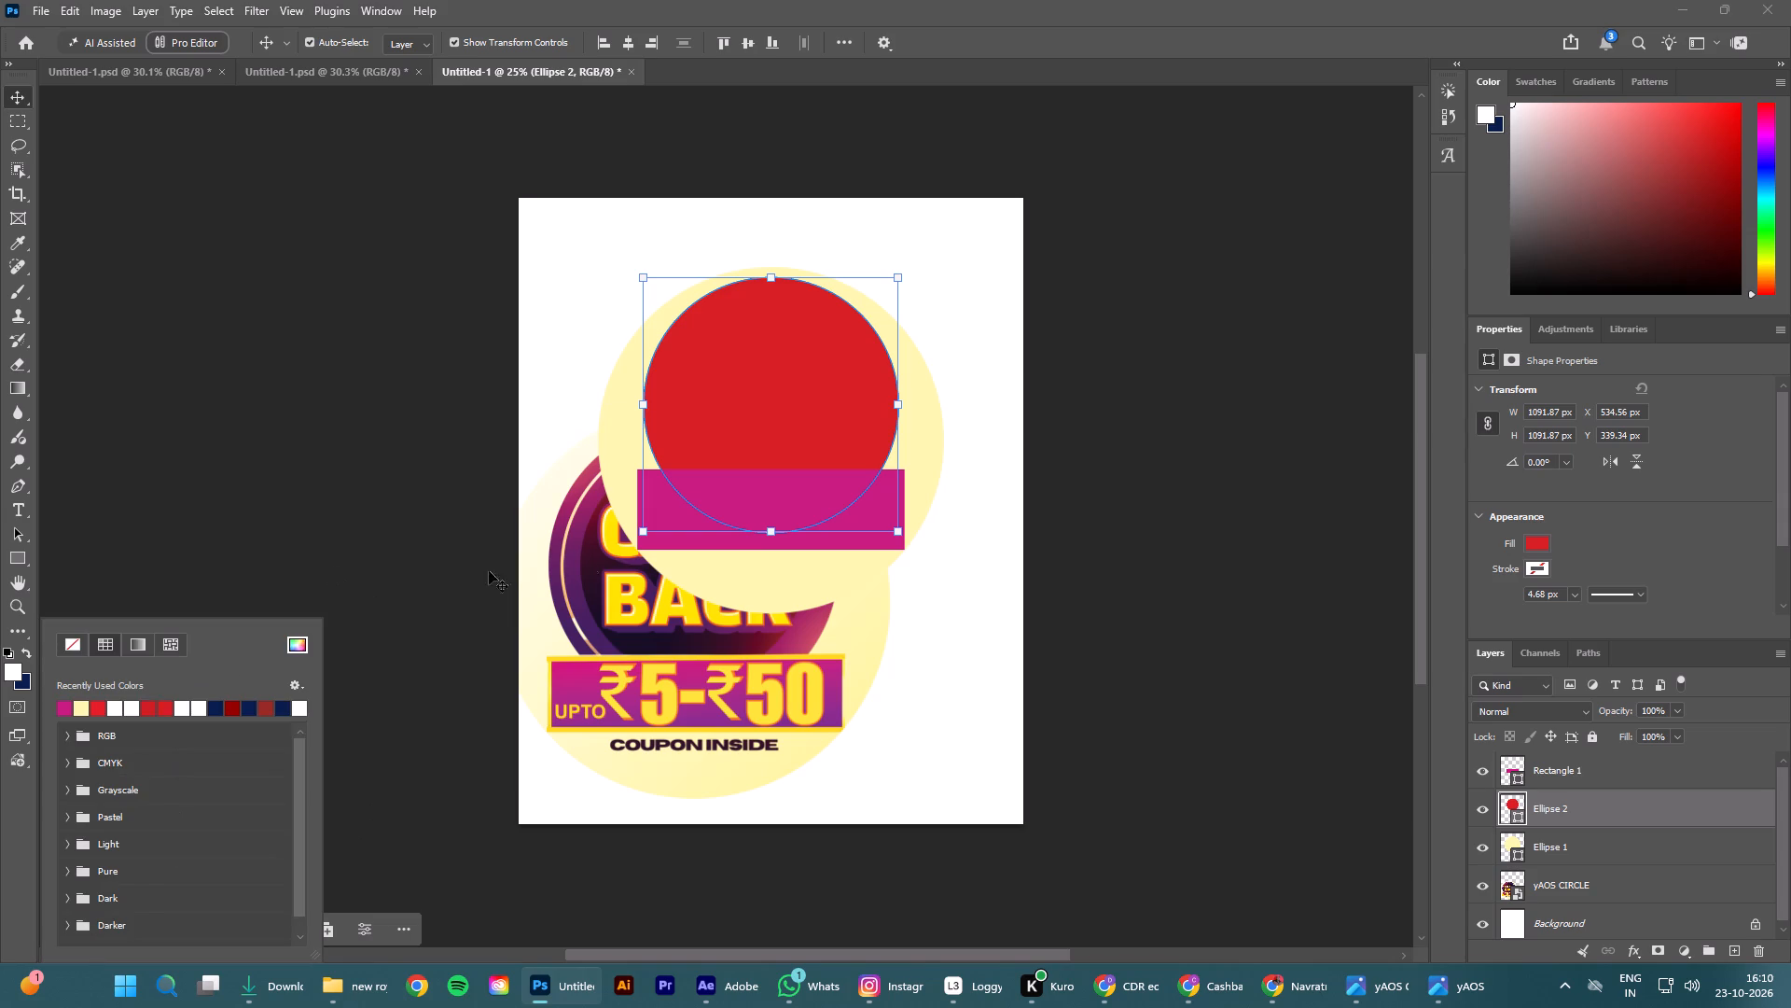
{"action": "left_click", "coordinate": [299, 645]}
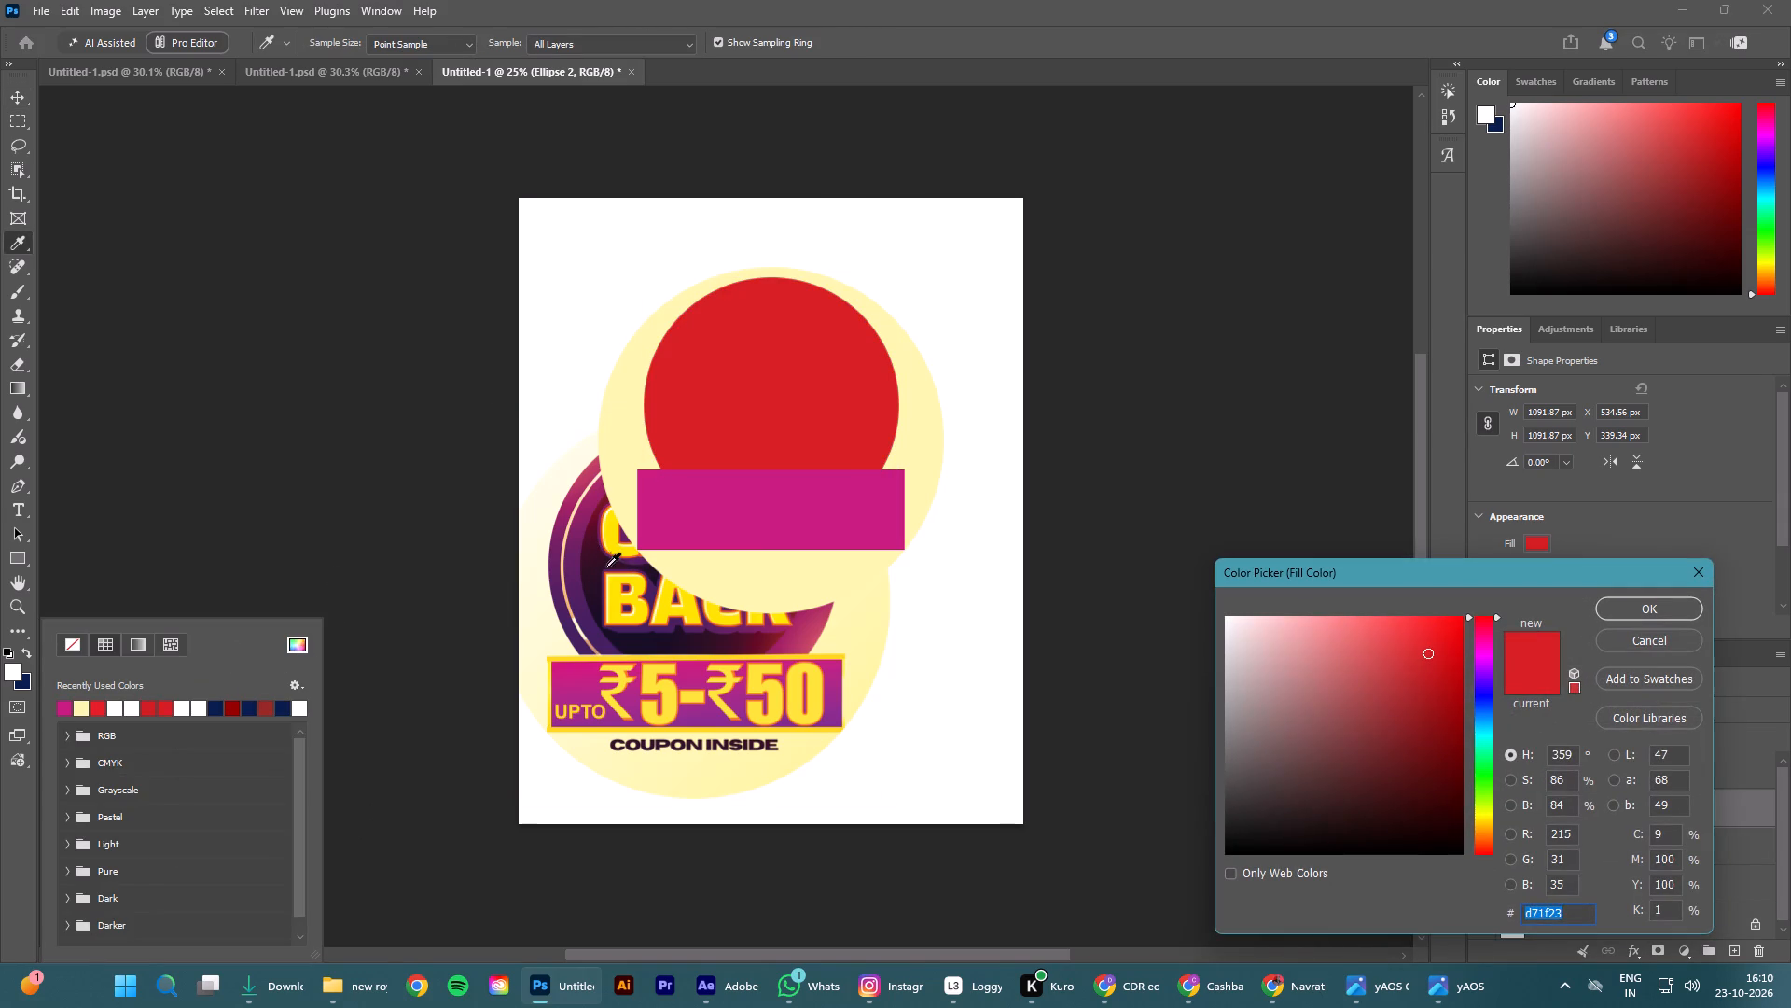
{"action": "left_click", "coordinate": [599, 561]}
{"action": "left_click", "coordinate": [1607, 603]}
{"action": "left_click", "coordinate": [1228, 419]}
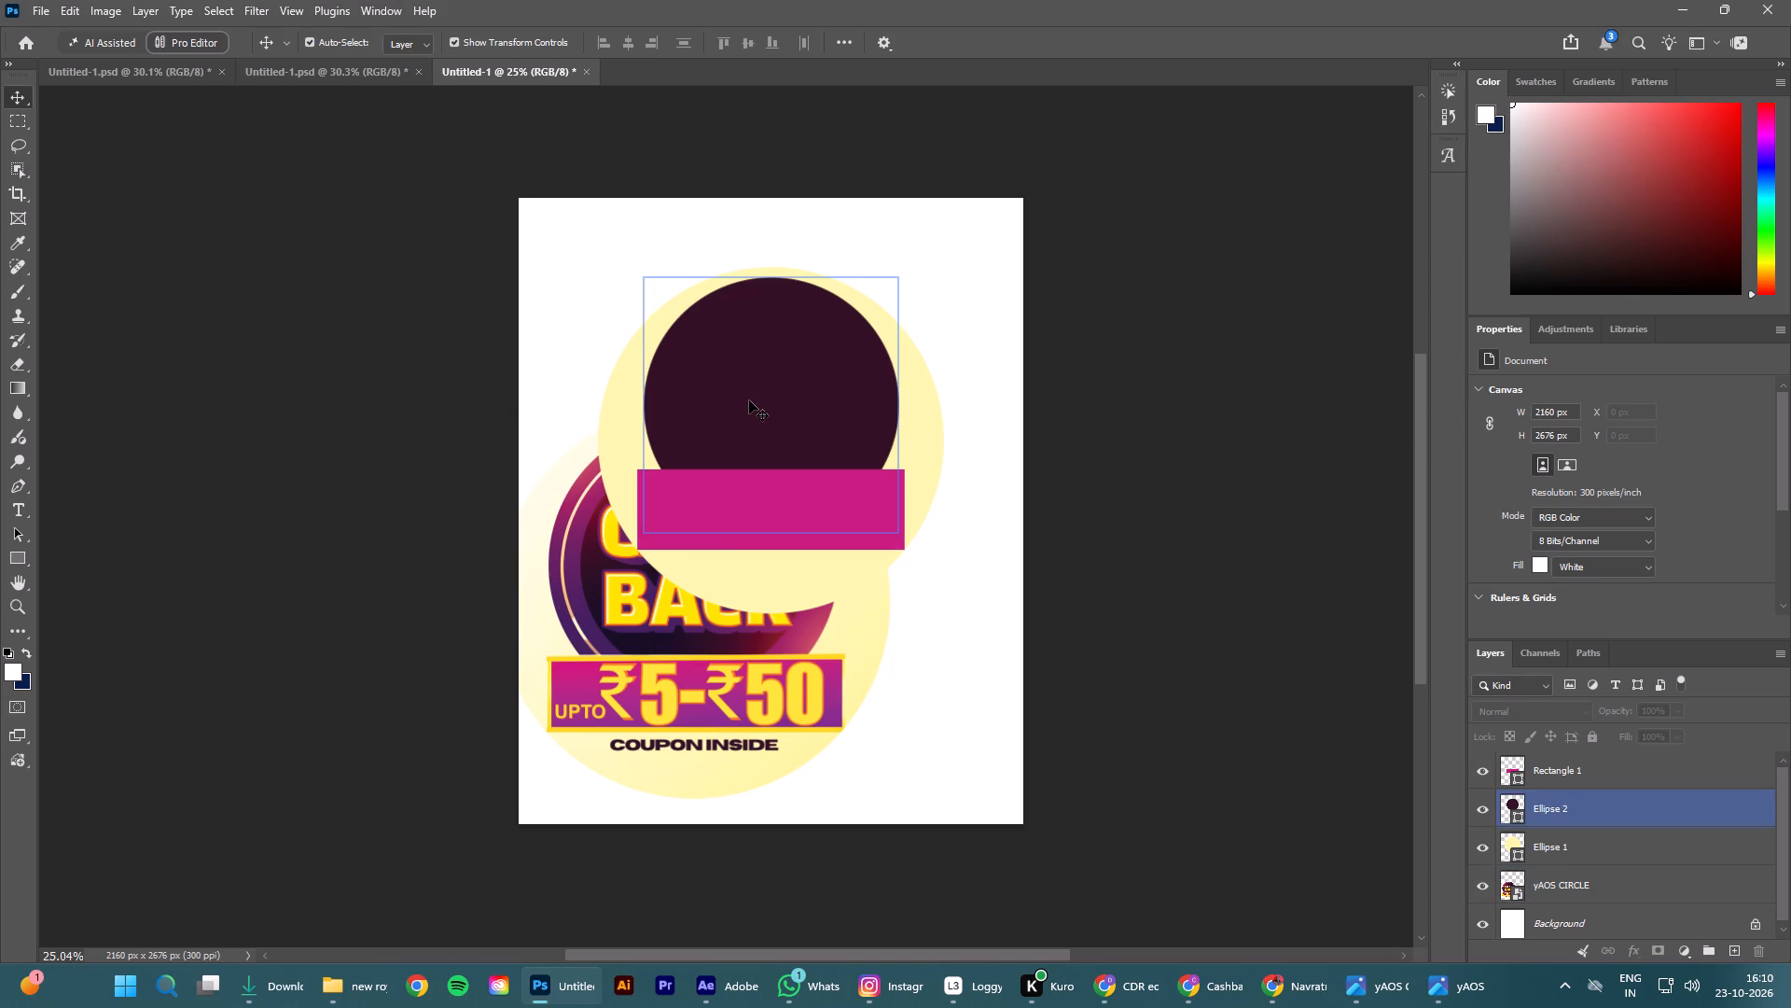
Scale the reference cash back badge down to about 1124 px wide and place it below the new shapes near the canvas's lower edge.
{"action": "left_click_drag", "start_coordinate": [700, 665], "coordinate": [704, 825]}
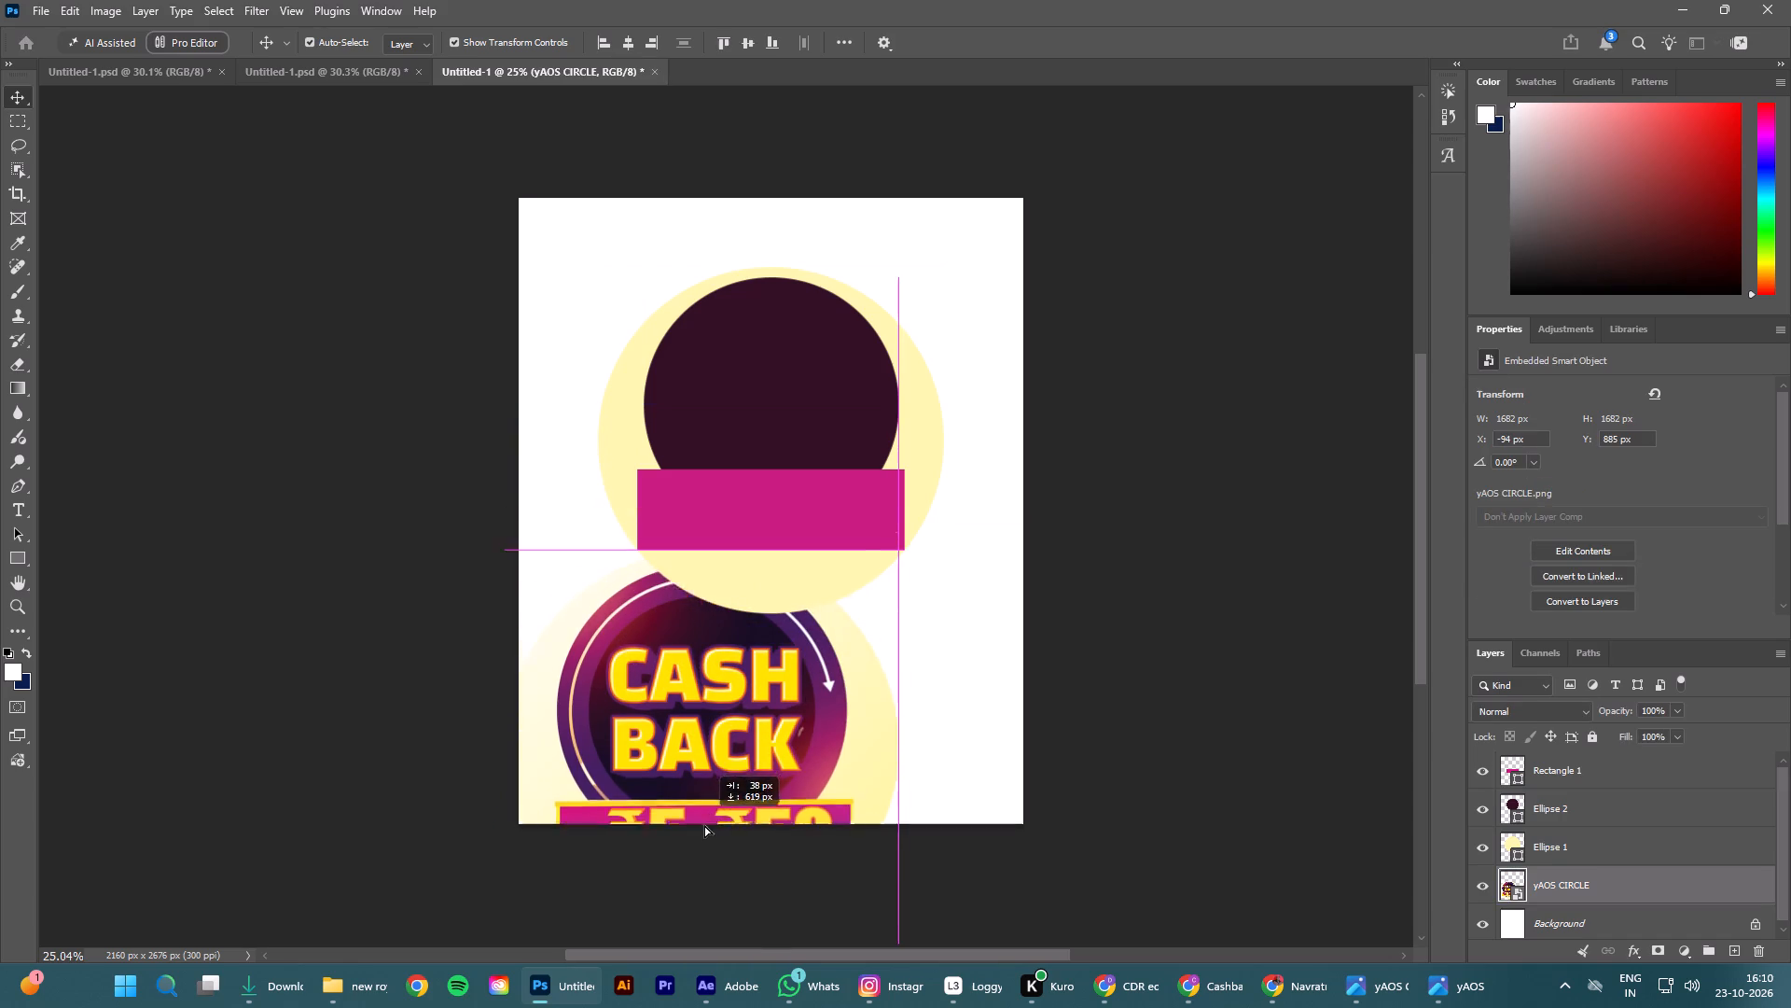
{"action": "left_click_drag", "start_coordinate": [704, 825], "coordinate": [699, 853]}
{"action": "left_click_drag", "start_coordinate": [913, 574], "coordinate": [893, 626]}
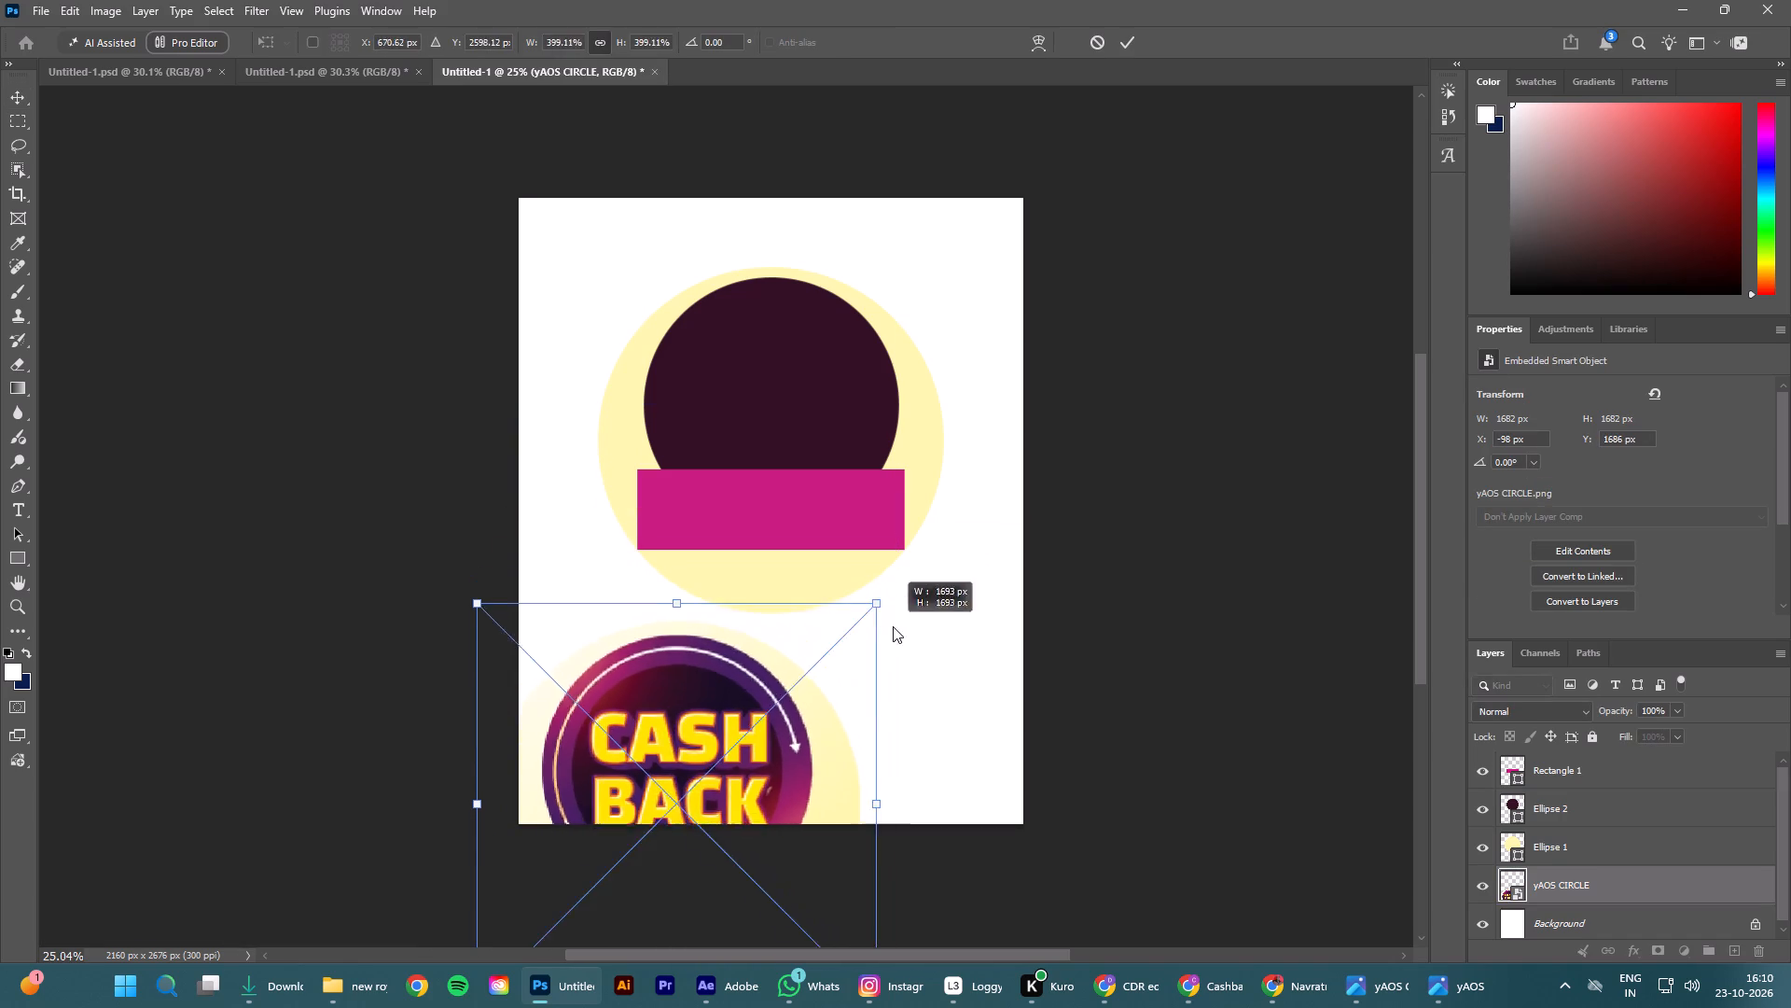
{"action": "left_click_drag", "start_coordinate": [893, 626], "coordinate": [810, 756]}
{"action": "left_click_drag", "start_coordinate": [642, 816], "coordinate": [735, 641]}
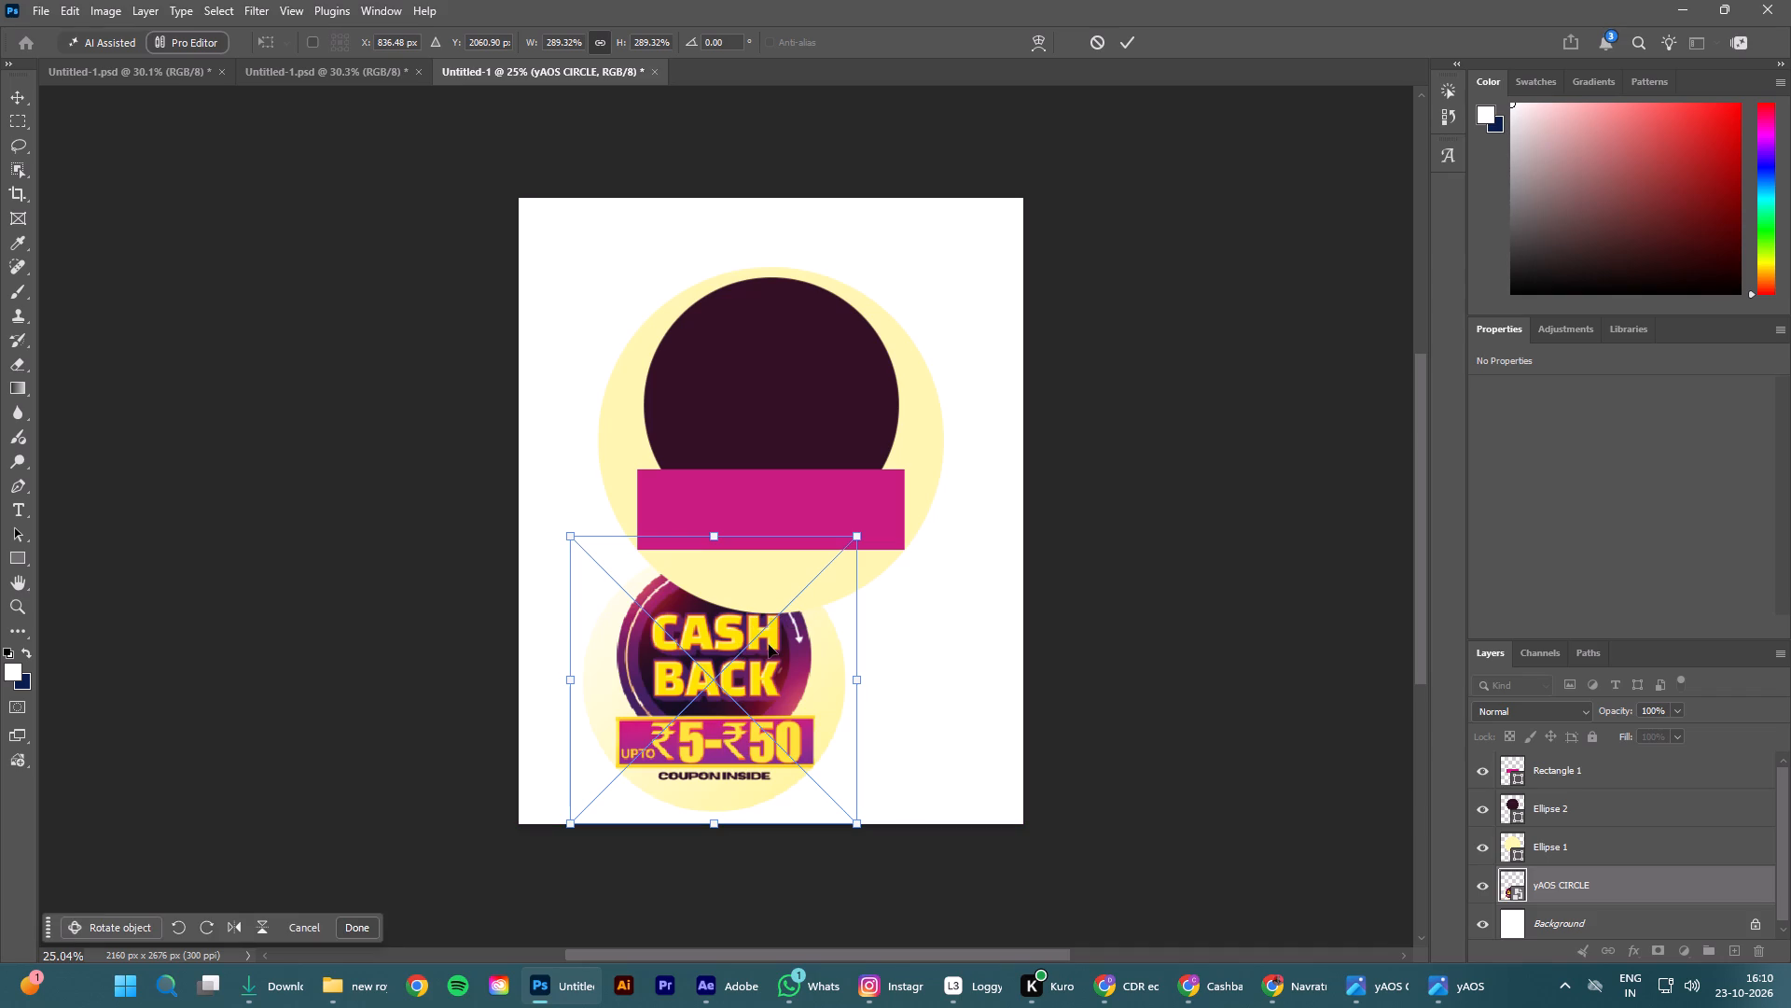
{"action": "left_click", "coordinate": [1111, 570]}
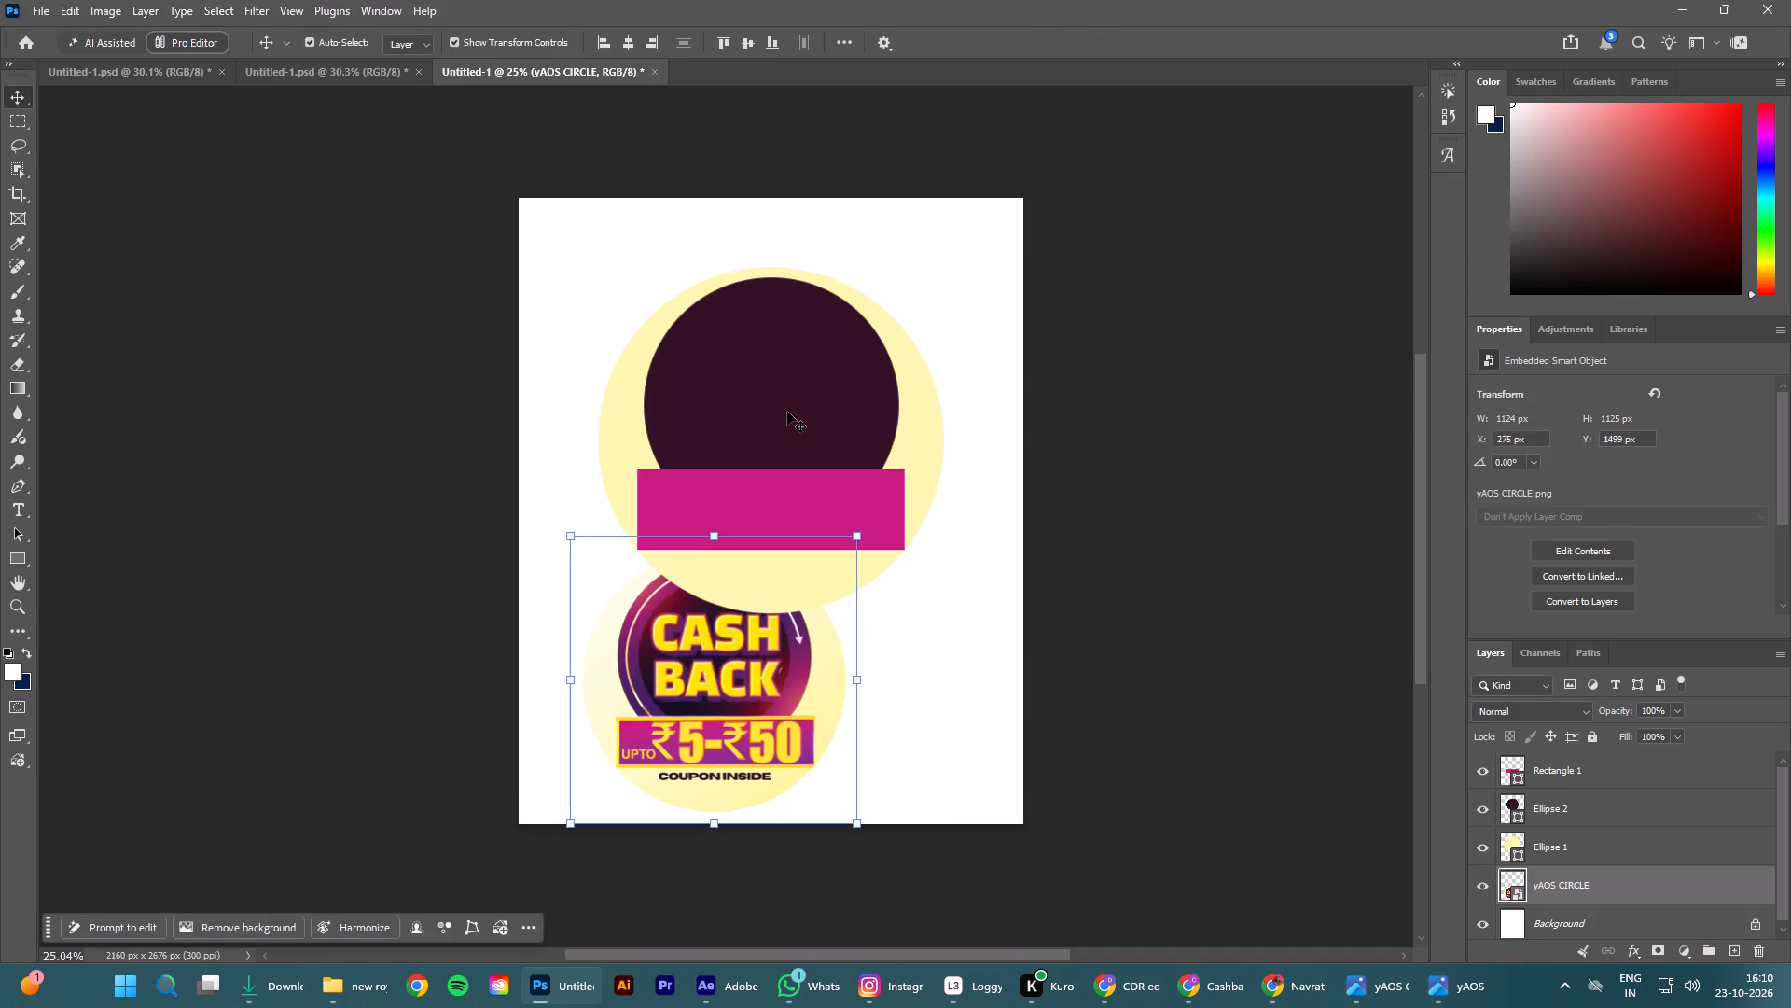
Fill the circle behind the banner with the pink-magenta sampled from the reference badge's outer ring.
{"action": "left_click", "coordinate": [768, 386]}
{"action": "left_click", "coordinate": [1541, 539]}
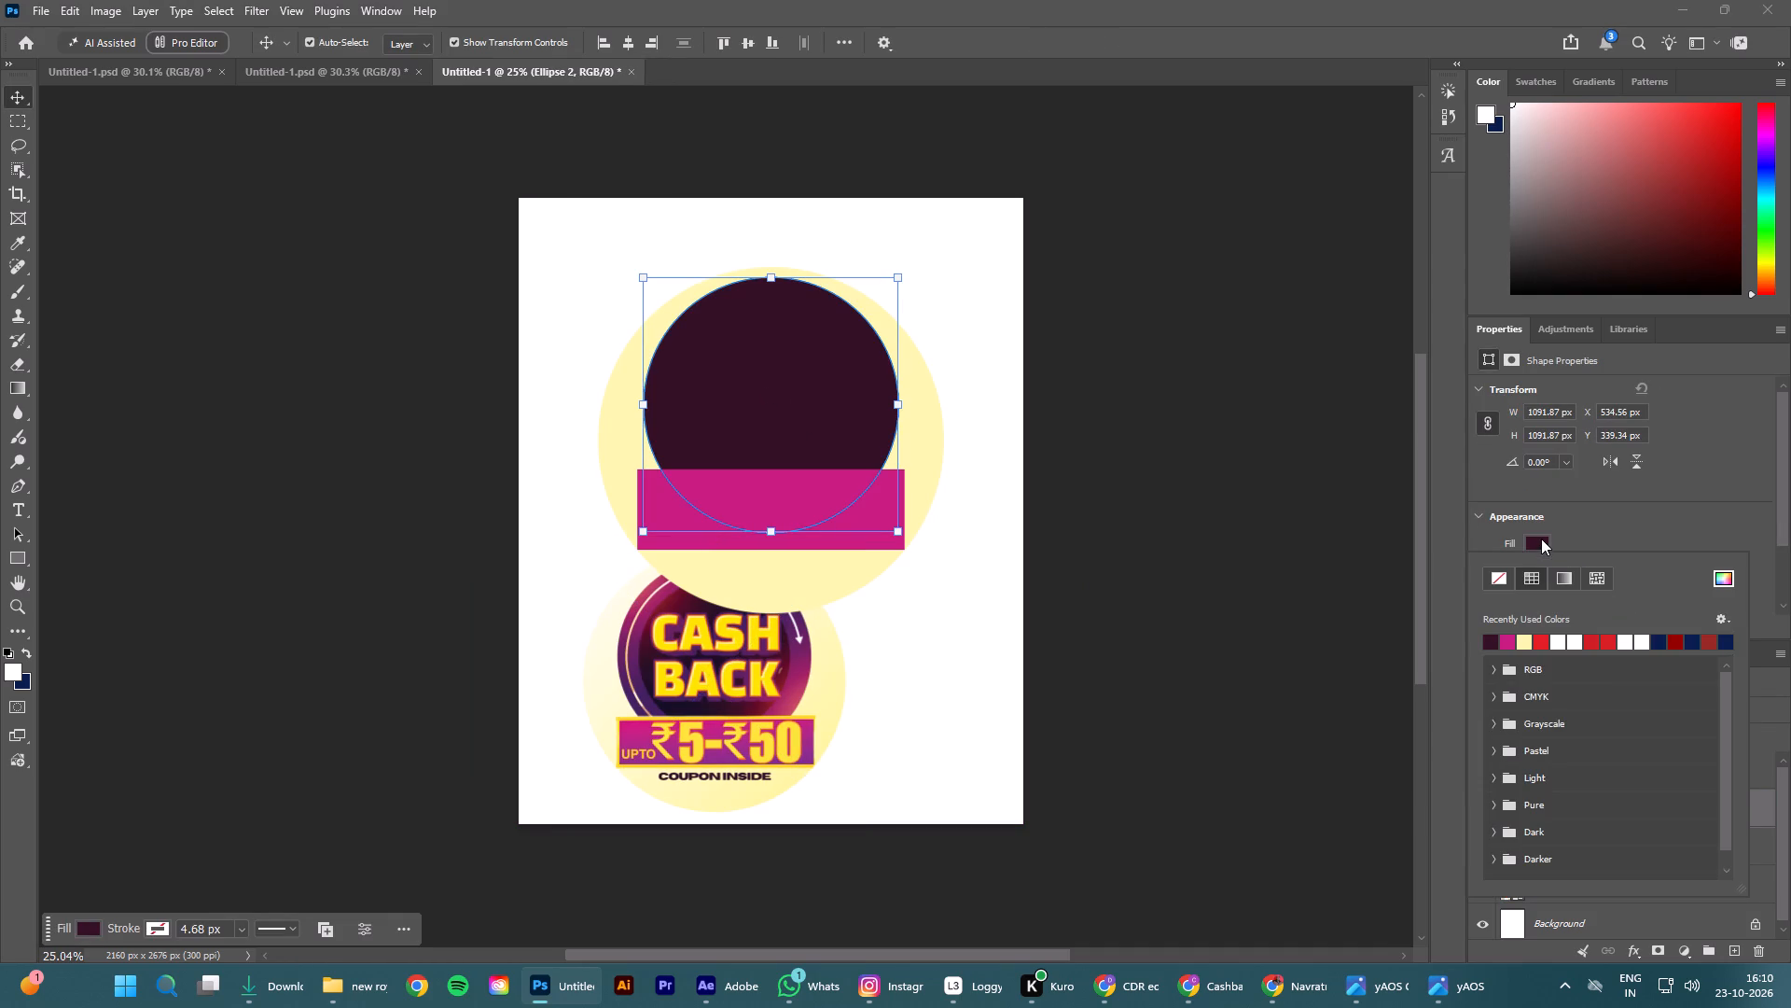
{"action": "left_click", "coordinate": [1718, 581]}
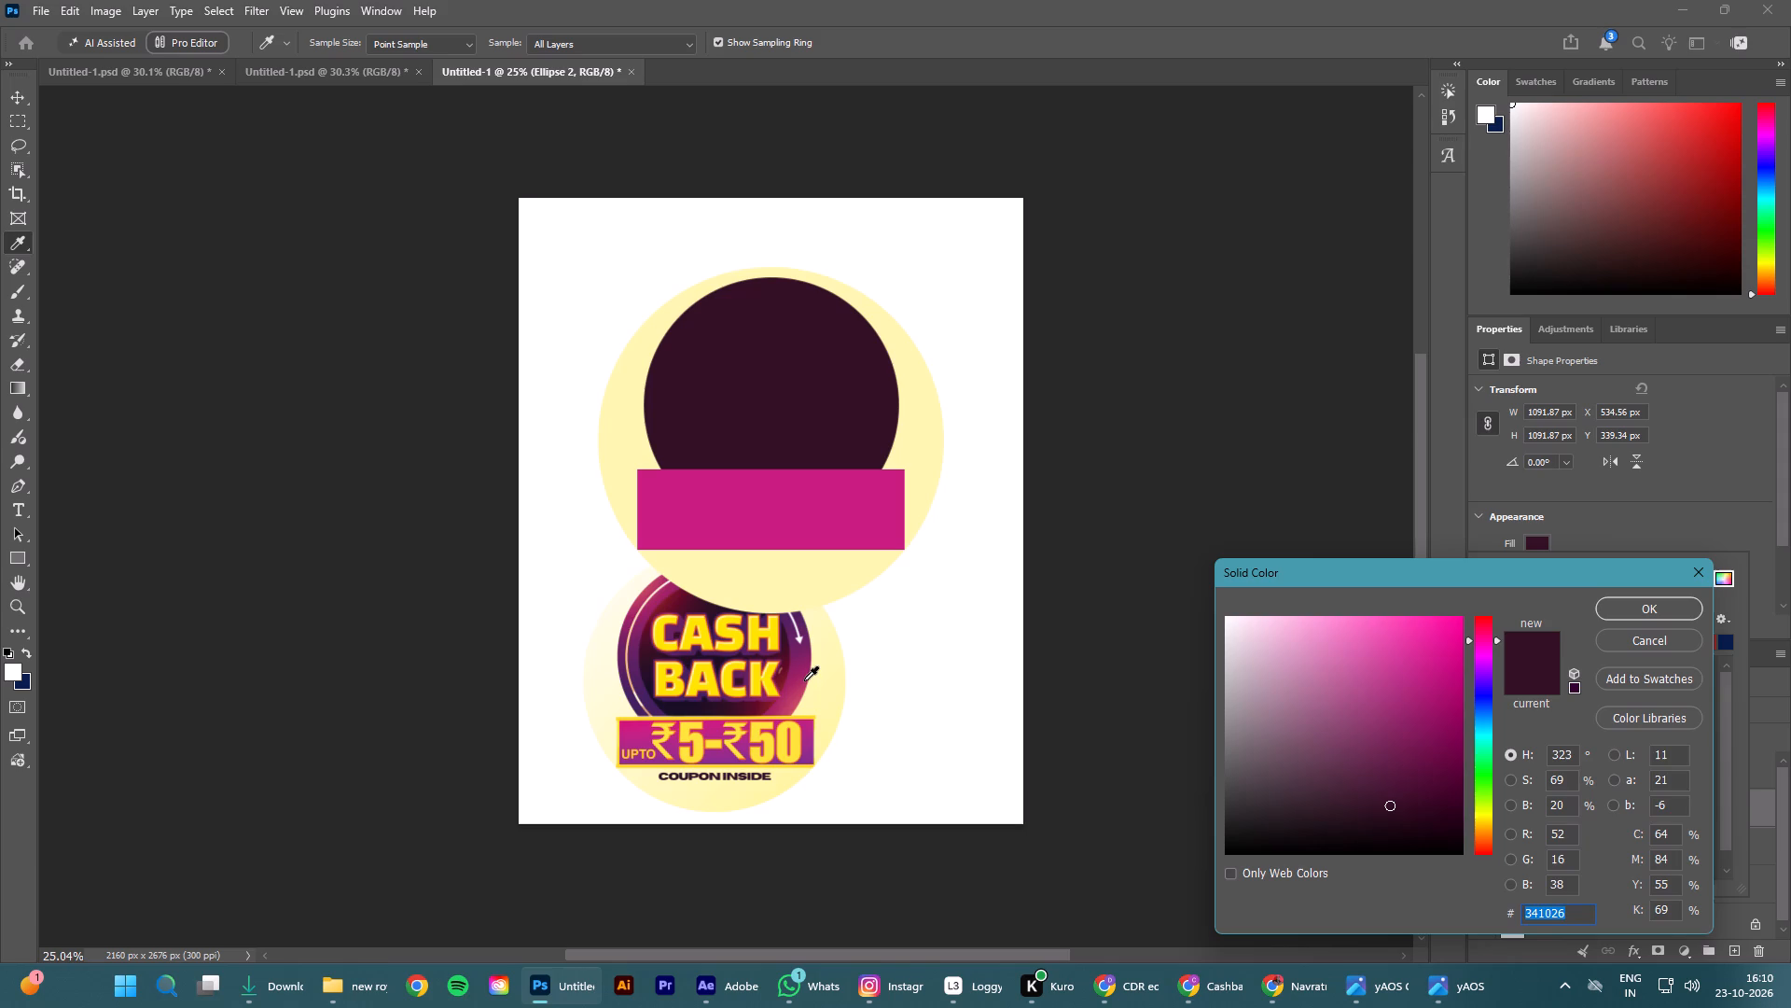
{"action": "left_click", "coordinate": [800, 682]}
{"action": "left_click", "coordinate": [1660, 609]}
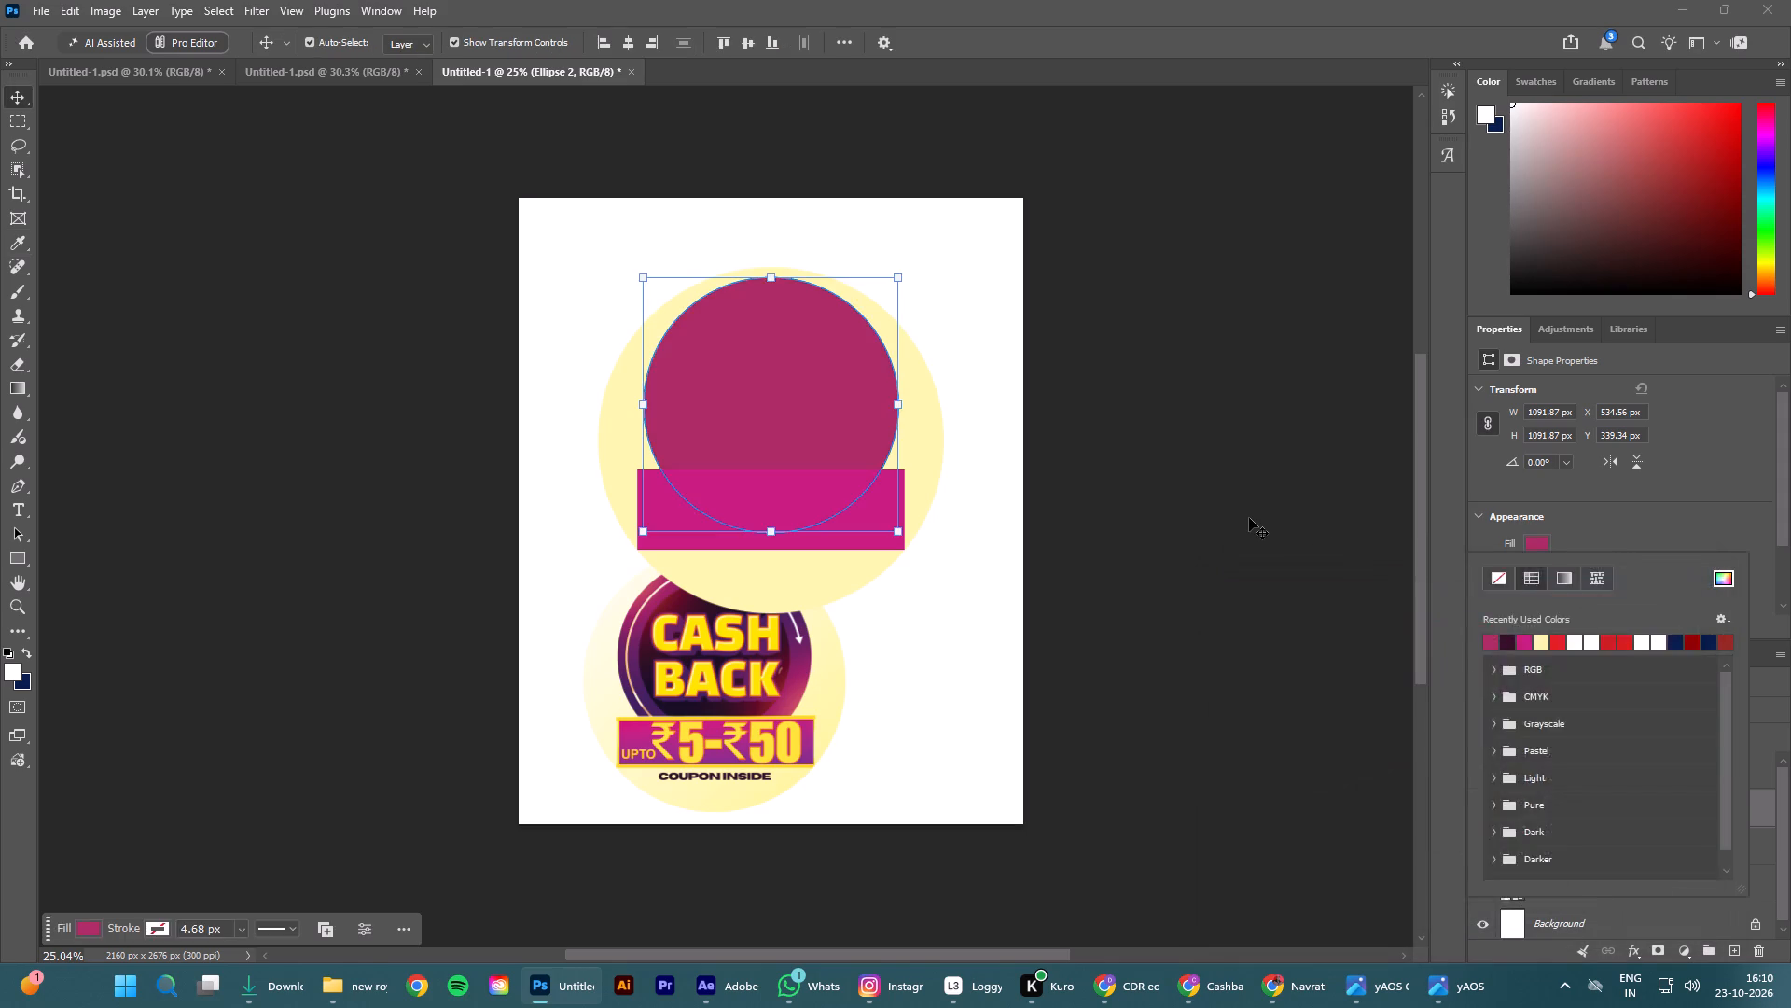
{"action": "left_click", "coordinate": [1249, 518]}
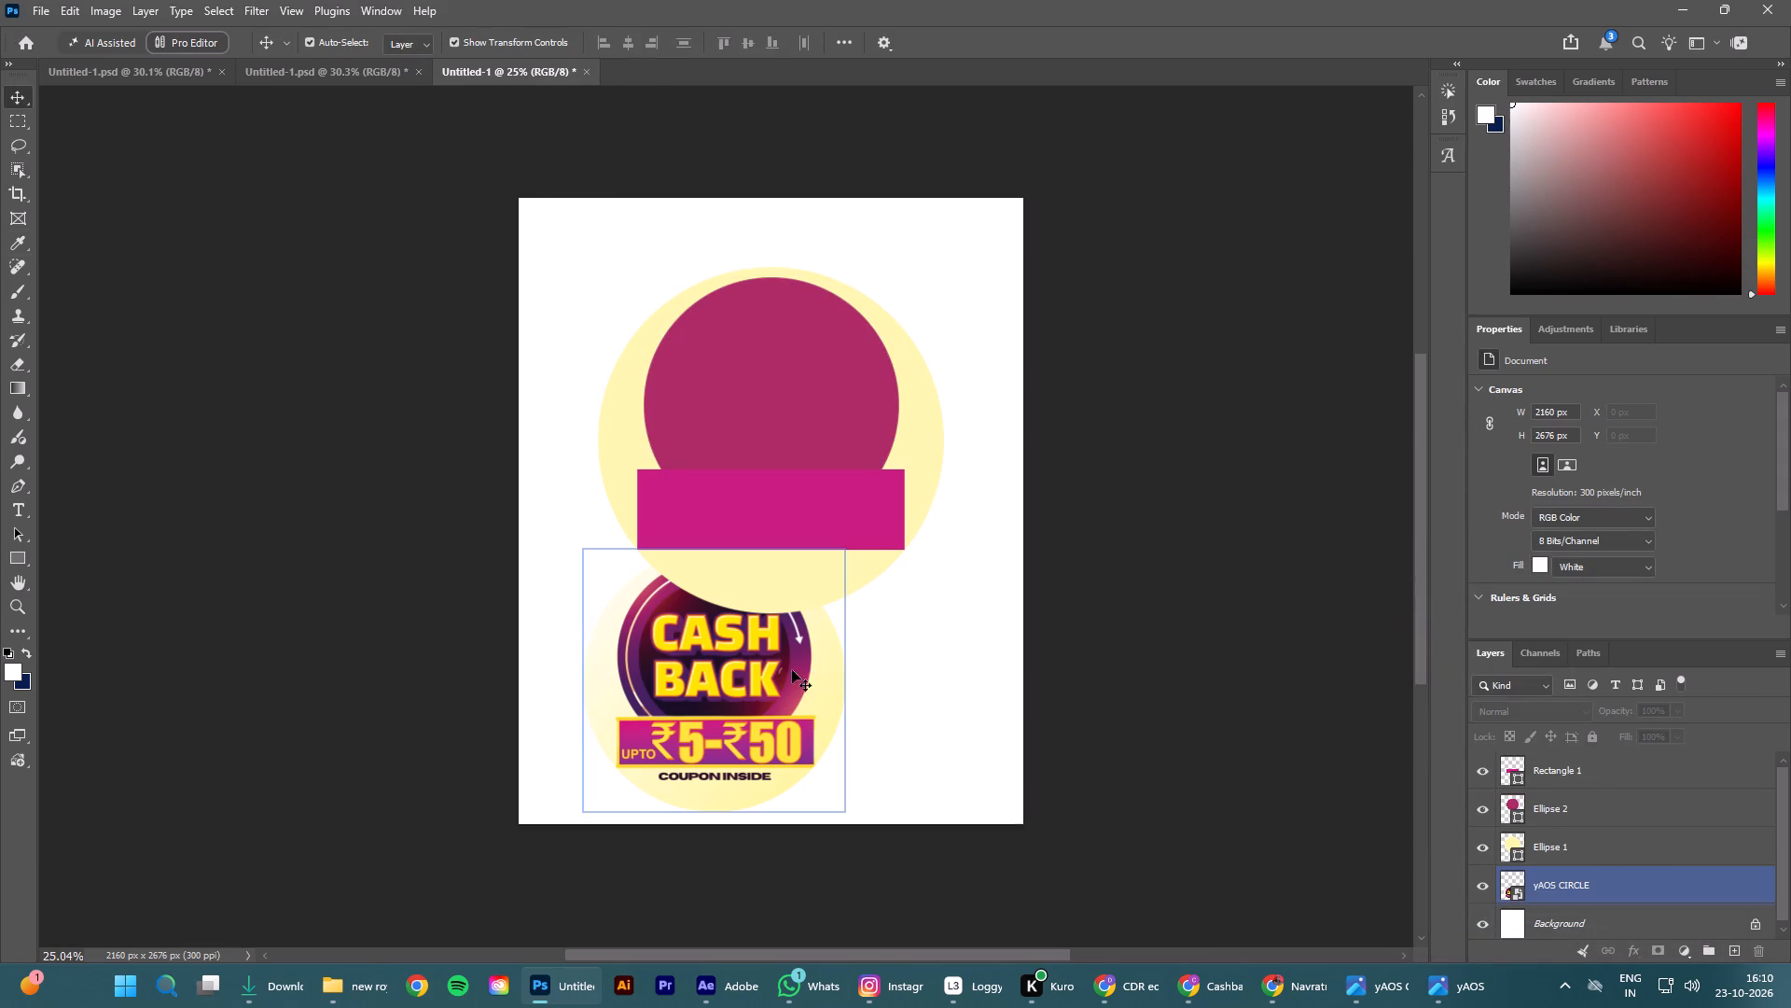
Duplicate the pink-magenta circle's layer, Ellipse 2.
{"action": "left_click", "coordinate": [781, 445]}
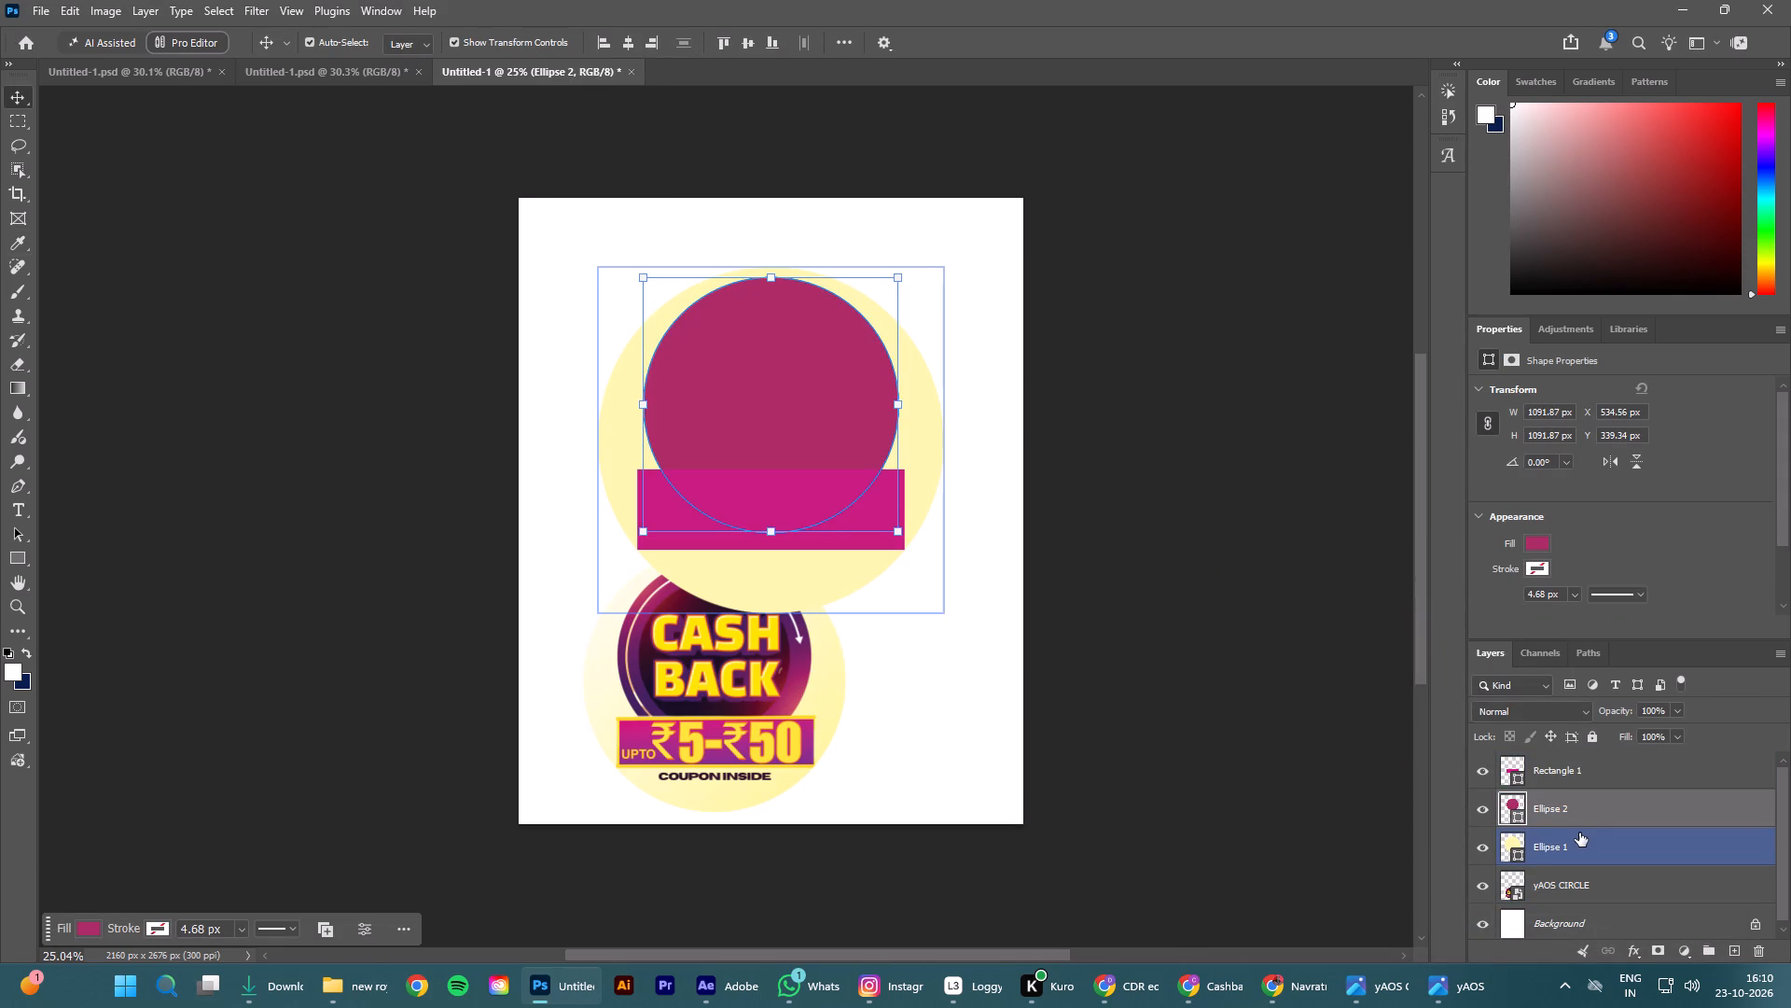
{"action": "key", "text": "ctrl+j"}
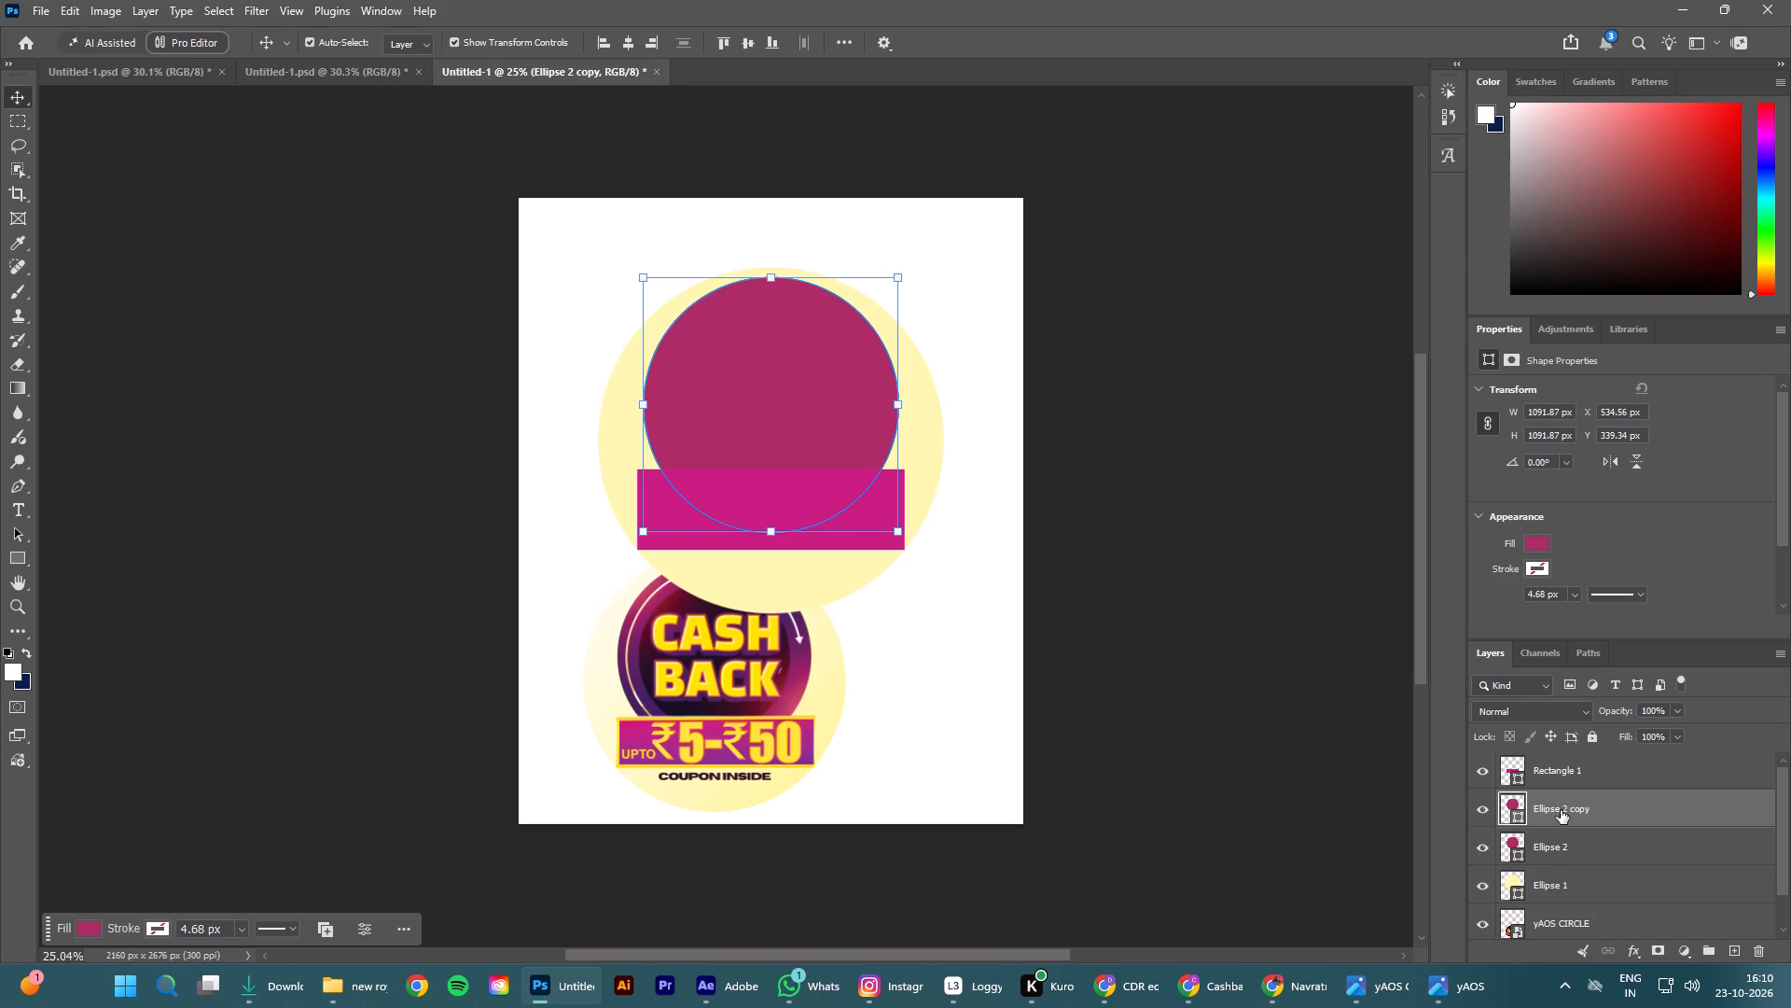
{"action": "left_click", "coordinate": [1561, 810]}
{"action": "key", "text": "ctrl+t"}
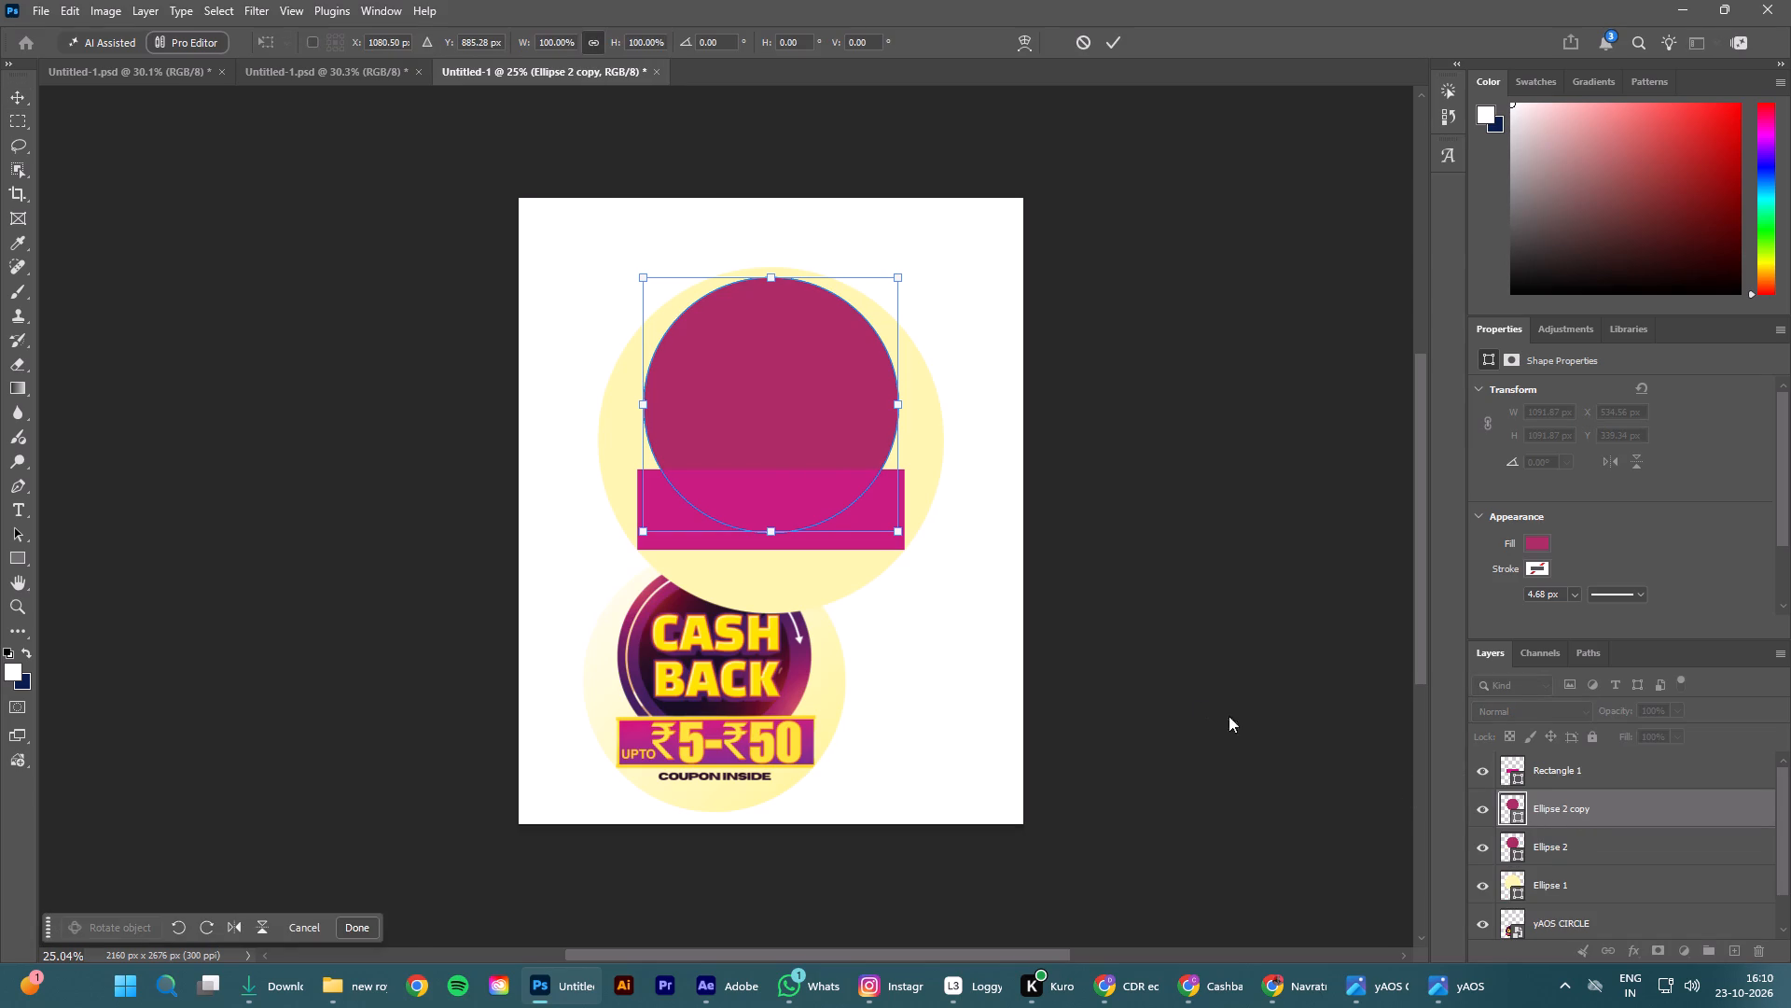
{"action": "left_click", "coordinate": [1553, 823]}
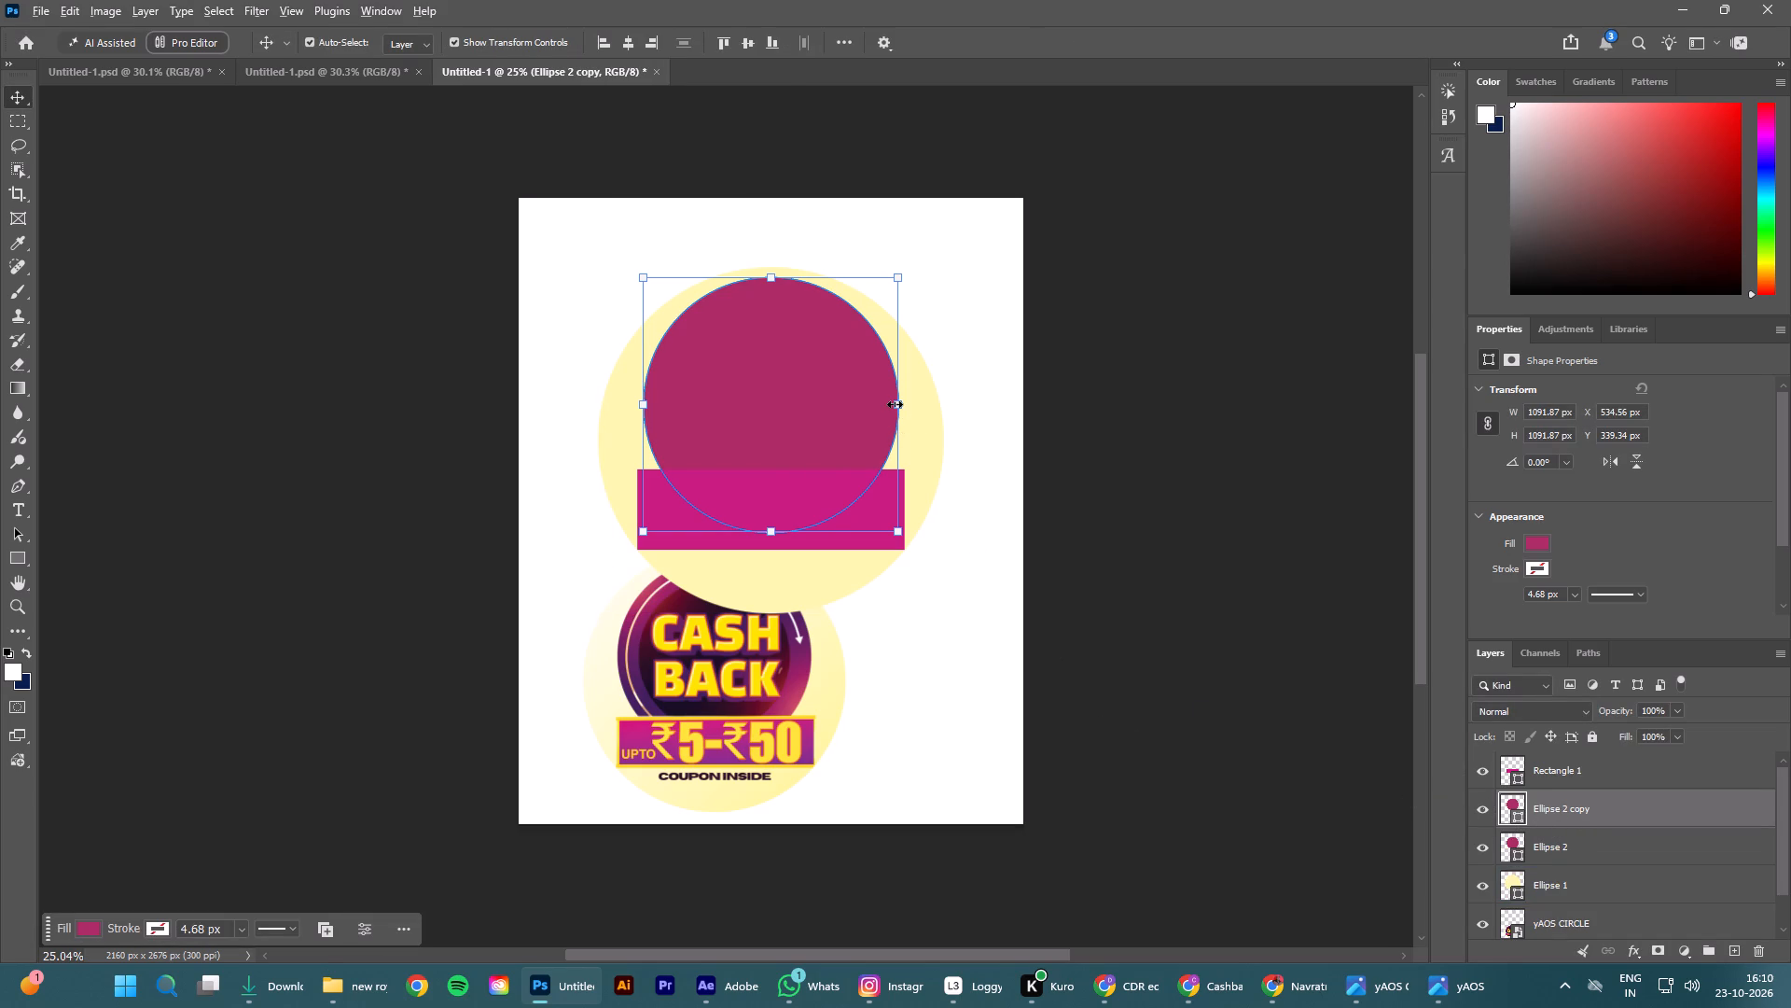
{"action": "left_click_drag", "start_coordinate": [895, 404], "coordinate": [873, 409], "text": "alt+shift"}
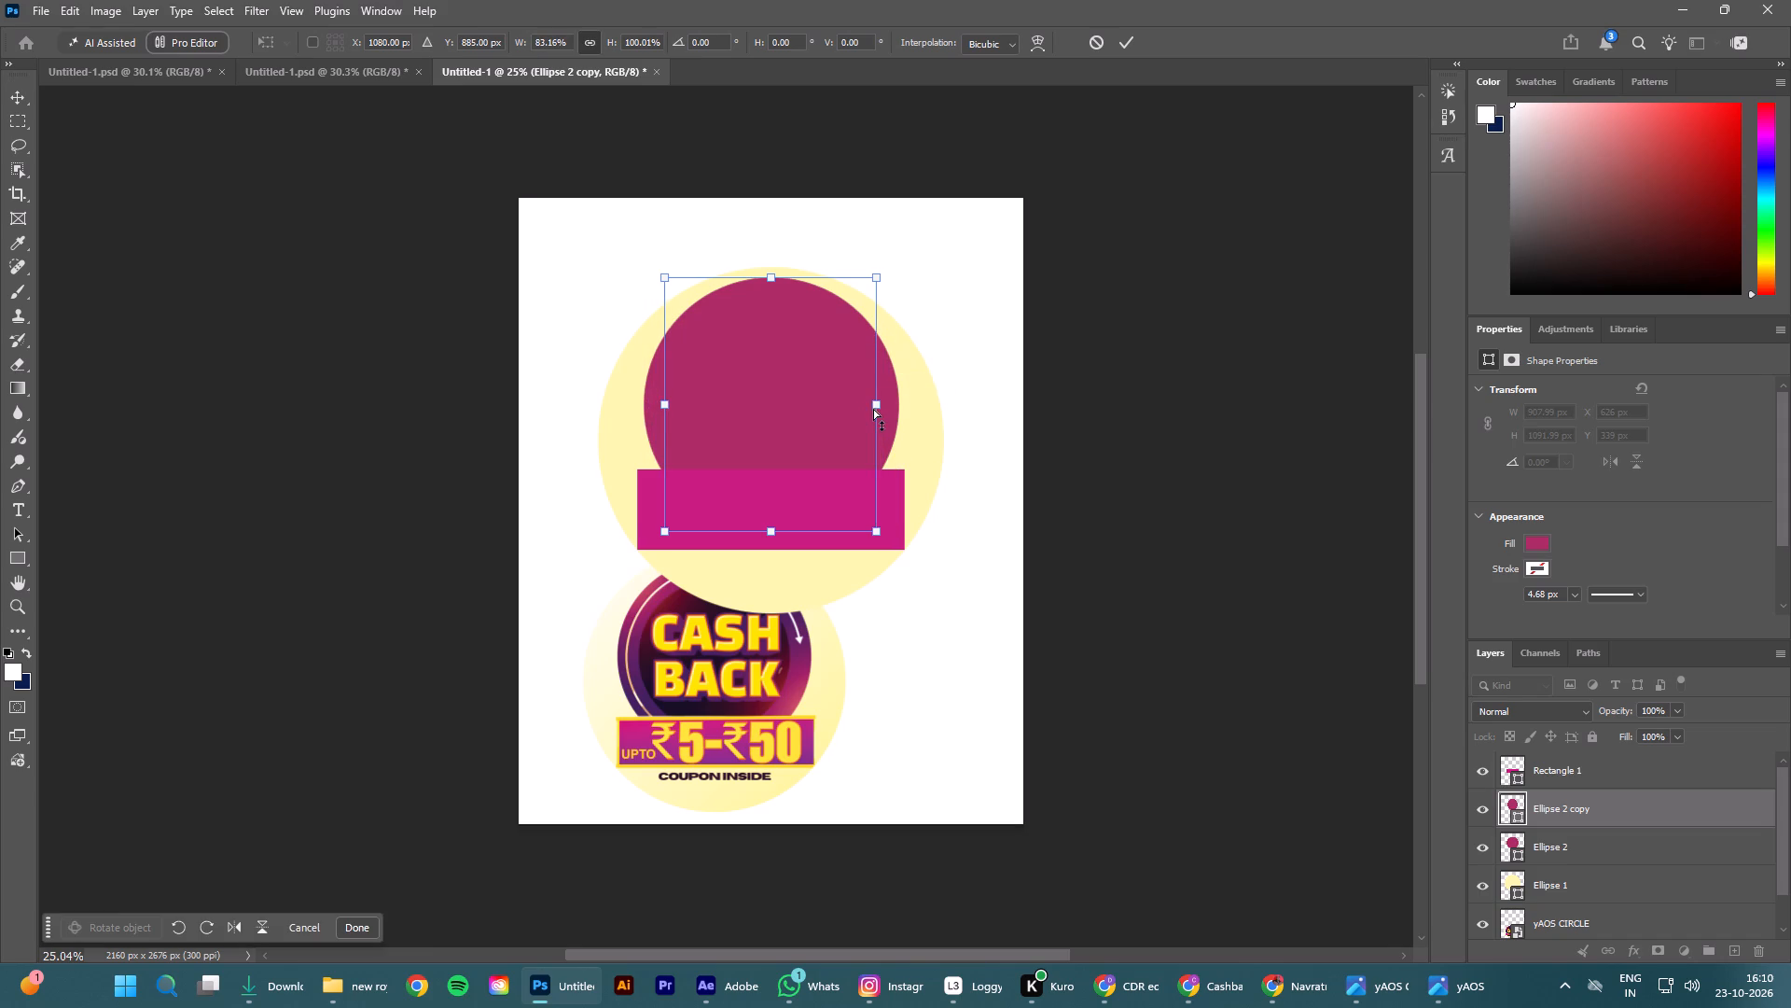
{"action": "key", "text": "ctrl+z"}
Fill the duplicated circle with the dark purple #331025 sampled from the reference badge's inner disc.
{"action": "left_click", "coordinate": [1551, 808]}
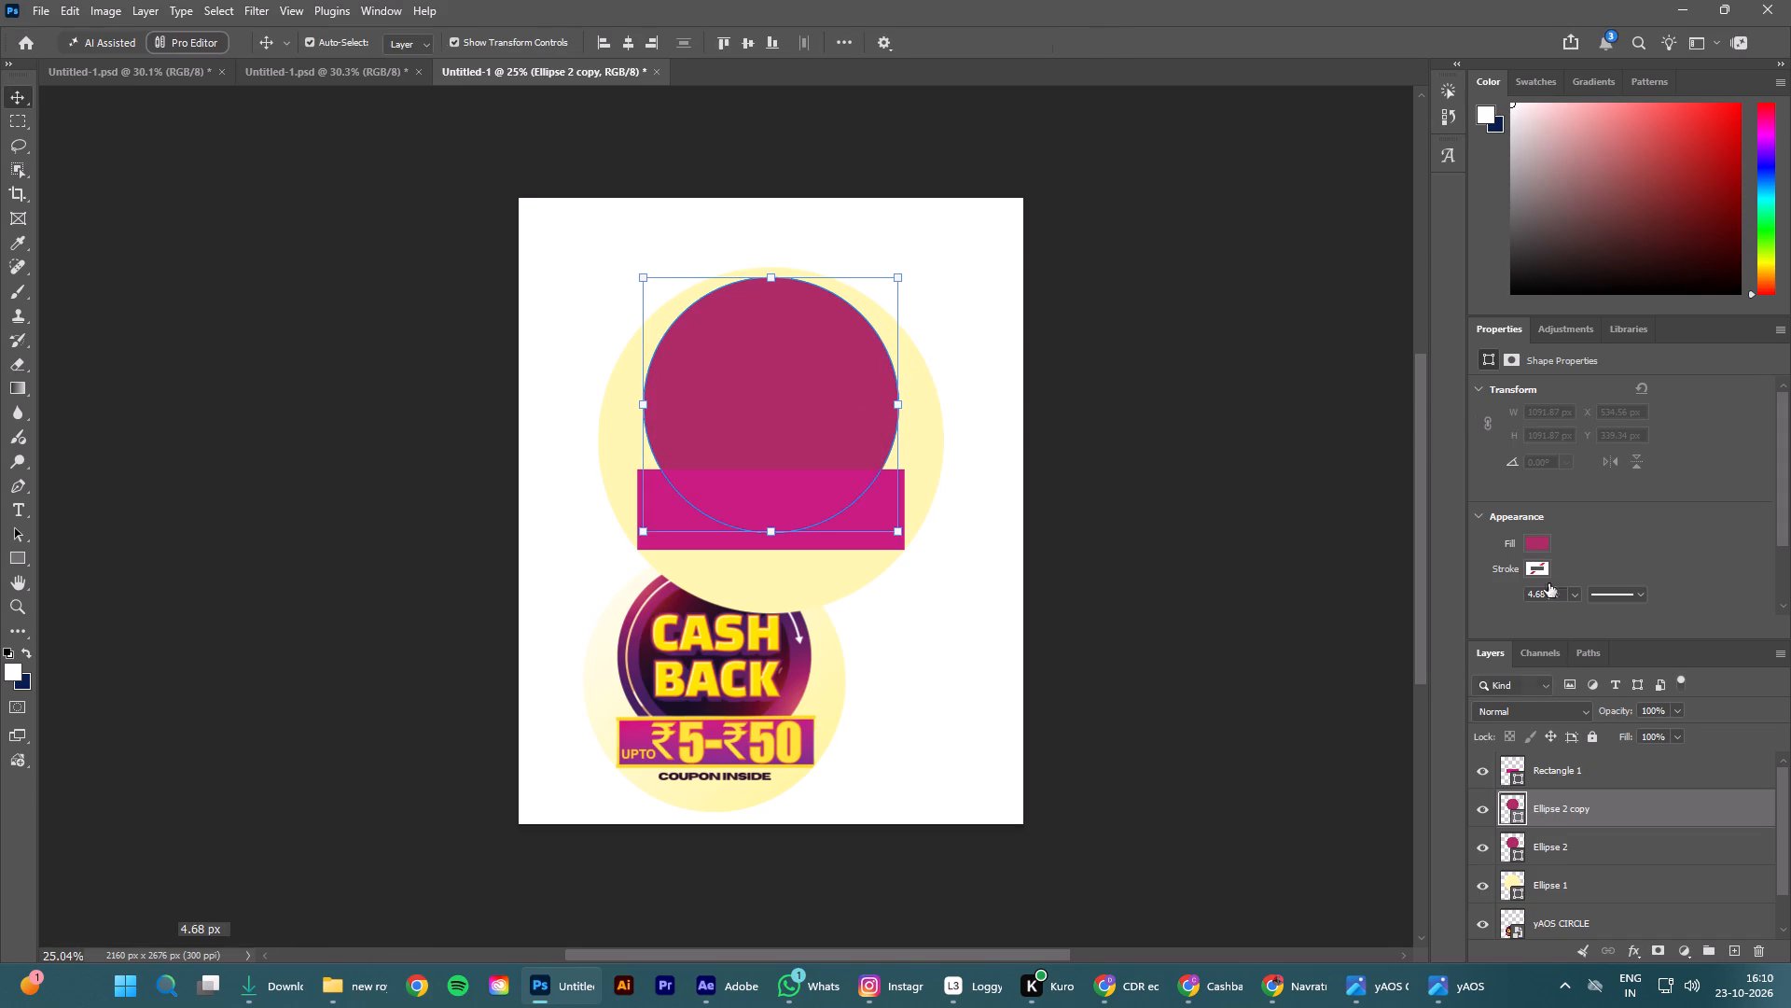
{"action": "left_click", "coordinate": [1534, 540]}
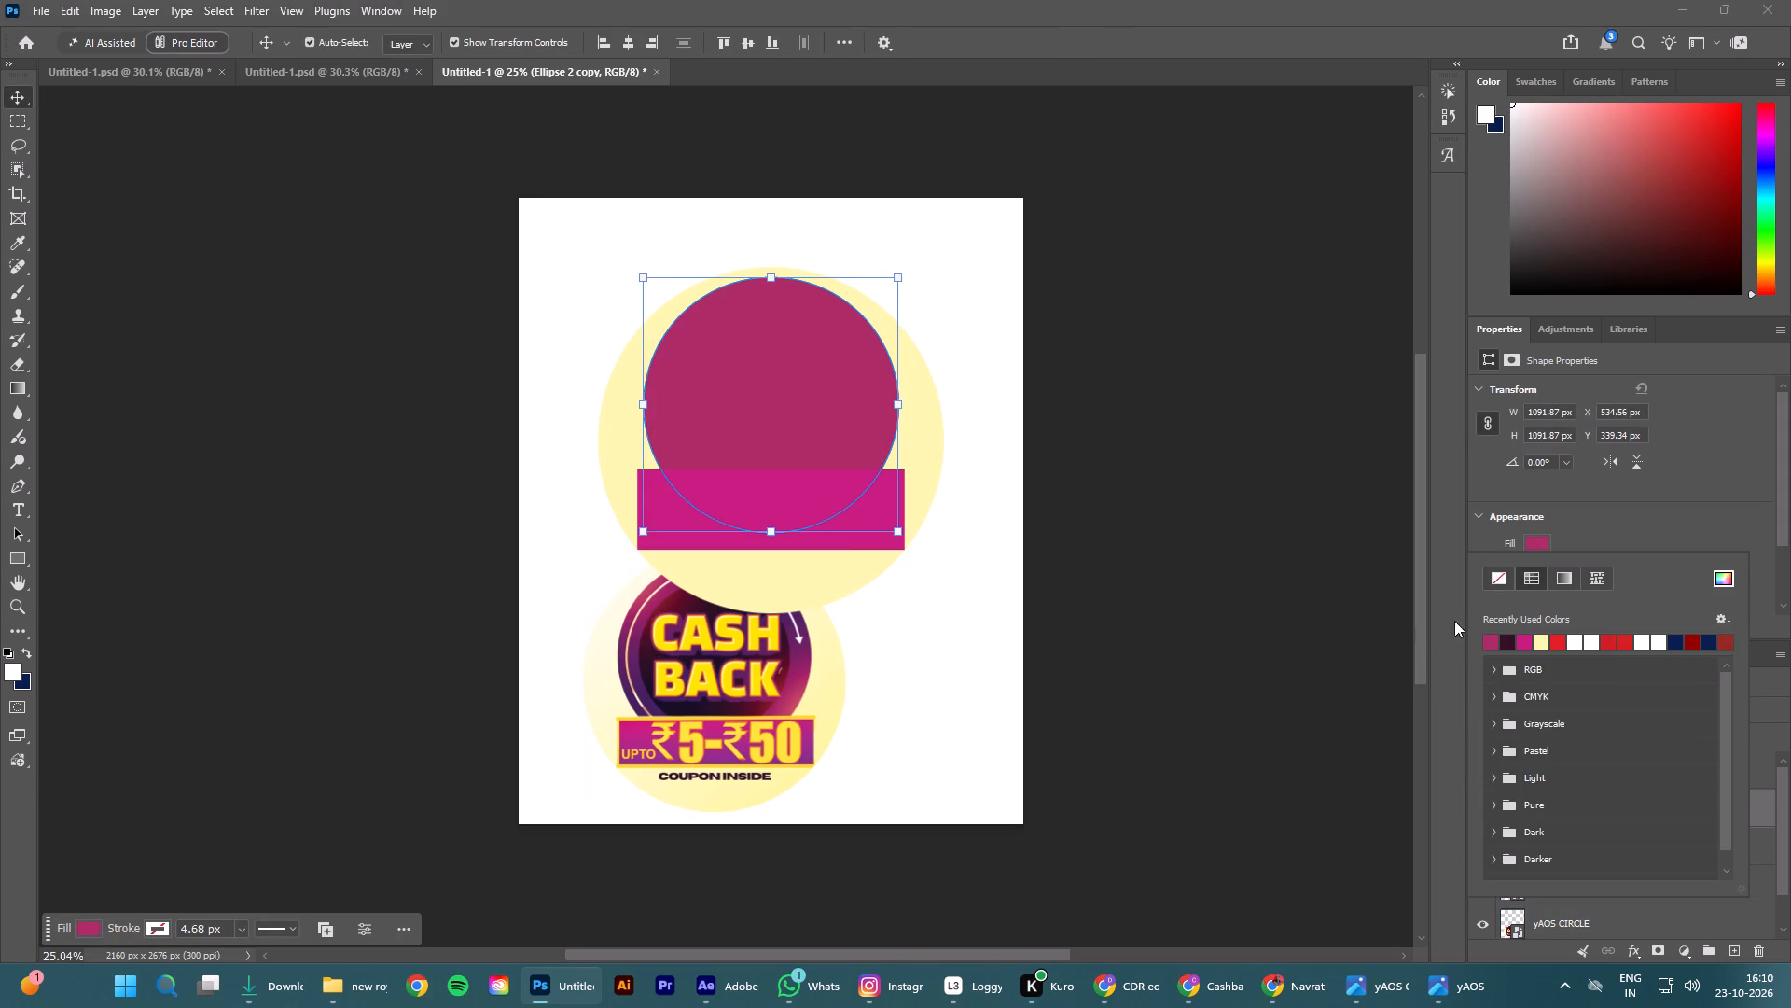
{"action": "left_click", "coordinate": [1729, 579]}
{"action": "left_click", "coordinate": [648, 654]}
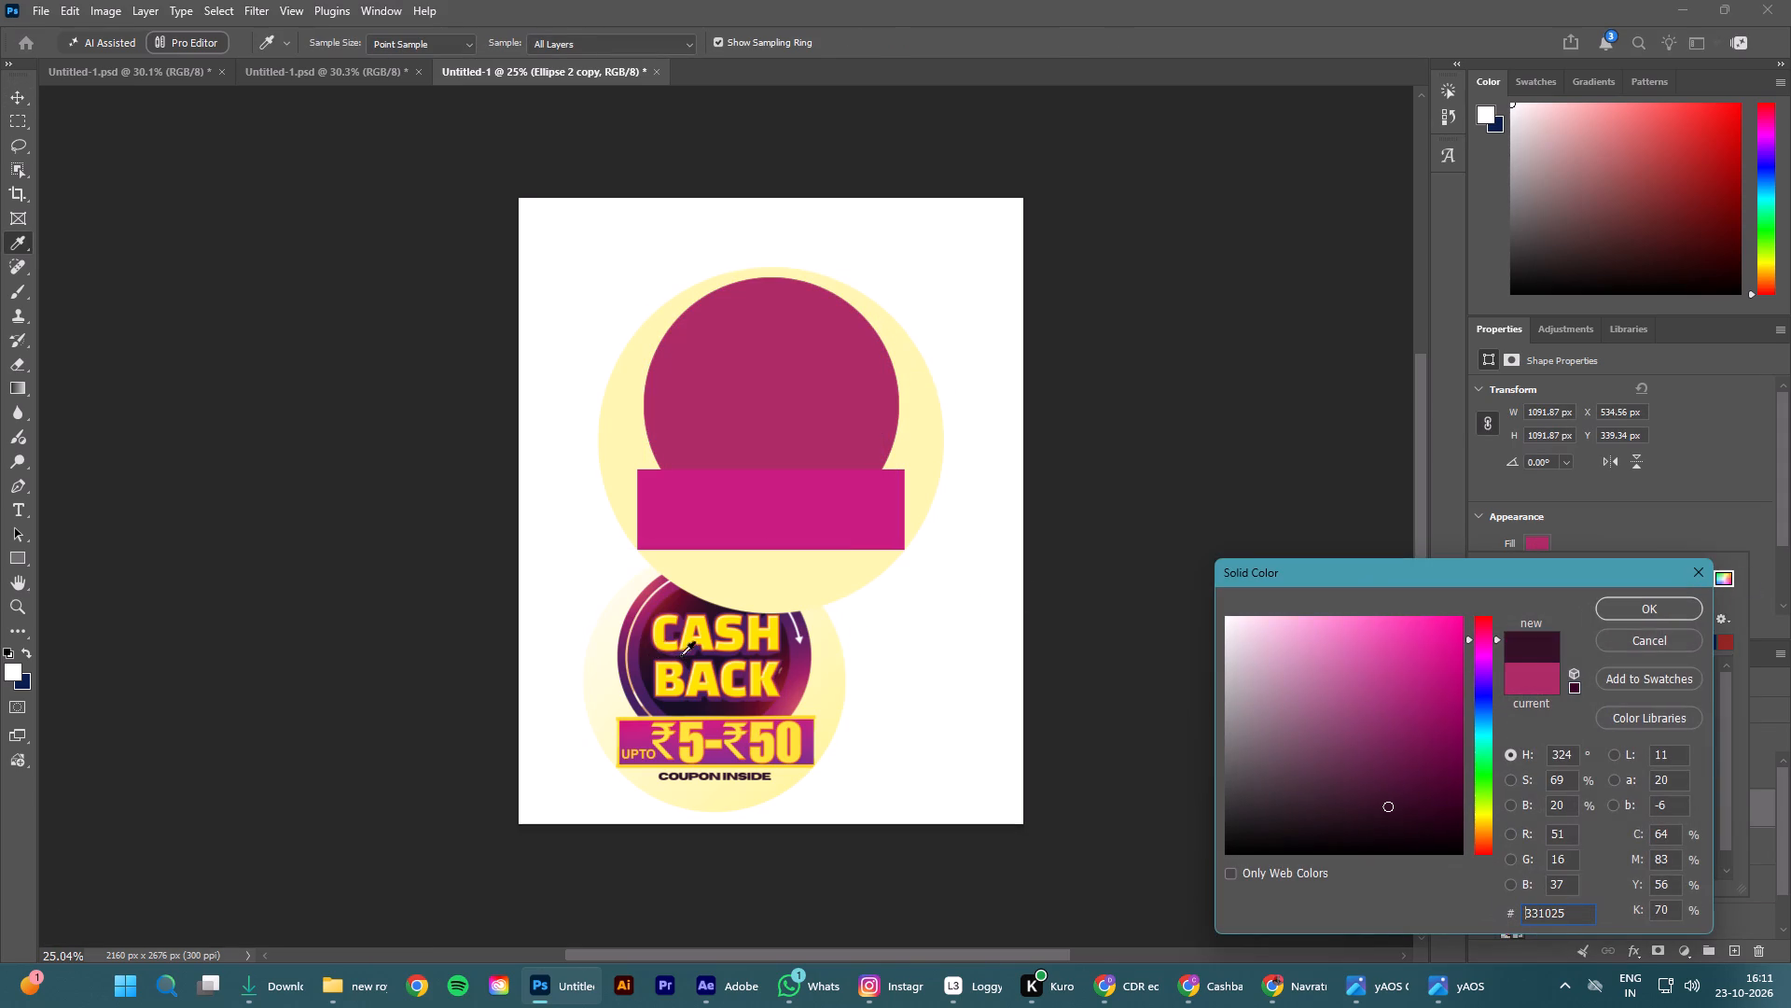
{"action": "left_click", "coordinate": [1645, 597]}
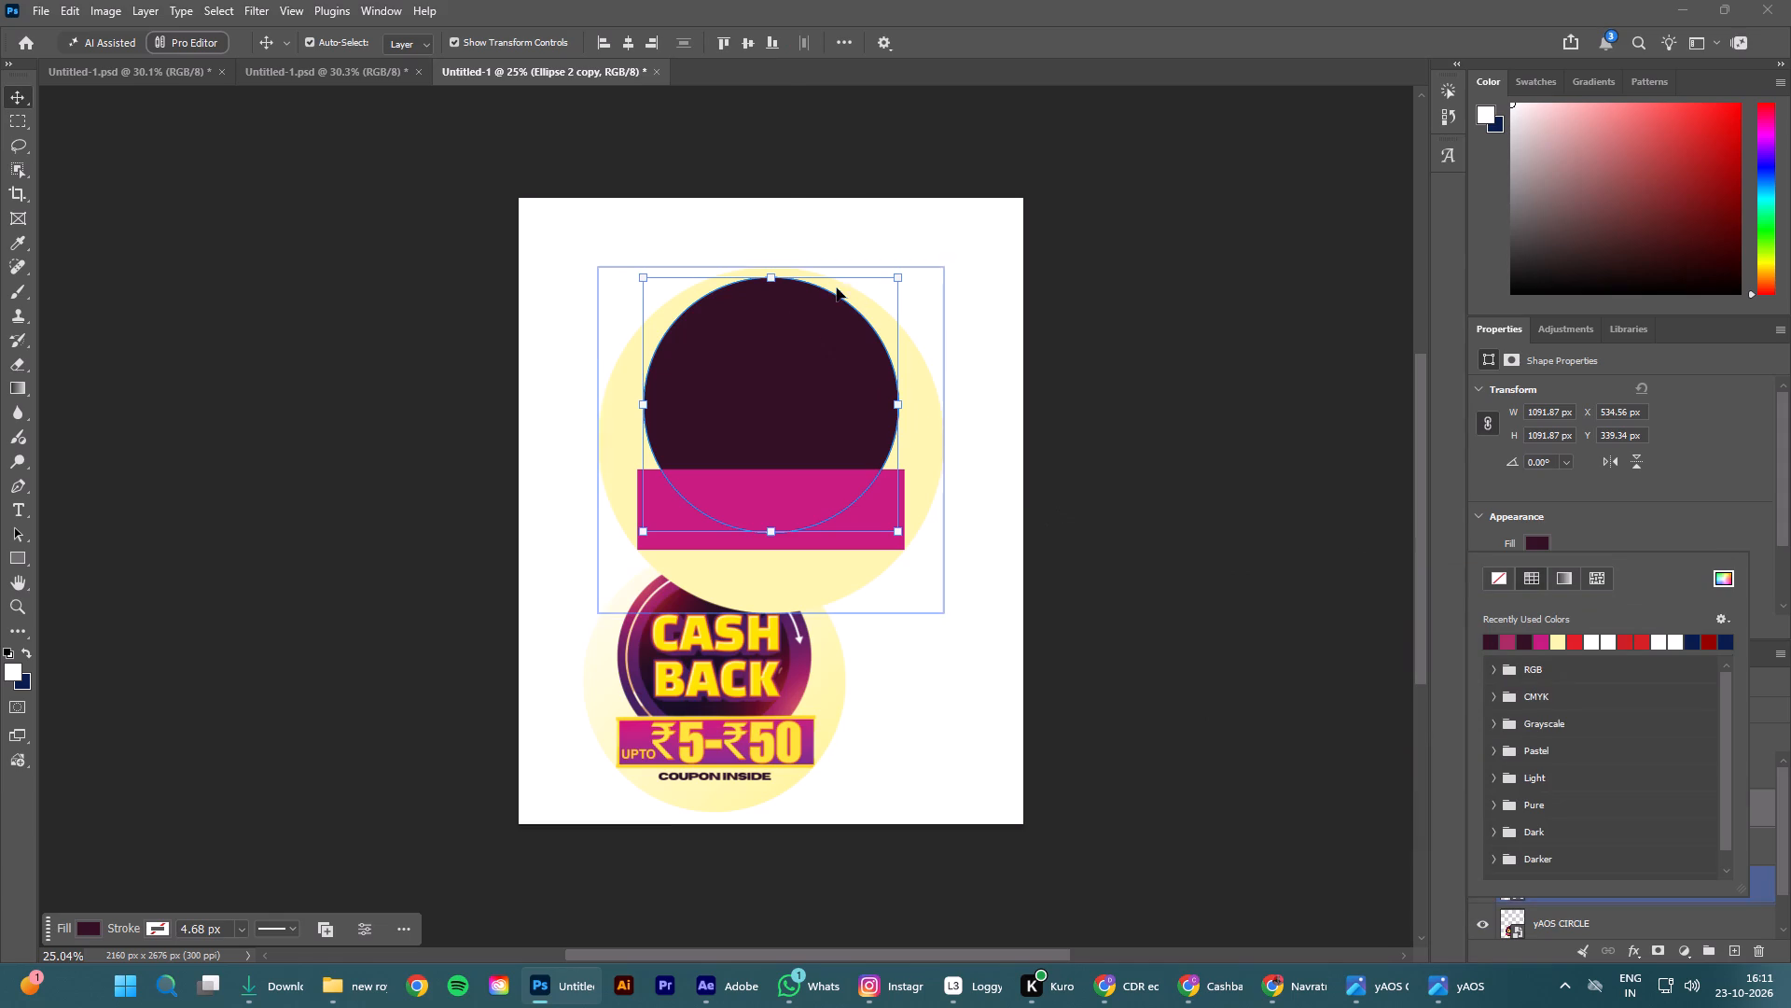
Scale the dark purple circle from its centre to about 80% to leave a pink ring around it, and centre it horizontally.
{"action": "left_click_drag", "start_coordinate": [769, 273], "coordinate": [775, 303], "text": "alt"}
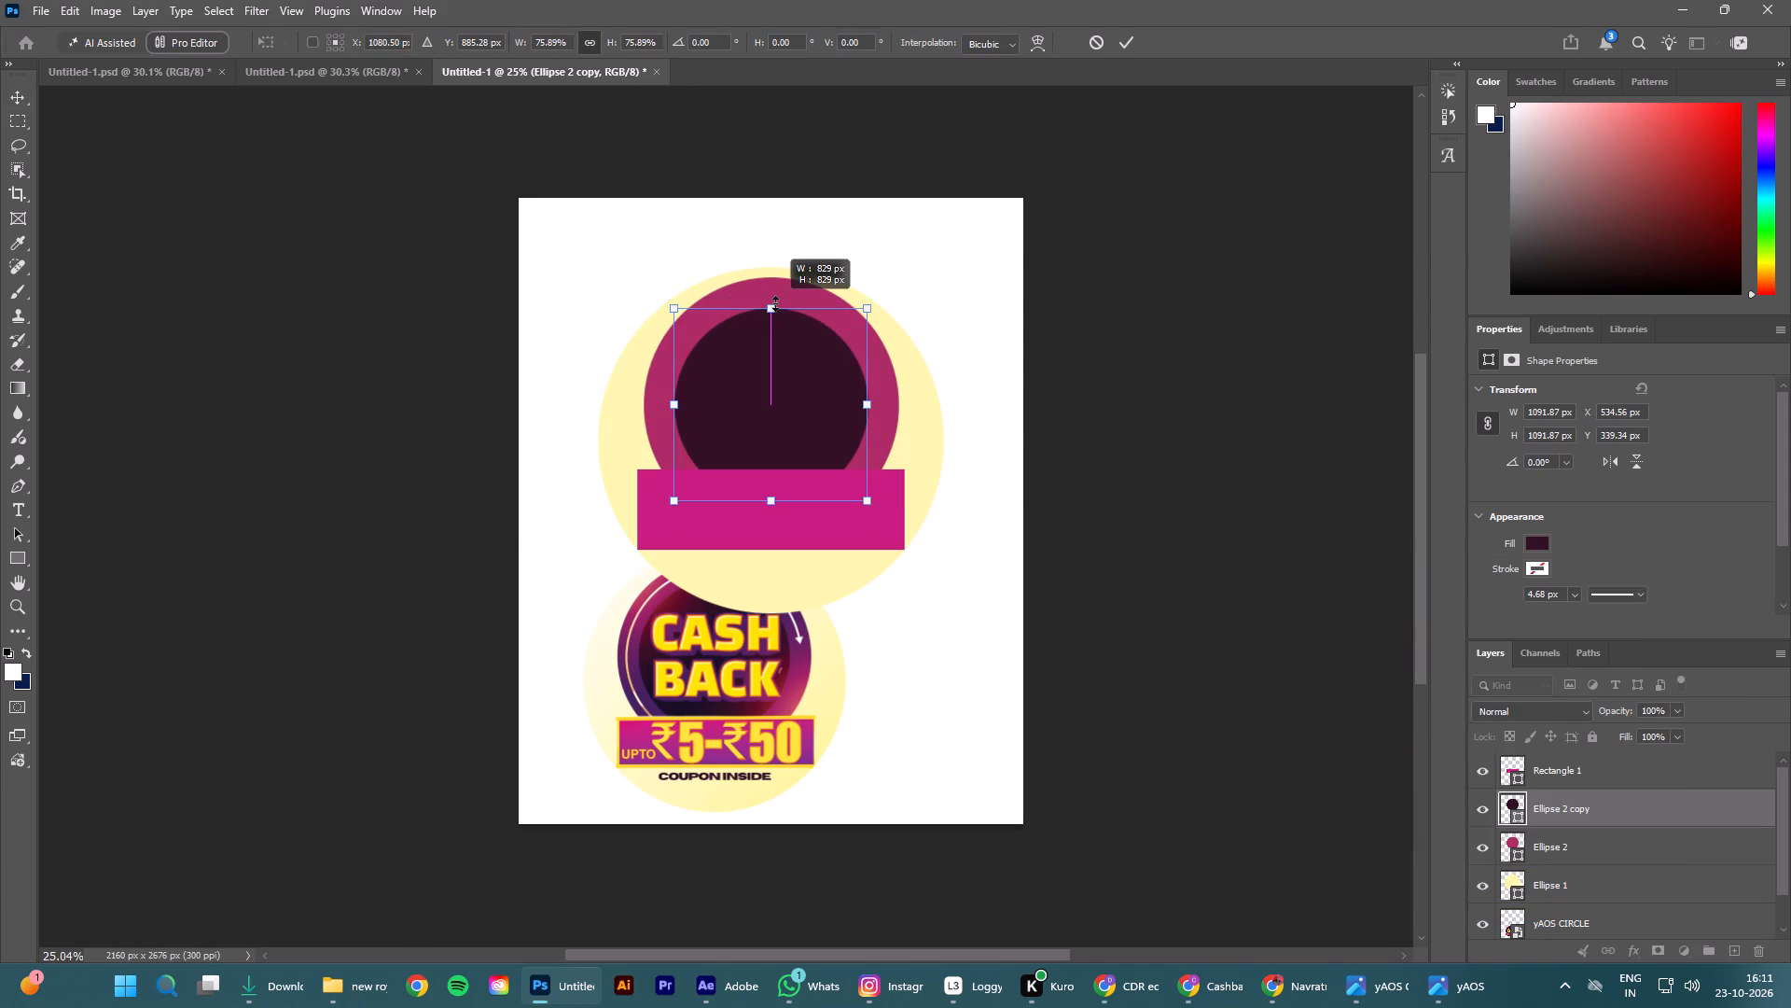
{"action": "left_click_drag", "start_coordinate": [775, 303], "coordinate": [783, 300], "text": "alt"}
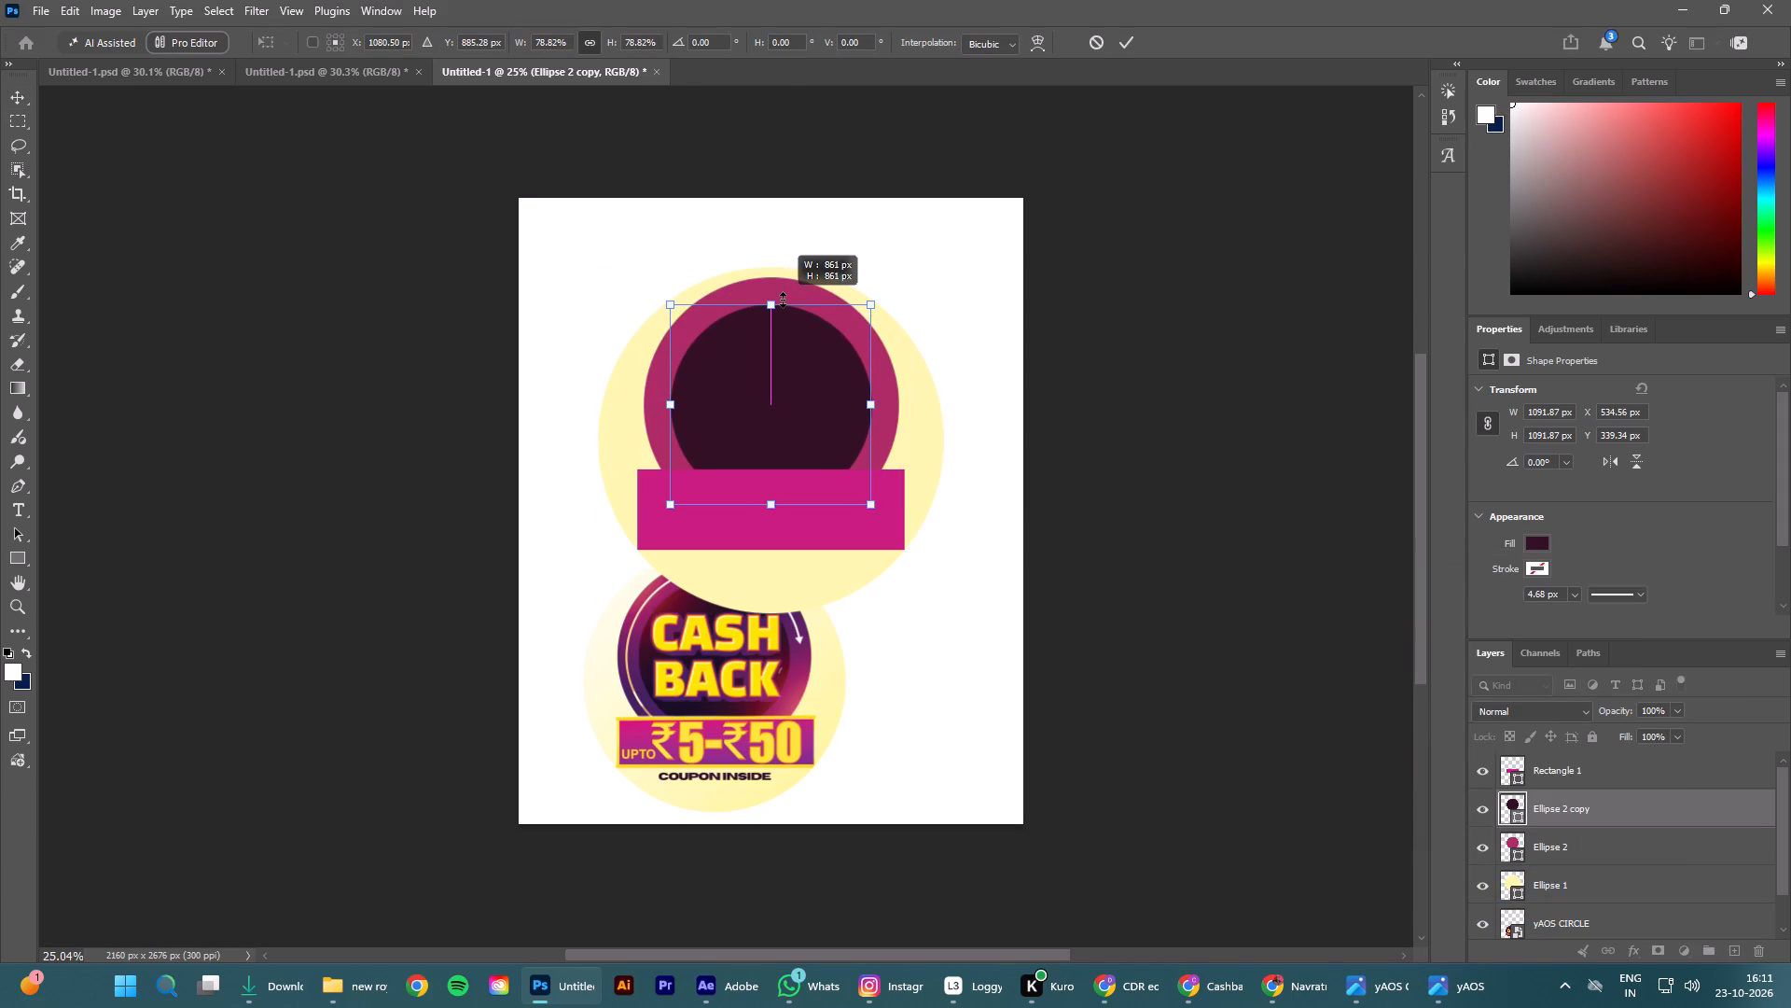
{"action": "left_click_drag", "start_coordinate": [783, 300], "coordinate": [782, 300], "text": "alt"}
{"action": "left_click_drag", "start_coordinate": [782, 300], "coordinate": [792, 298], "text": "alt"}
{"action": "left_click", "coordinate": [1132, 37]}
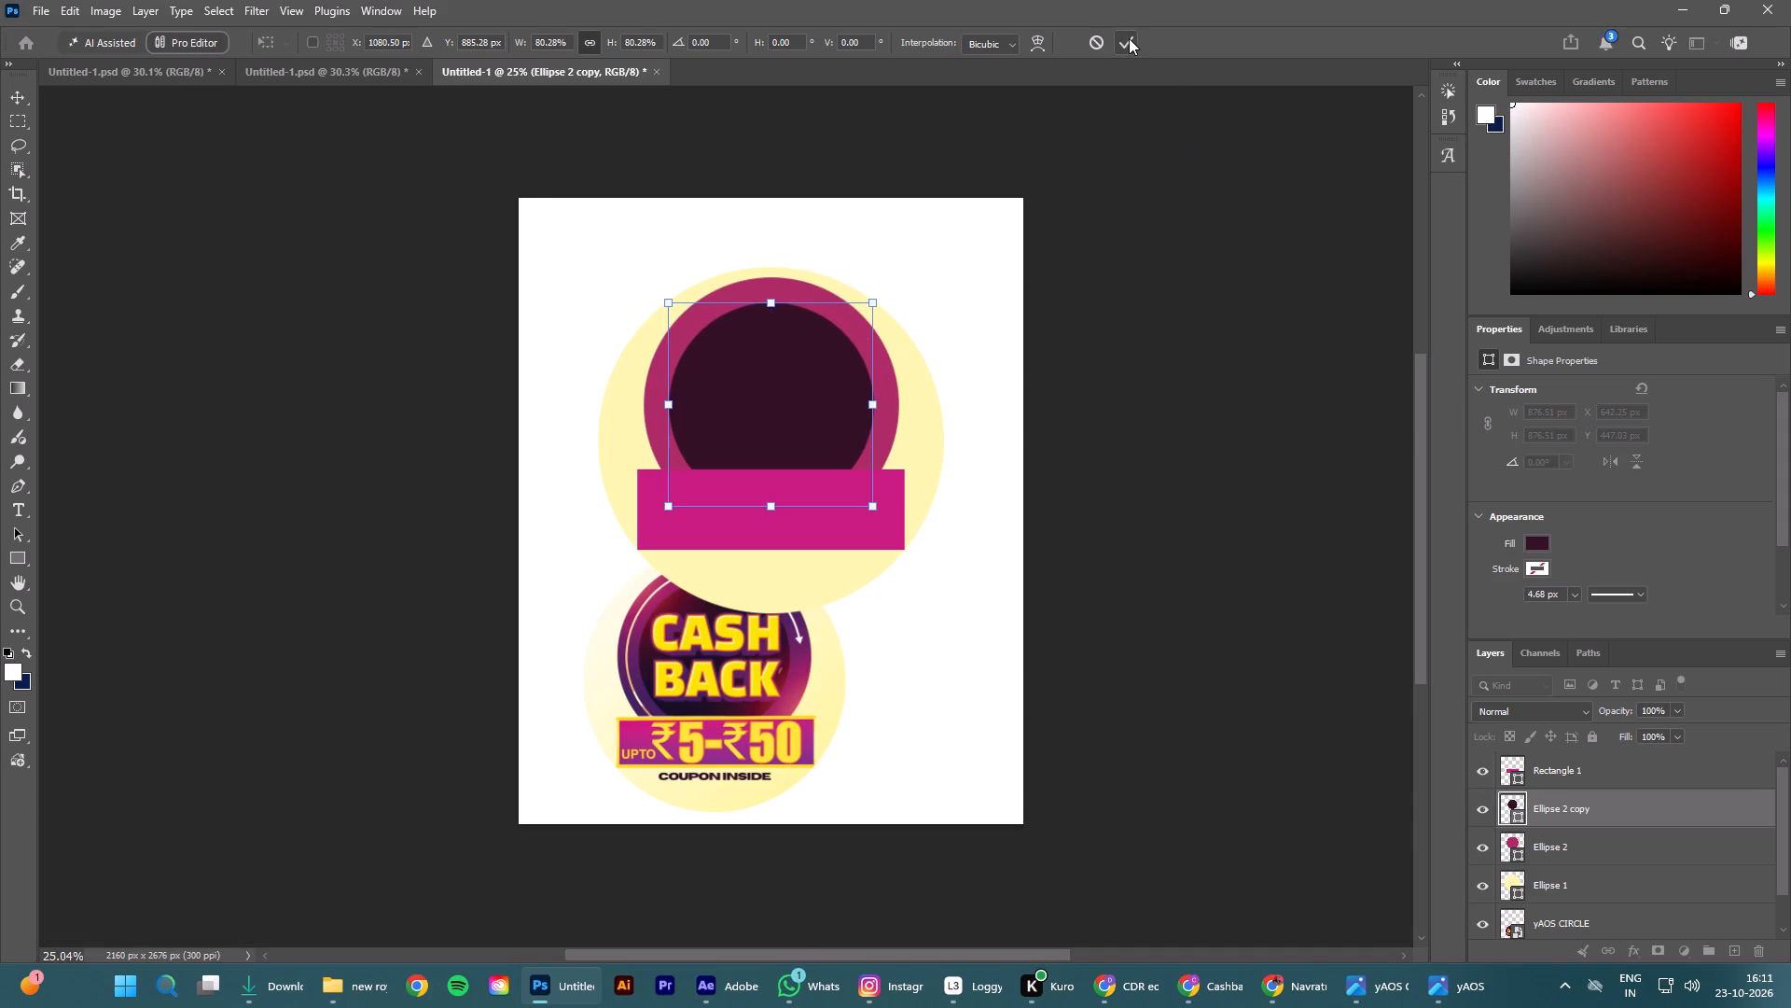
{"action": "left_click", "coordinate": [627, 43]}
{"action": "left_click", "coordinate": [1252, 304]}
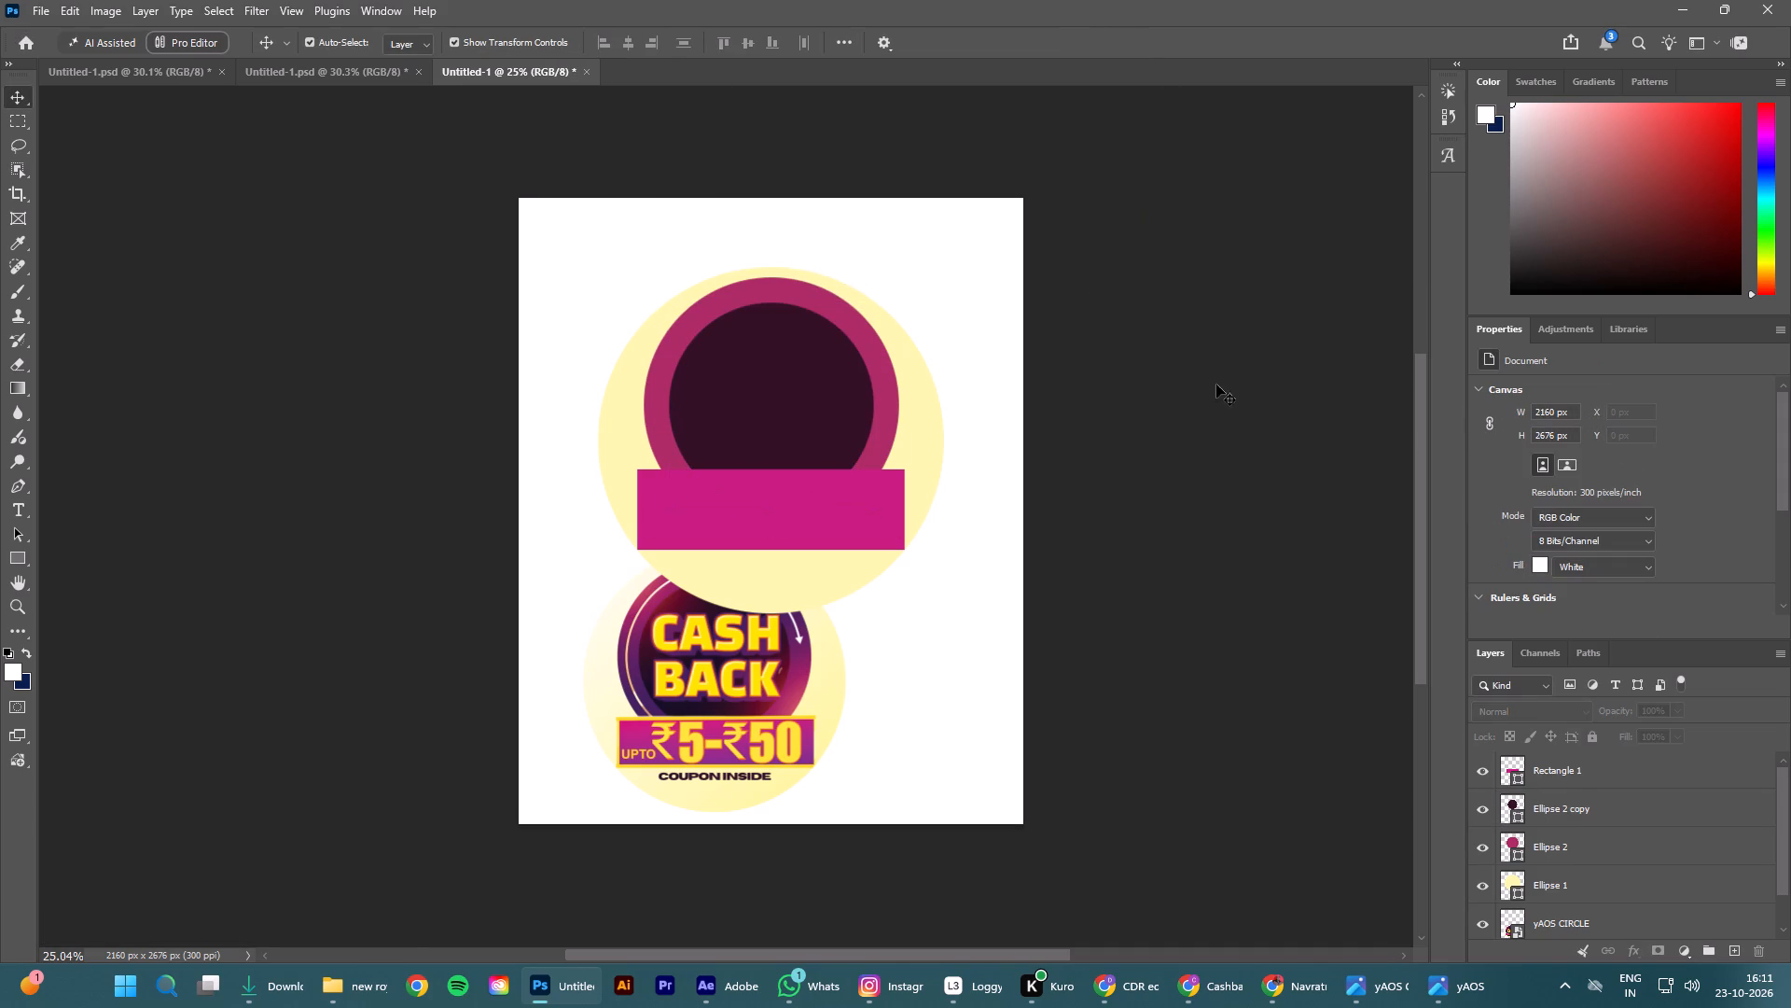
Move the reference cash back badge straight down slightly, further out from under the cream circle.
{"action": "left_click_drag", "start_coordinate": [701, 679], "coordinate": [701, 707]}
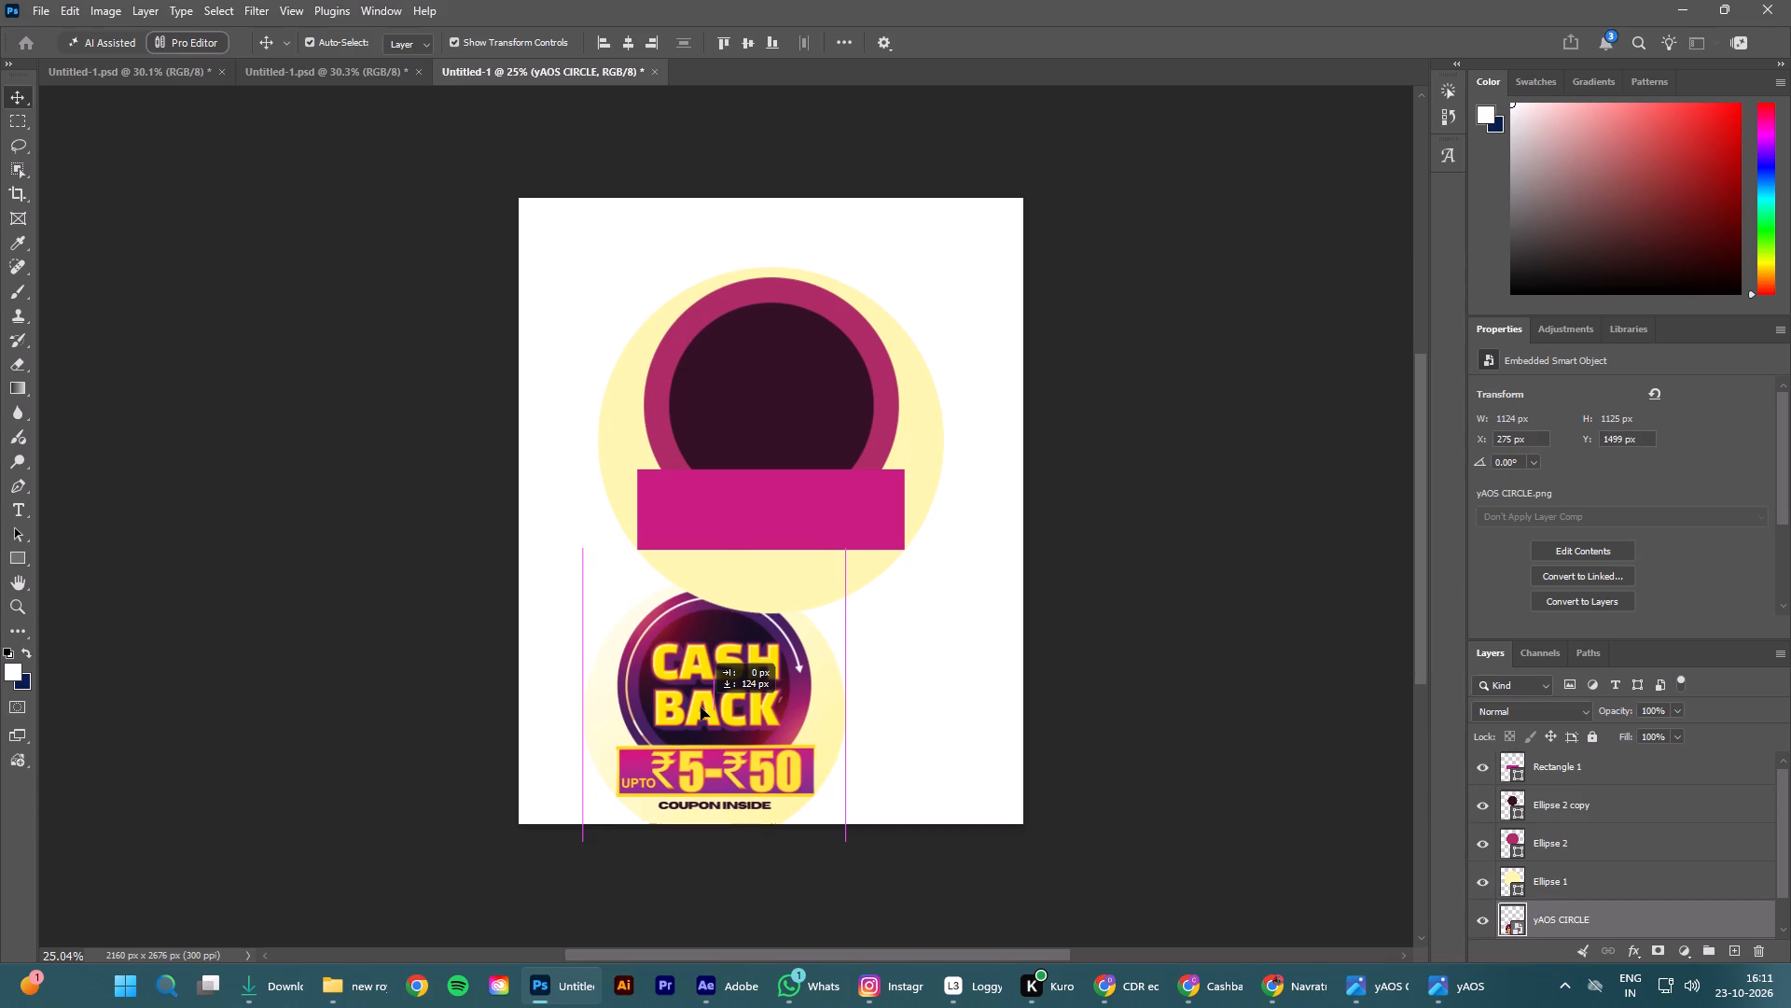
{"action": "left_click_drag", "start_coordinate": [701, 707], "coordinate": [701, 700]}
{"action": "left_click", "coordinate": [1270, 693]}
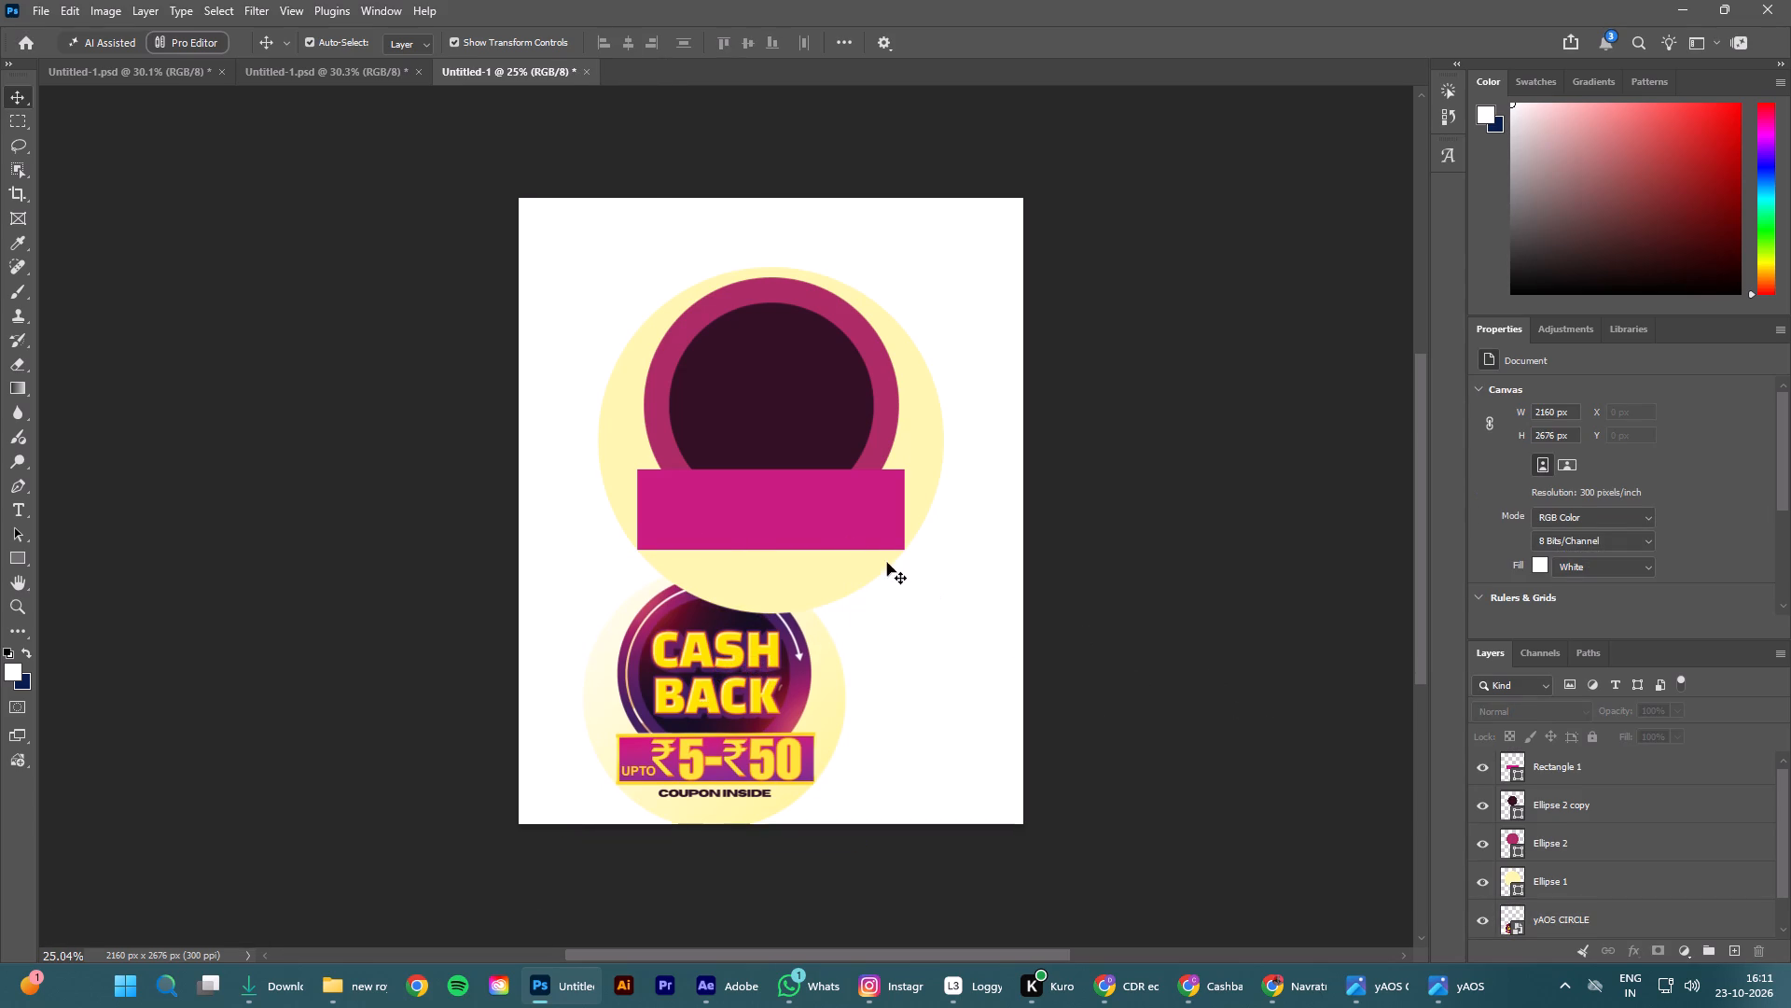
Give the magenta banner rectangle a yellow #fed71f stroke, sampled from the border of the reference badge's banner.
{"action": "left_click", "coordinate": [814, 520]}
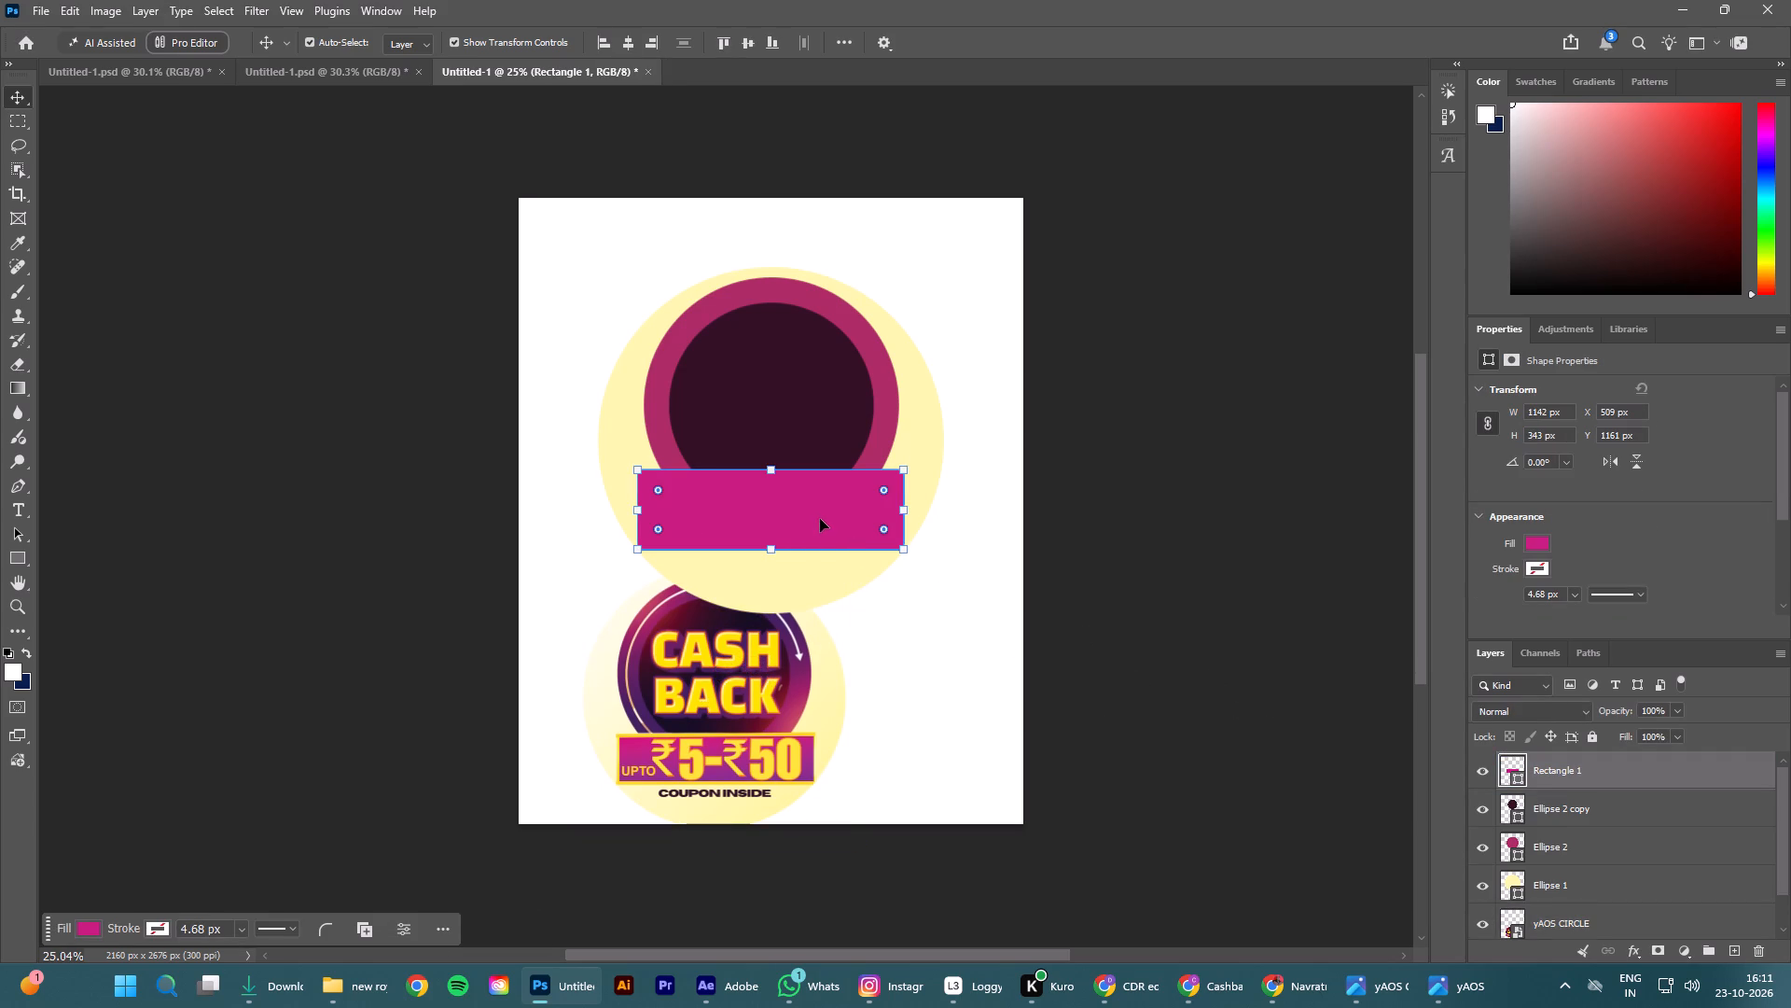
{"action": "left_click", "coordinate": [157, 923]}
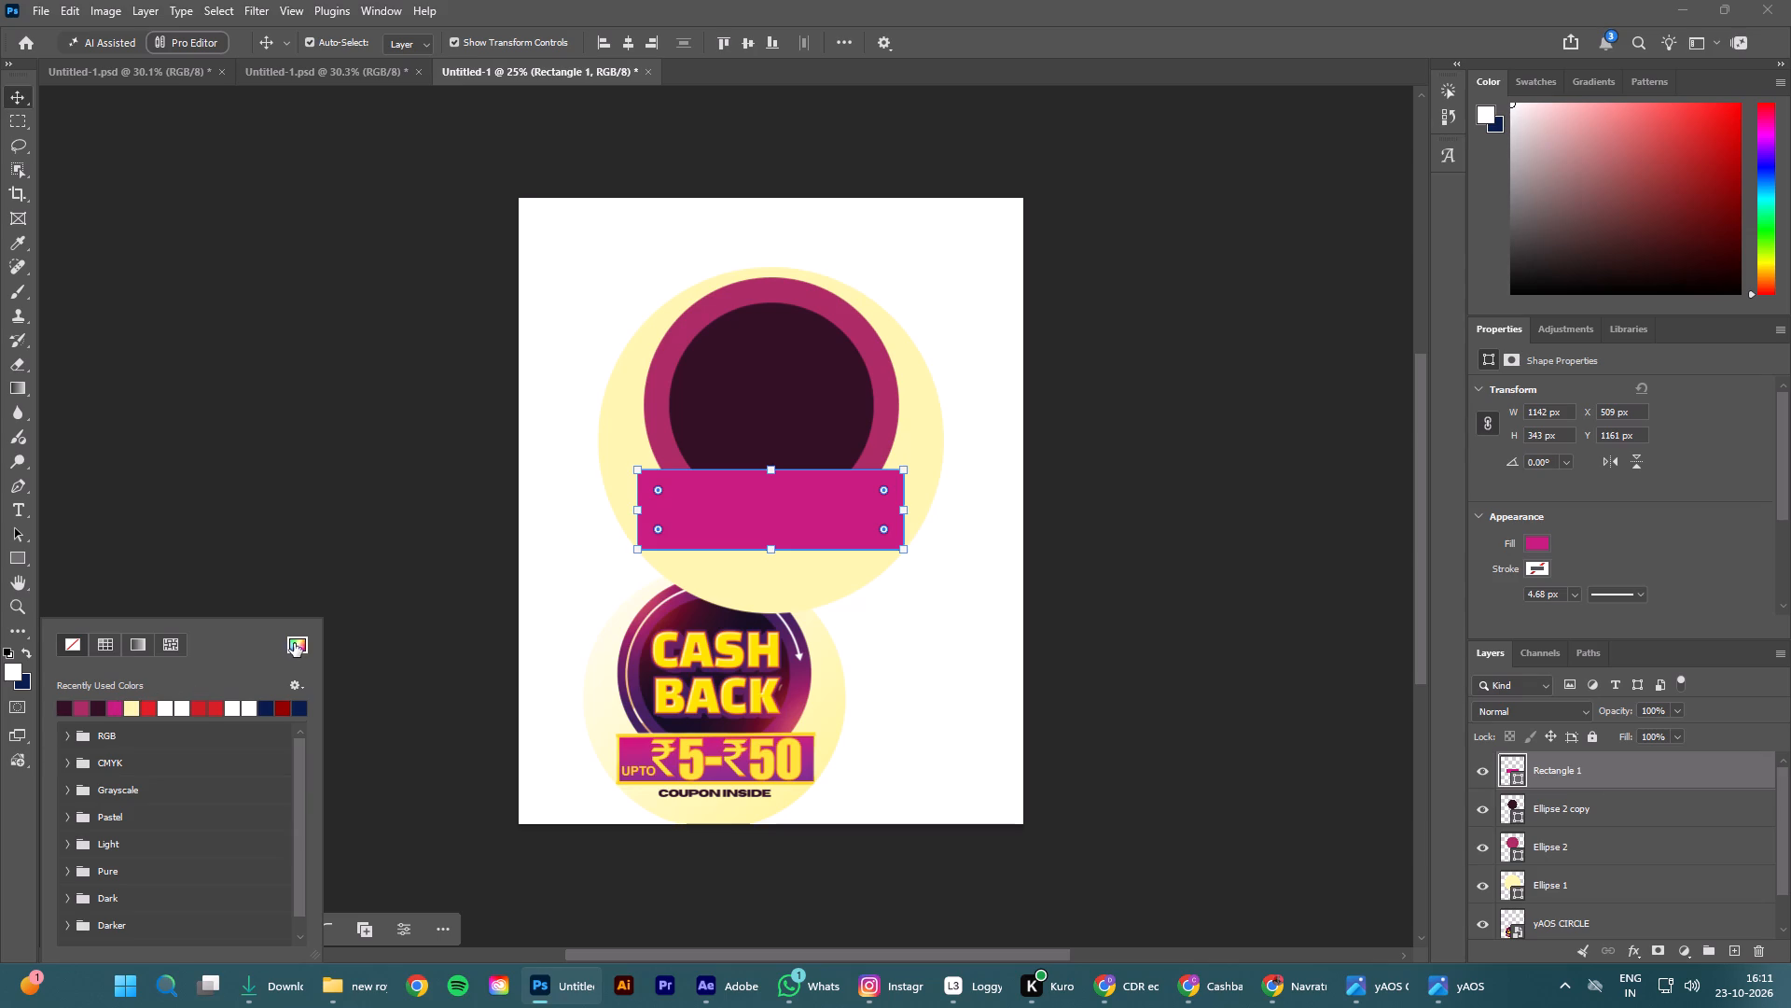
{"action": "left_click", "coordinate": [295, 642]}
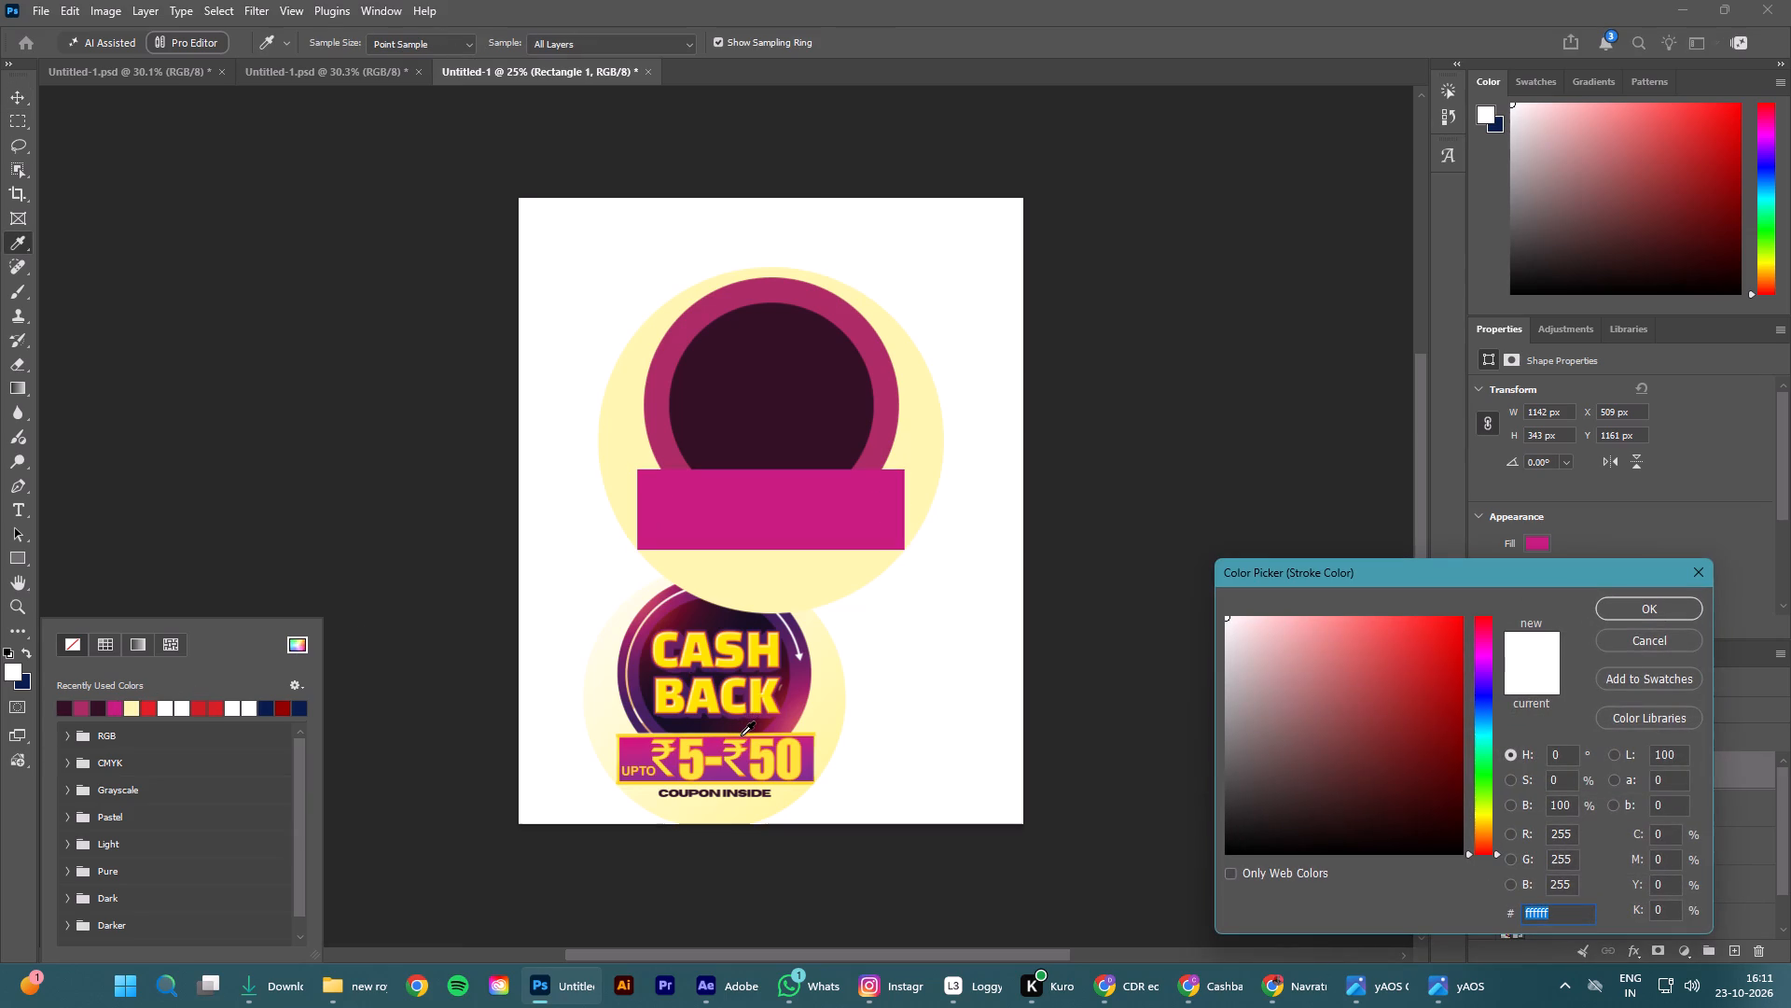
{"action": "left_click", "coordinate": [741, 735]}
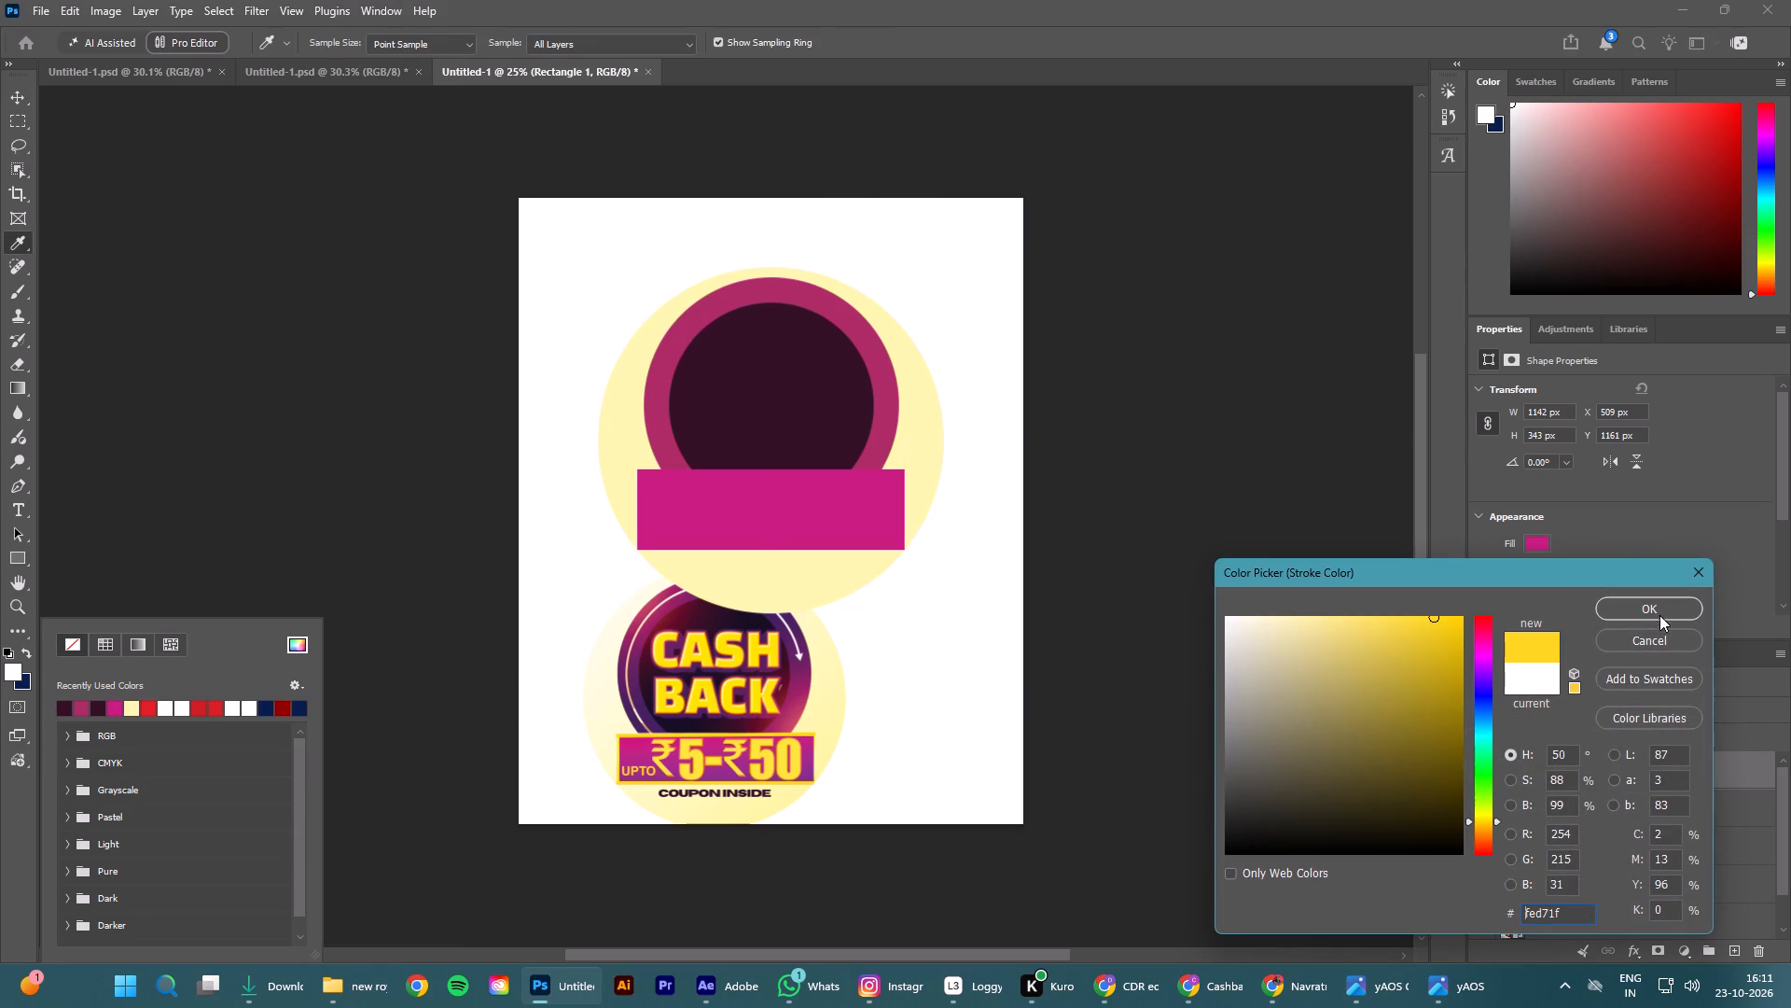
{"action": "left_click", "coordinate": [1658, 609]}
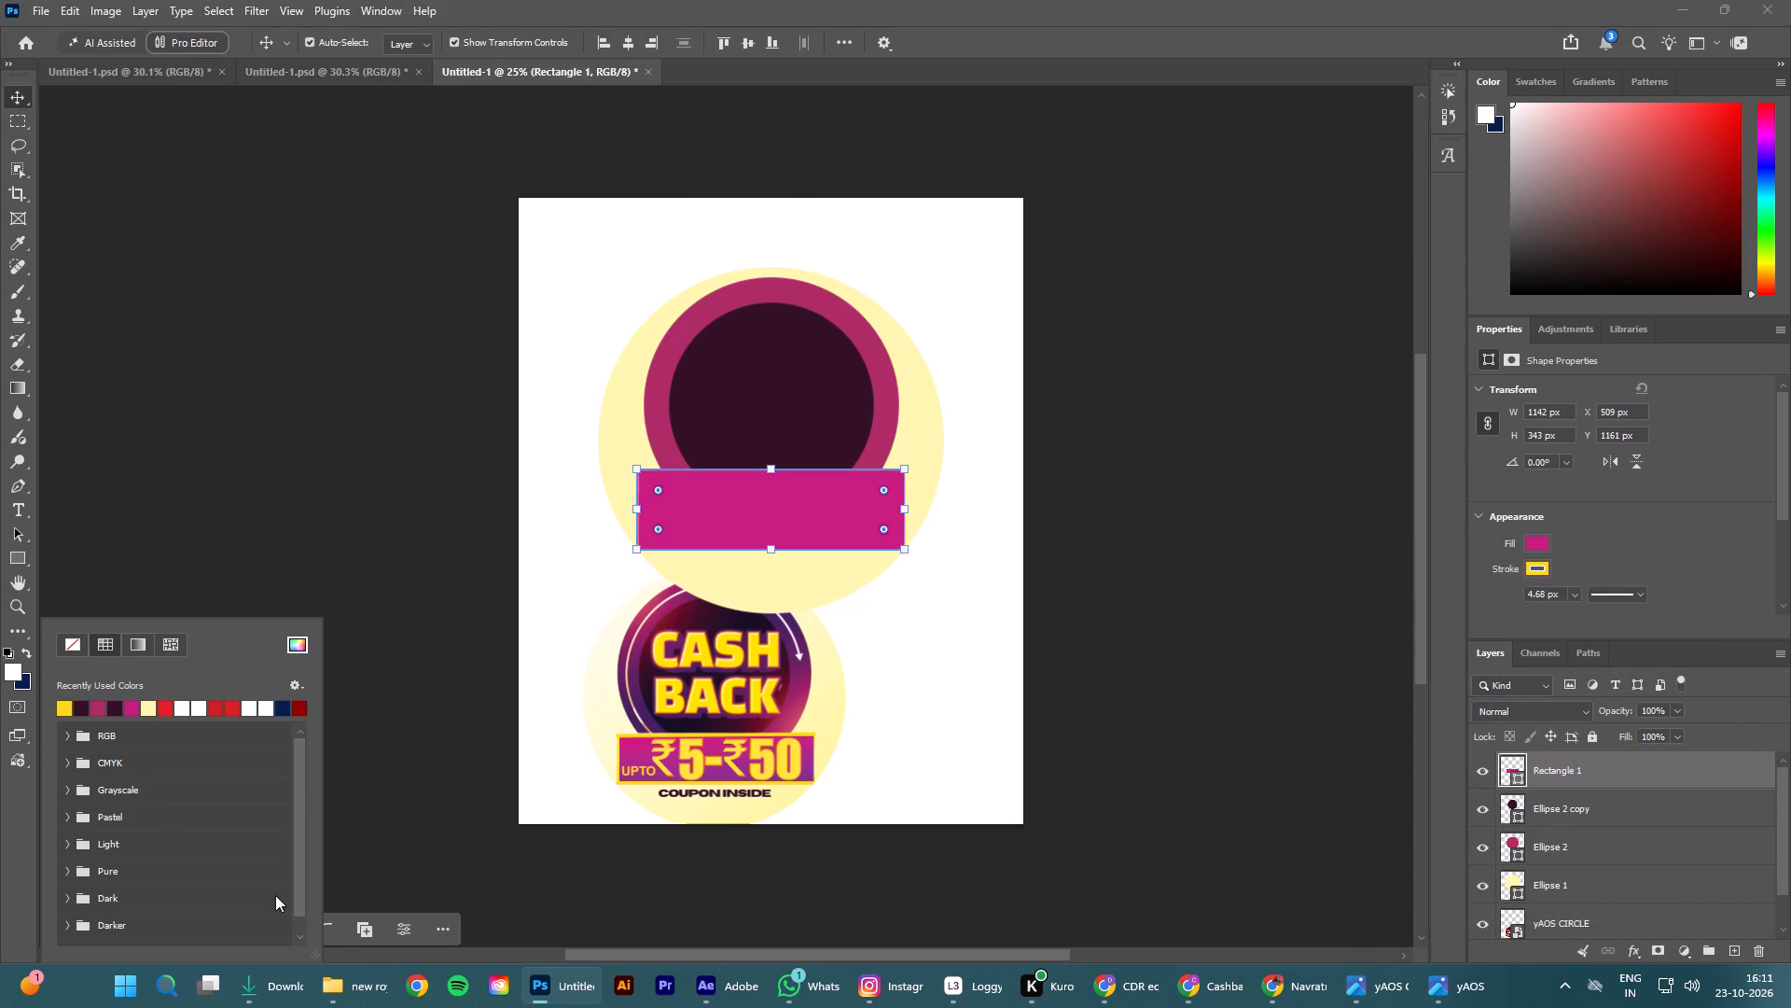
{"action": "left_click", "coordinate": [420, 855]}
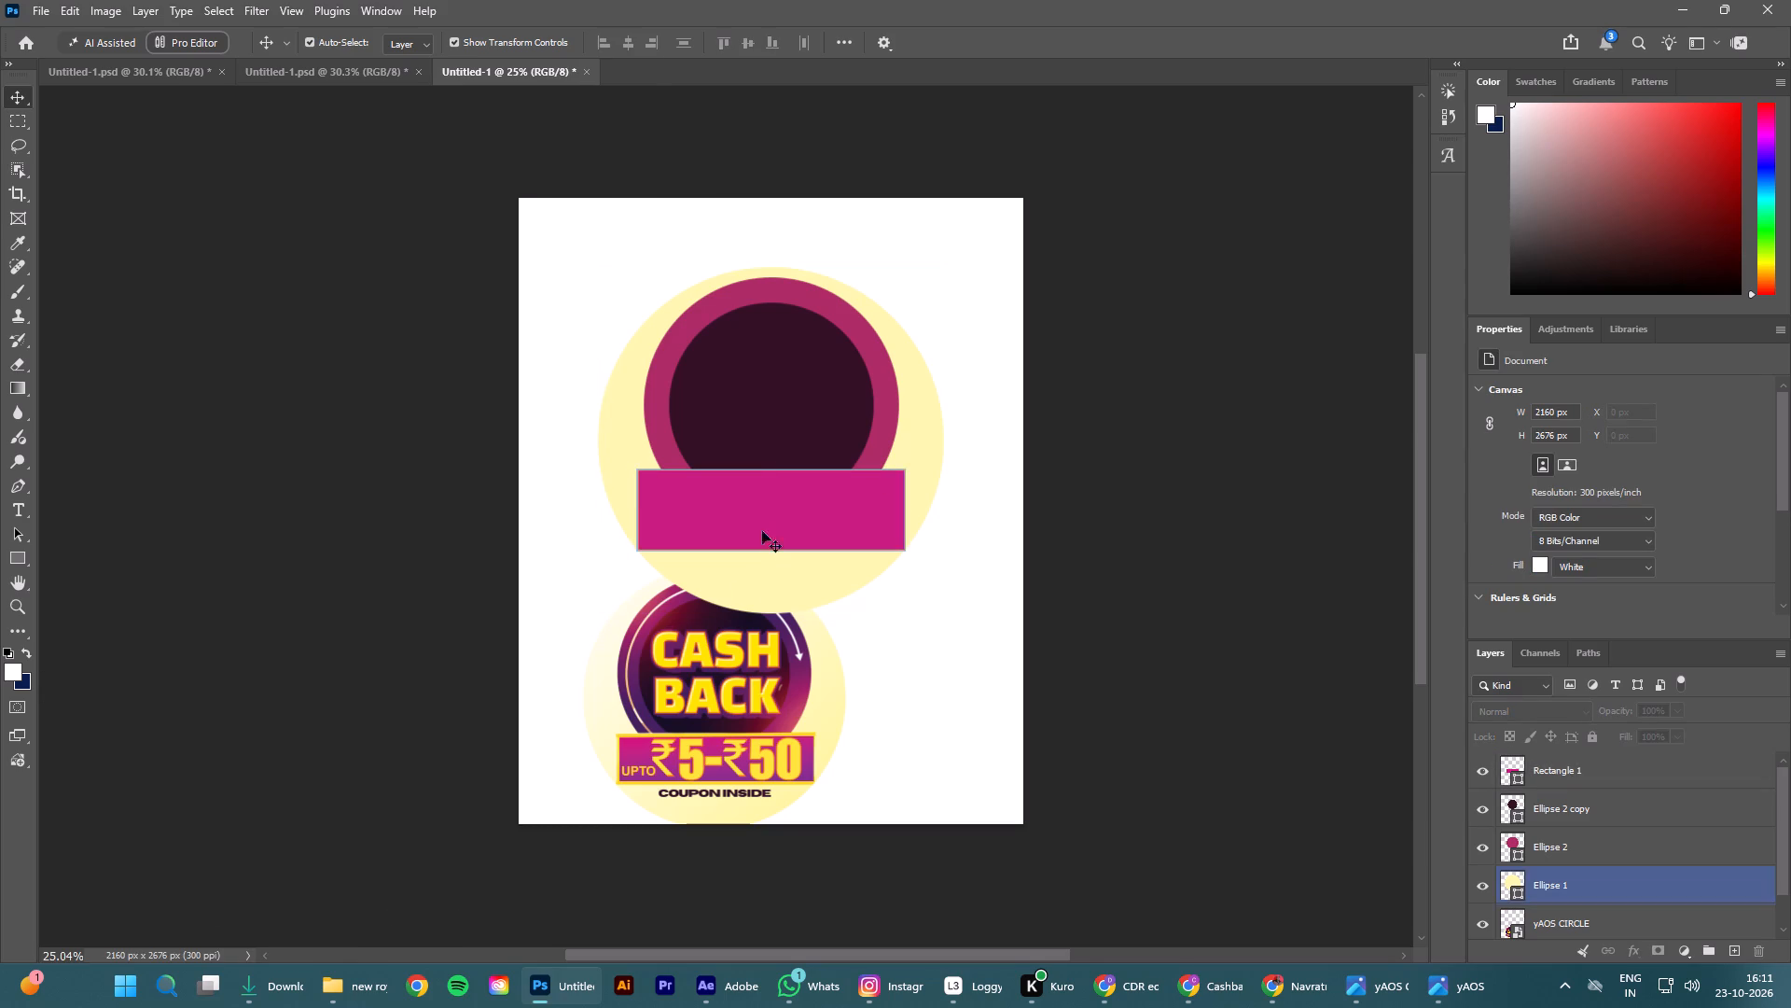
Increase the banner rectangle's stroke width to about 37 px.
{"action": "left_click", "coordinate": [762, 525]}
{"action": "left_click", "coordinate": [234, 925]}
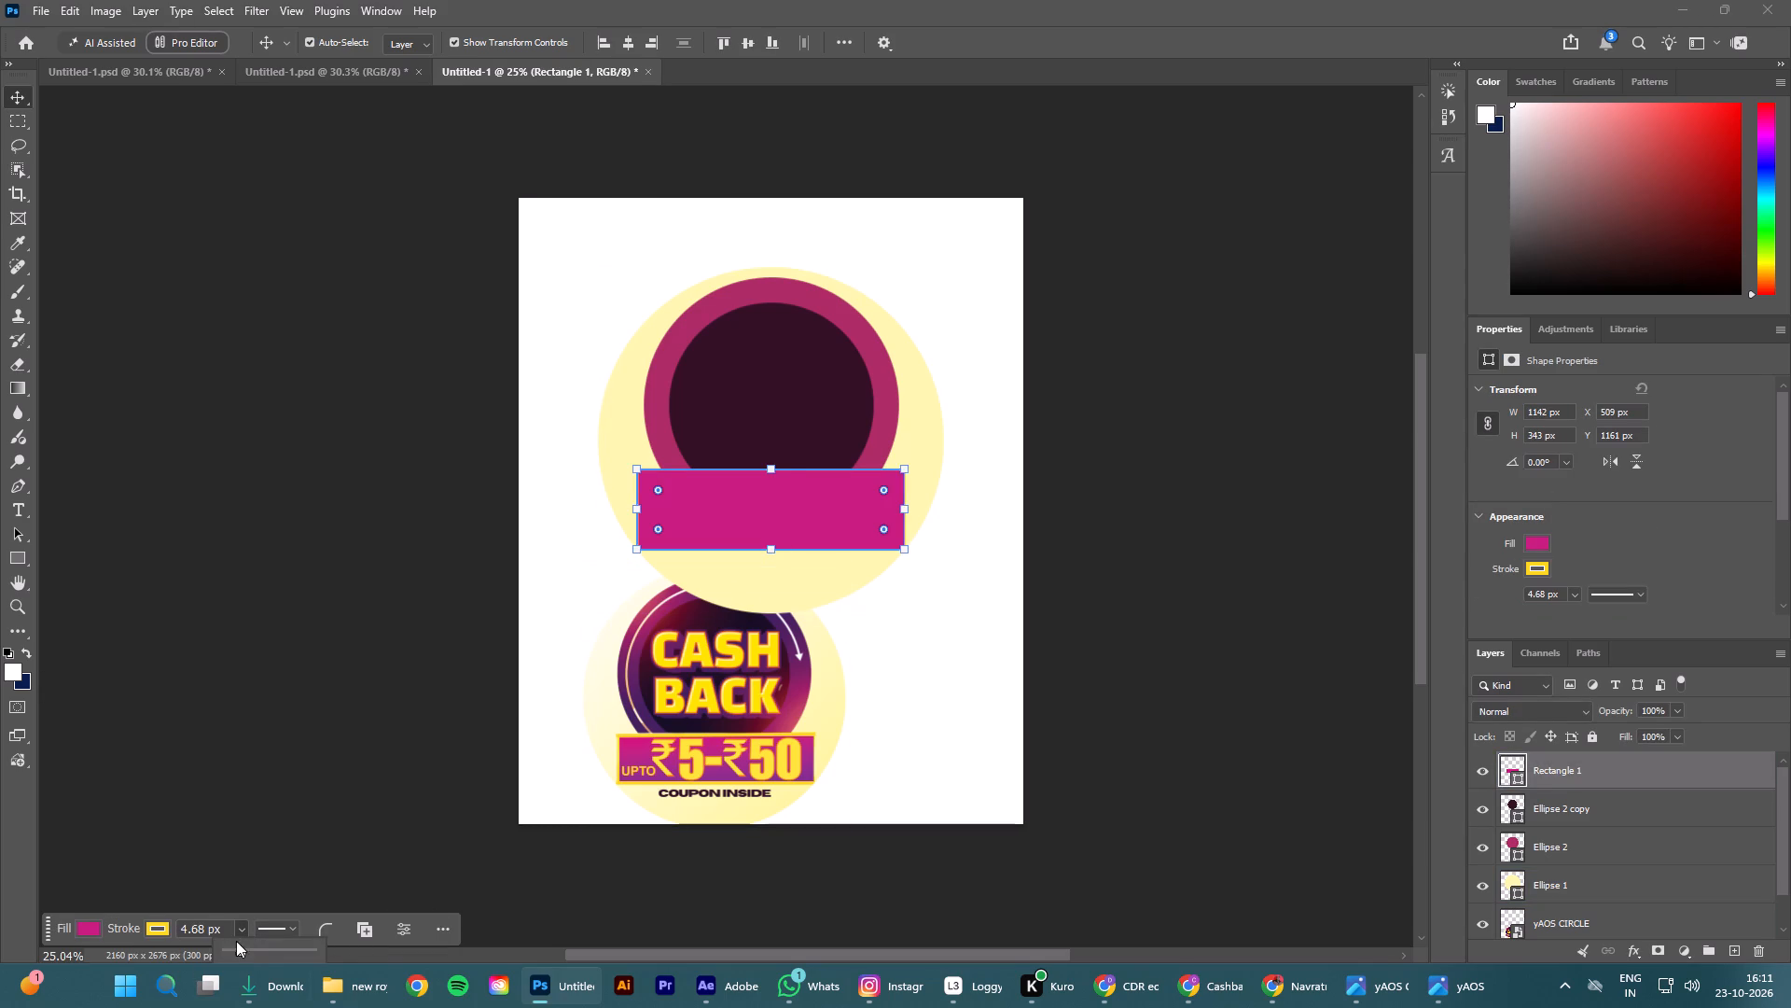
{"action": "left_click_drag", "start_coordinate": [240, 951], "coordinate": [252, 950]}
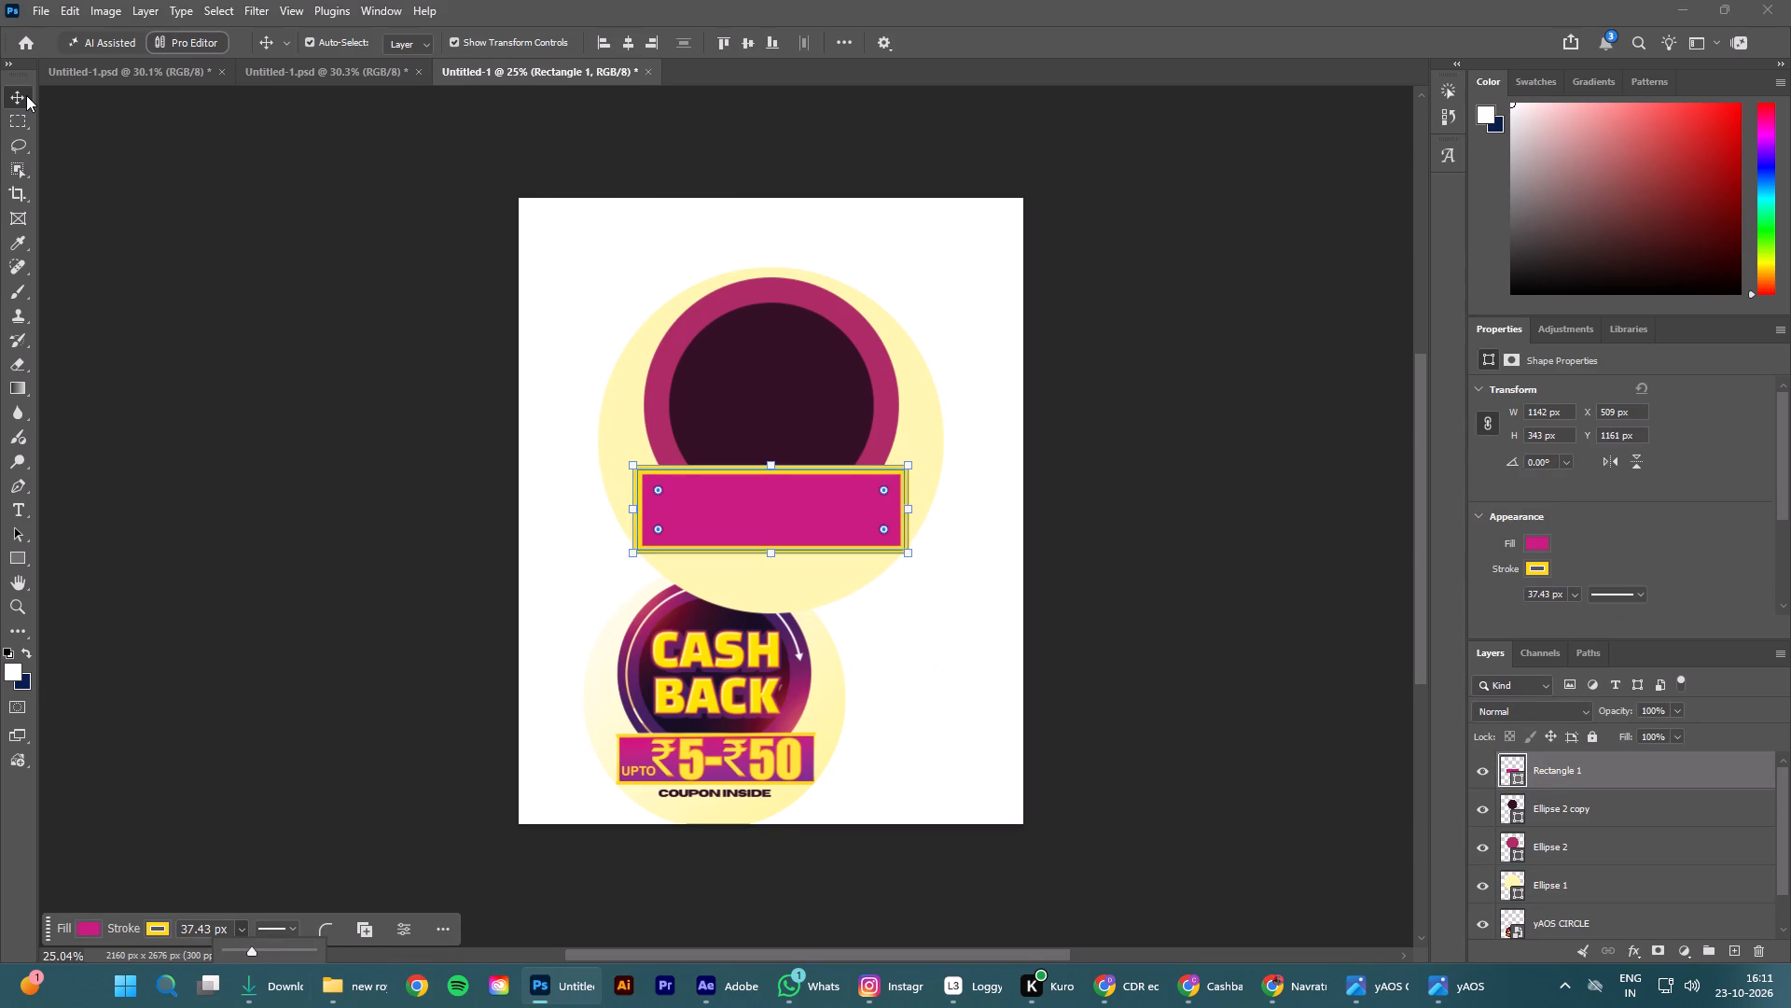
{"action": "left_click", "coordinate": [25, 95]}
{"action": "left_click", "coordinate": [162, 276]}
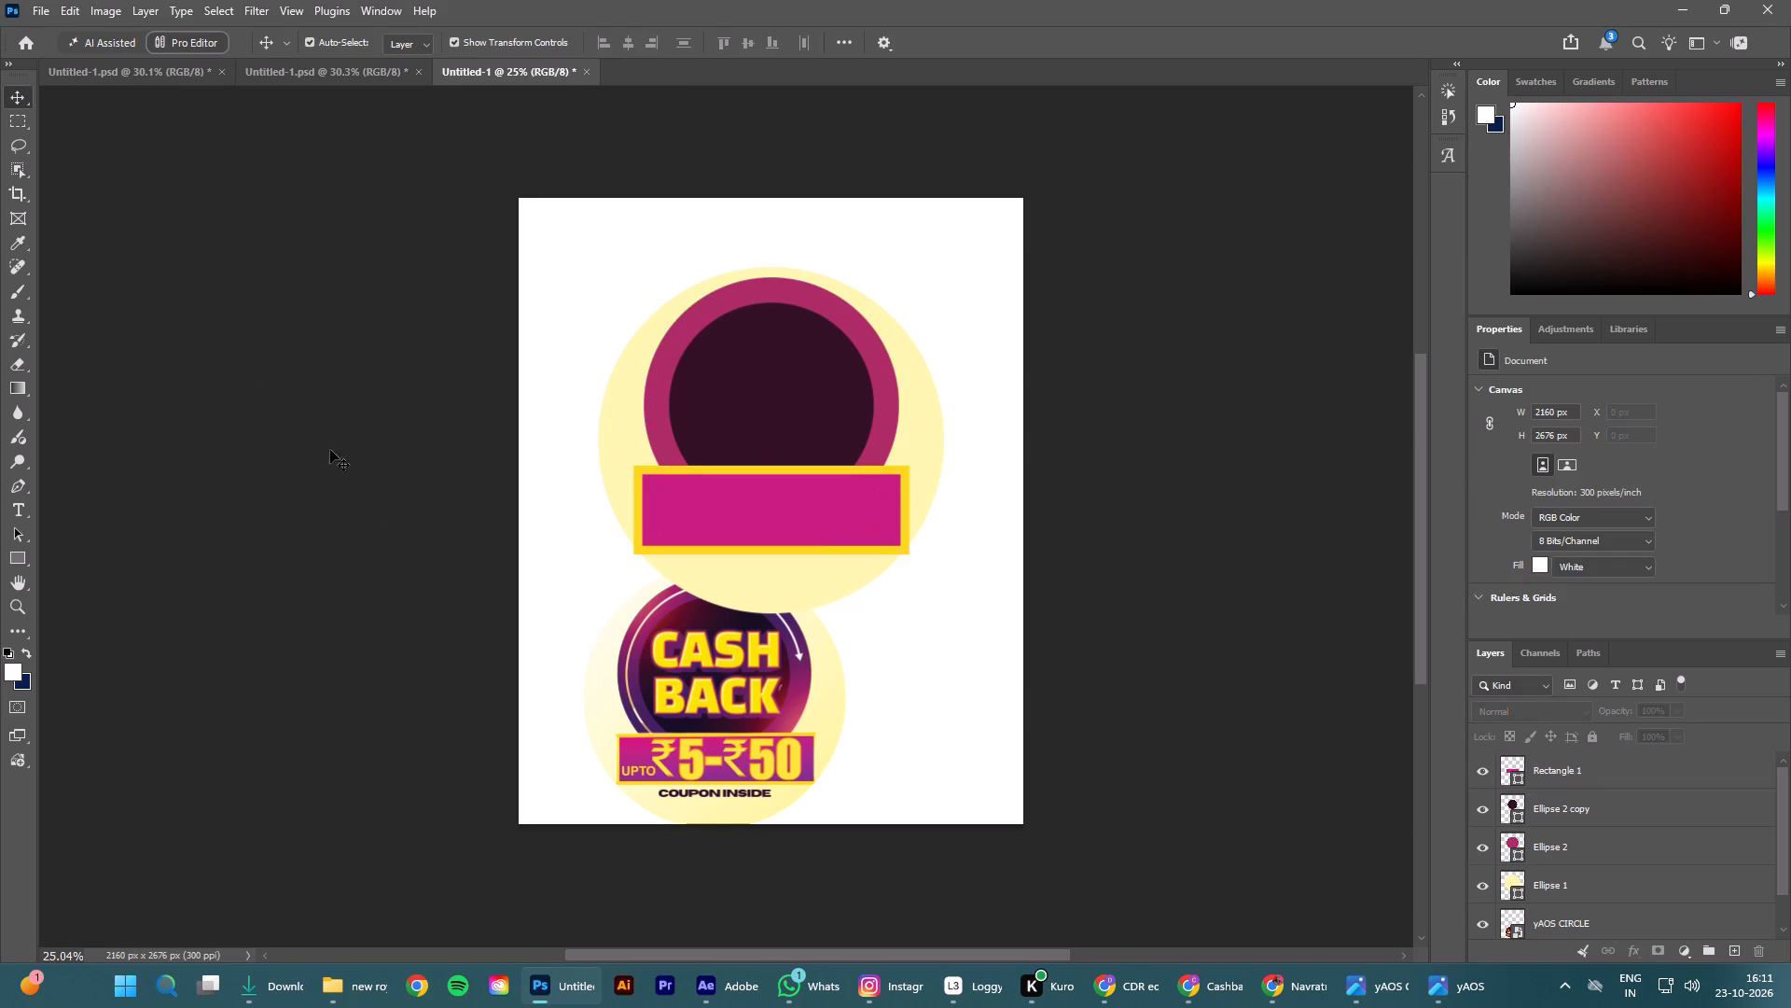
Scale the banner rectangle down proportionally to about 97%, keeping it horizontally centred over the circles.
{"action": "left_click", "coordinate": [782, 522]}
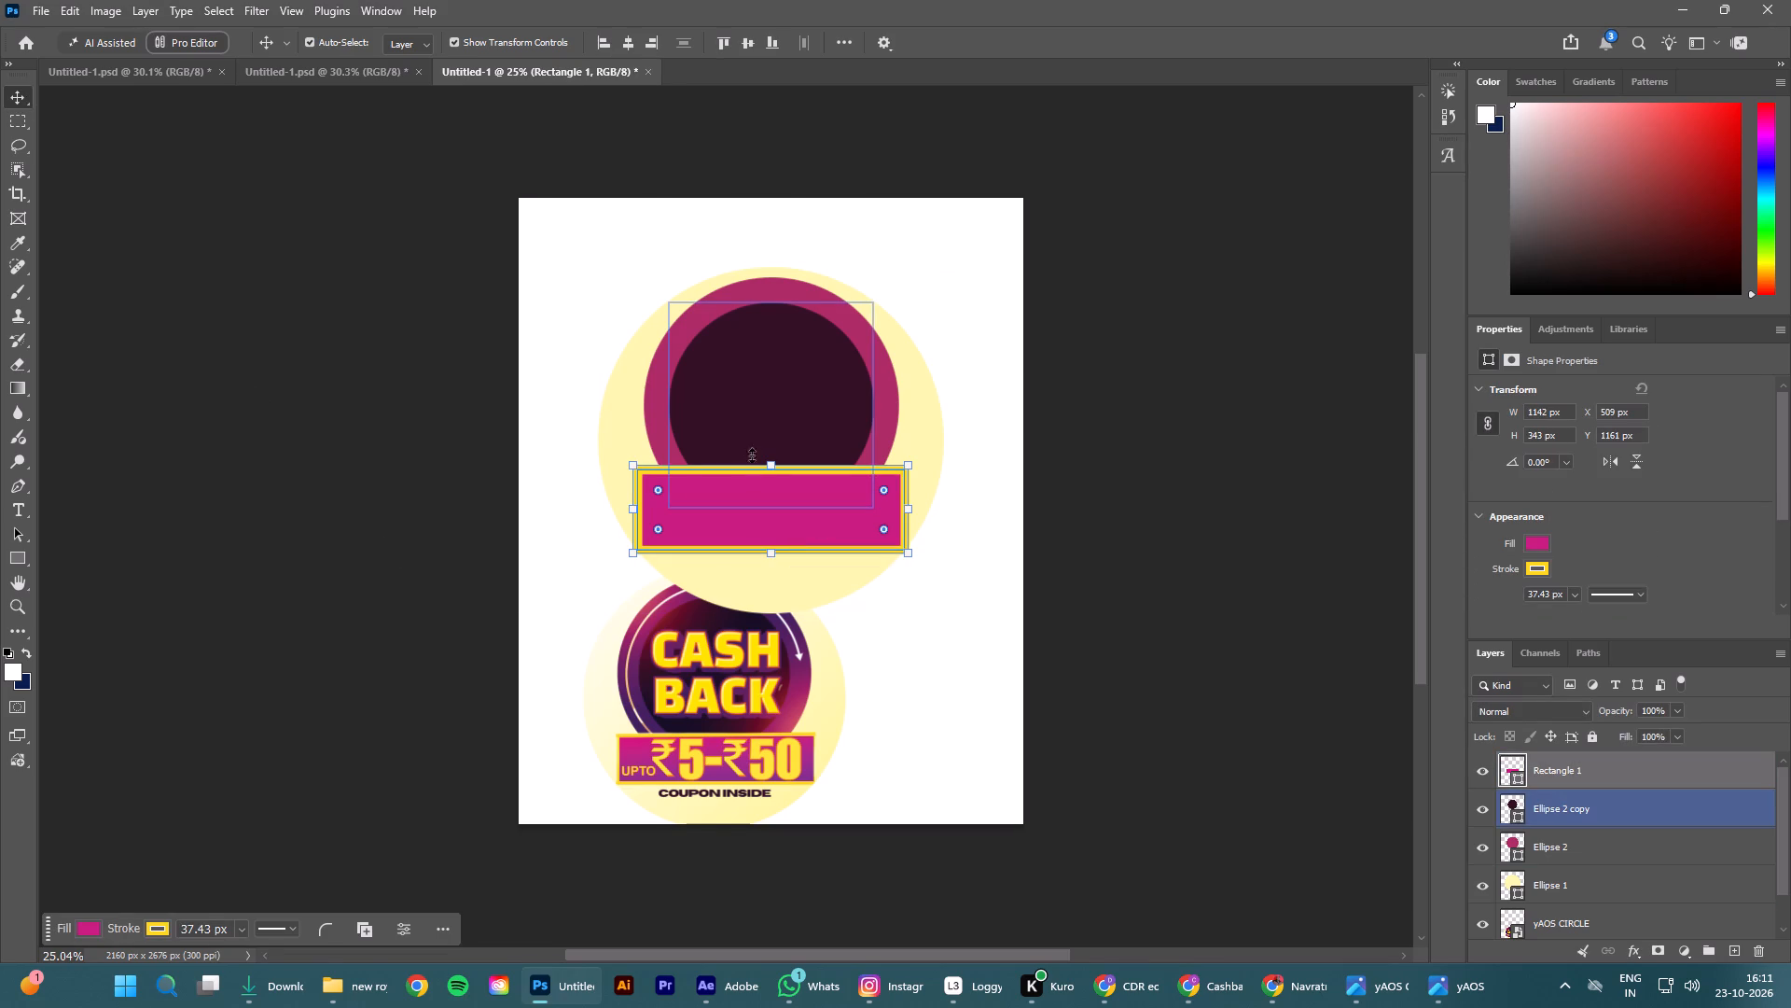
{"action": "left_click", "coordinate": [771, 464]}
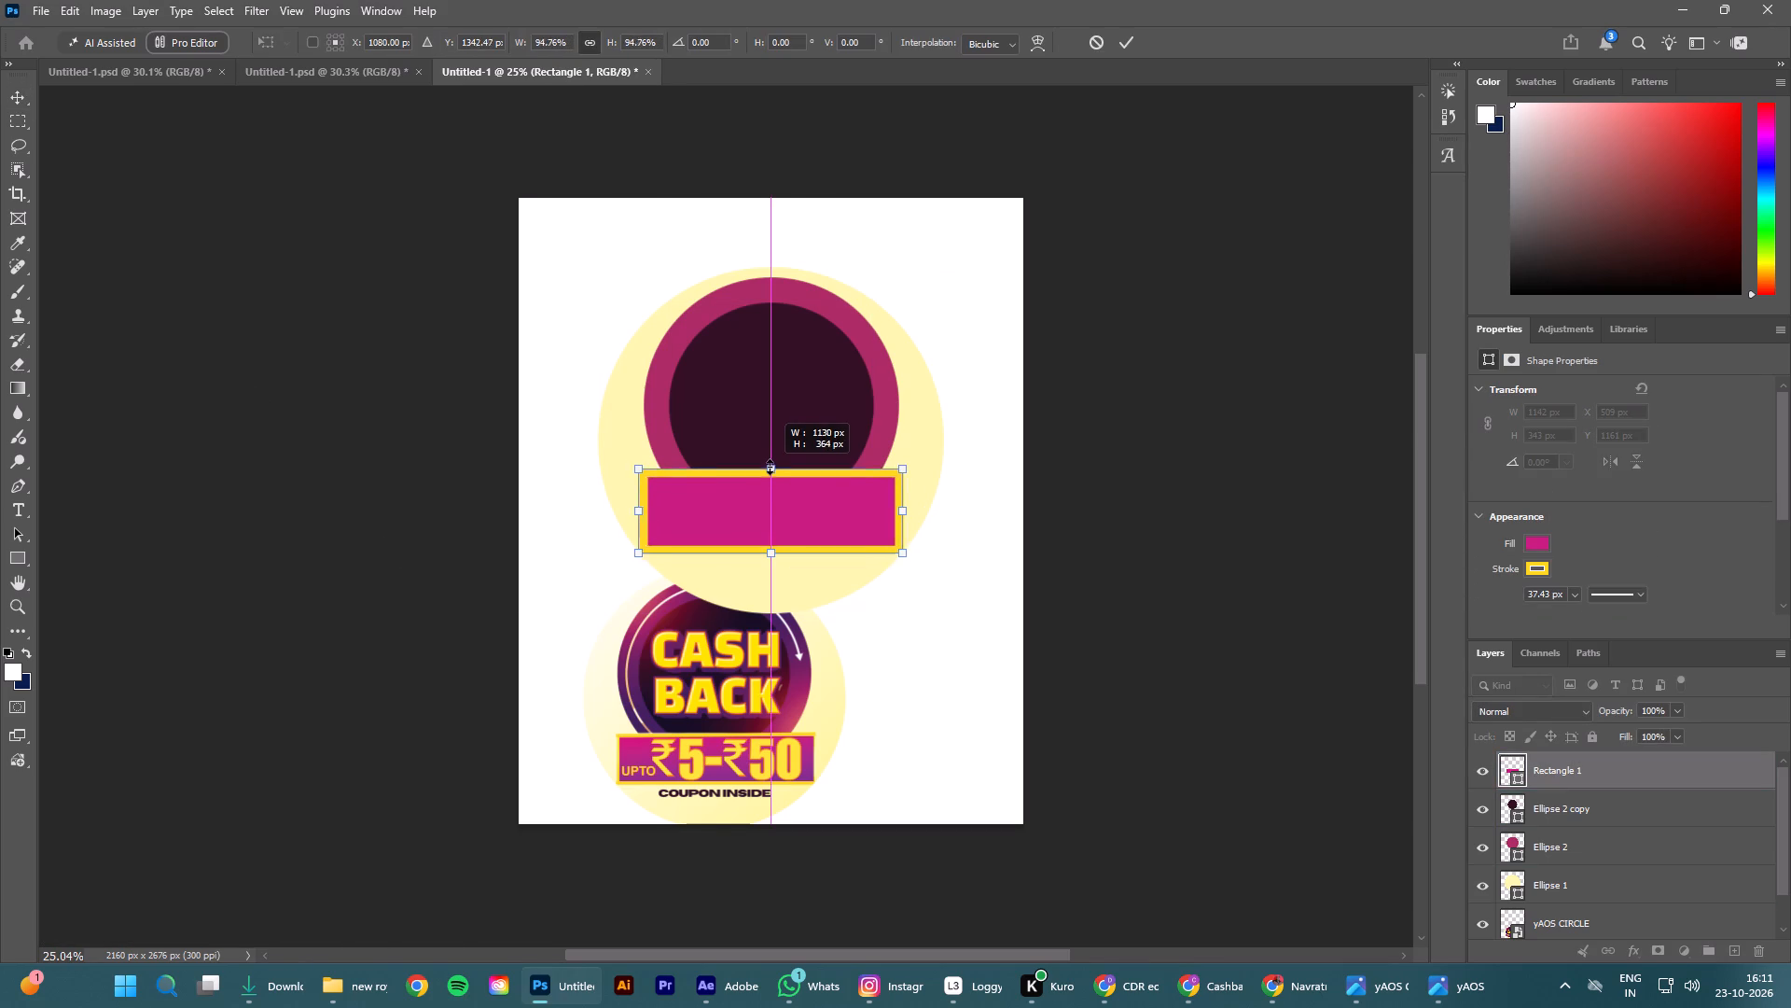
{"action": "left_click", "coordinate": [1126, 51]}
{"action": "left_click", "coordinate": [1198, 316]}
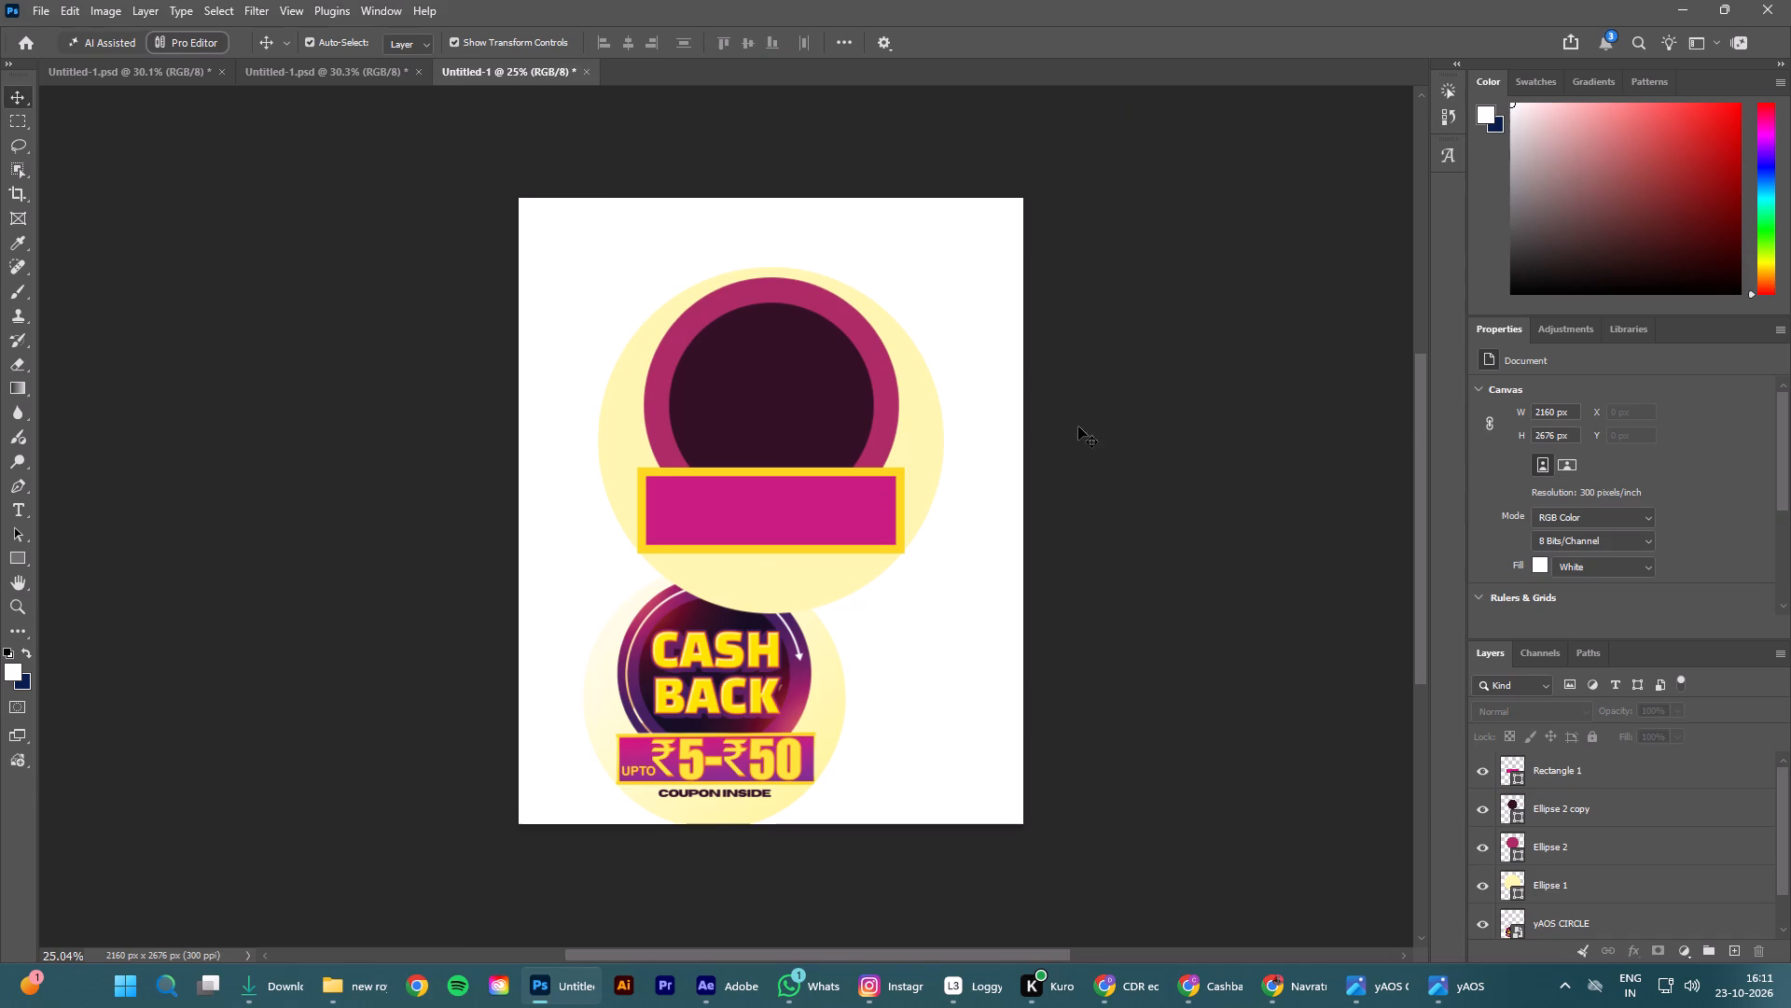
Move the reference cash back badge into the lower-left corner of the canvas, clear of the new circles.
{"action": "left_click_drag", "start_coordinate": [701, 755], "coordinate": [625, 776]}
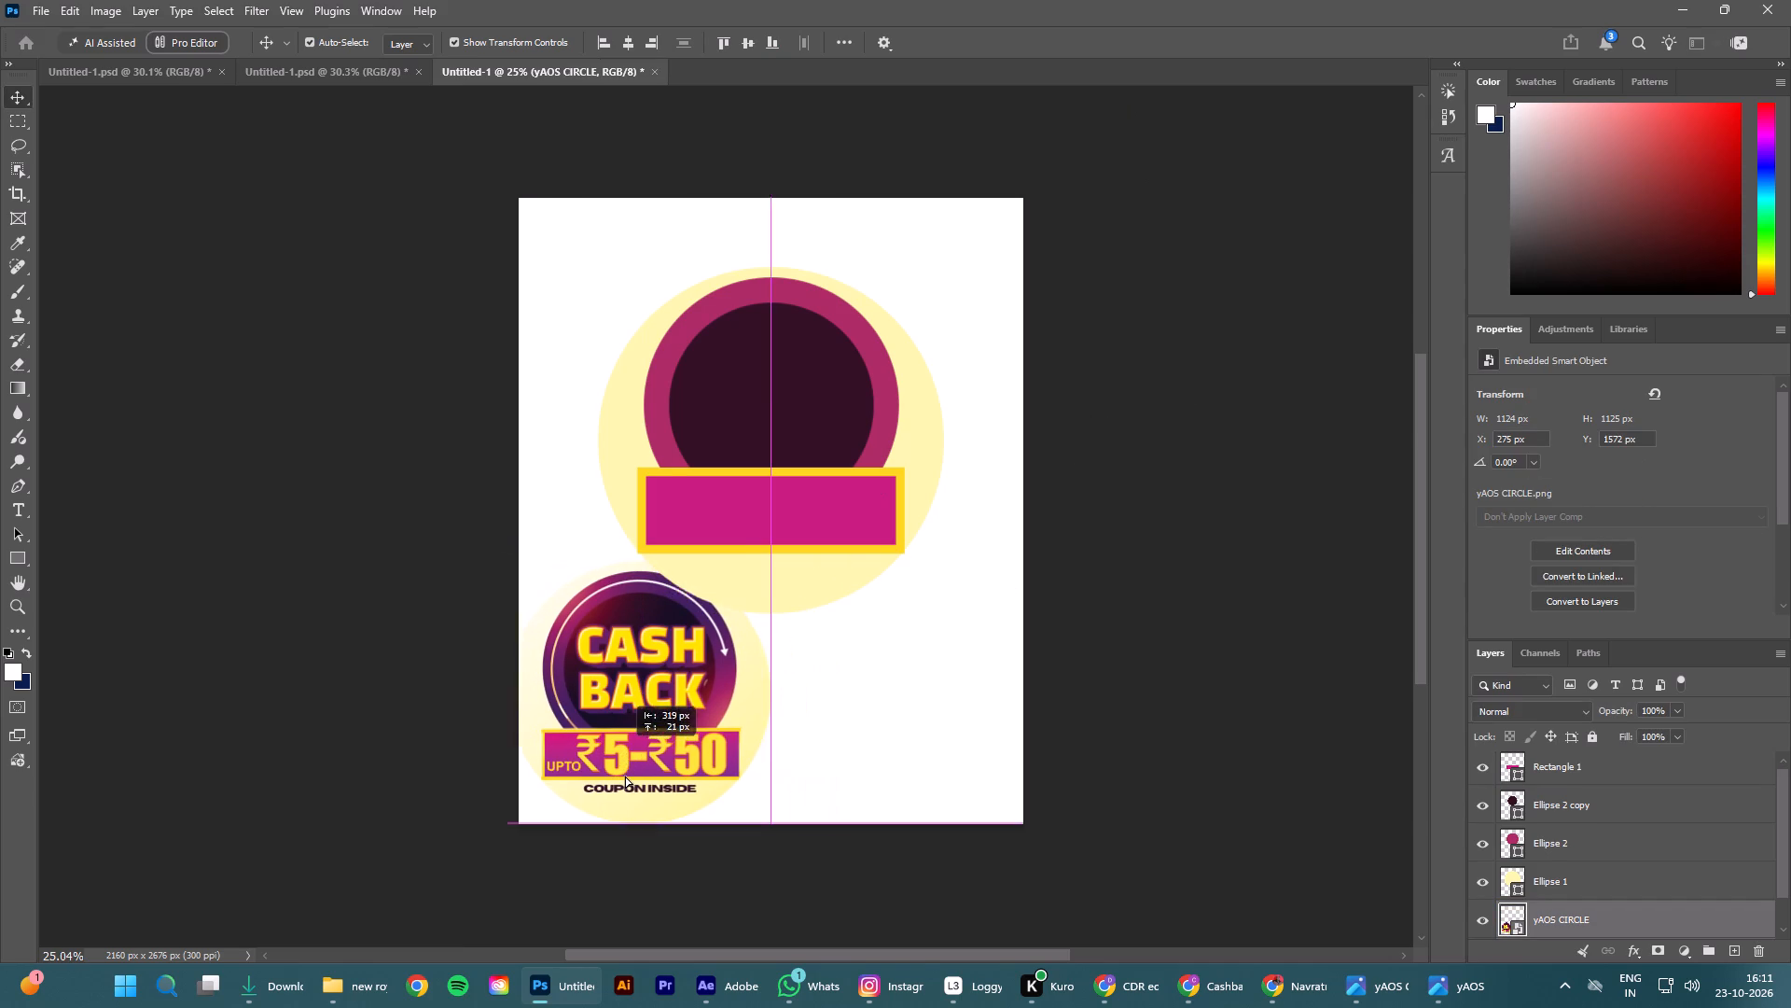
{"action": "left_click_drag", "start_coordinate": [625, 776], "coordinate": [630, 781]}
{"action": "left_click", "coordinate": [1151, 690]}
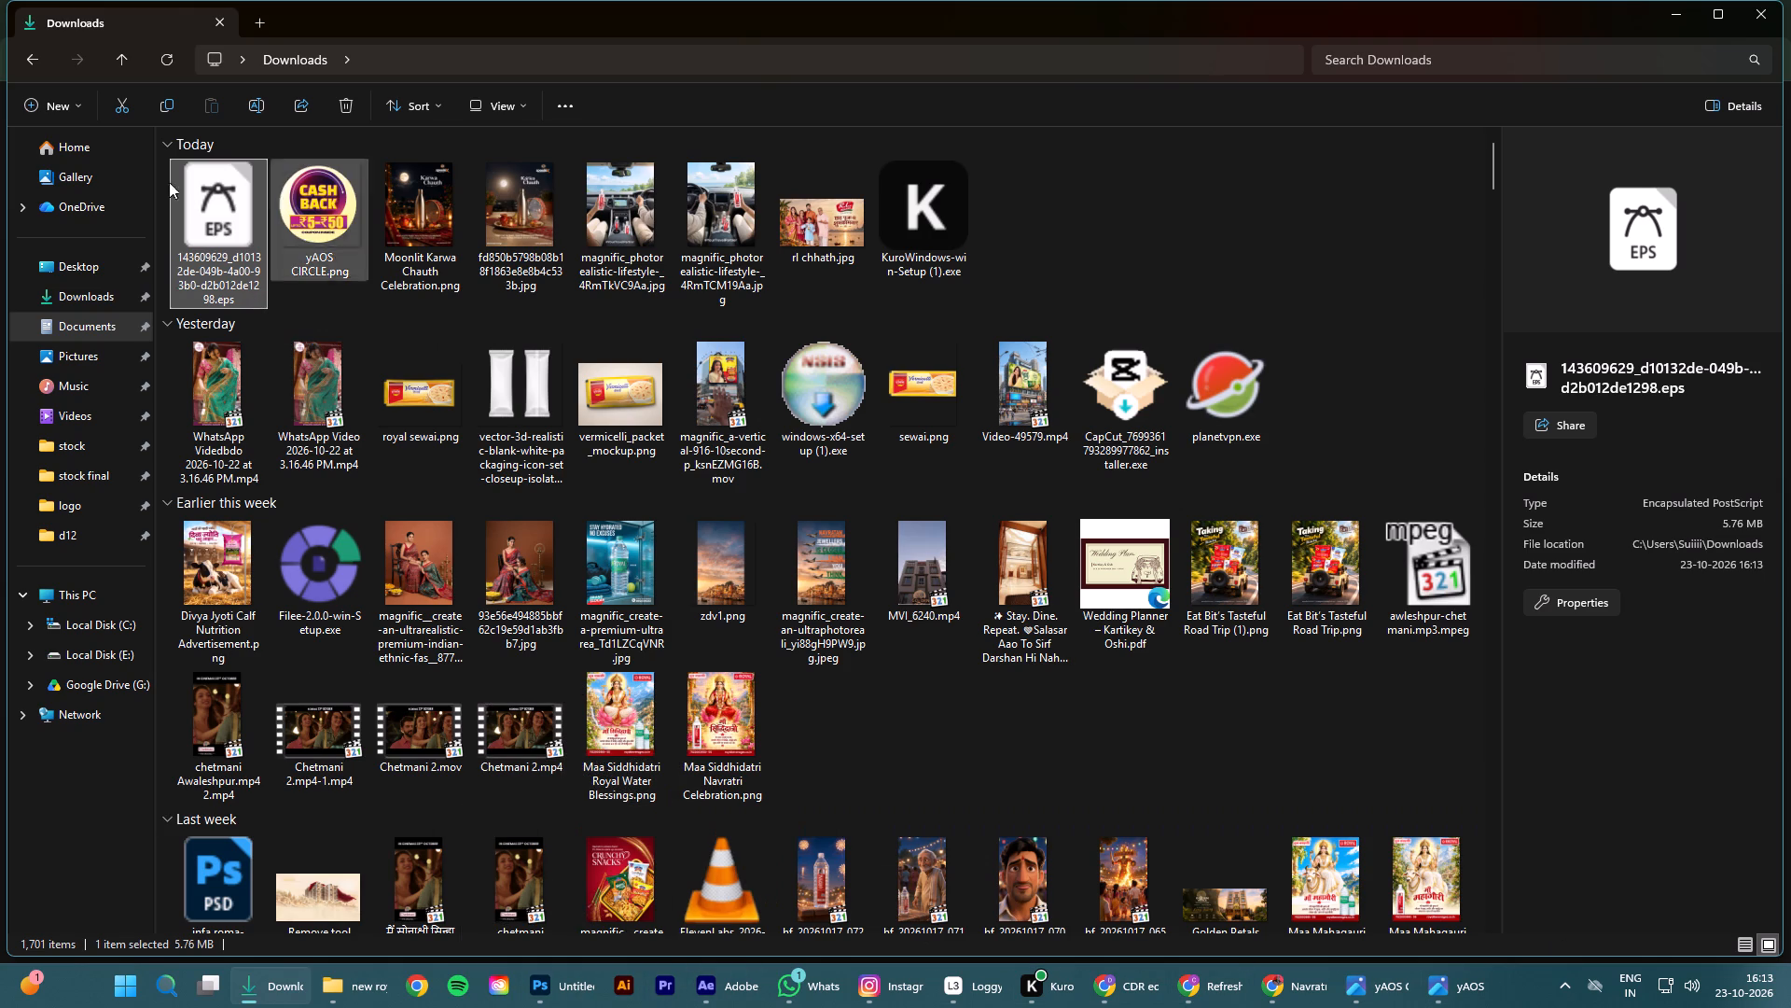
{"action": "double_click", "coordinate": [201, 200]}
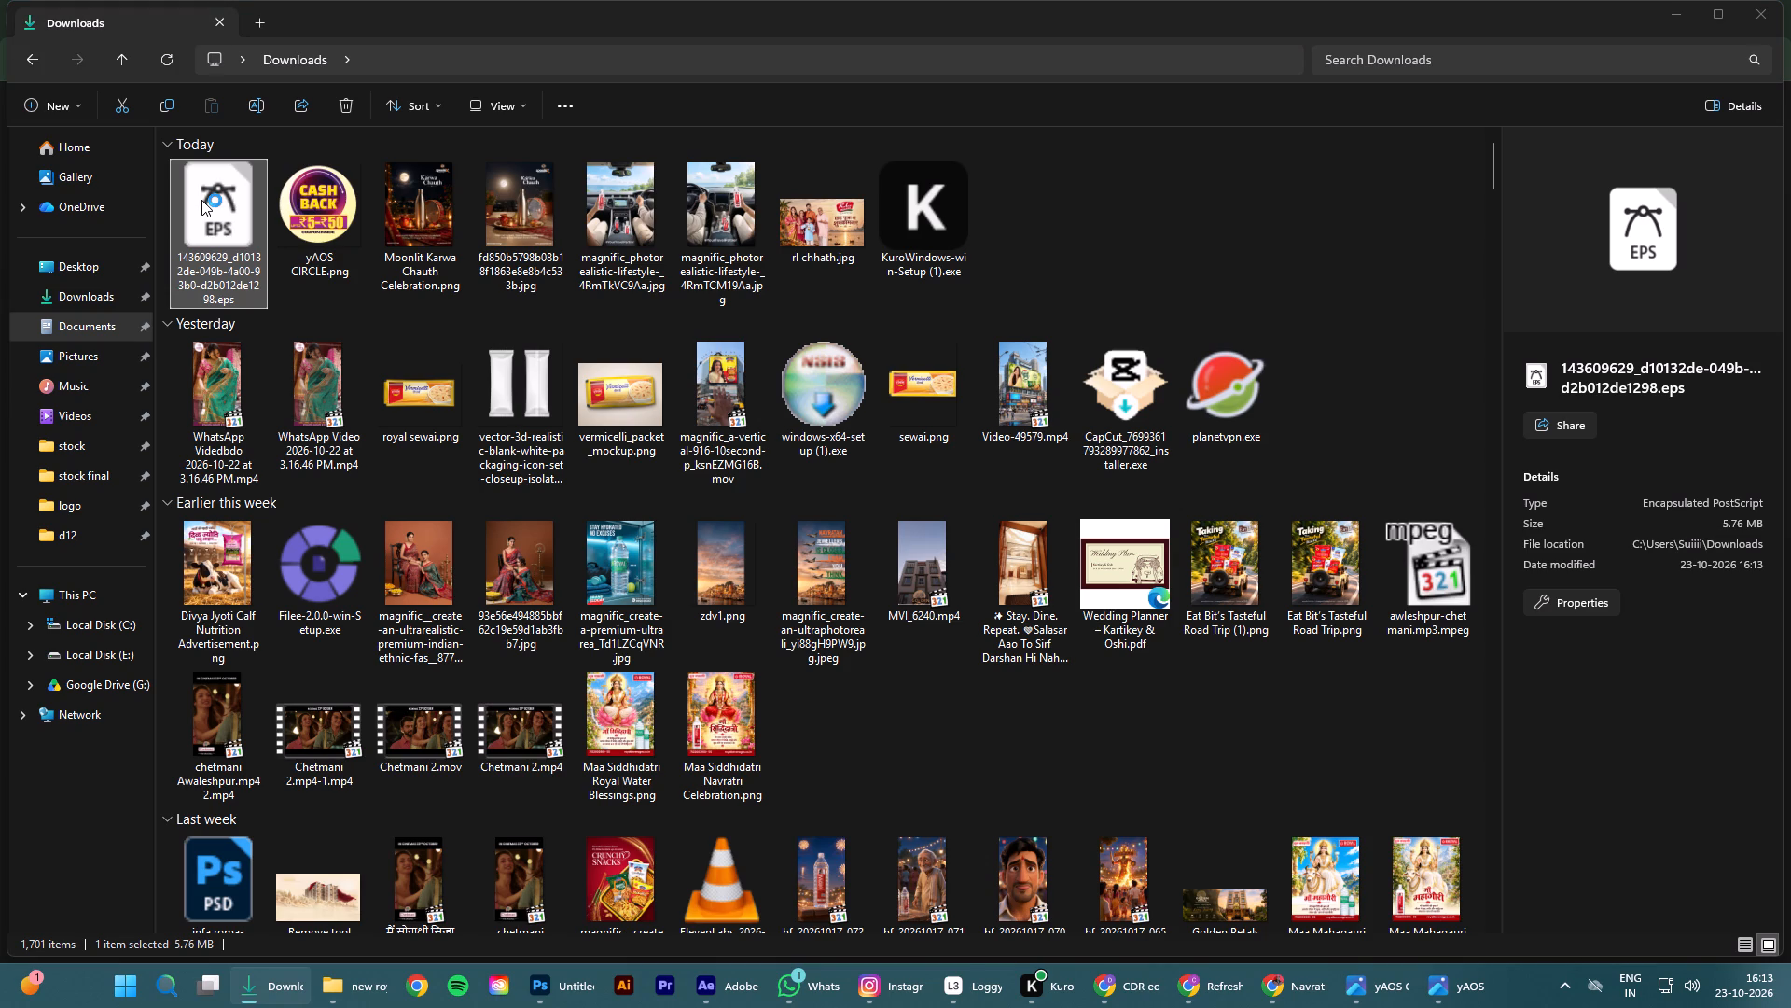
Switch to After Effects and close it.
{"action": "left_click", "coordinate": [725, 980]}
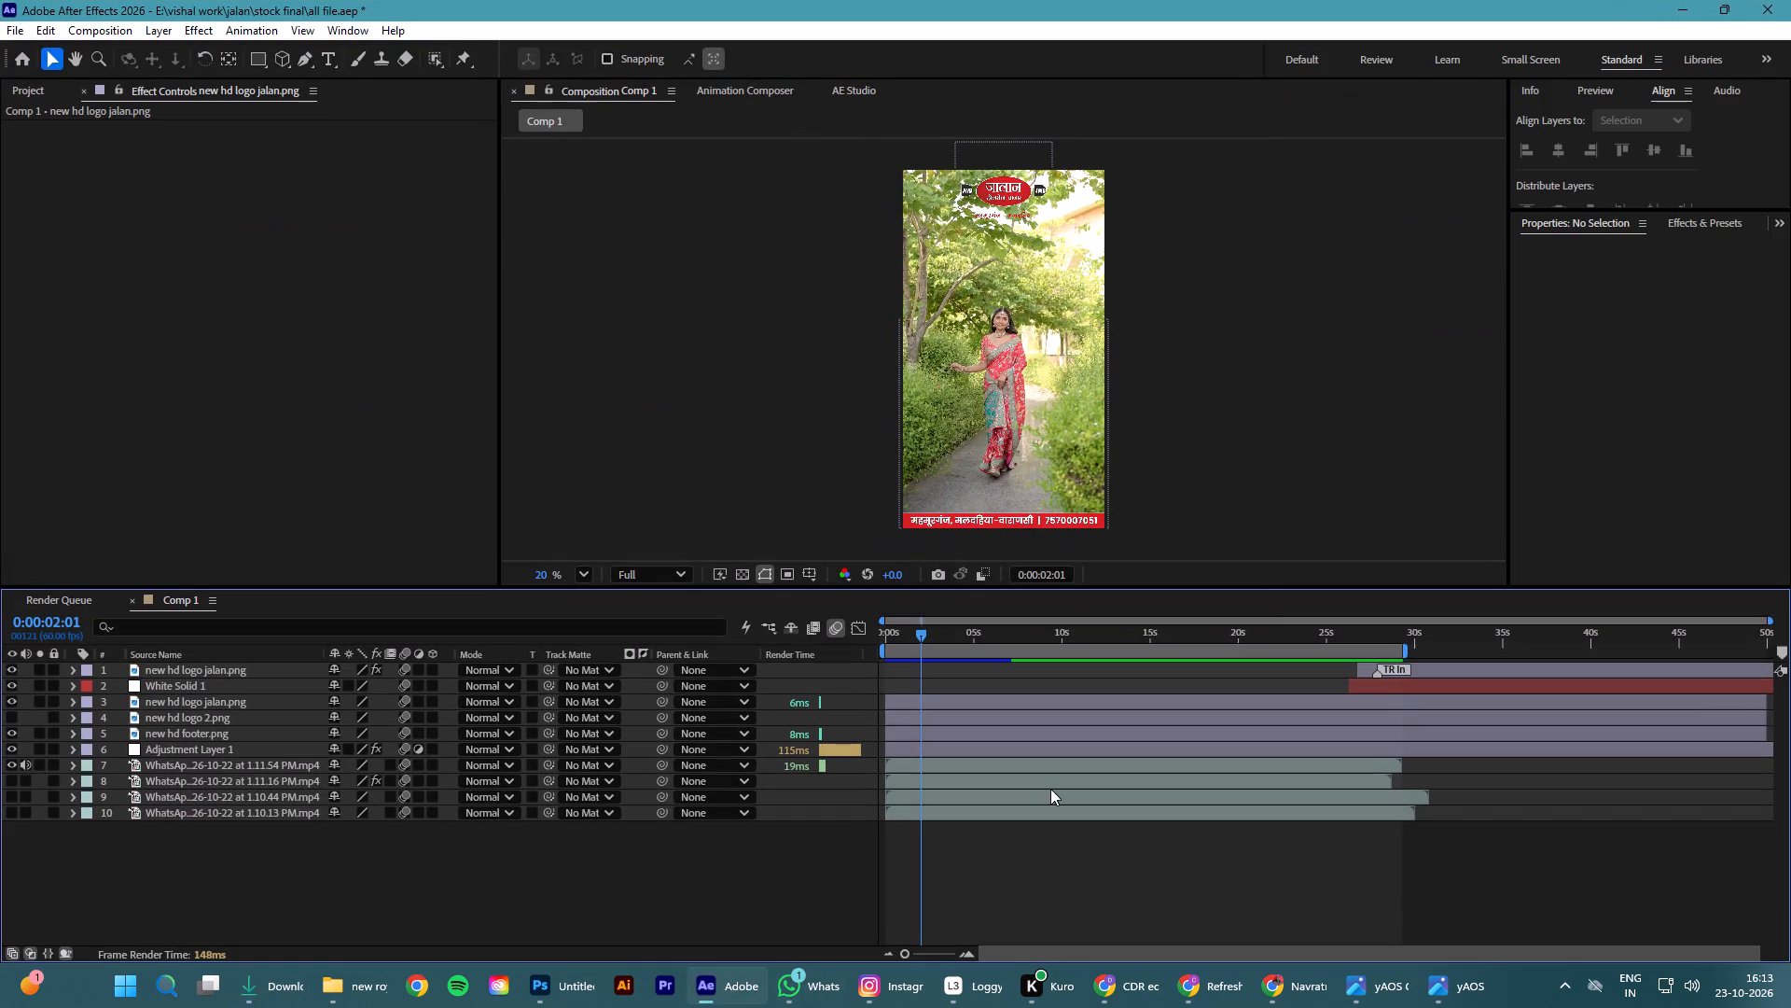
{"action": "left_click", "coordinate": [1763, 6]}
{"action": "left_click", "coordinate": [843, 550]}
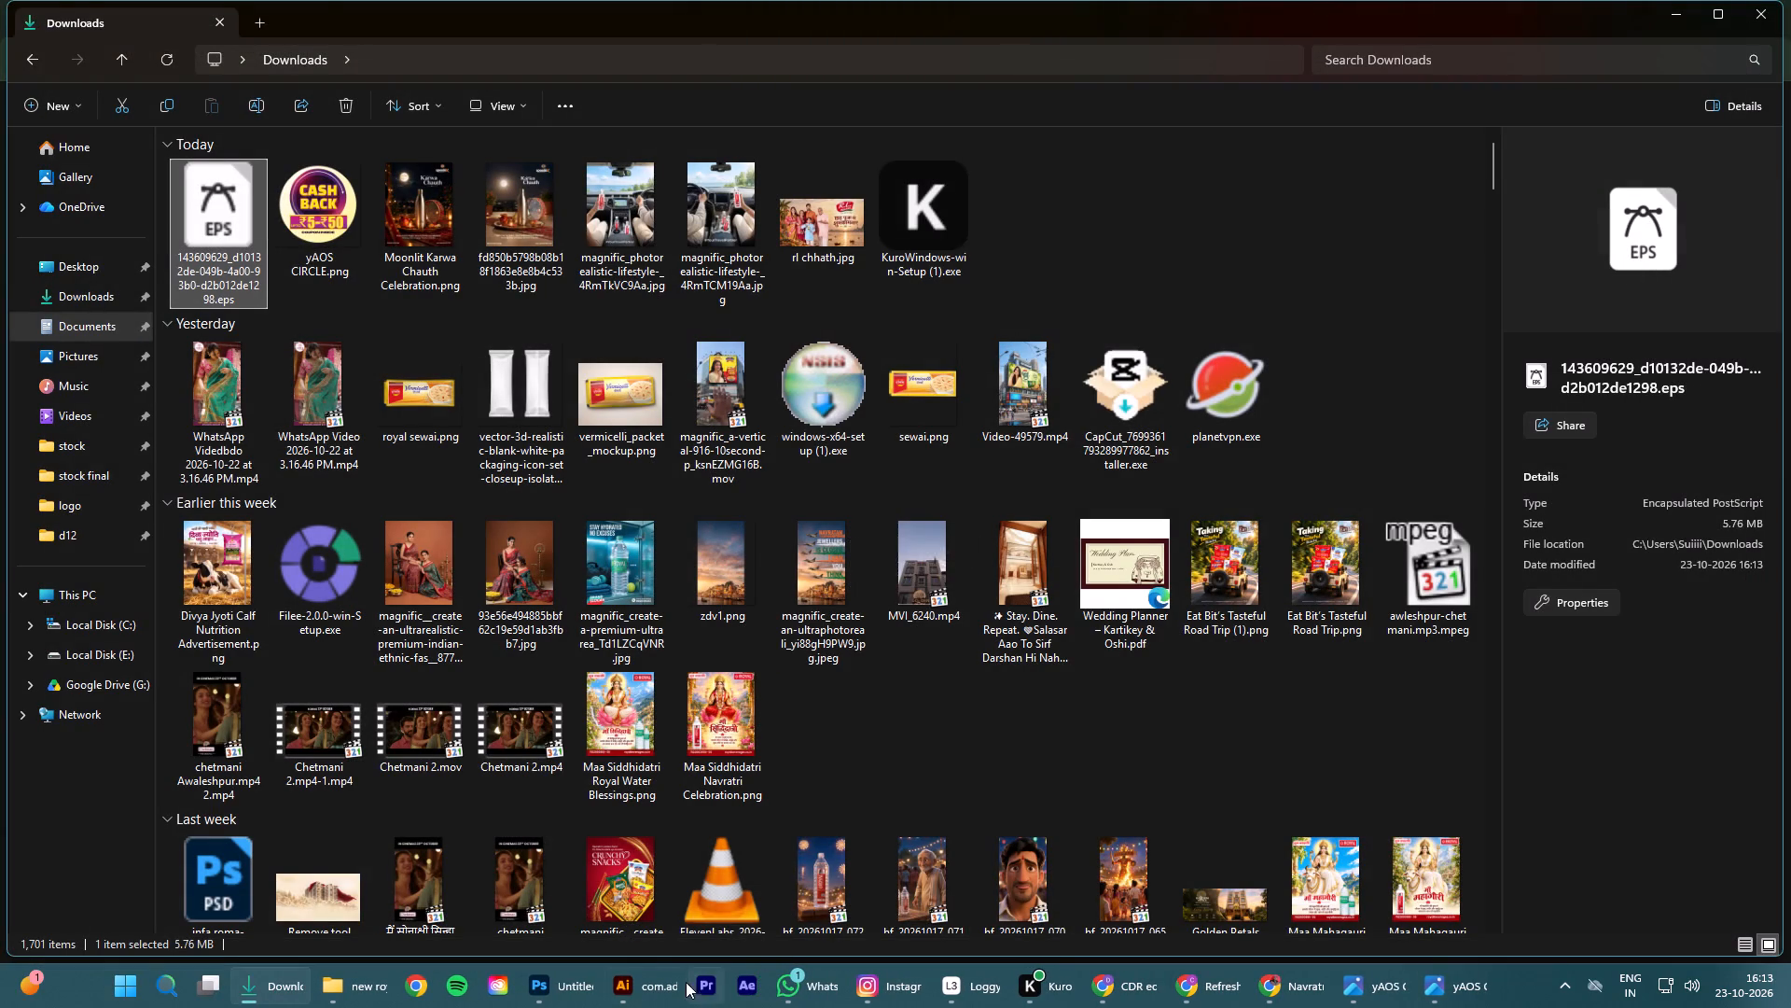
Switch to Illustrator and ungroup the set of six circular arrows.
{"action": "left_click", "coordinate": [657, 983]}
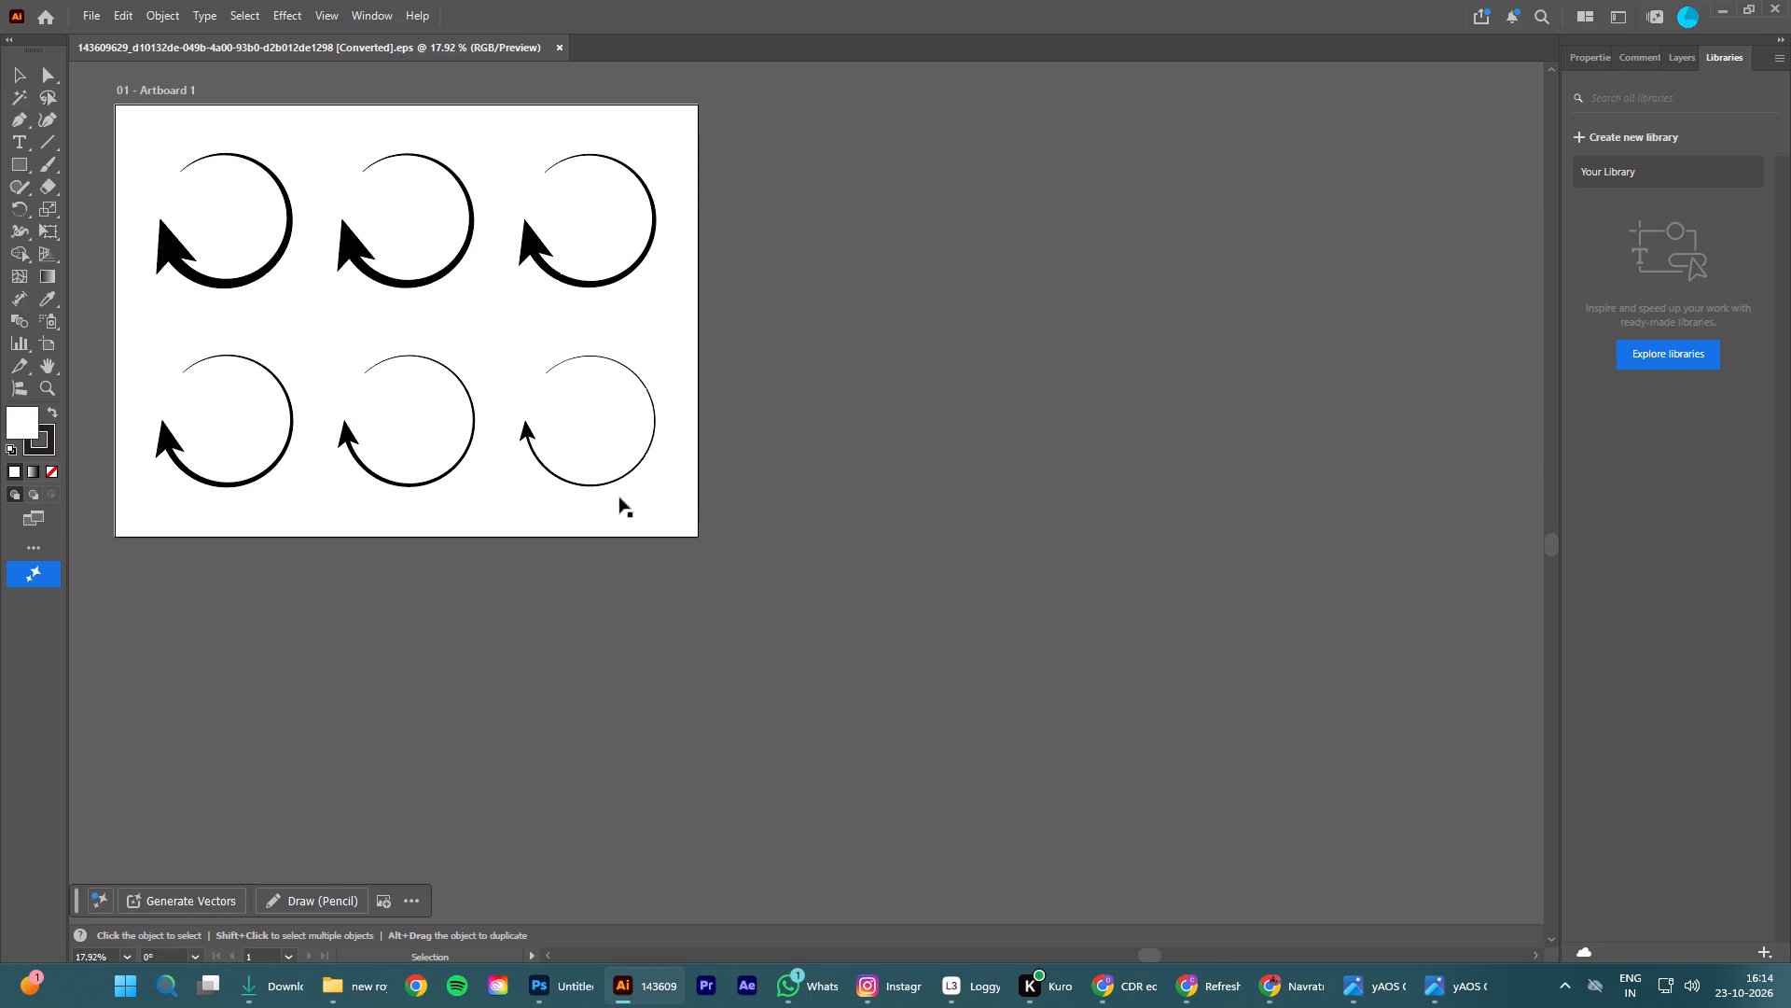
{"action": "left_click", "coordinate": [625, 441]}
{"action": "left_click", "coordinate": [793, 480]}
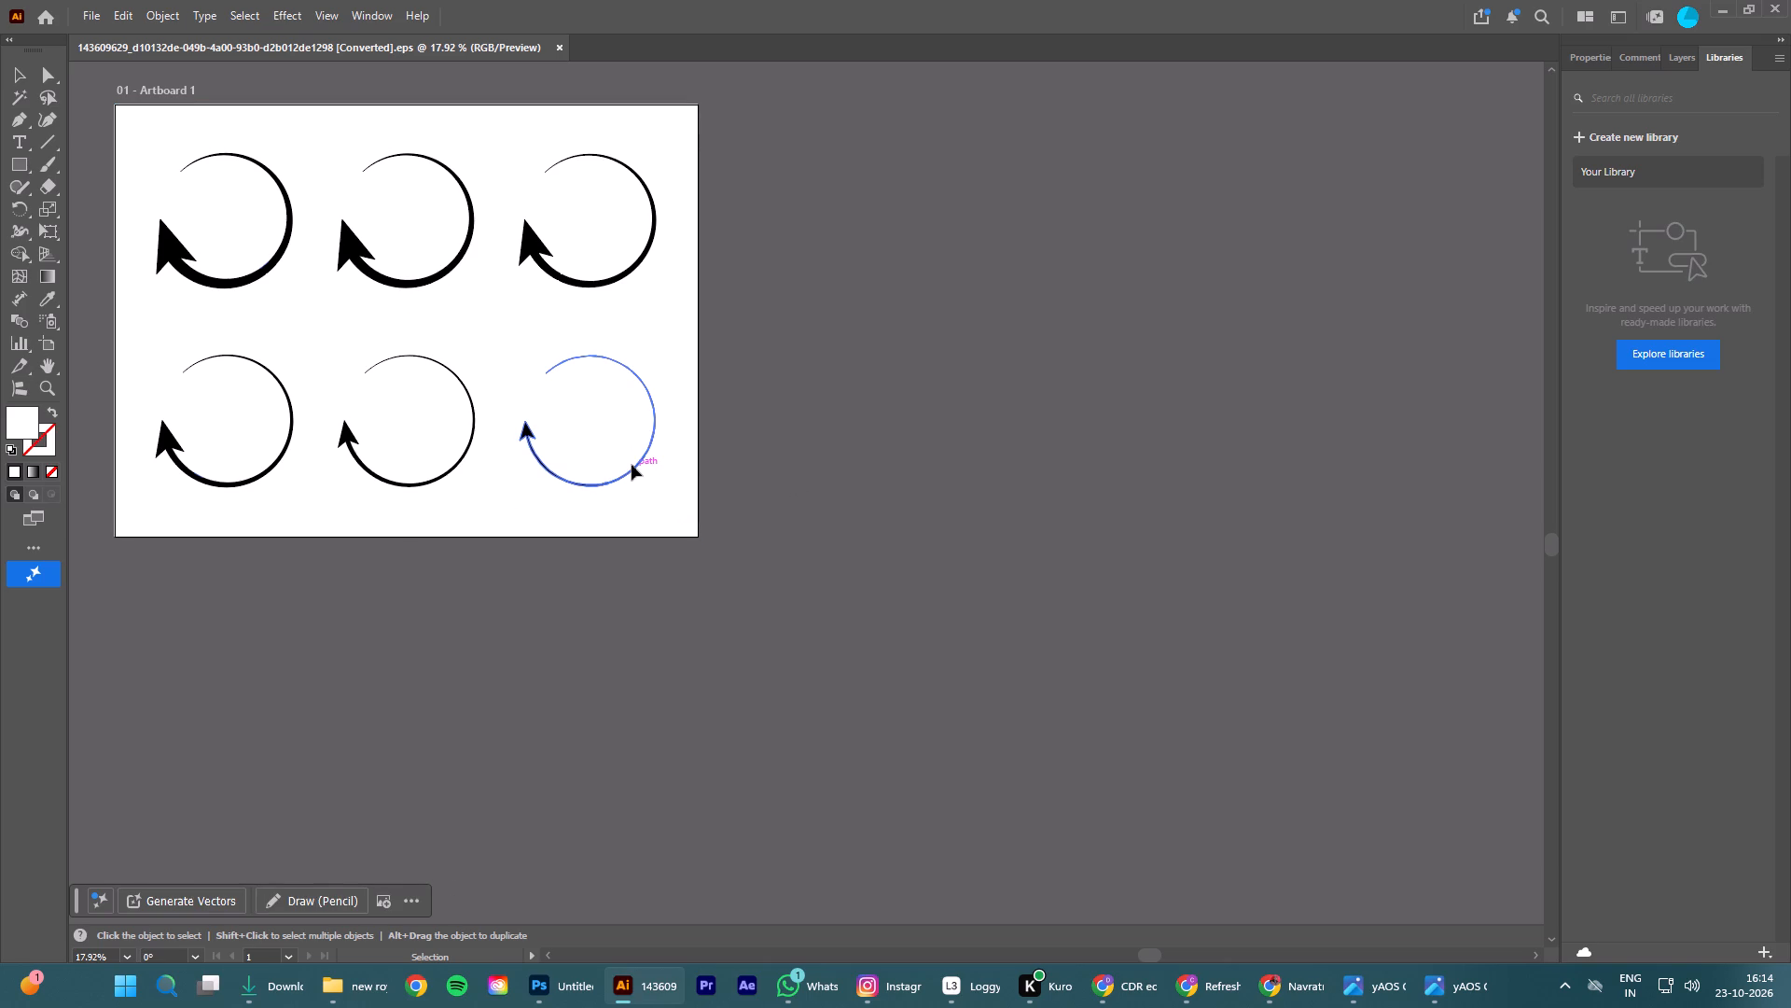
{"action": "left_click", "coordinate": [632, 465]}
{"action": "left_click", "coordinate": [798, 493]}
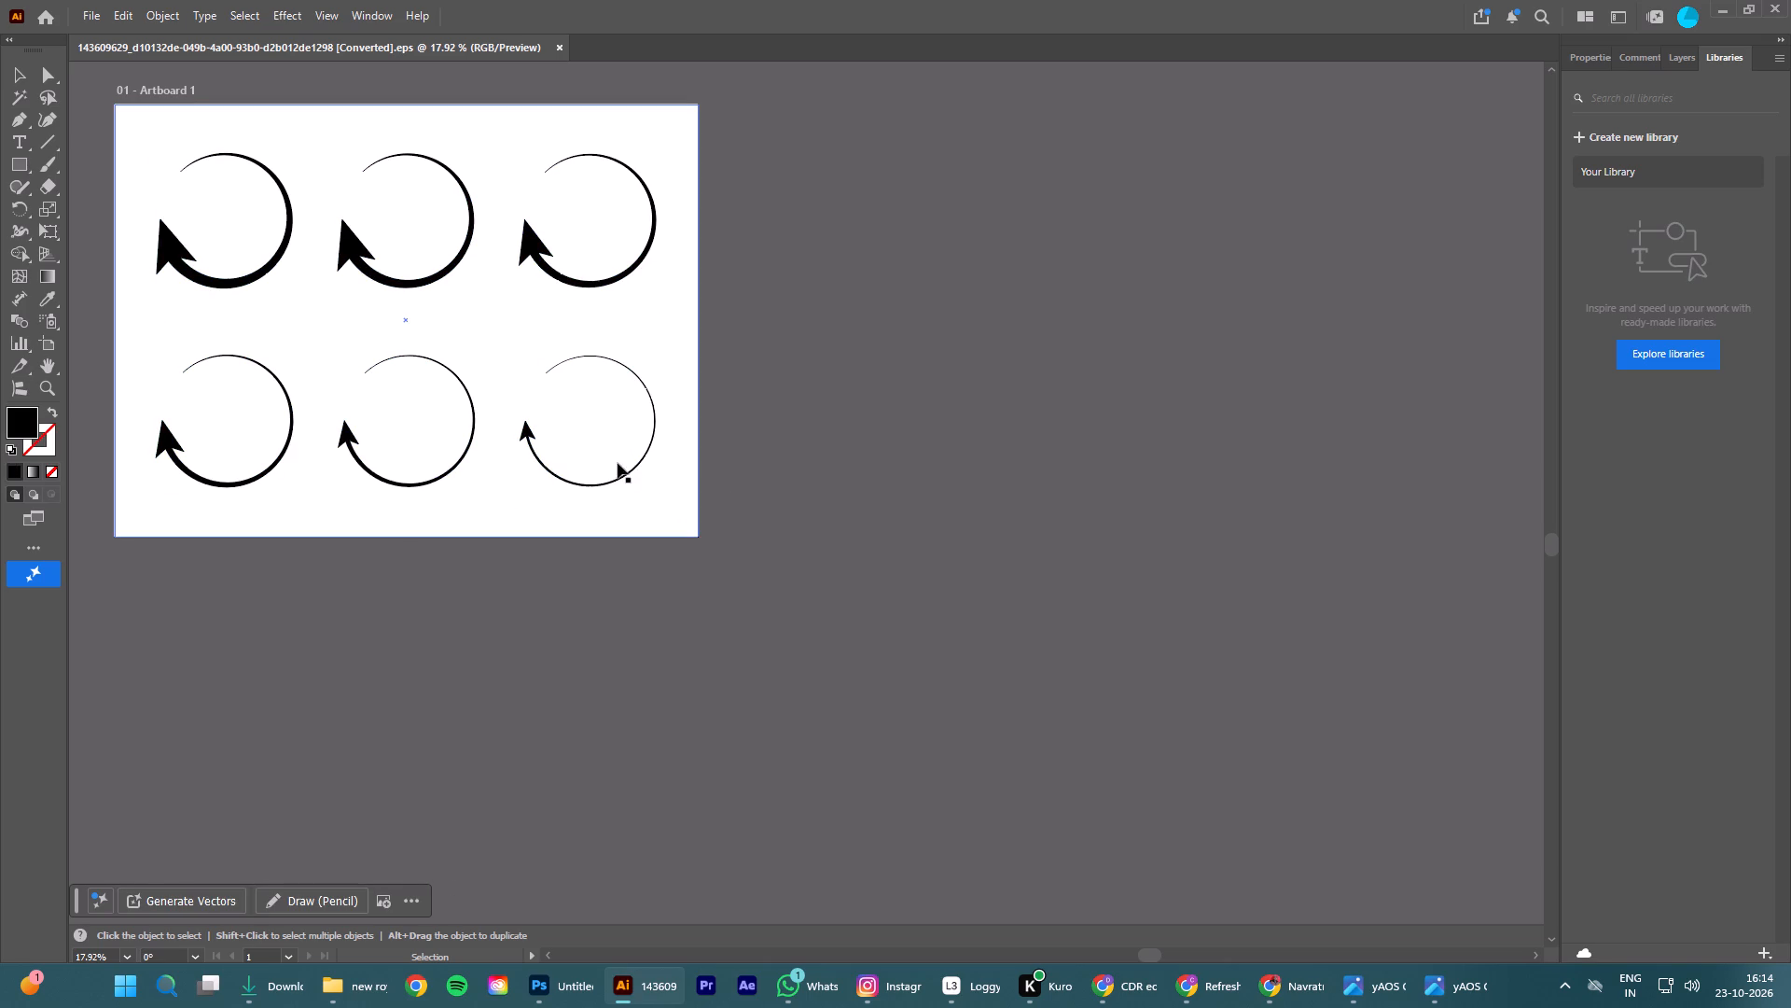
{"action": "left_click", "coordinate": [625, 472]}
{"action": "right_click", "coordinate": [625, 472]}
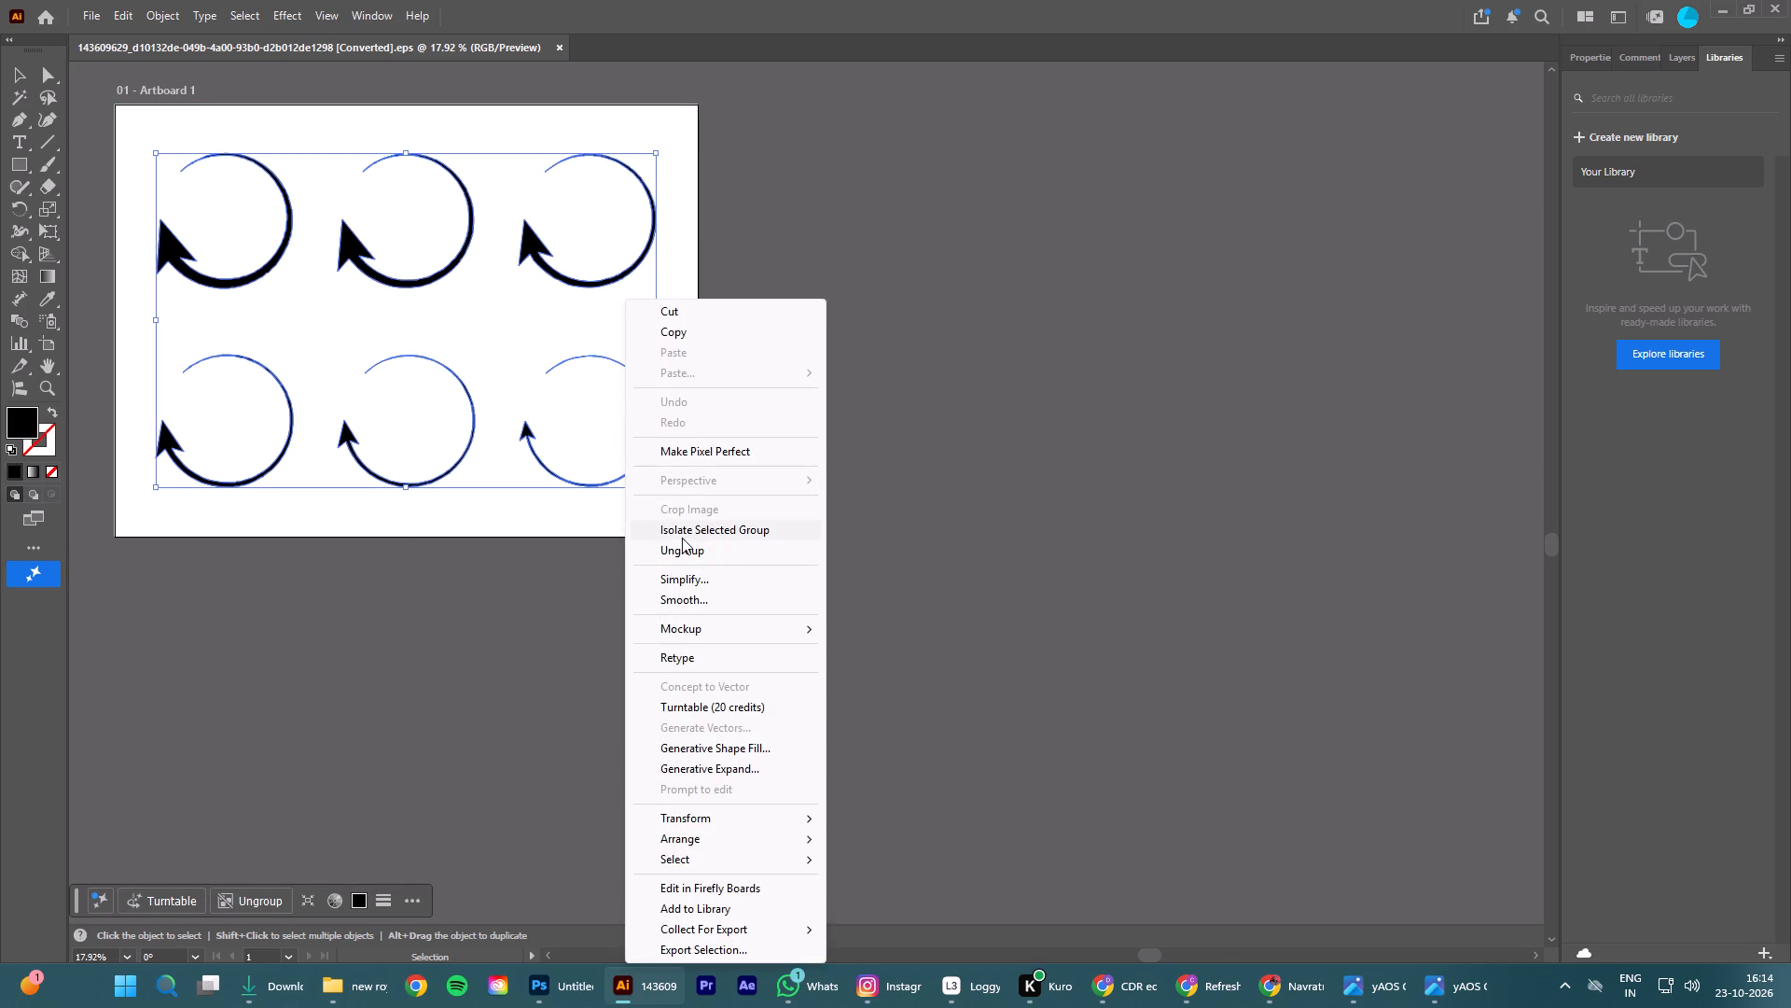
{"action": "left_click", "coordinate": [685, 551]}
{"action": "left_click", "coordinate": [965, 475]}
Copy the thinnest arrow, at the set's lower right, and paste it into the Photoshop badge document as pixels.
{"action": "left_click", "coordinate": [645, 455]}
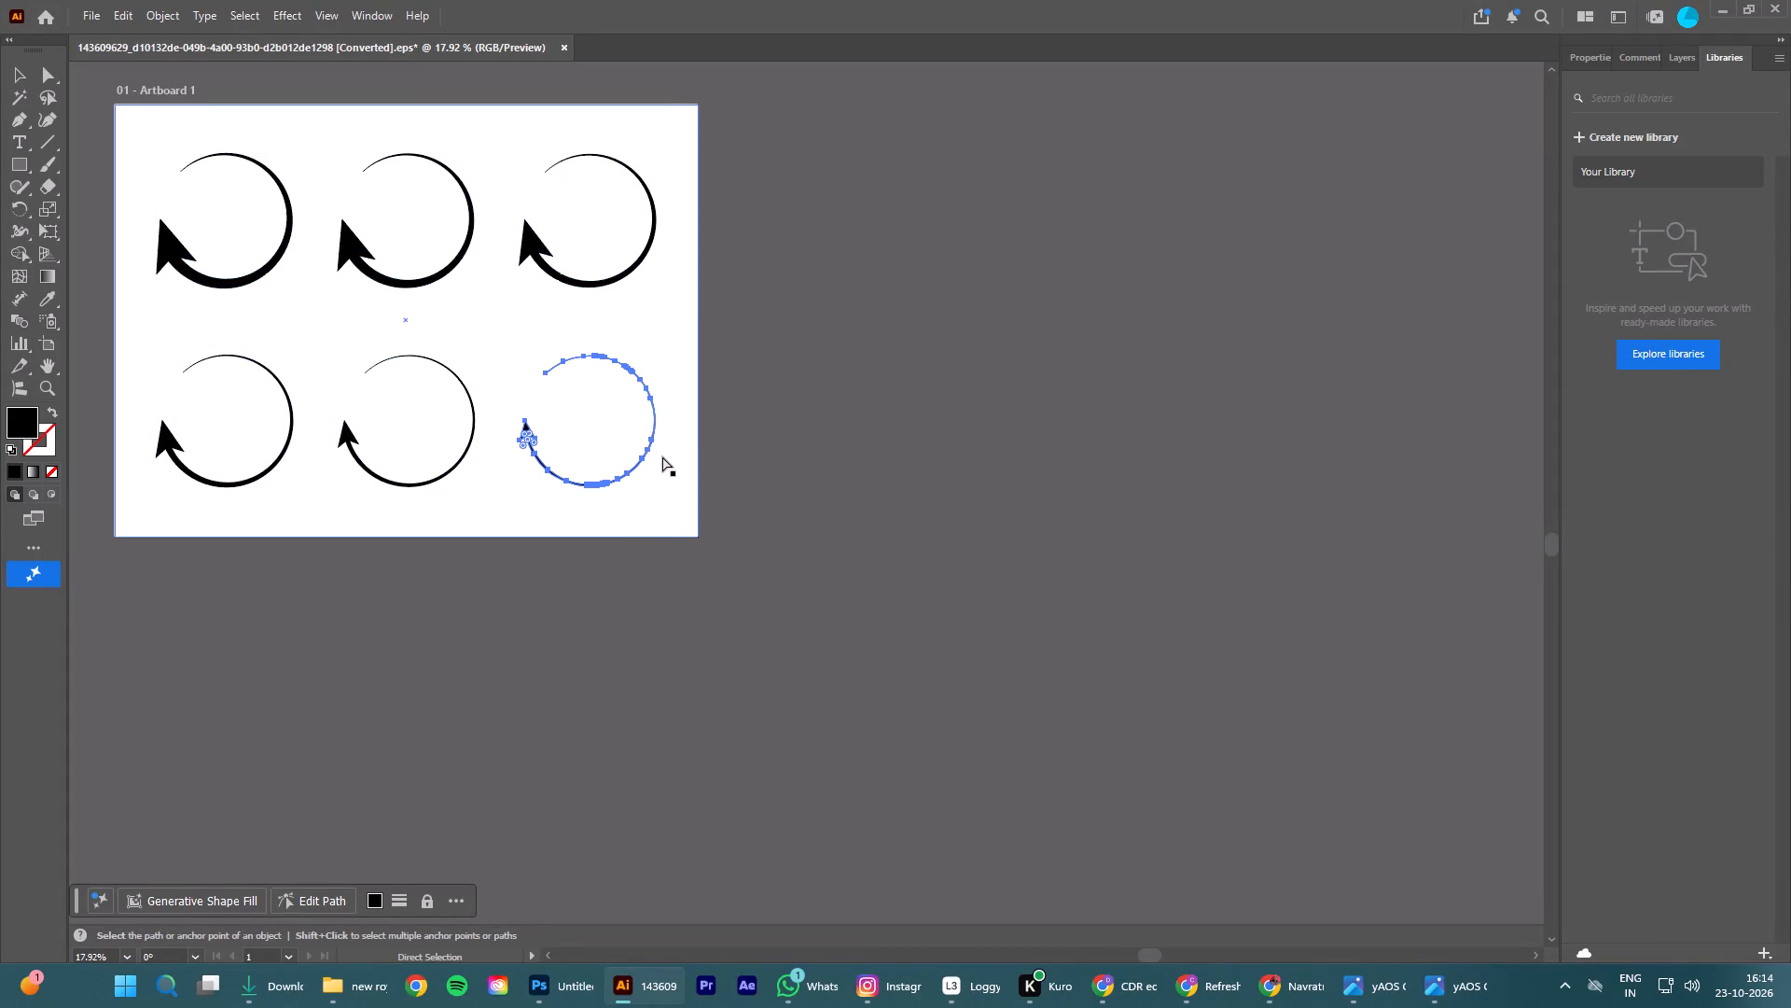
{"action": "key", "text": "ctrl+c"}
{"action": "left_click", "coordinate": [570, 987]}
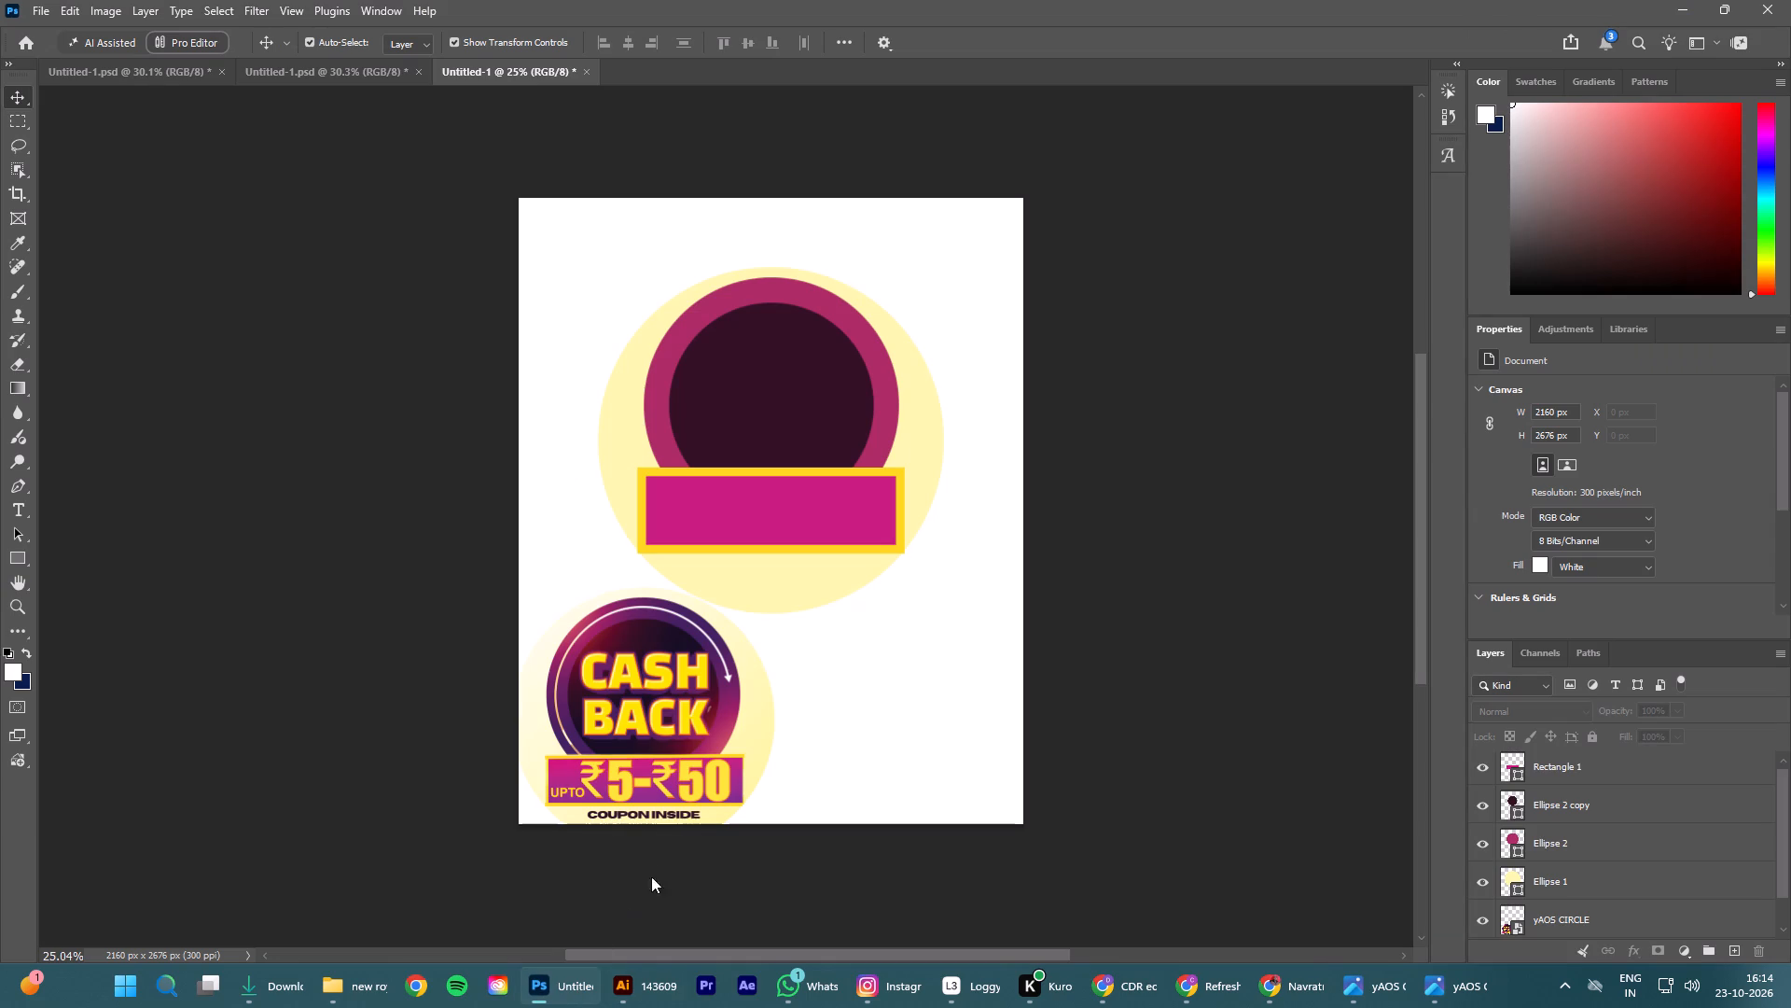
{"action": "key", "text": "ctrl+v"}
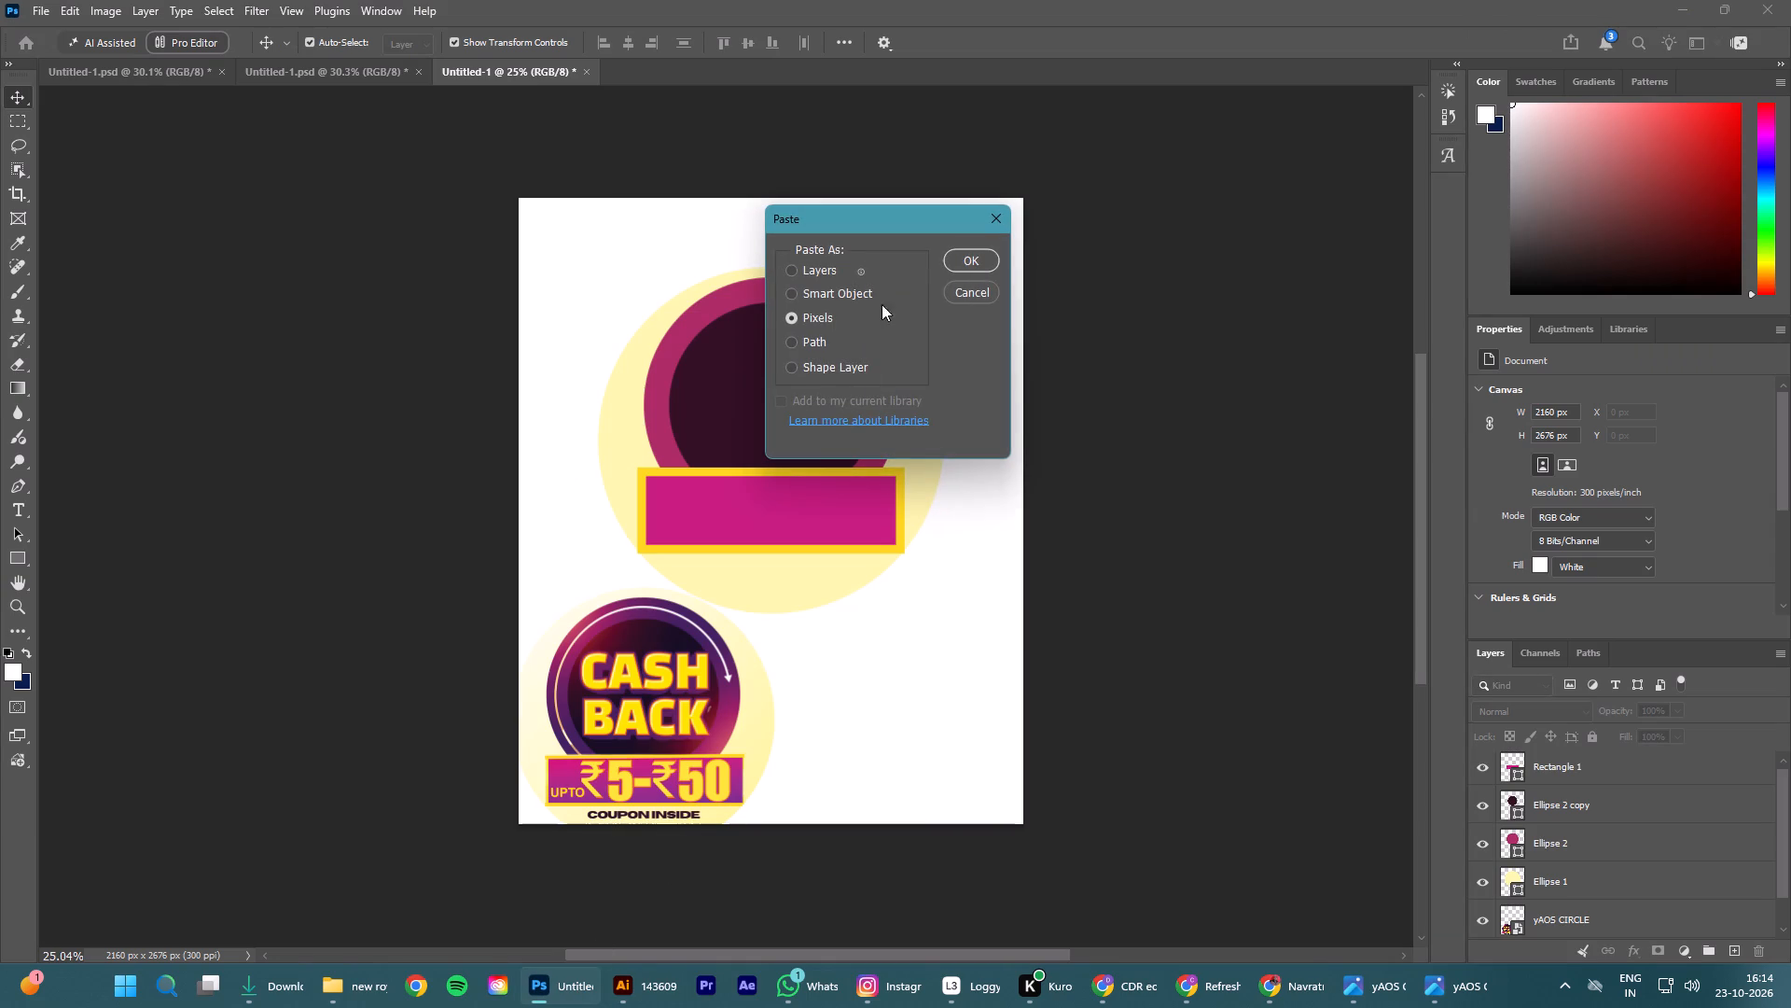
{"action": "left_click", "coordinate": [973, 257]}
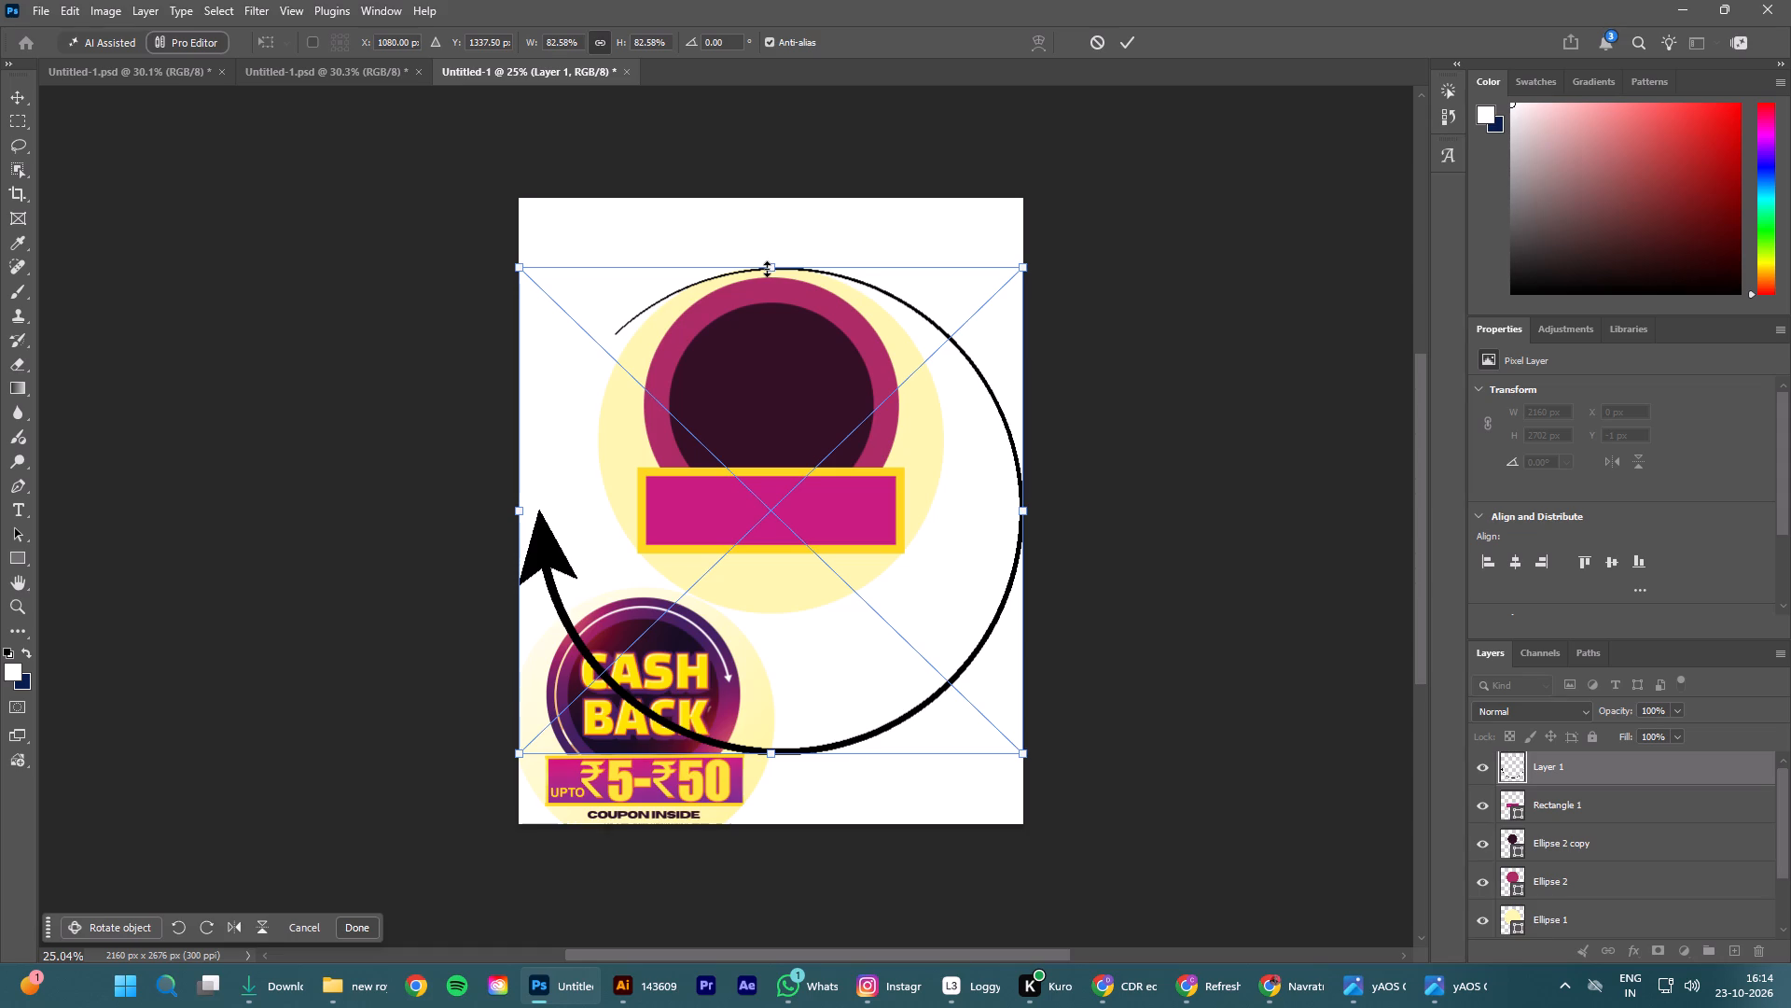
Scale the pasted arrow down to about 28%, rotate it about 170°, and move it onto the badge's dark circle.
{"action": "left_click_drag", "start_coordinate": [767, 269], "coordinate": [787, 430], "text": "alt"}
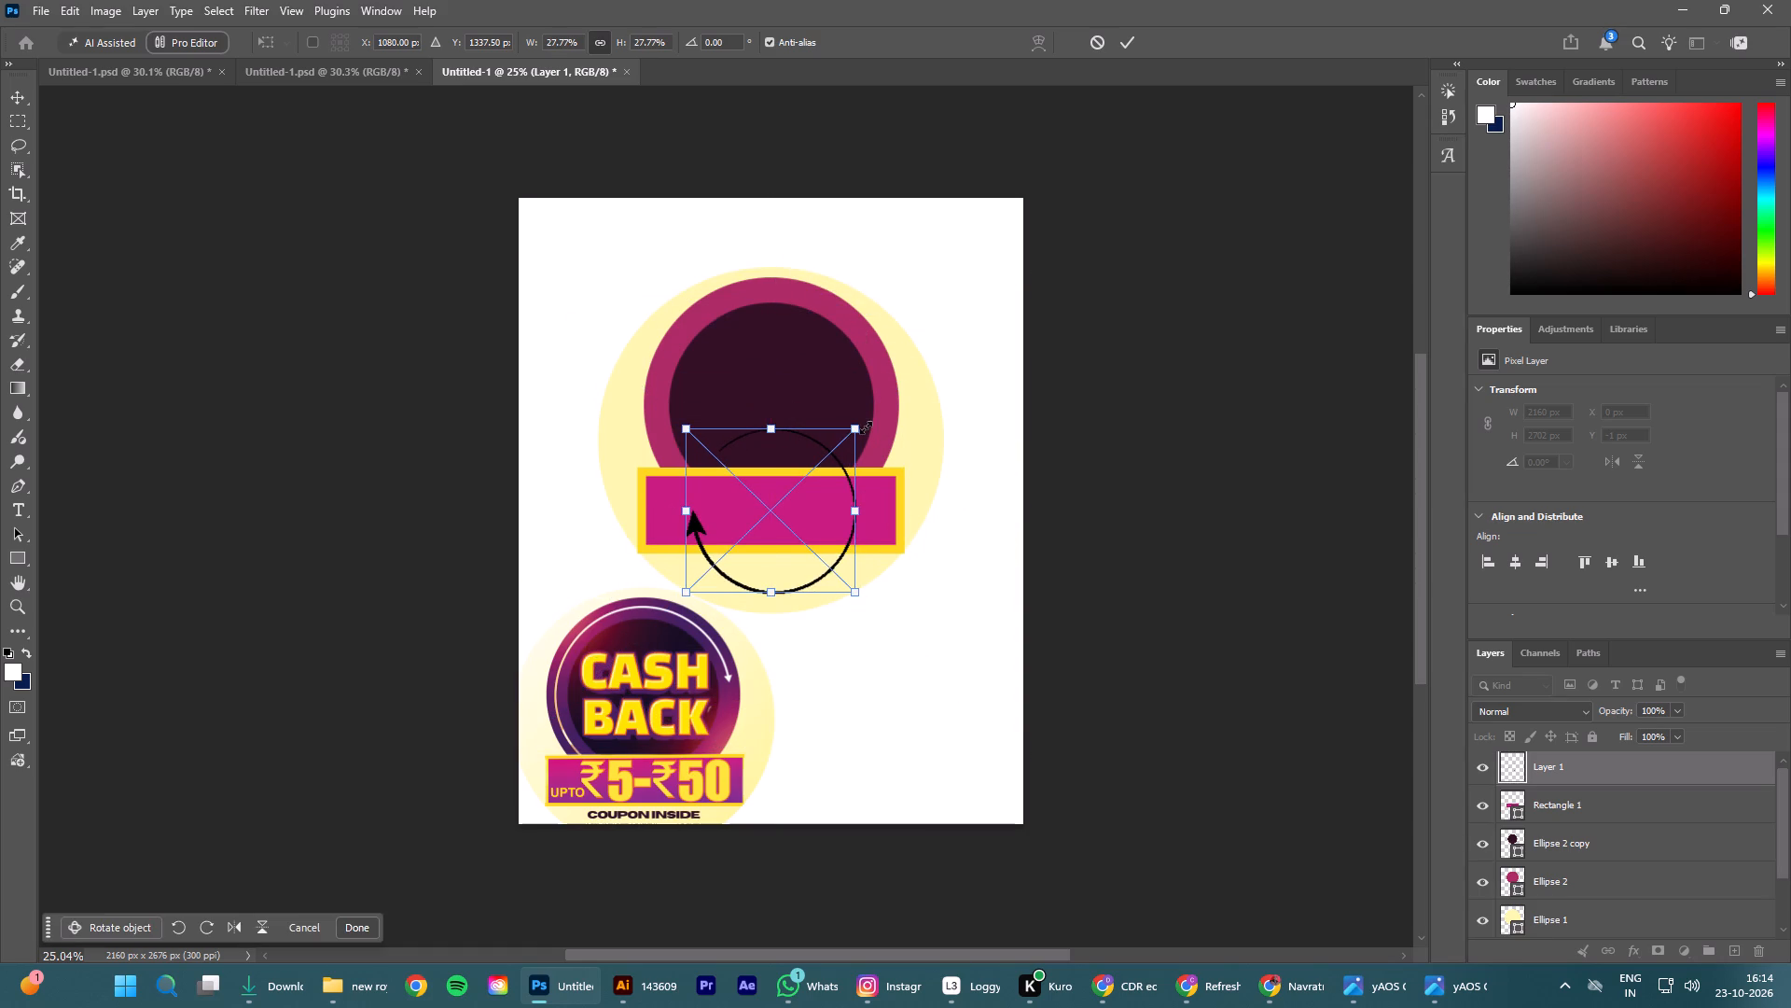
{"action": "left_click_drag", "start_coordinate": [879, 427], "coordinate": [674, 701]}
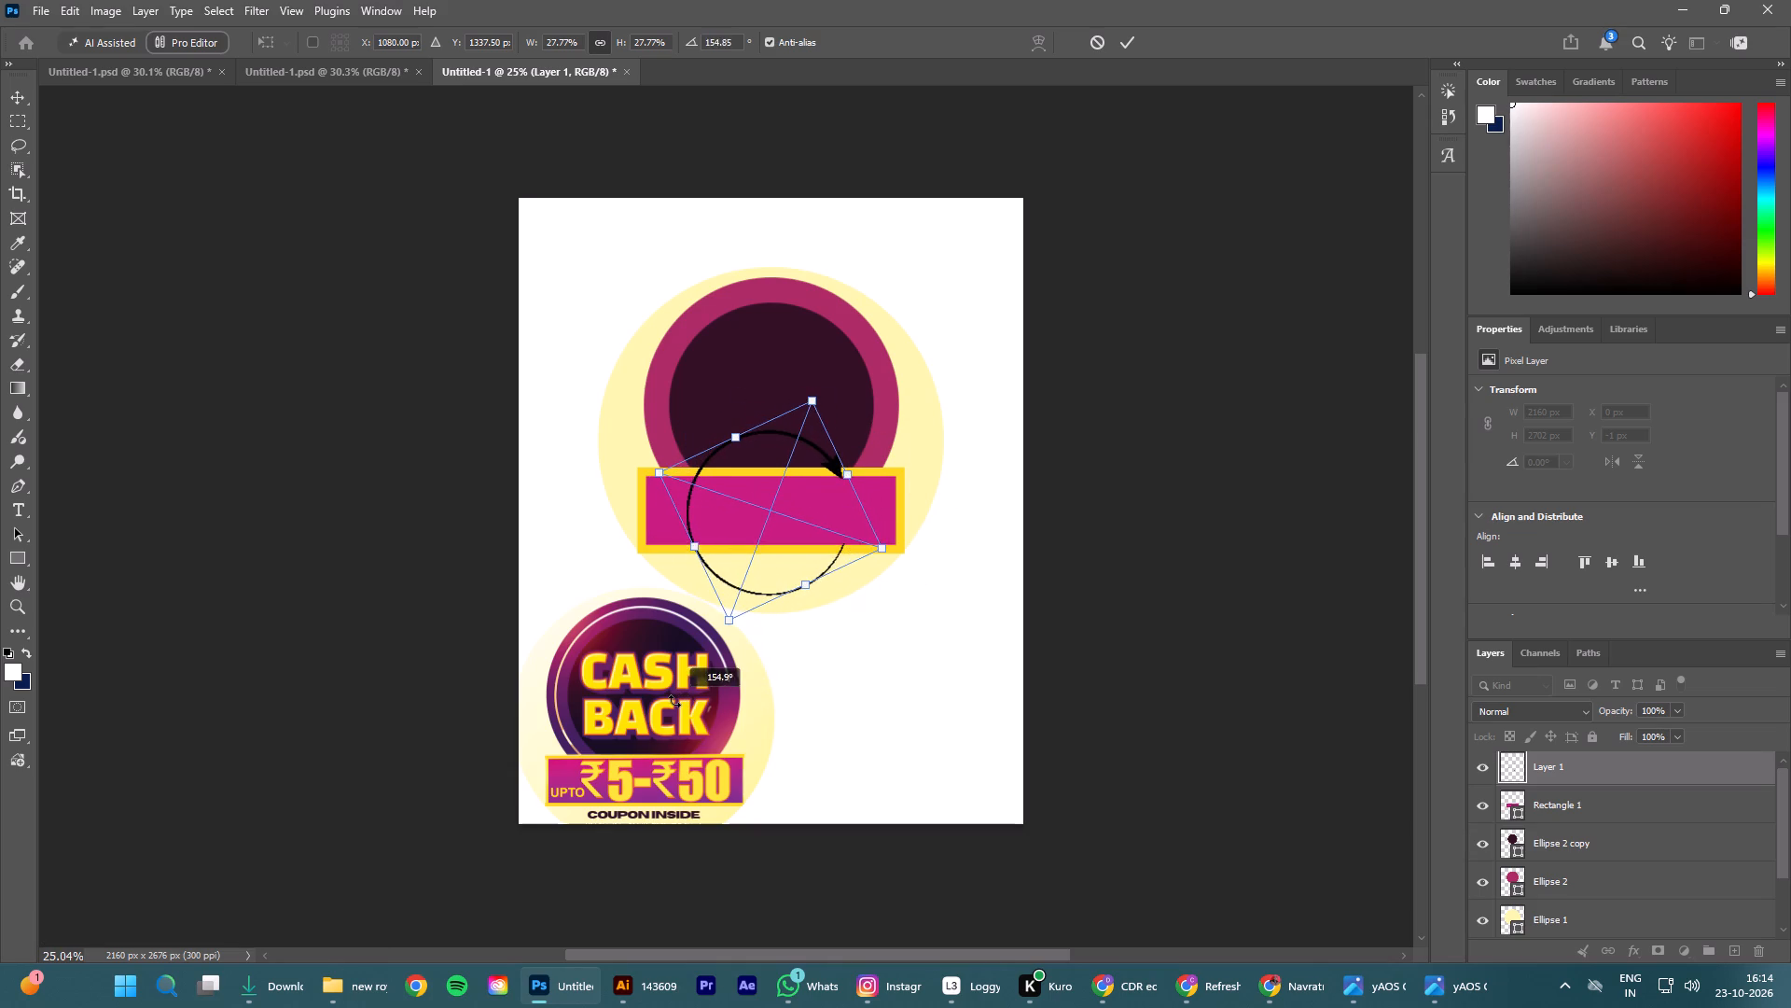
{"action": "left_click_drag", "start_coordinate": [674, 701], "coordinate": [607, 693]}
{"action": "left_click_drag", "start_coordinate": [773, 511], "coordinate": [765, 395]}
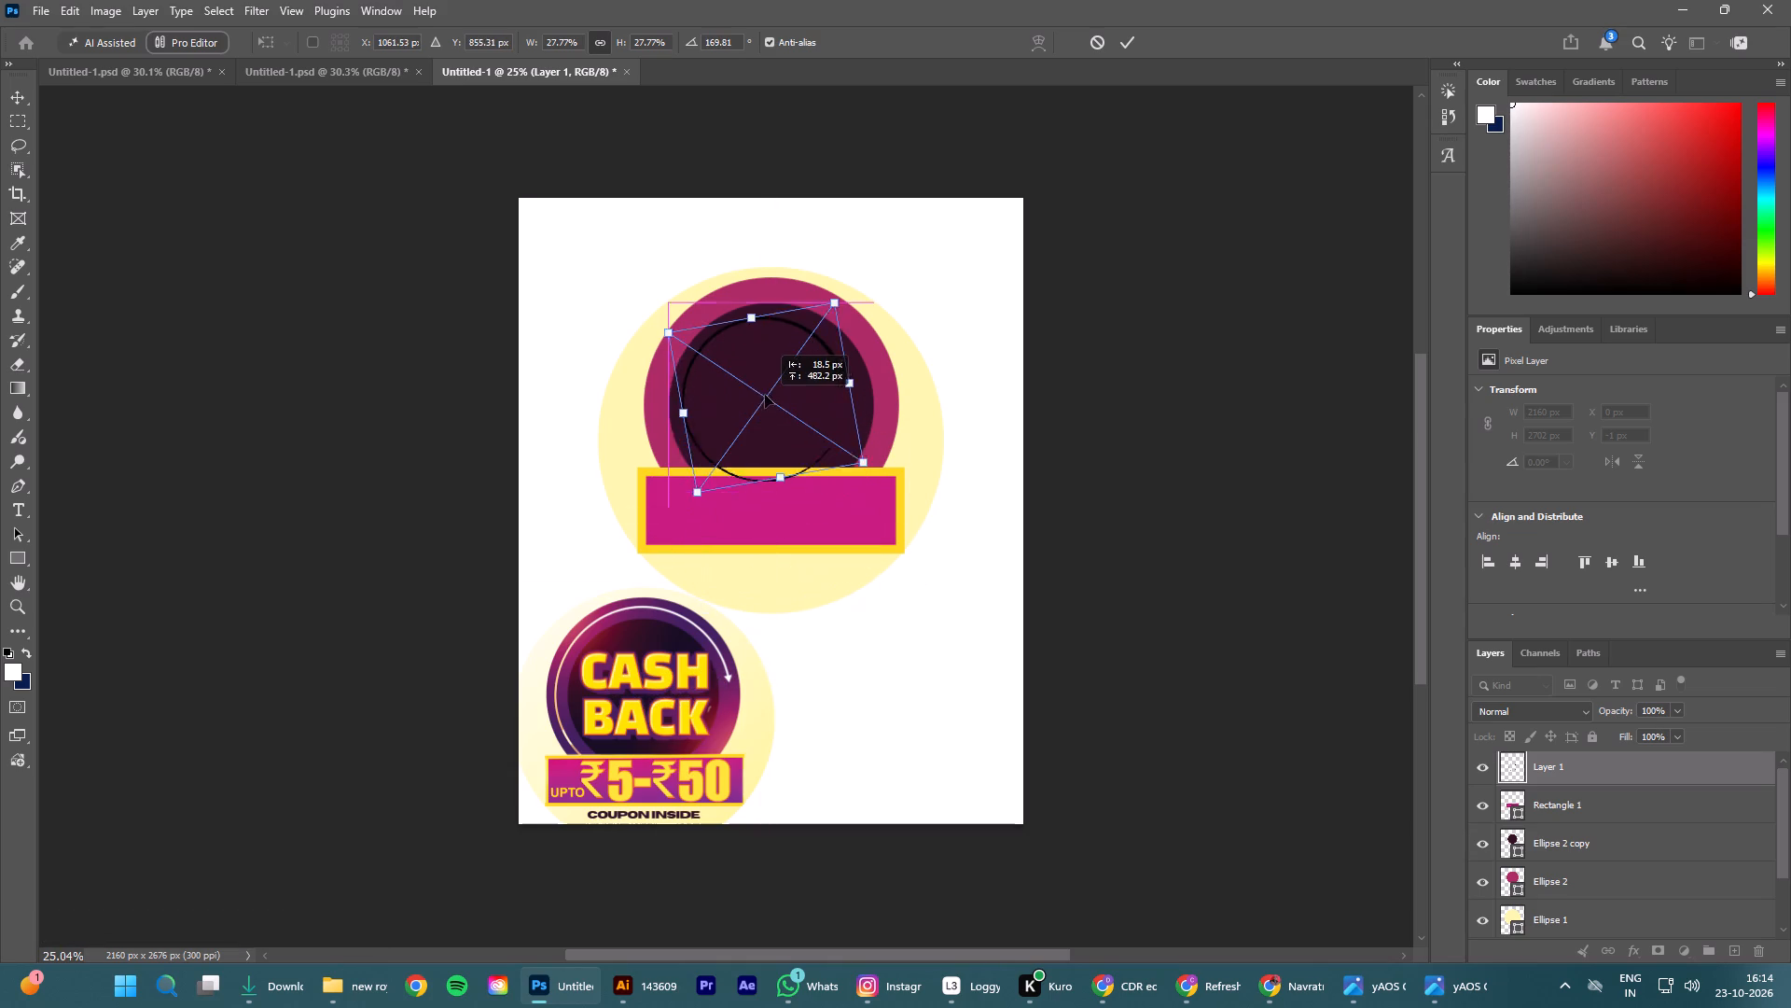
{"action": "left_click_drag", "start_coordinate": [765, 395], "coordinate": [771, 394]}
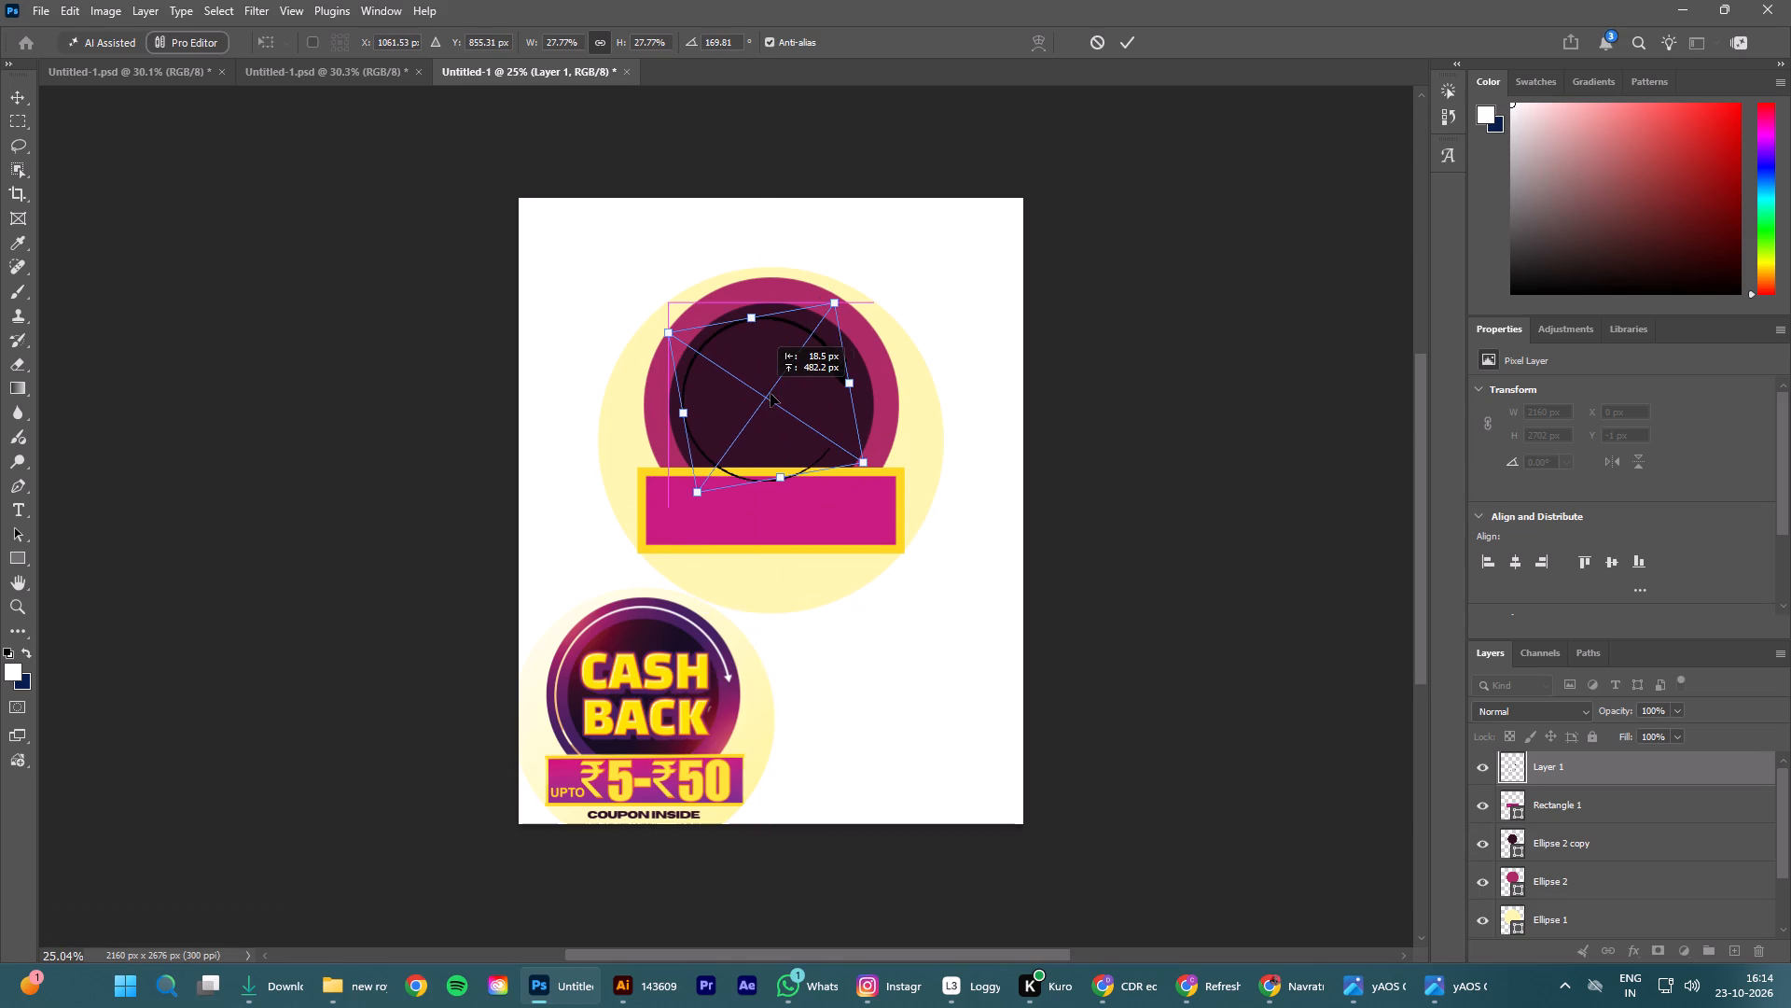
{"action": "left_click_drag", "start_coordinate": [771, 394], "coordinate": [782, 391]}
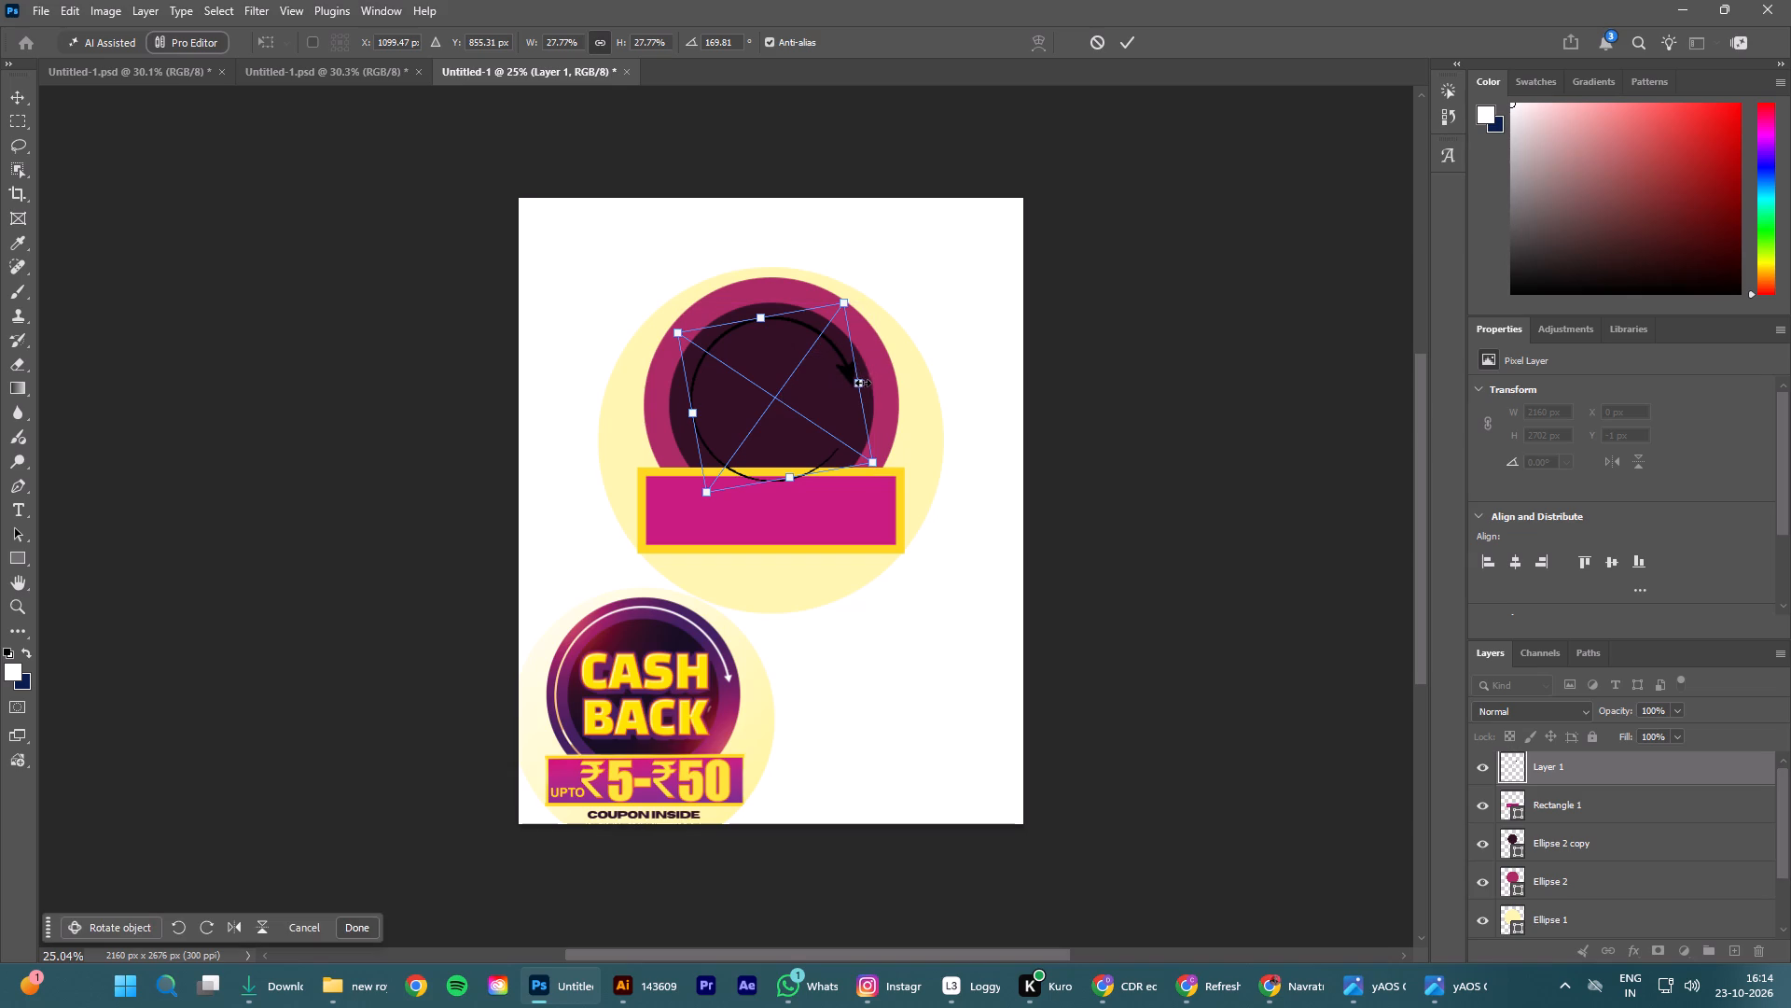
Enlarge the arrow proportionally to about 39.5%, centre it along the magenta ring, and apply the transform.
{"action": "left_click_drag", "start_coordinate": [862, 384], "coordinate": [878, 378], "text": "alt+shift"}
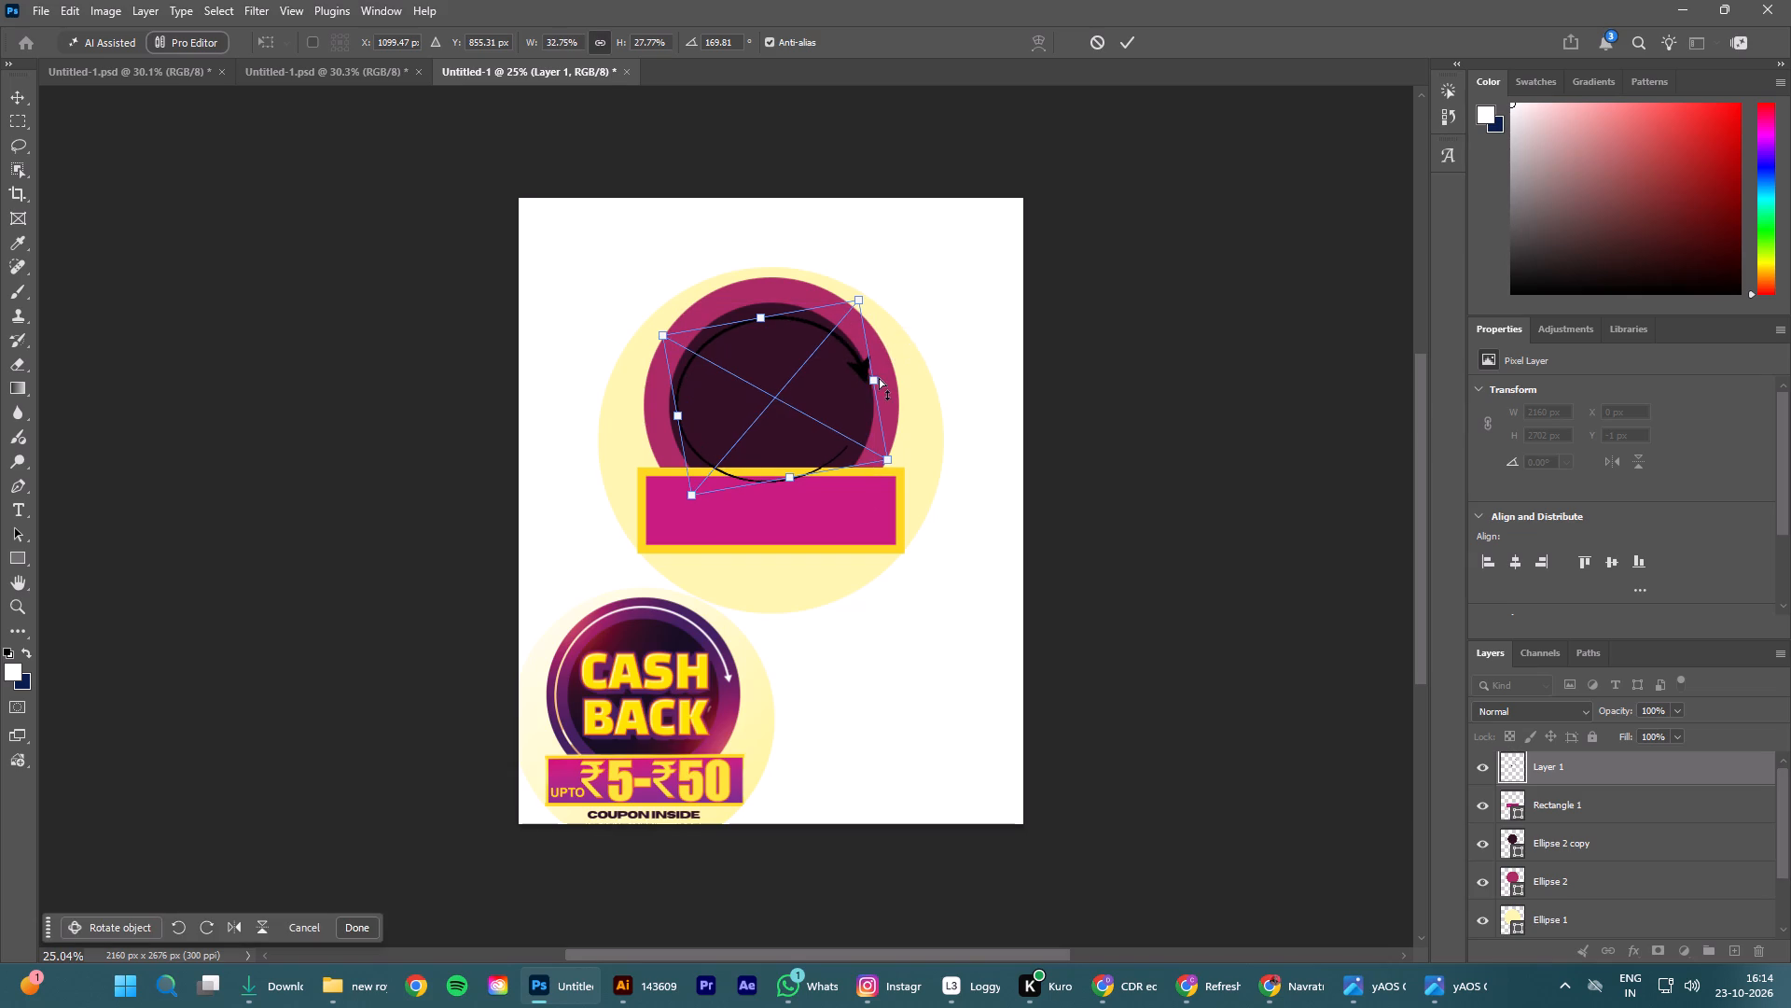
{"action": "key", "text": "ctrl+z"}
{"action": "left_click_drag", "start_coordinate": [860, 388], "coordinate": [886, 379], "text": "alt"}
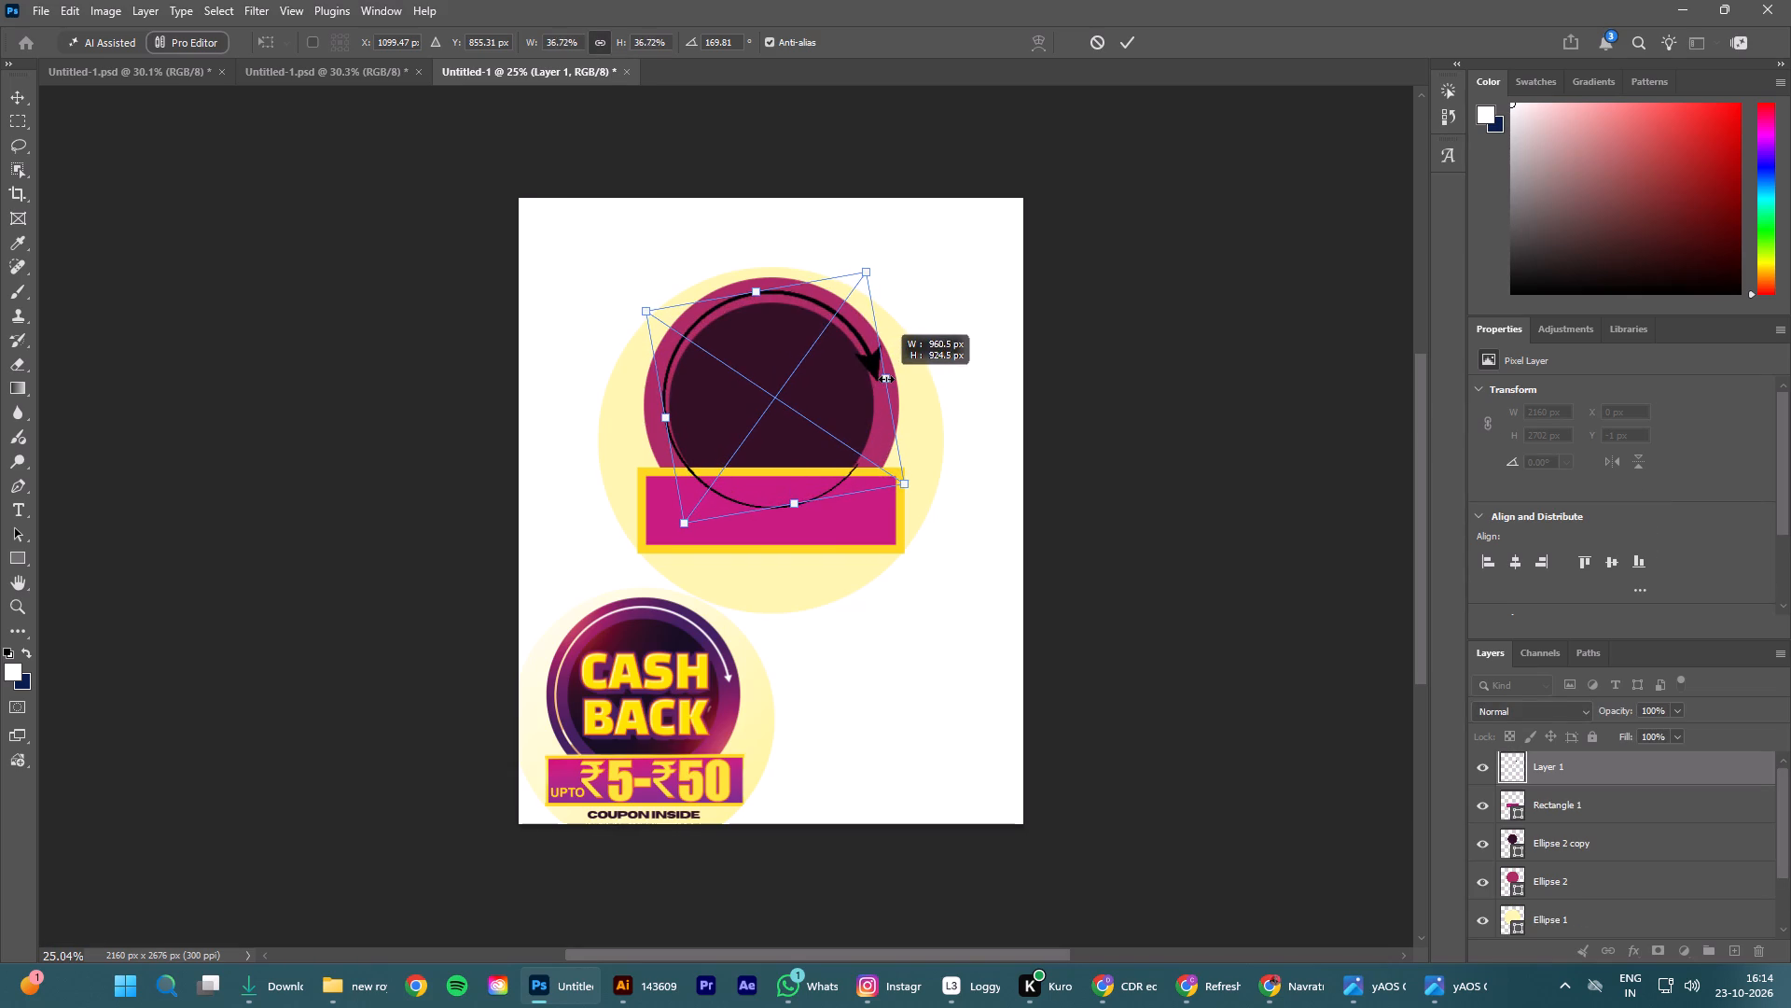
{"action": "left_click_drag", "start_coordinate": [886, 379], "coordinate": [887, 378], "text": "alt"}
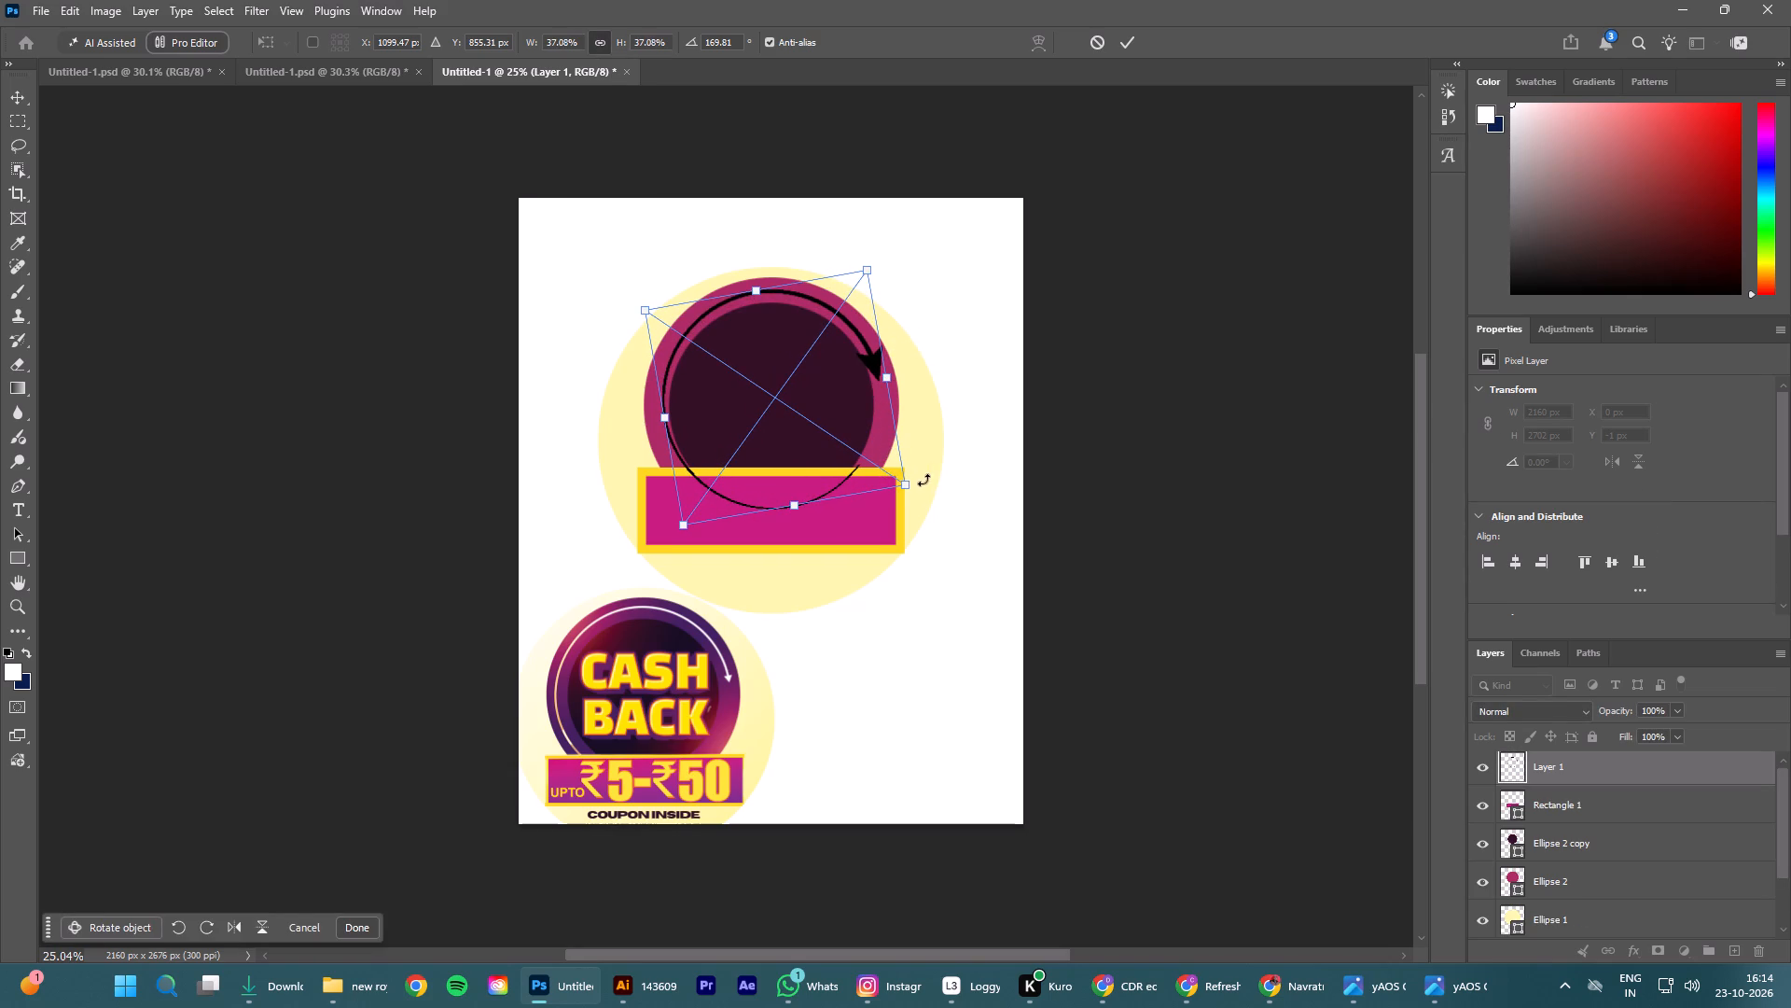
{"action": "left_click", "coordinate": [905, 489]}
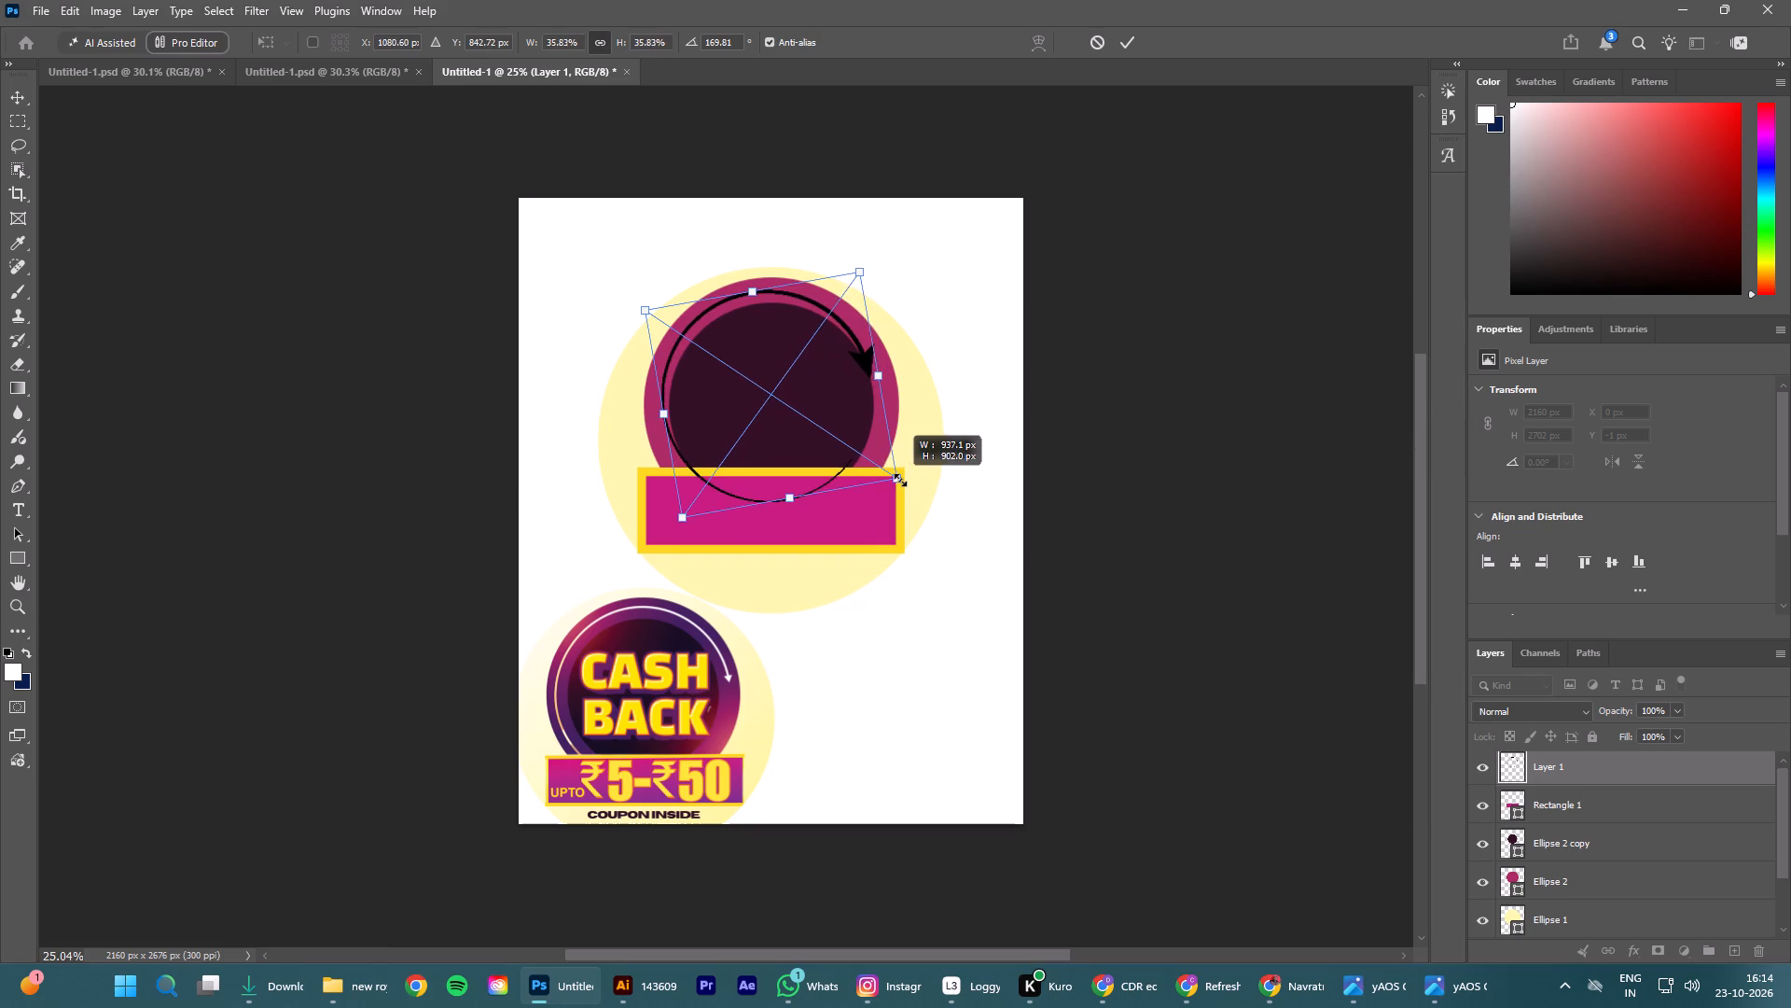
{"action": "left_click", "coordinate": [777, 400]}
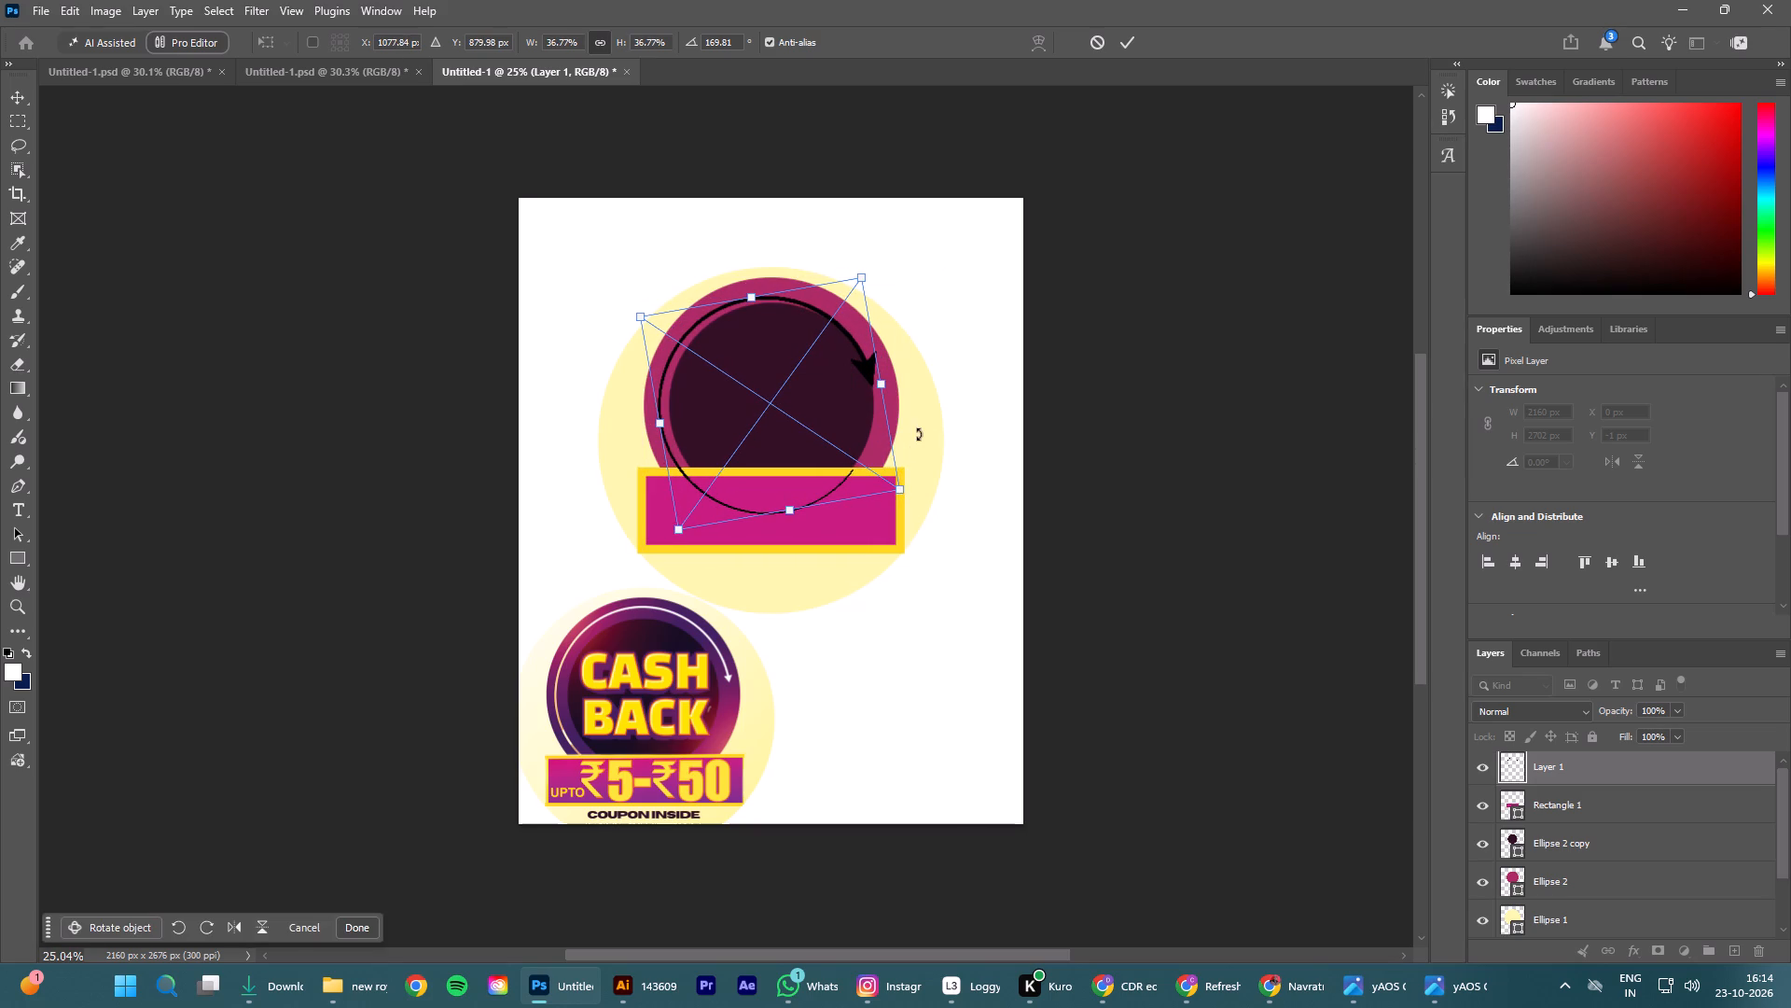
{"action": "left_click", "coordinate": [835, 402]}
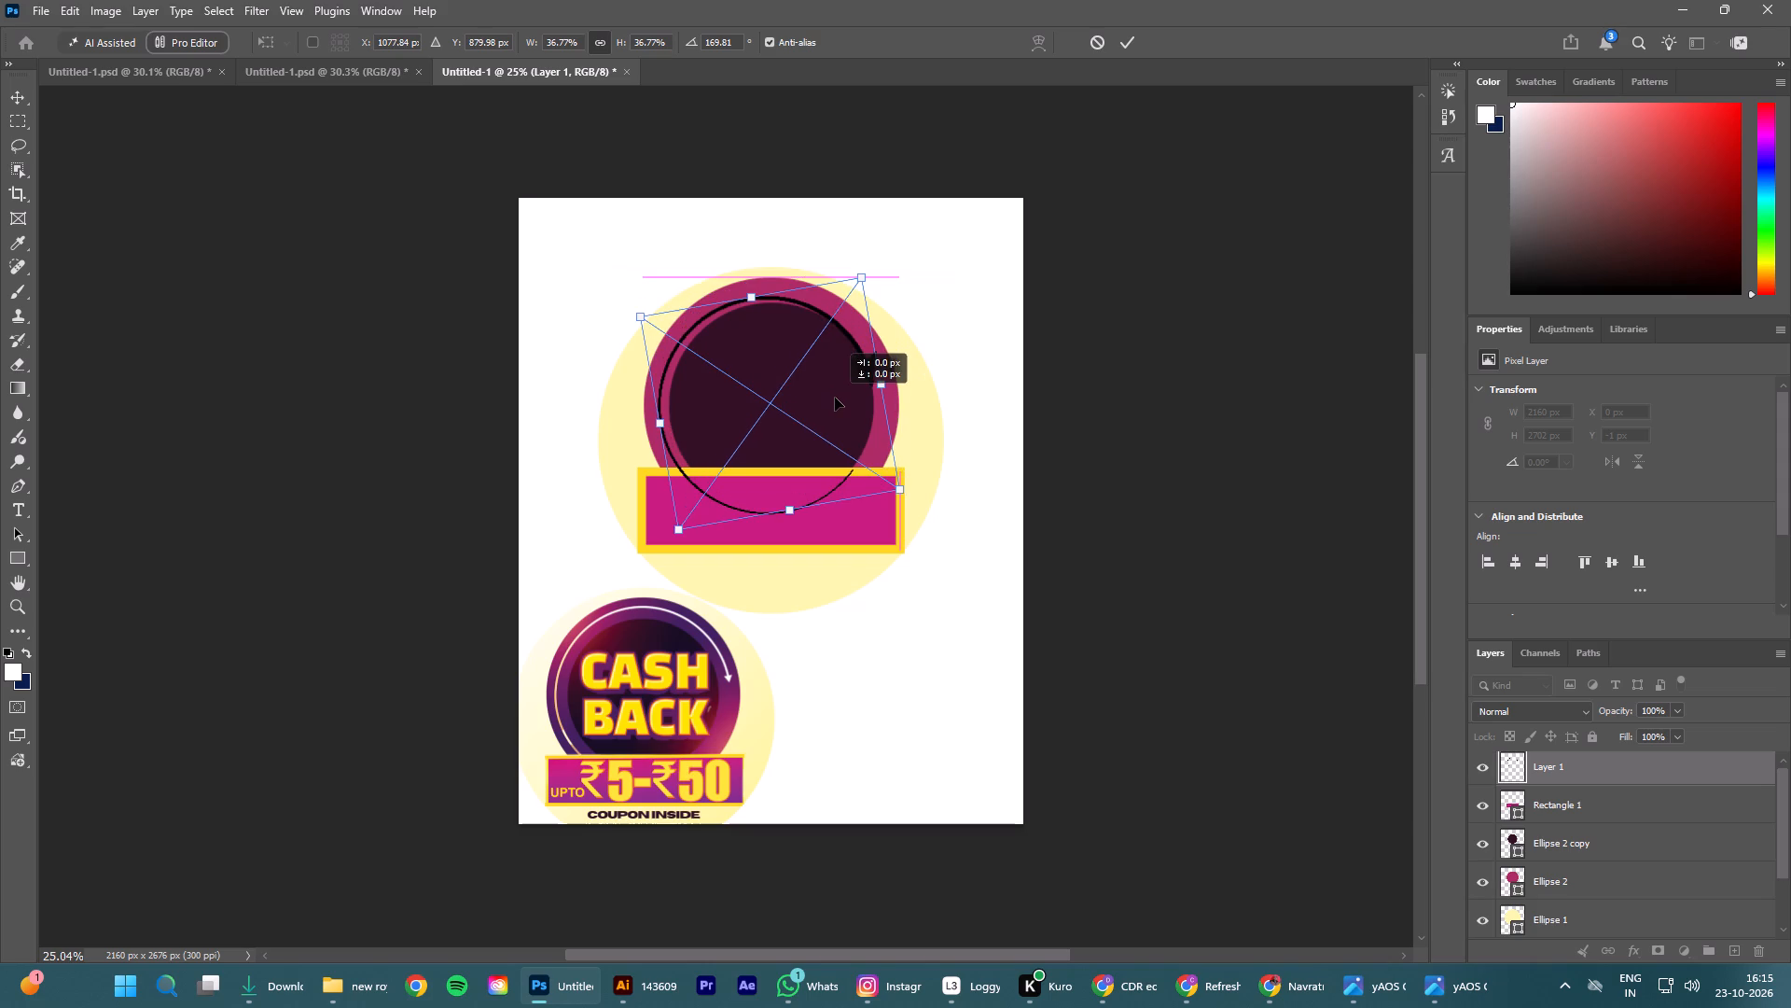
{"action": "left_click_drag", "start_coordinate": [884, 390], "coordinate": [902, 386], "text": "alt"}
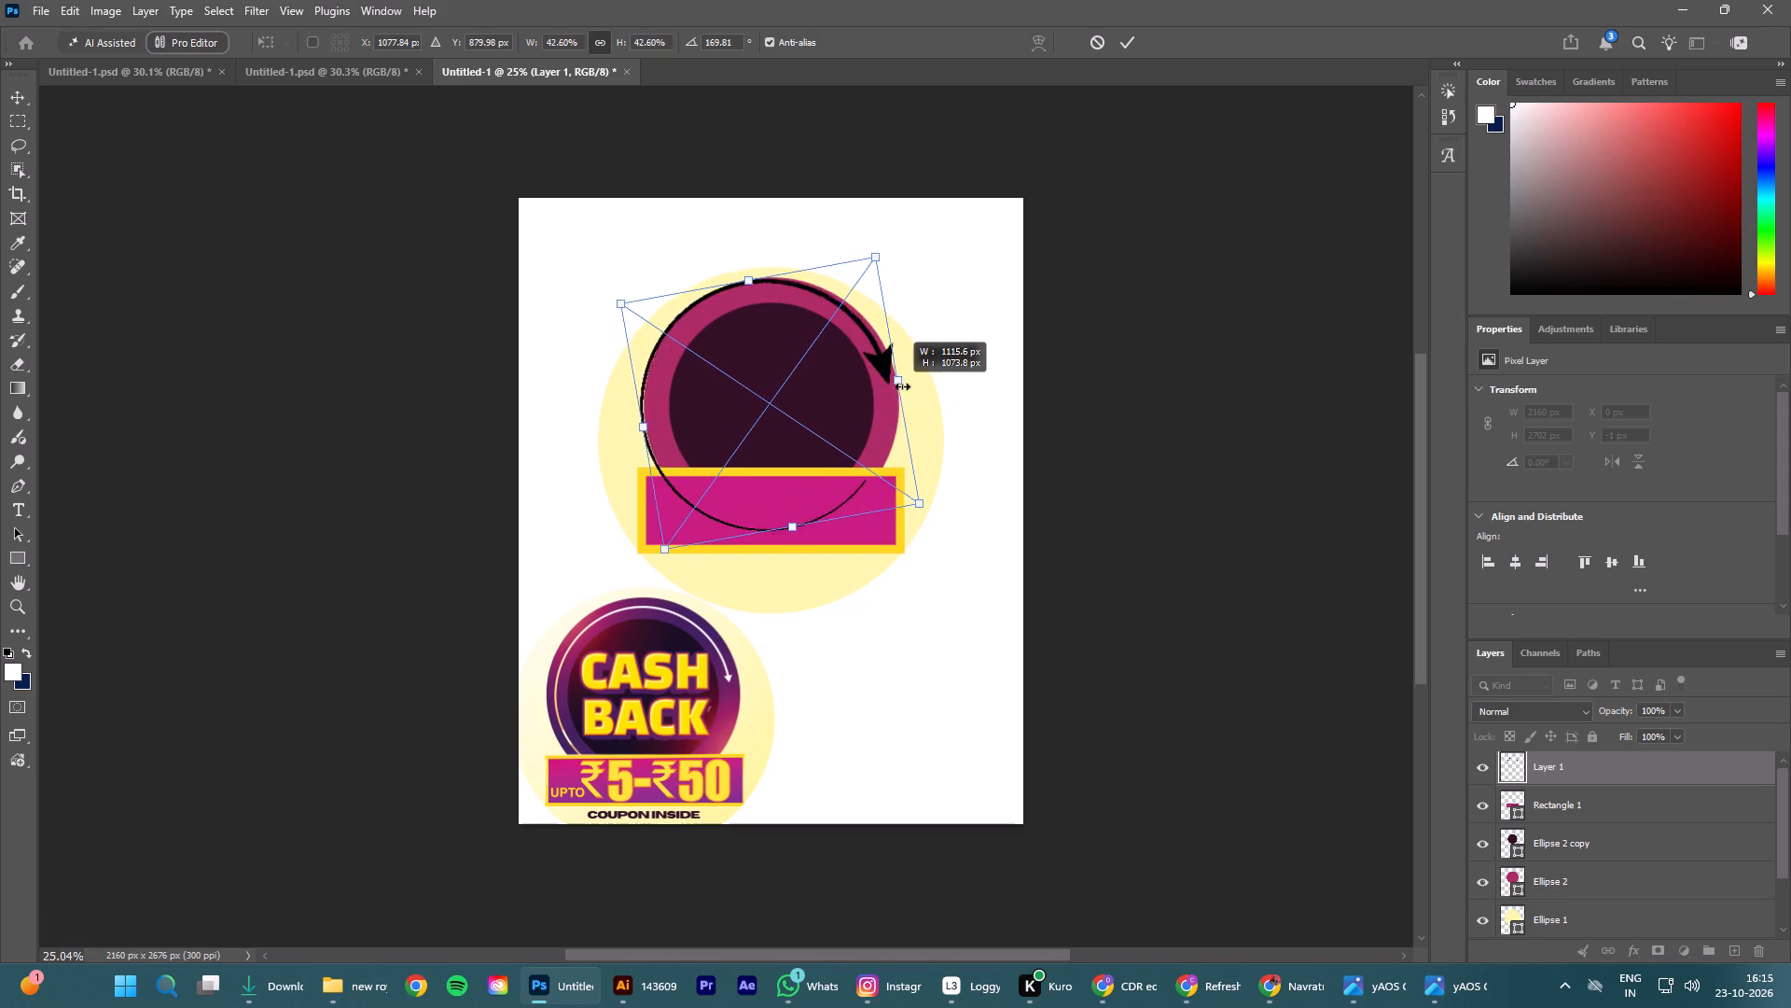
{"action": "left_click_drag", "start_coordinate": [902, 386], "coordinate": [893, 389], "text": "alt"}
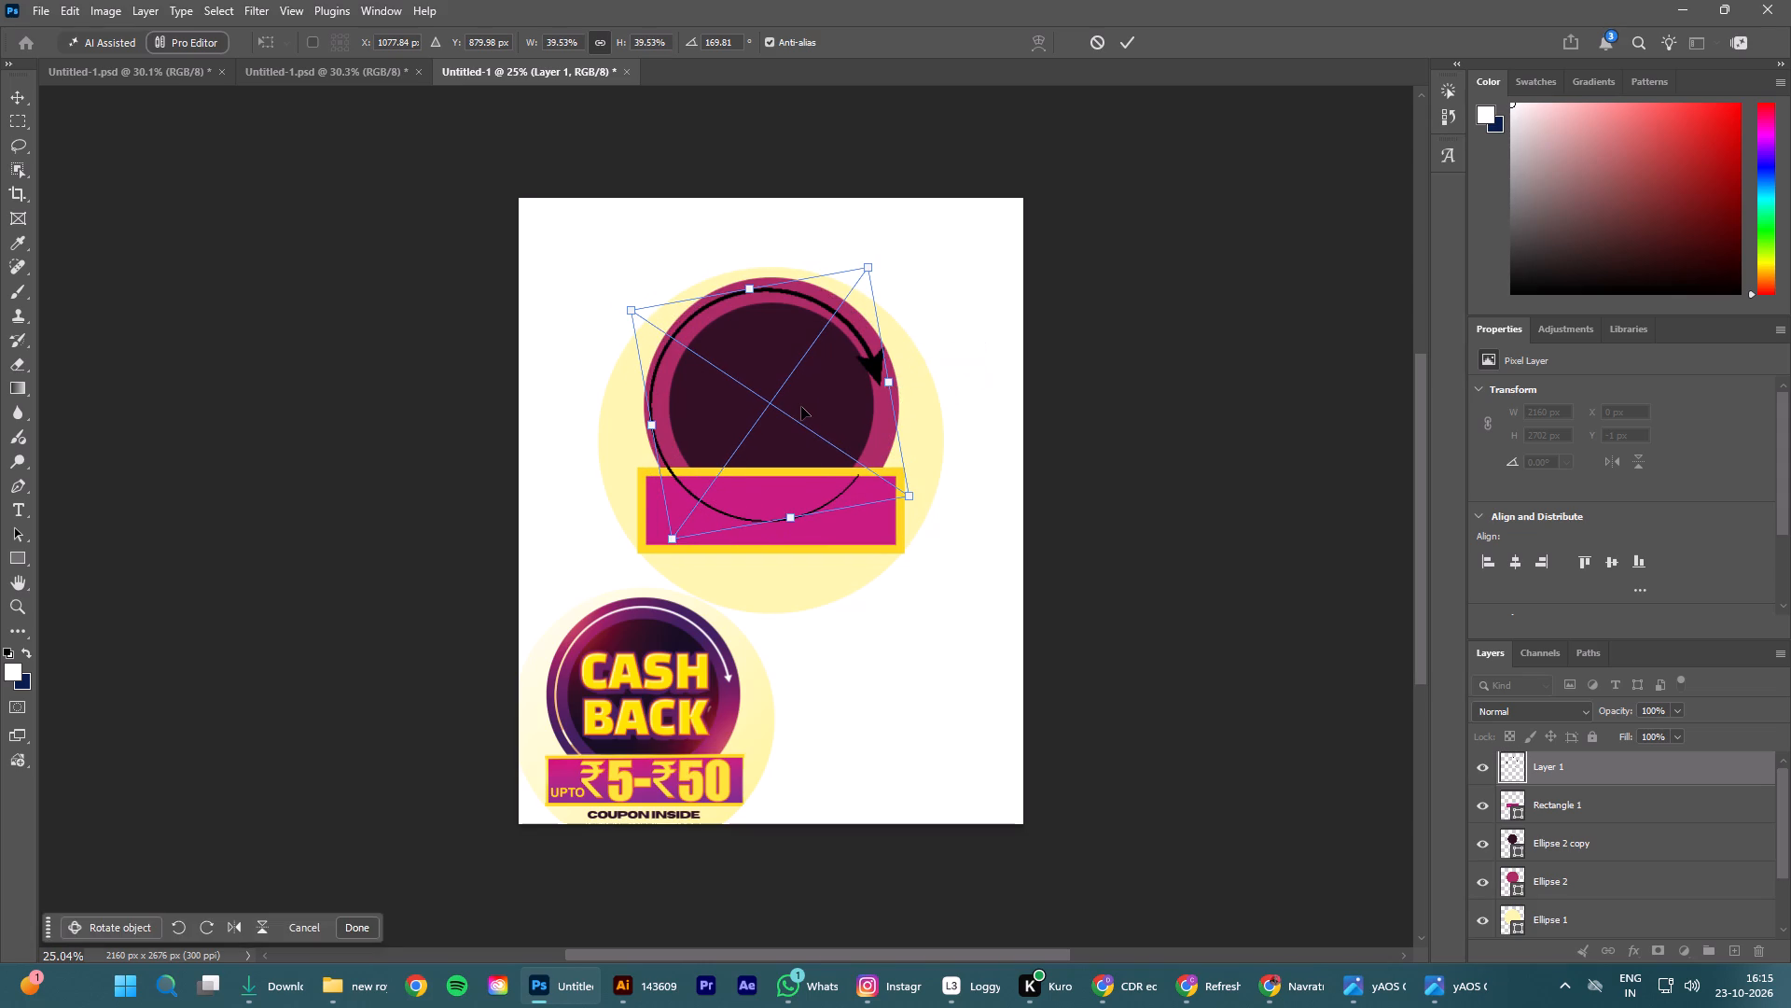
{"action": "left_click", "coordinate": [805, 408]}
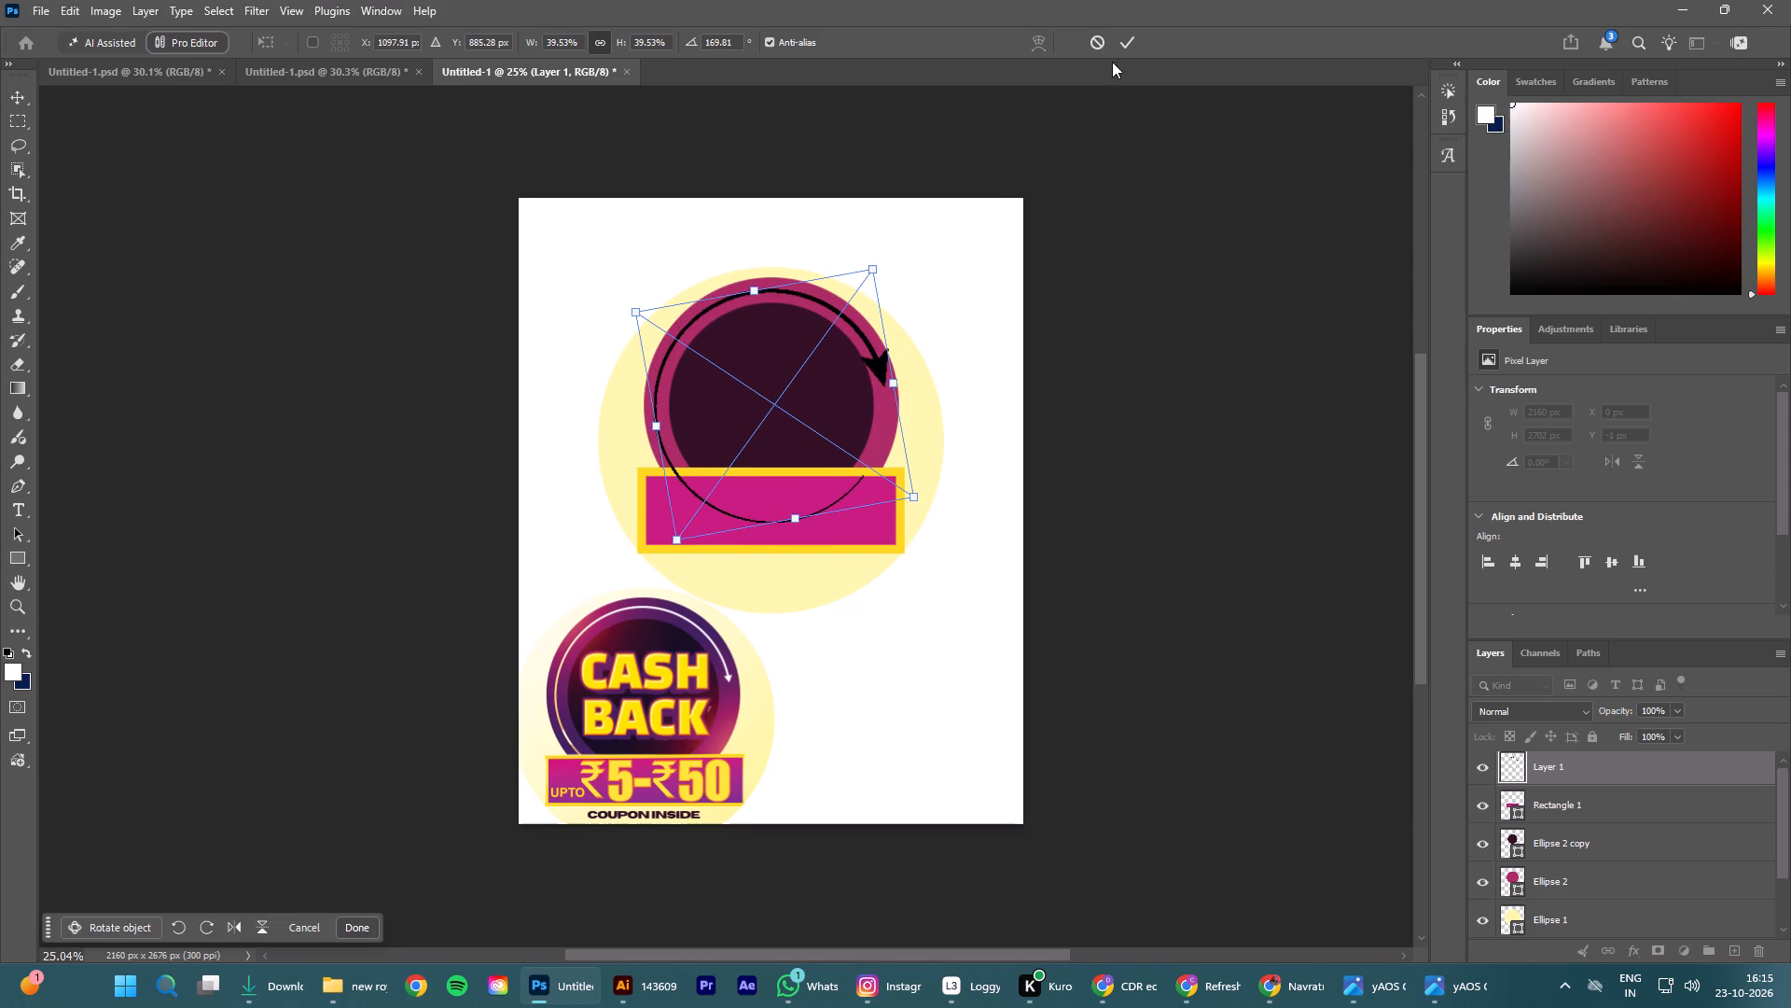
{"action": "left_click", "coordinate": [1134, 38]}
{"action": "left_click", "coordinate": [1086, 310]}
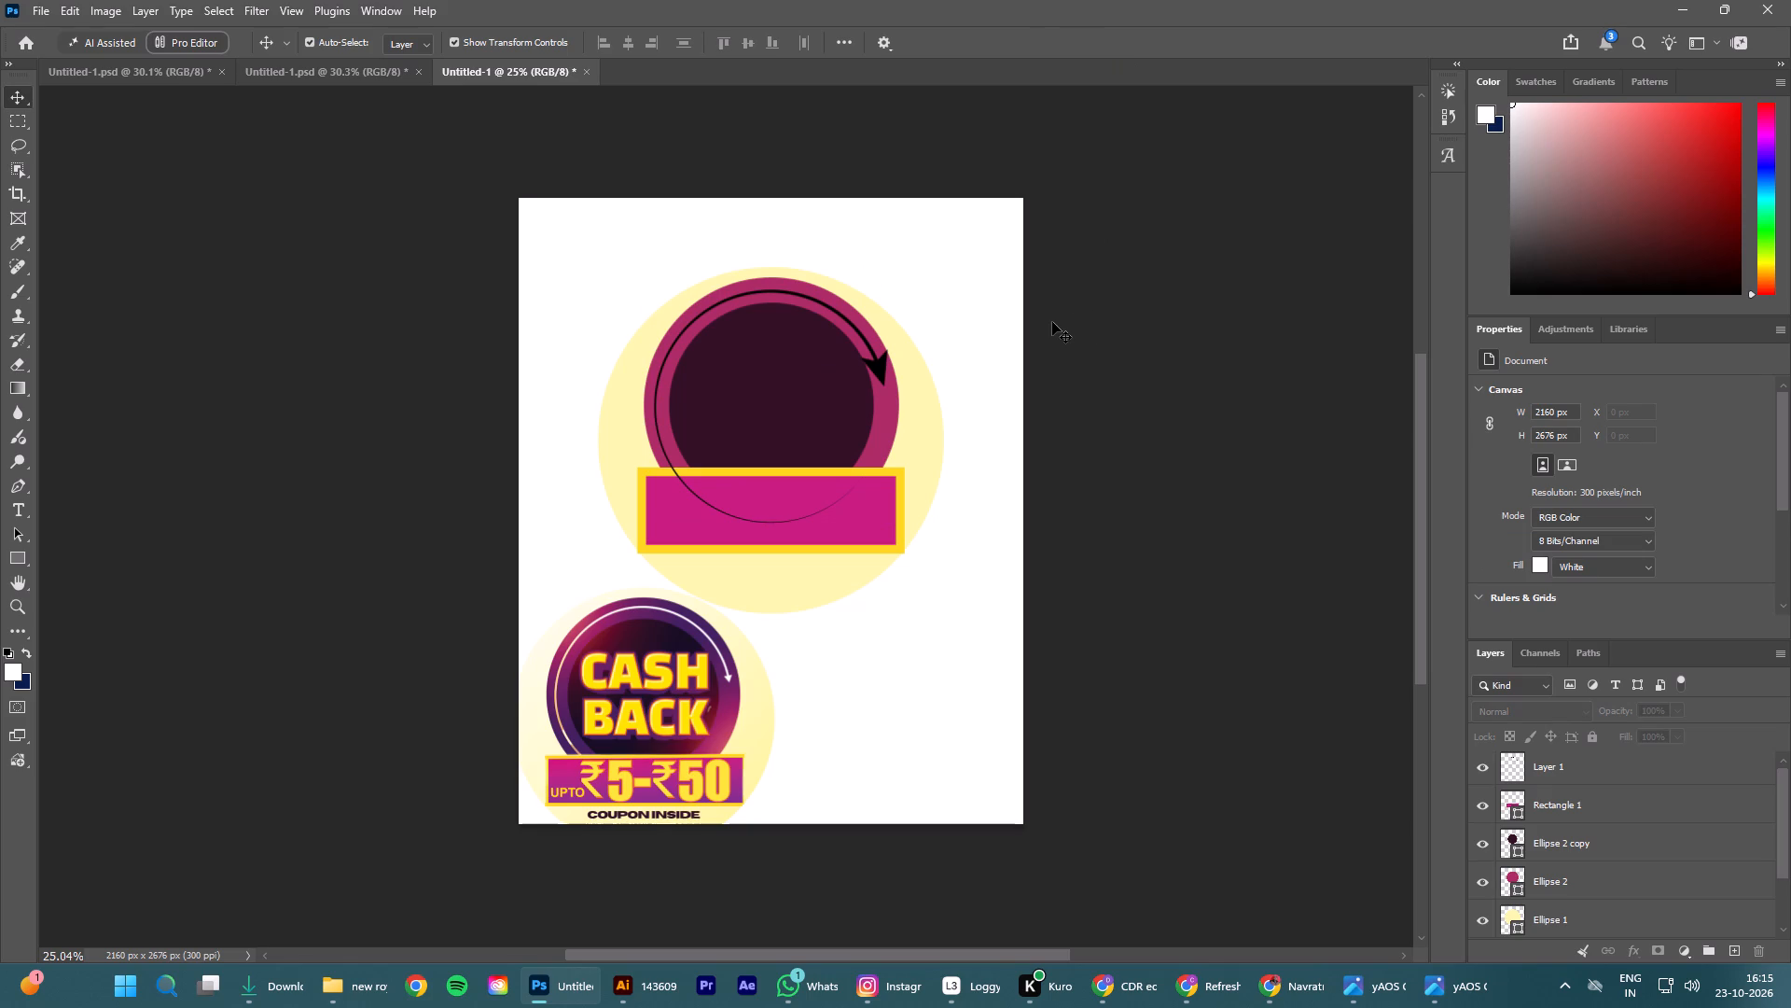
Duplicate the circular arrow layer and hide the copy.
{"action": "left_click", "coordinate": [874, 368]}
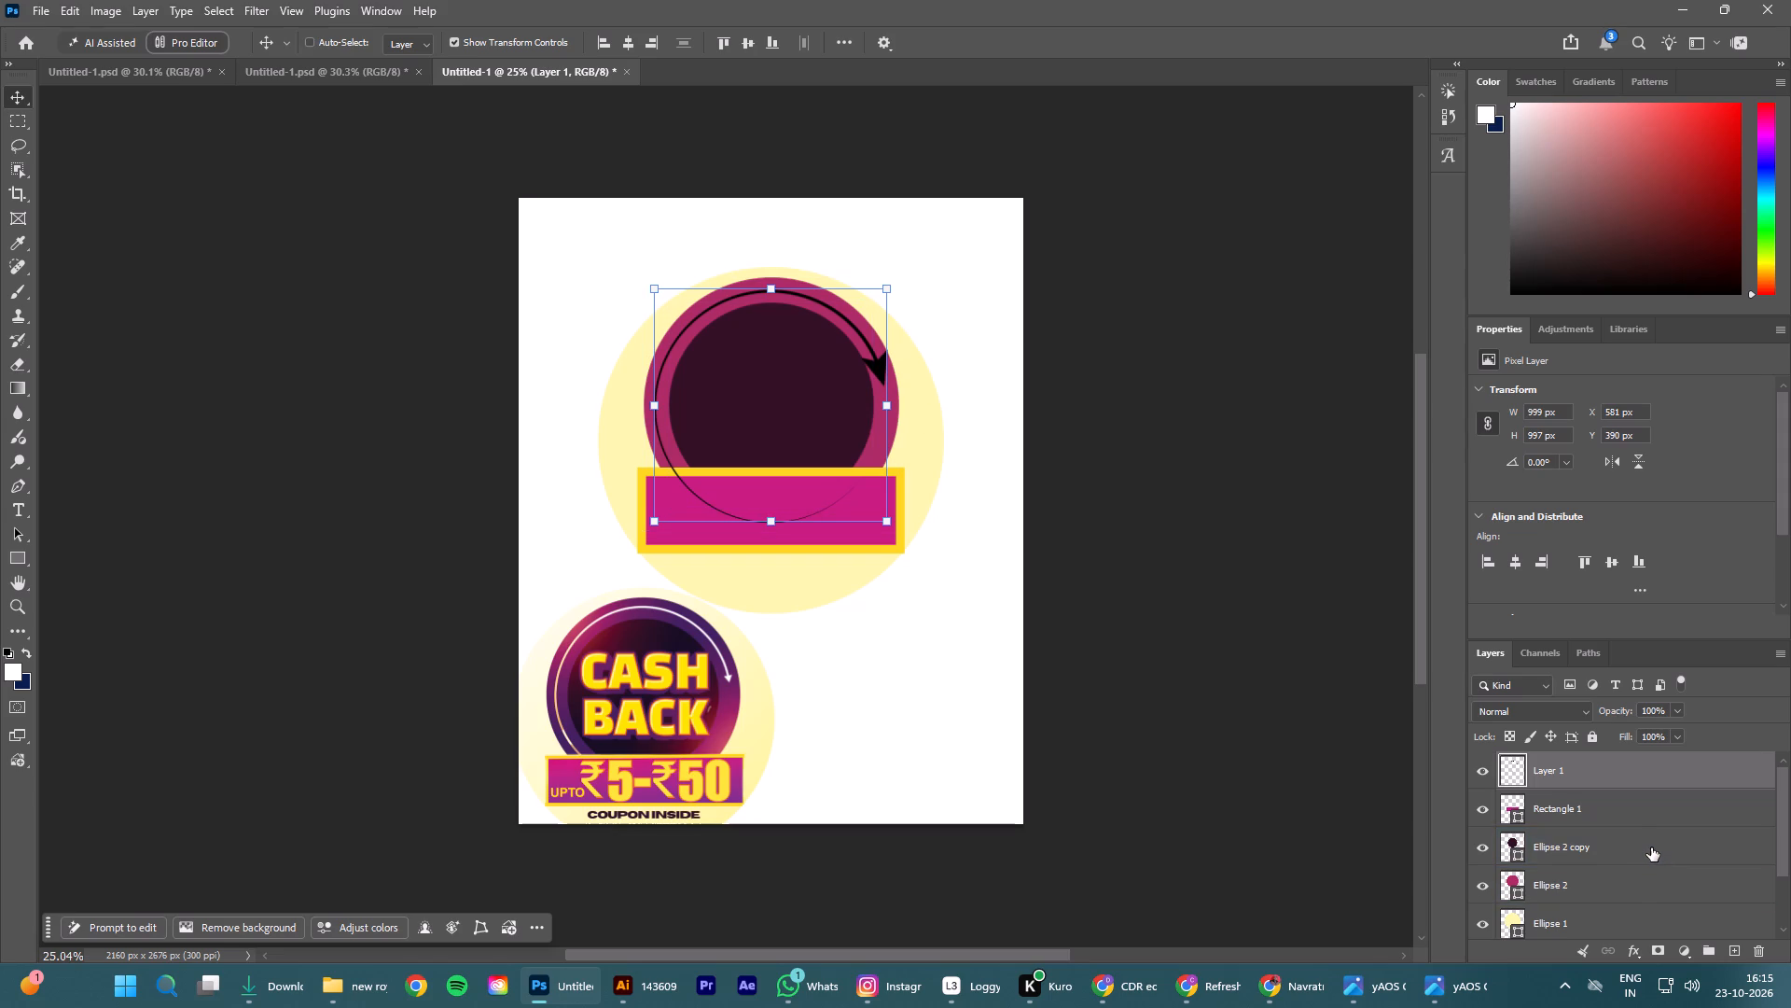
{"action": "key", "text": "ctrl+d"}
{"action": "left_click", "coordinate": [1563, 774]}
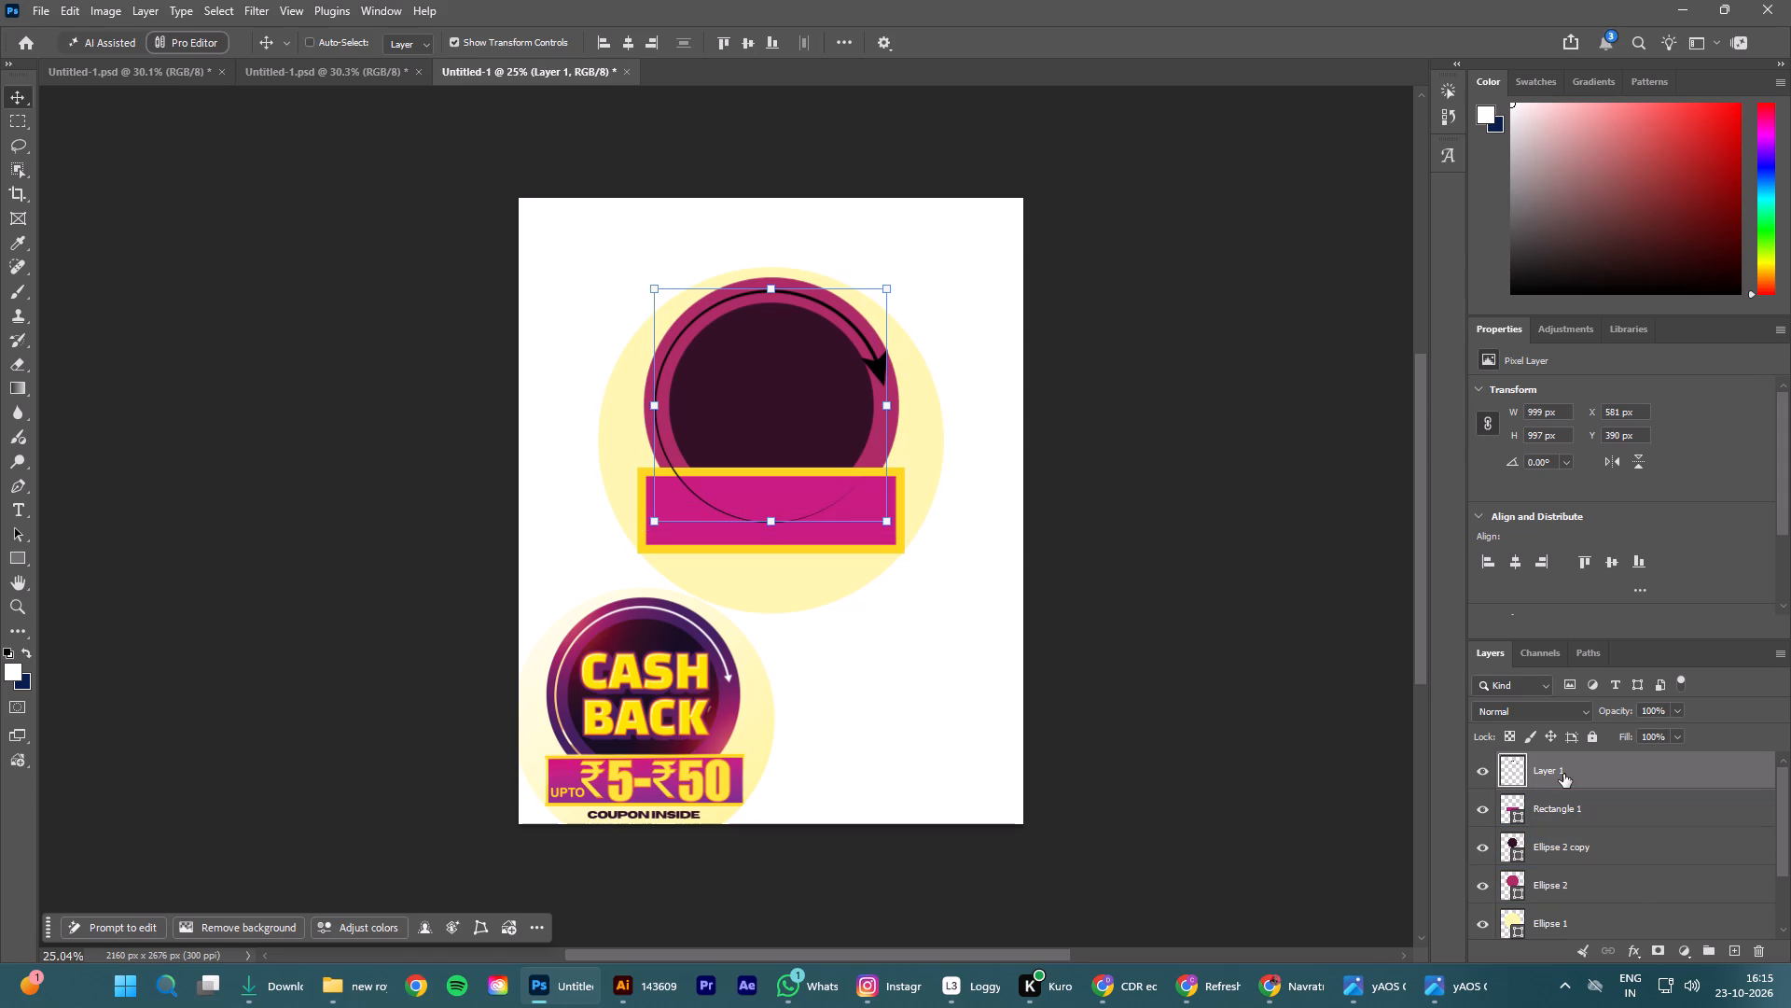
{"action": "key", "text": "ctrl+j"}
{"action": "left_click", "coordinate": [1562, 813]}
{"action": "left_click", "coordinate": [1570, 768]}
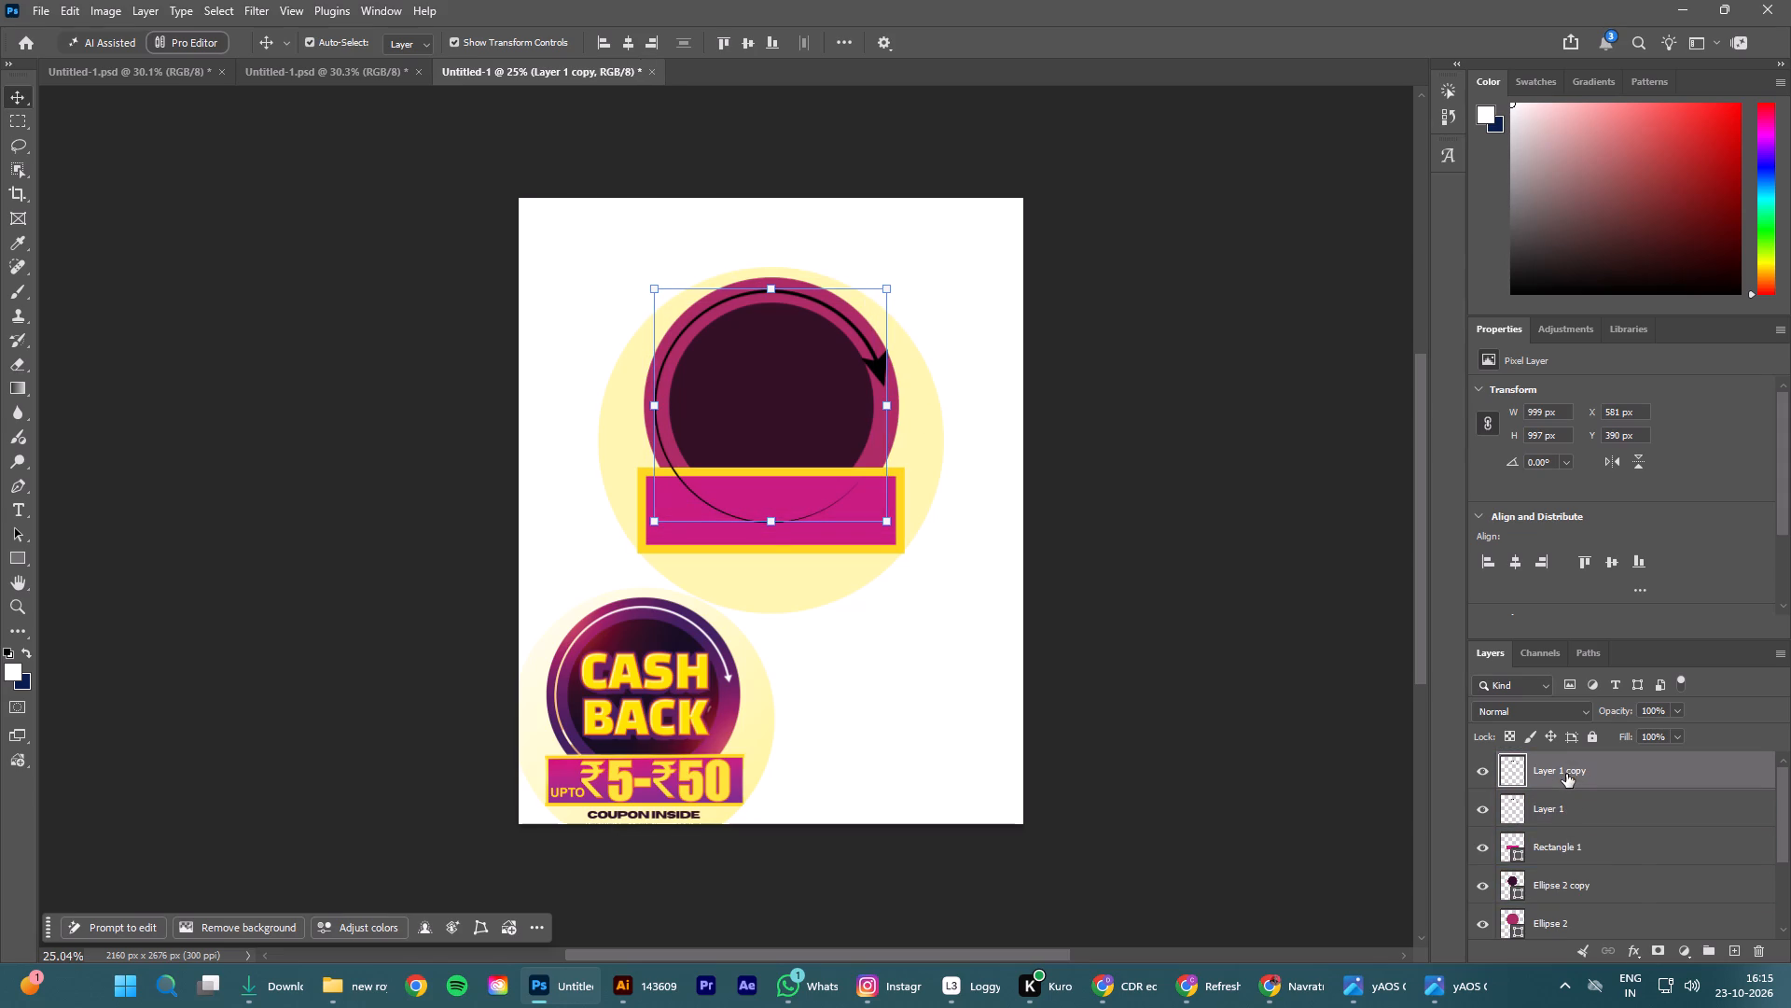
{"action": "left_click", "coordinate": [1483, 764]}
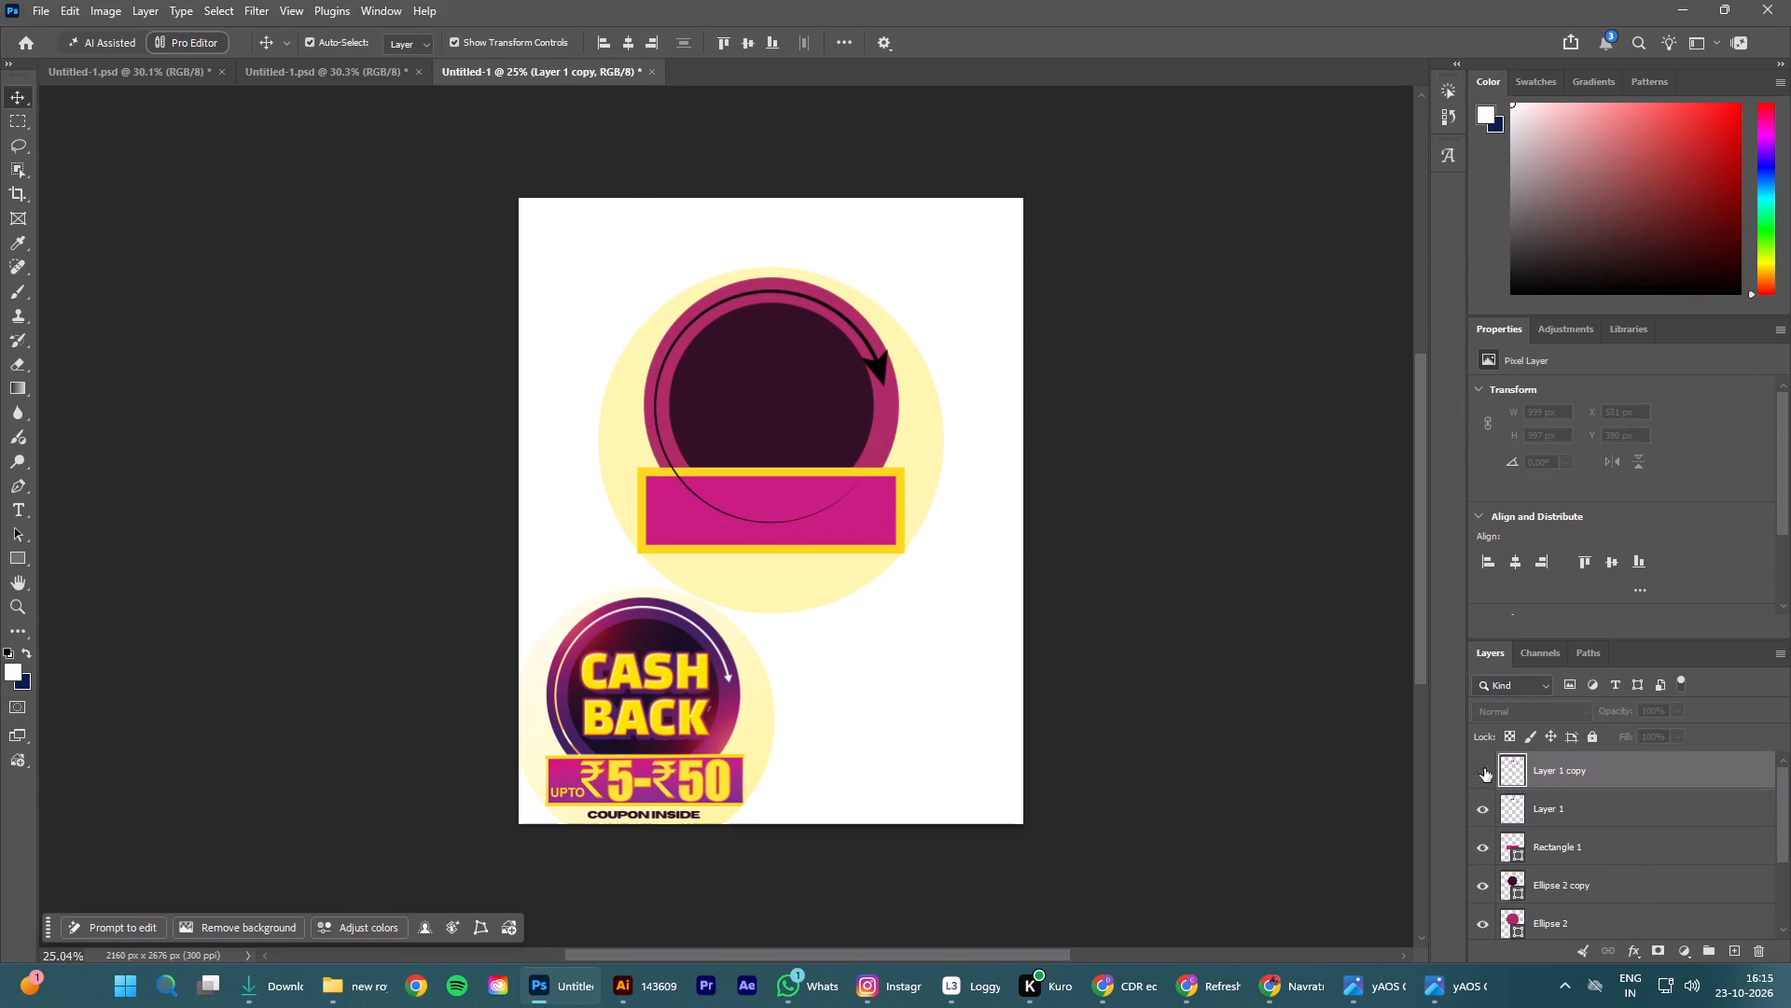
Lasso the arrowhead on the original arrow layer, Layer 1, and delete it so only the curved line remains.
{"action": "left_click", "coordinate": [1570, 804]}
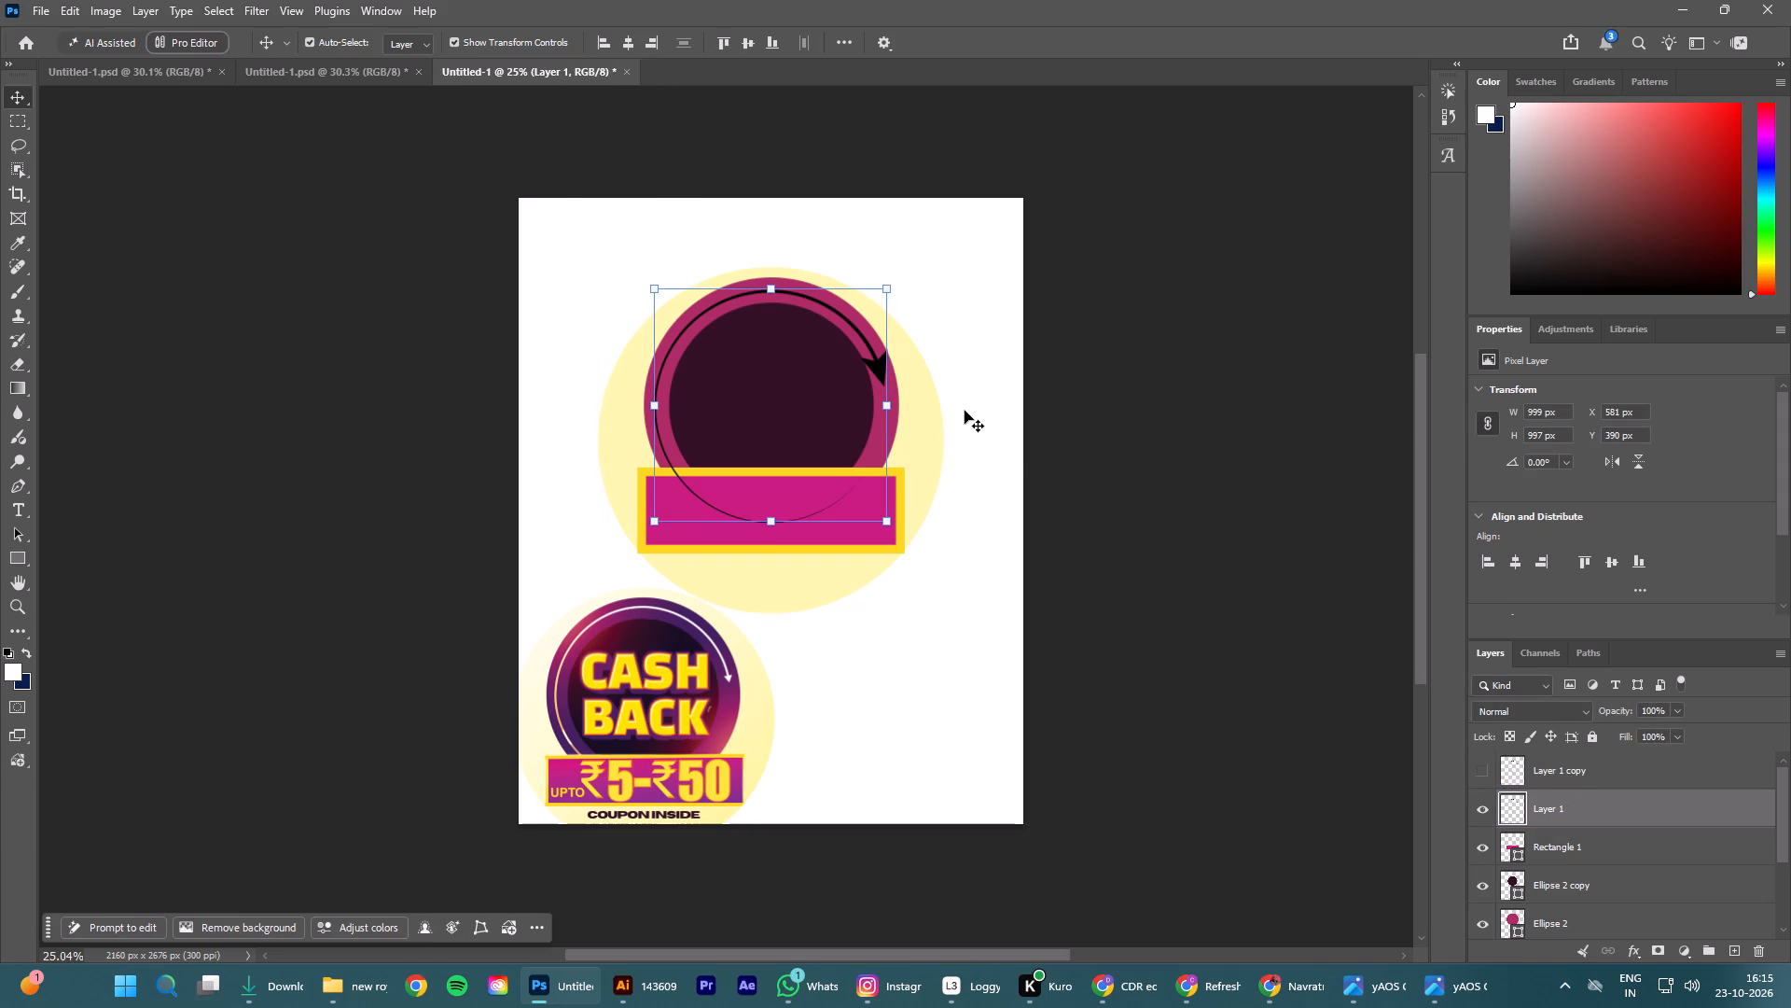
{"action": "left_click", "coordinate": [19, 121]}
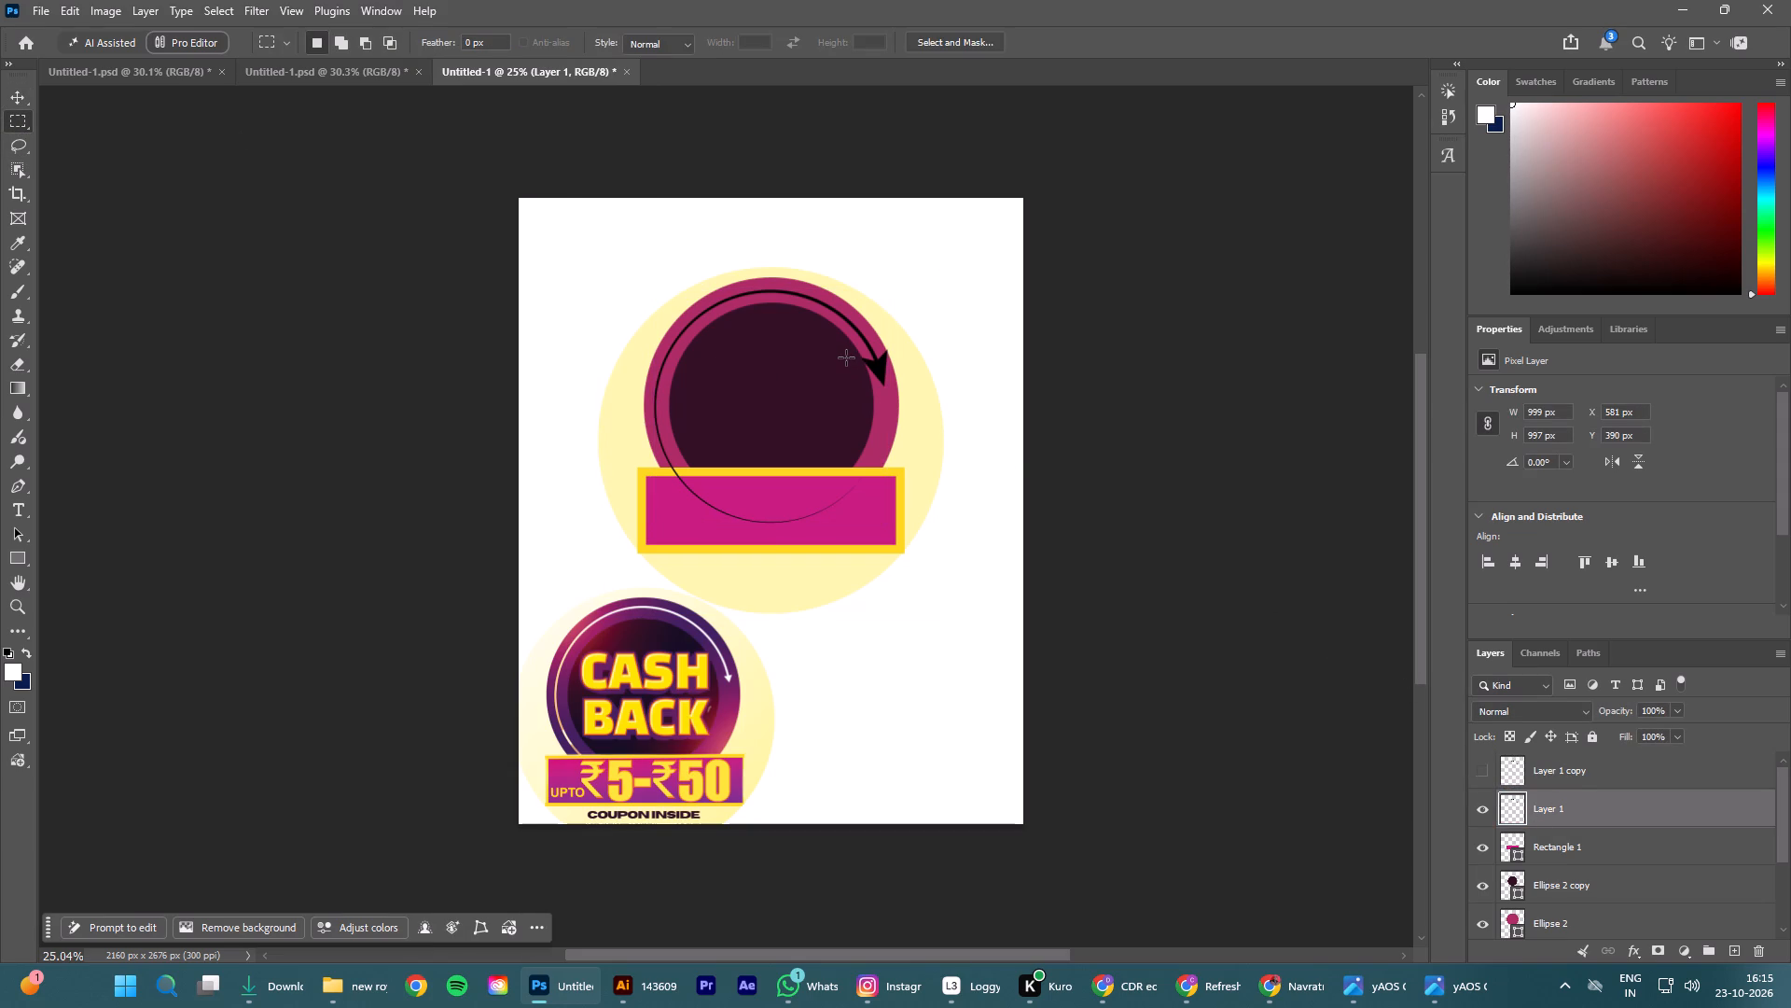
{"action": "left_click_drag", "start_coordinate": [849, 357], "coordinate": [903, 366]}
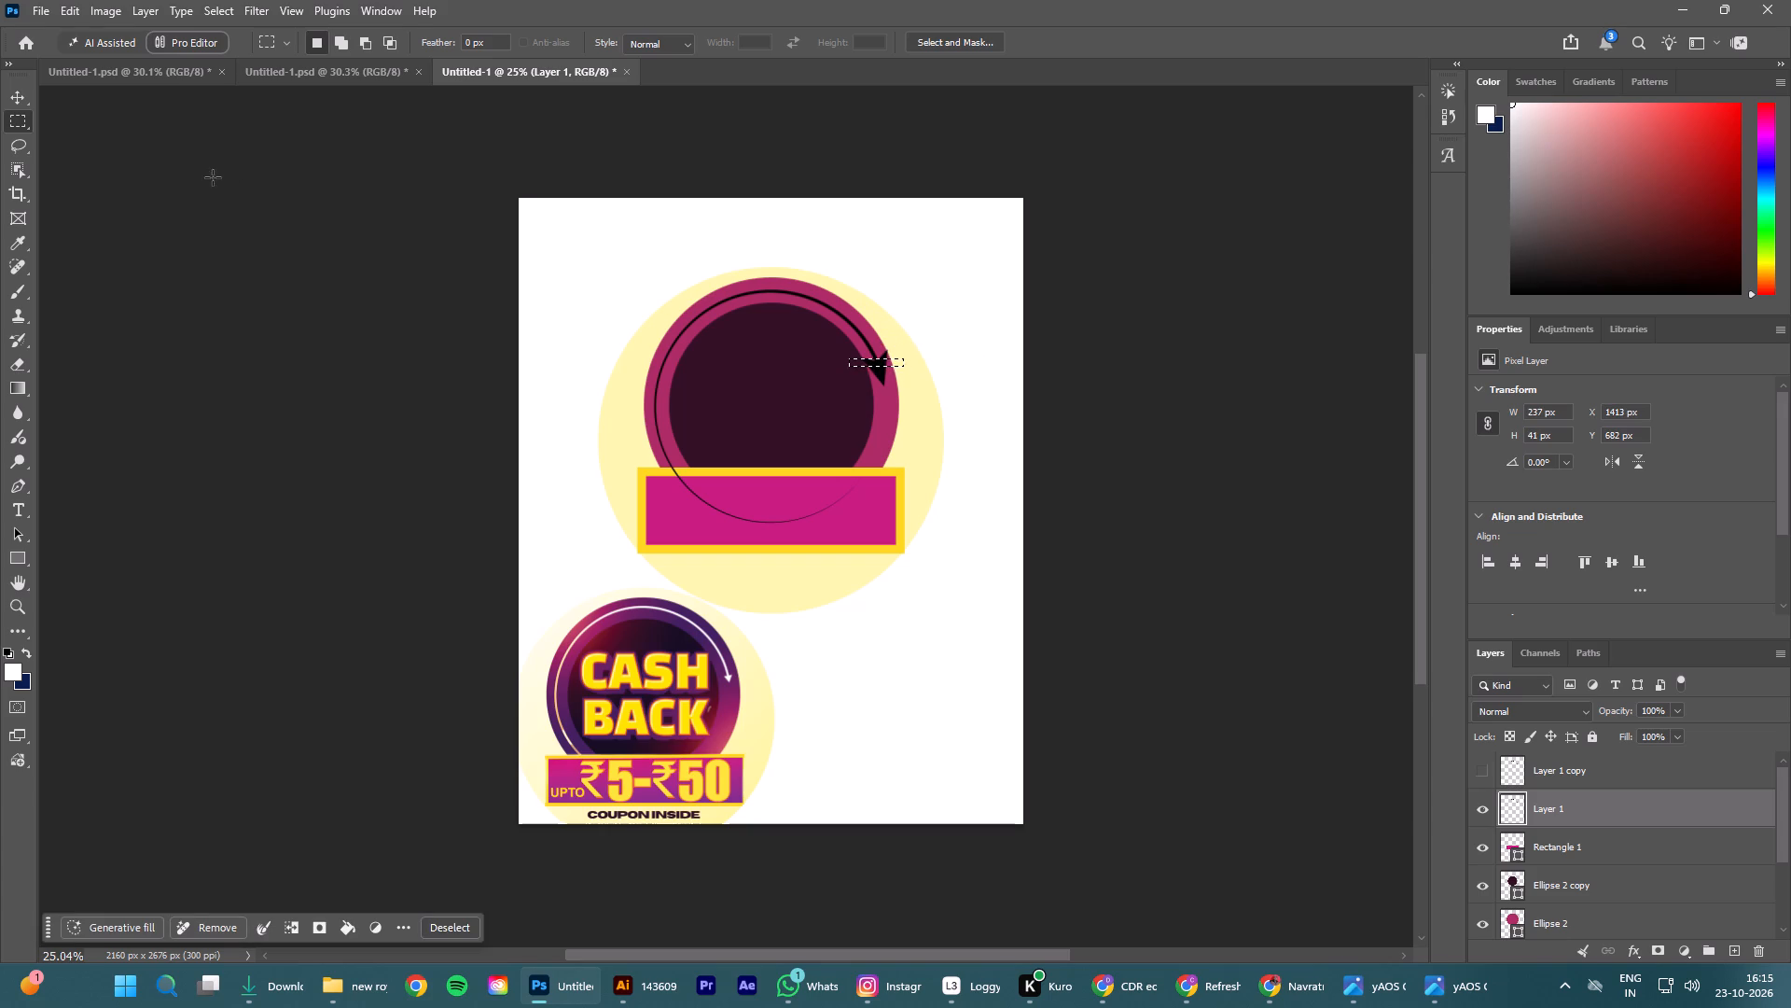
{"action": "left_click", "coordinate": [23, 145]}
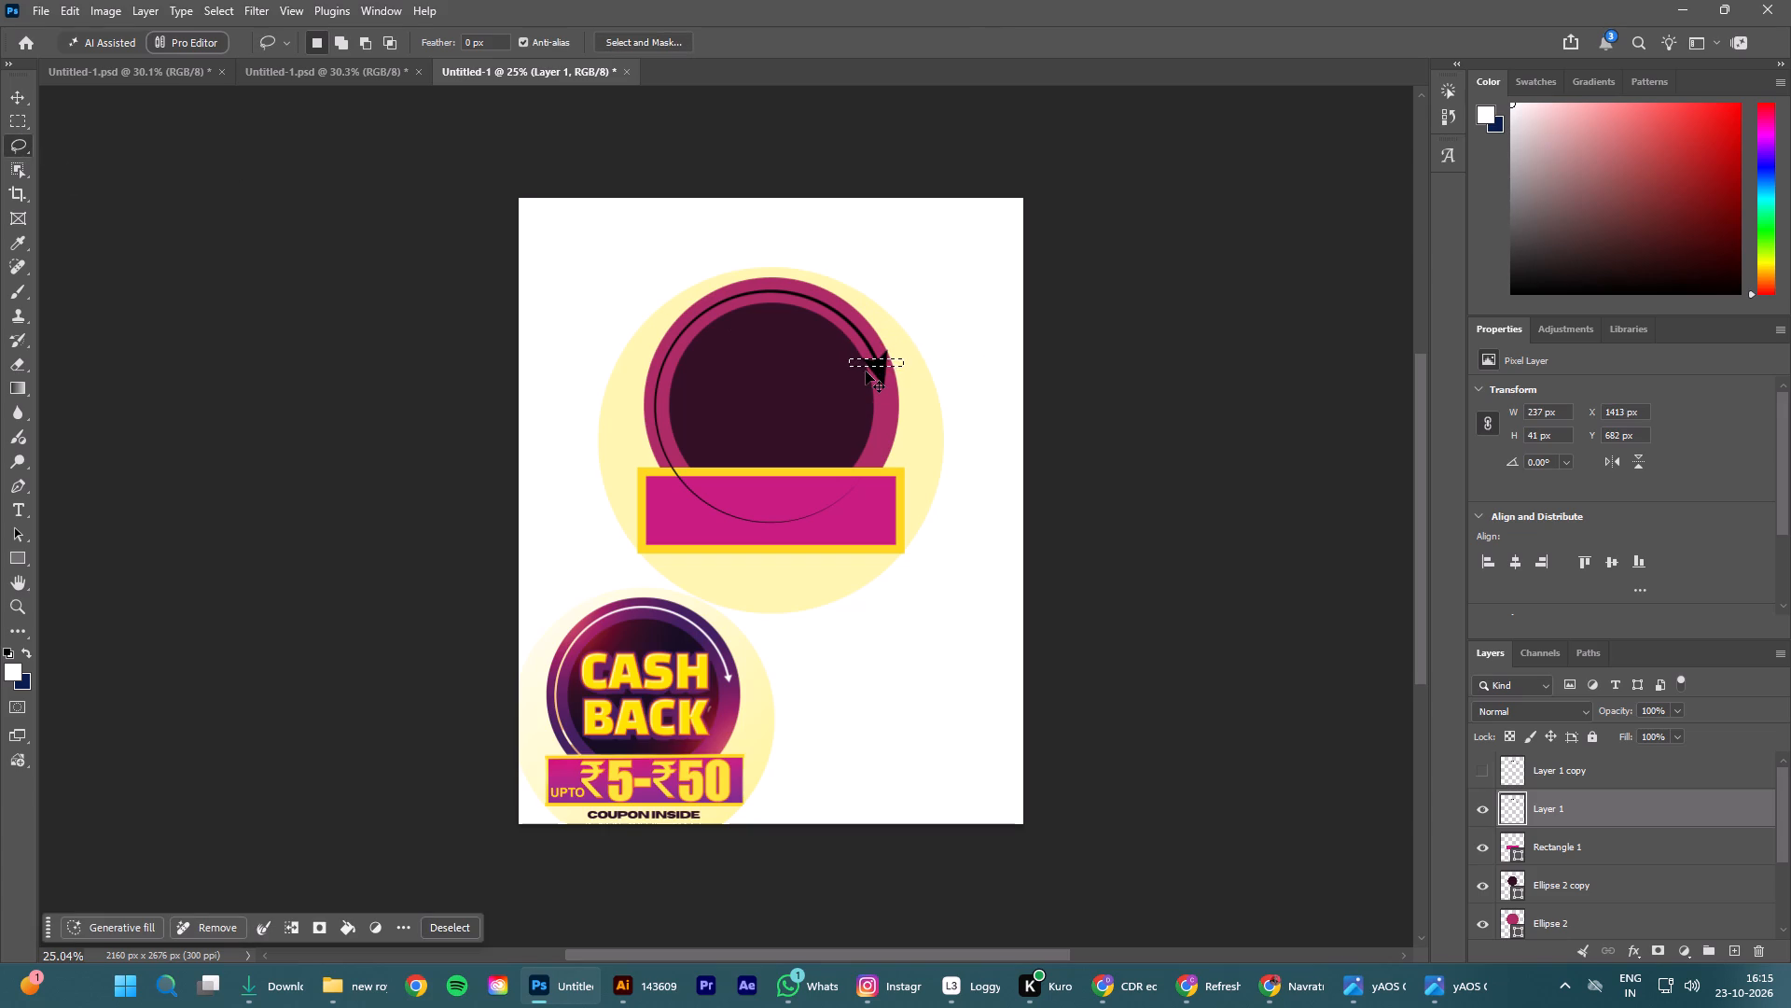
{"action": "key", "text": "ctrl+d"}
{"action": "left_click", "coordinate": [856, 356]}
{"action": "key", "text": "Delete"}
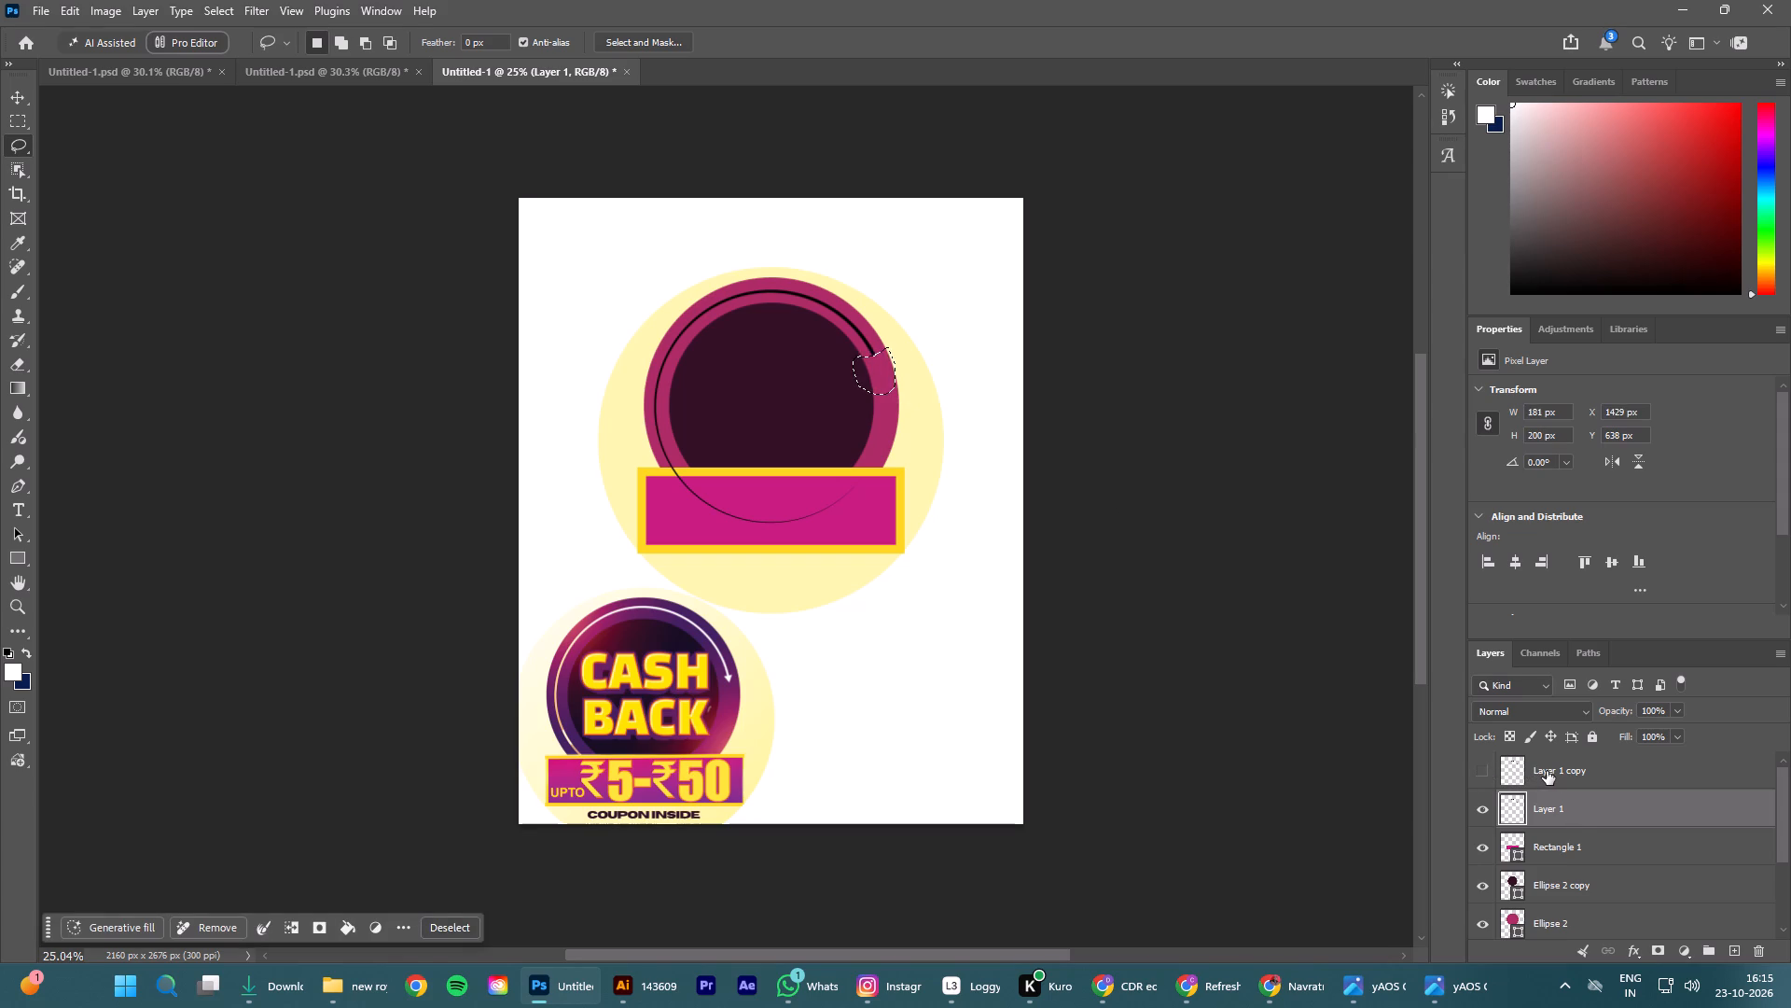
Show the arrow copy, copy its selected arrowhead to a separate layer, and delete the full arrow copy.
{"action": "left_click", "coordinate": [1547, 771]}
{"action": "left_click", "coordinate": [1482, 765]}
{"action": "left_click", "coordinate": [1512, 772]}
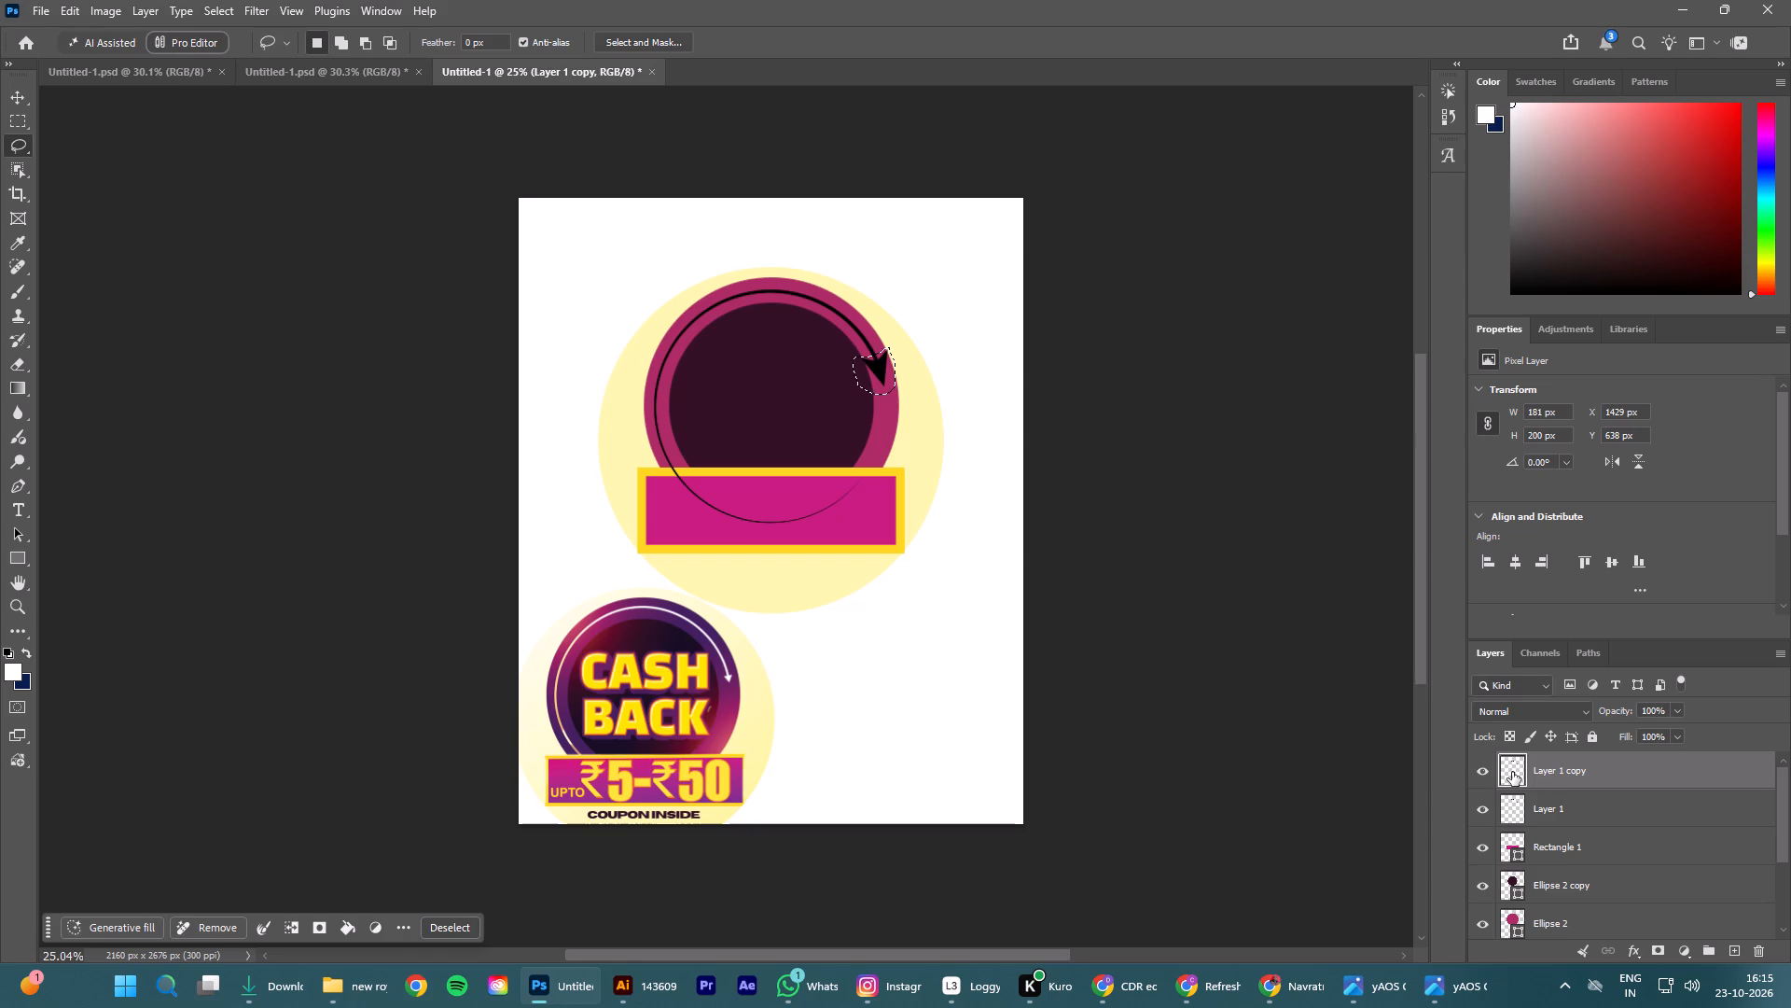
{"action": "left_click", "coordinate": [1559, 767]}
{"action": "left_click", "coordinate": [1512, 771]}
{"action": "key", "text": "ctrl+j"}
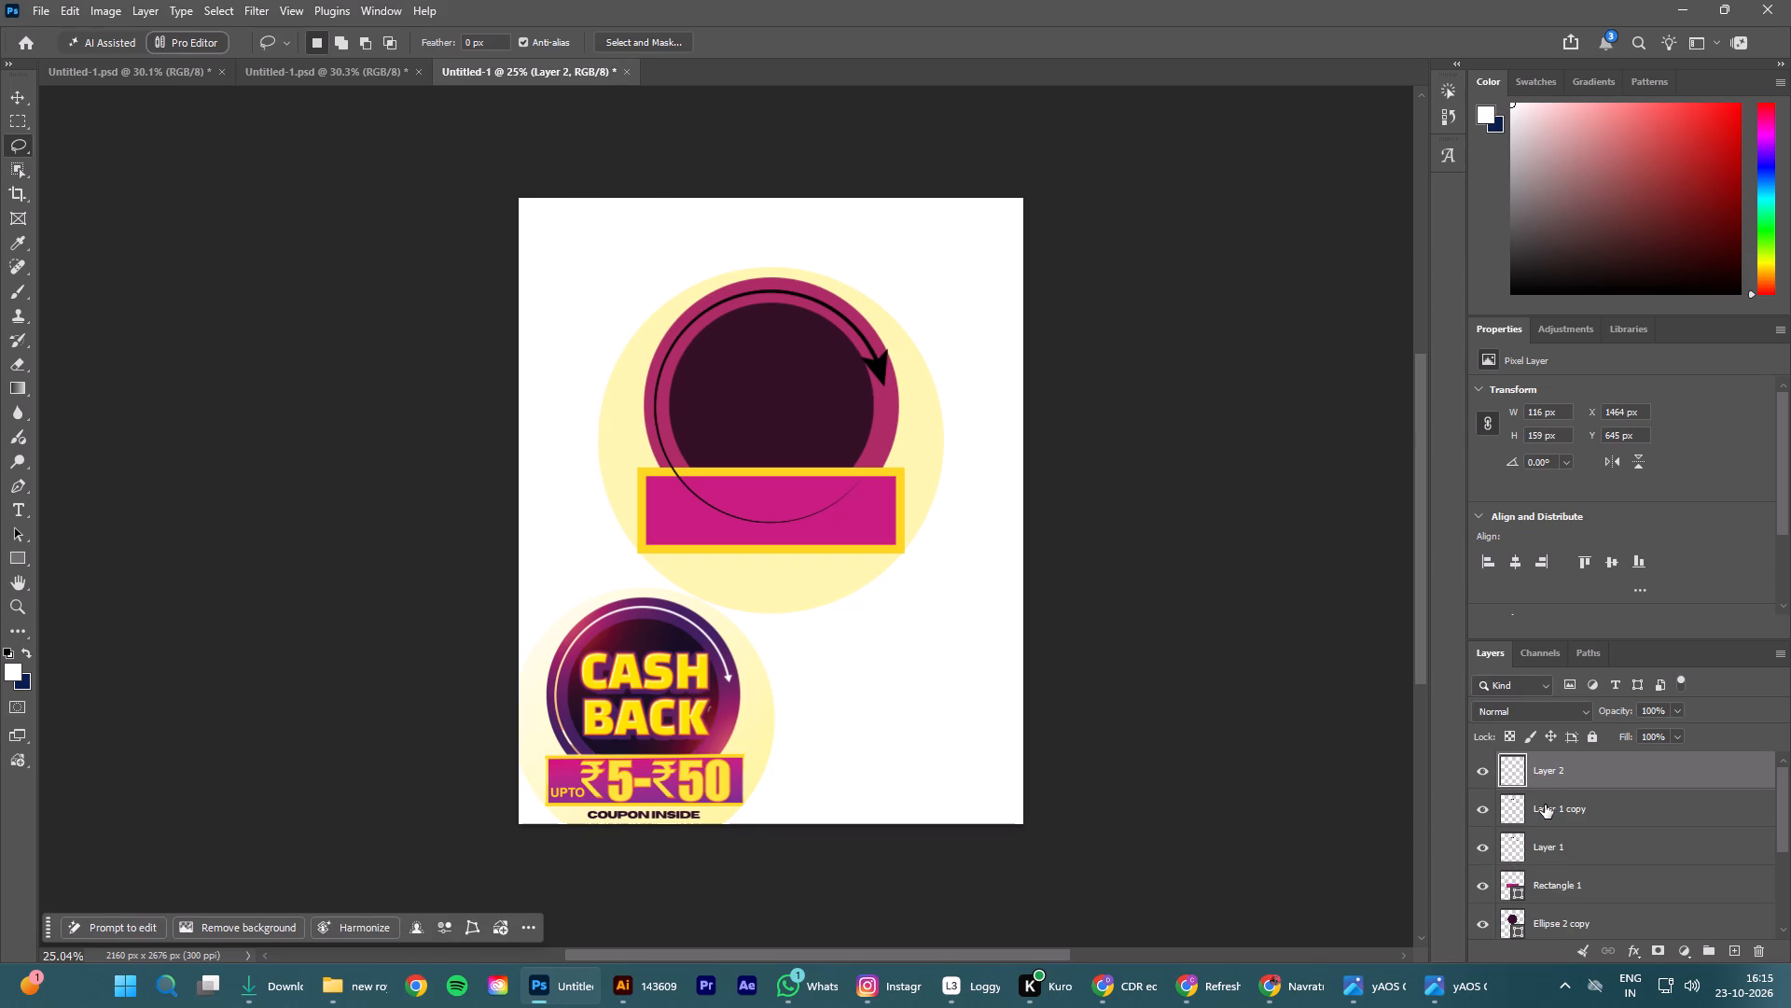
{"action": "left_click", "coordinate": [1545, 805]}
{"action": "key", "text": "Delete"}
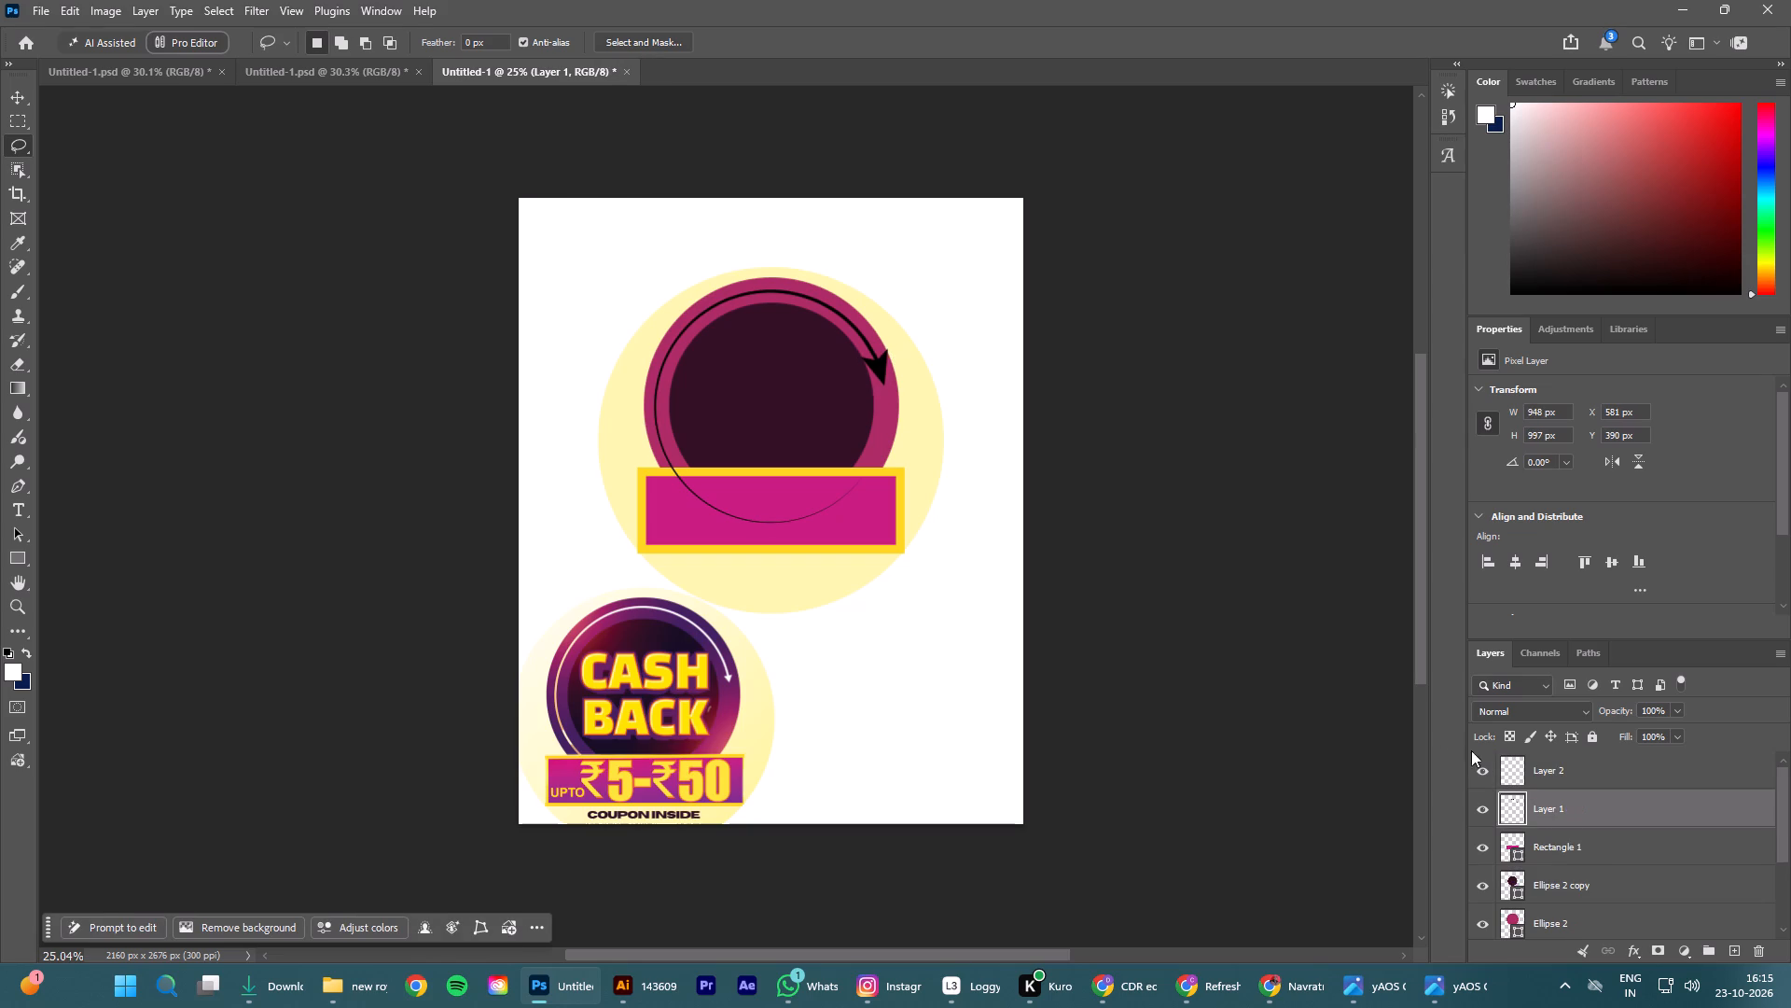
Scale the arrowhead on Layer 2 proportionally to about 45%, align it with the end of the curved line, and apply the transform.
{"action": "left_click", "coordinate": [1533, 763]}
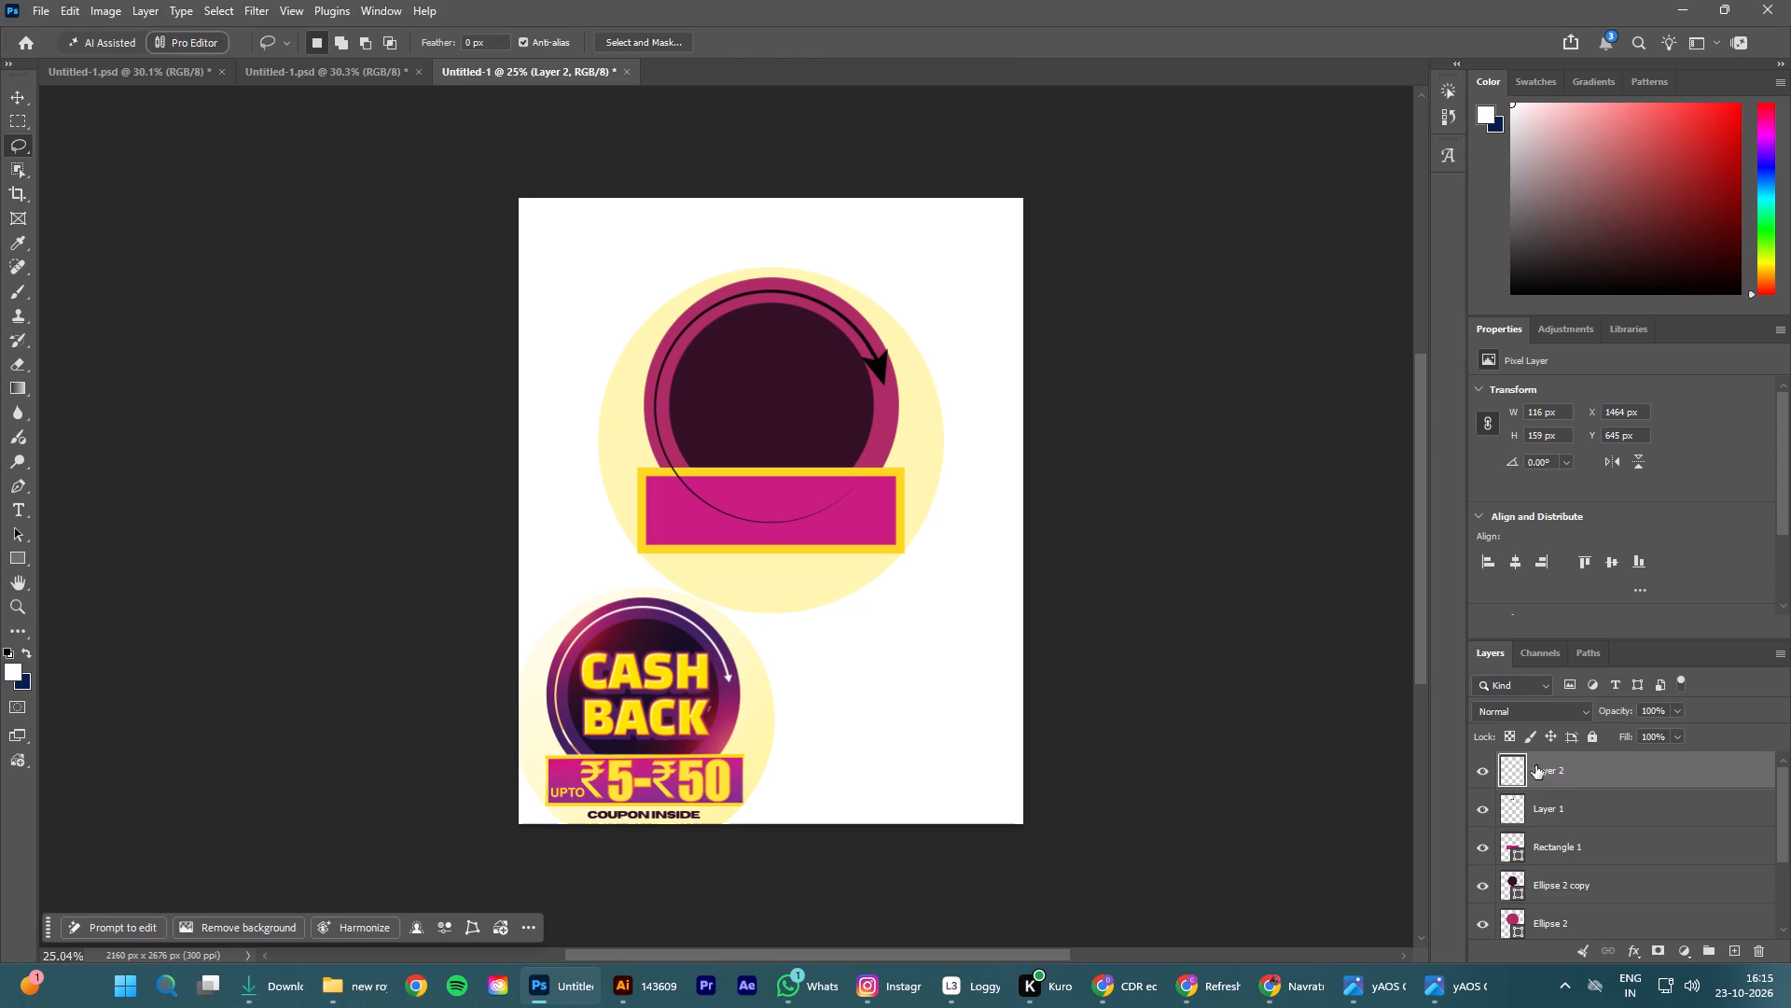
{"action": "key", "text": "ctrl+t"}
{"action": "scroll", "coordinate": [880, 362], "scroll_direction": "up", "scroll_amount": 14, "text": "alt"}
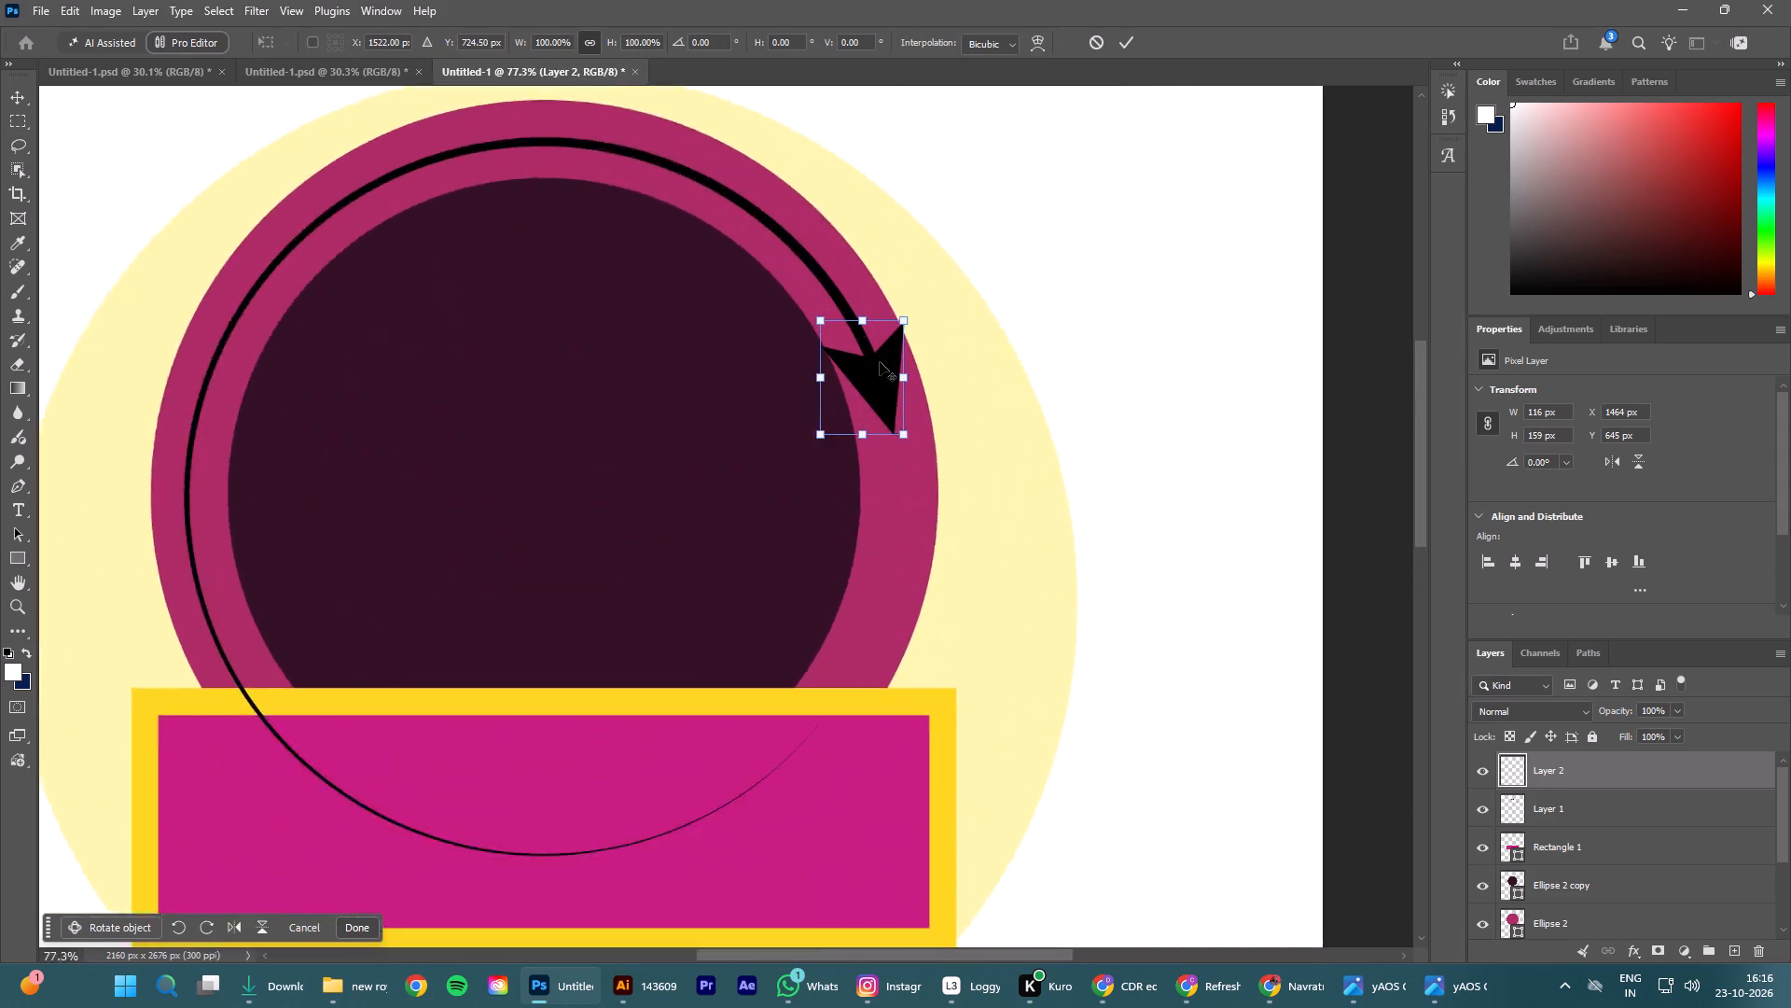
{"action": "scroll", "coordinate": [880, 362], "scroll_direction": "up", "scroll_amount": 4, "text": "alt"}
{"action": "left_click", "coordinate": [920, 492]}
{"action": "left_click_drag", "start_coordinate": [923, 492], "coordinate": [917, 483]}
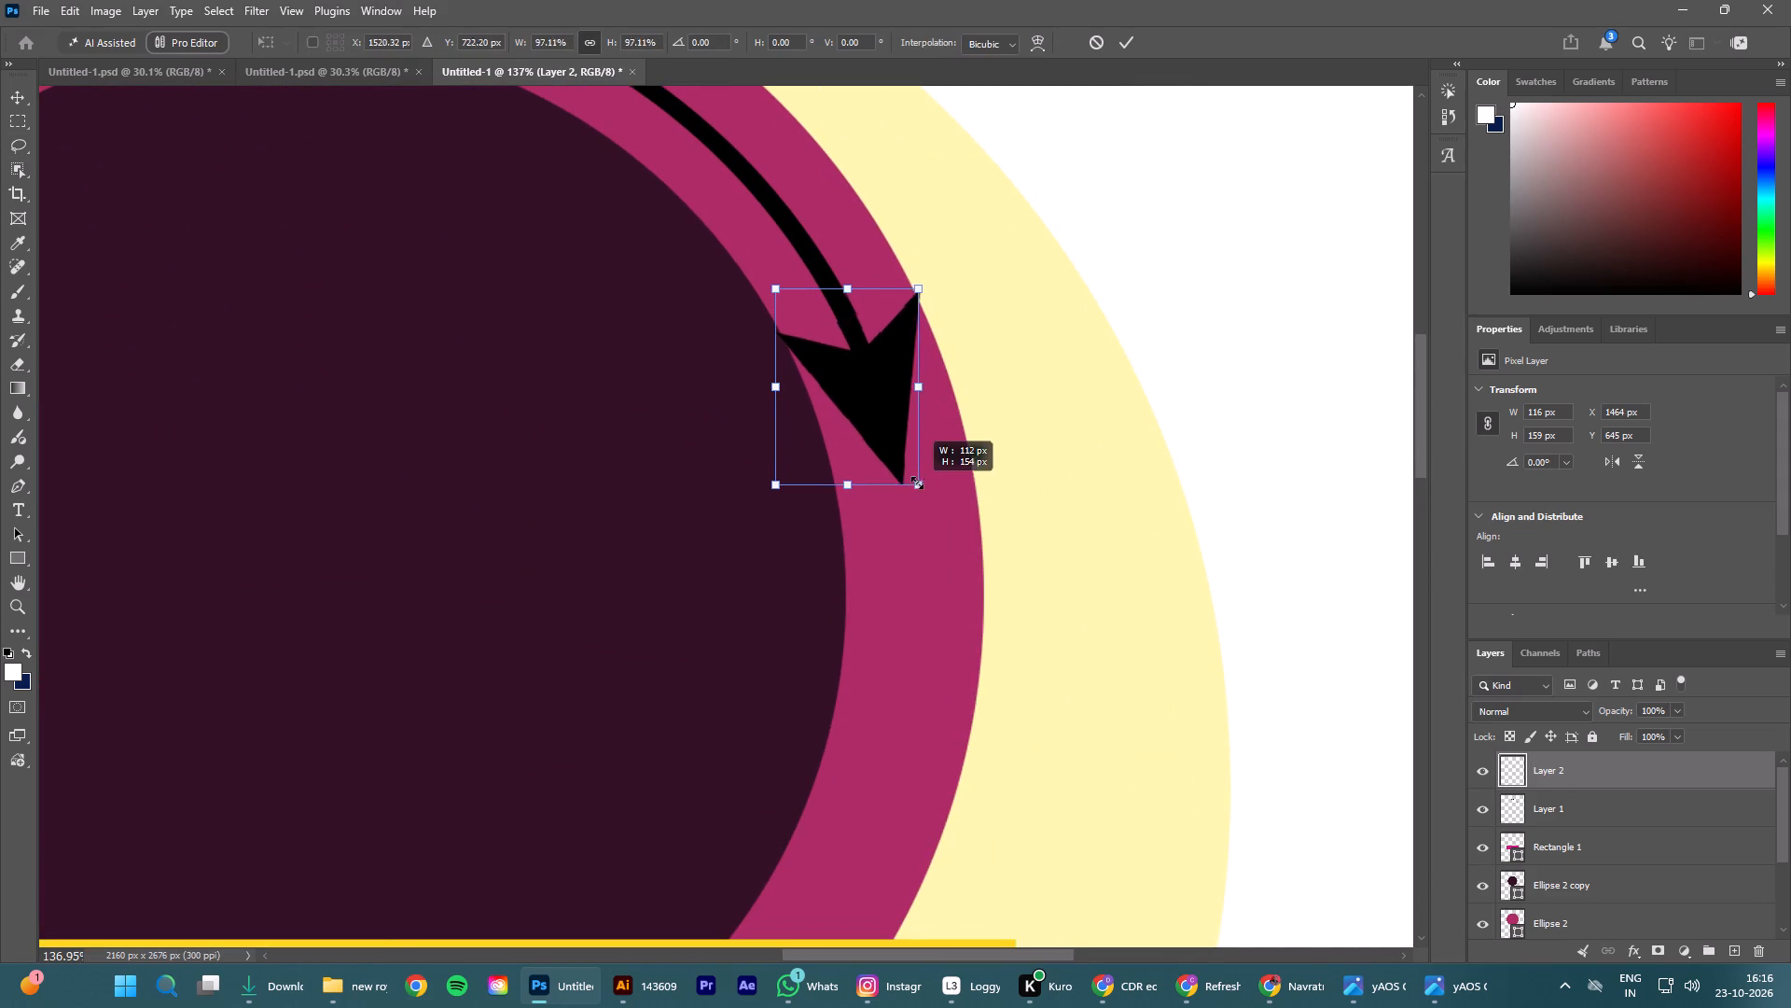
{"action": "left_click_drag", "start_coordinate": [917, 483], "coordinate": [835, 383]}
{"action": "left_click_drag", "start_coordinate": [795, 349], "coordinate": [824, 349]}
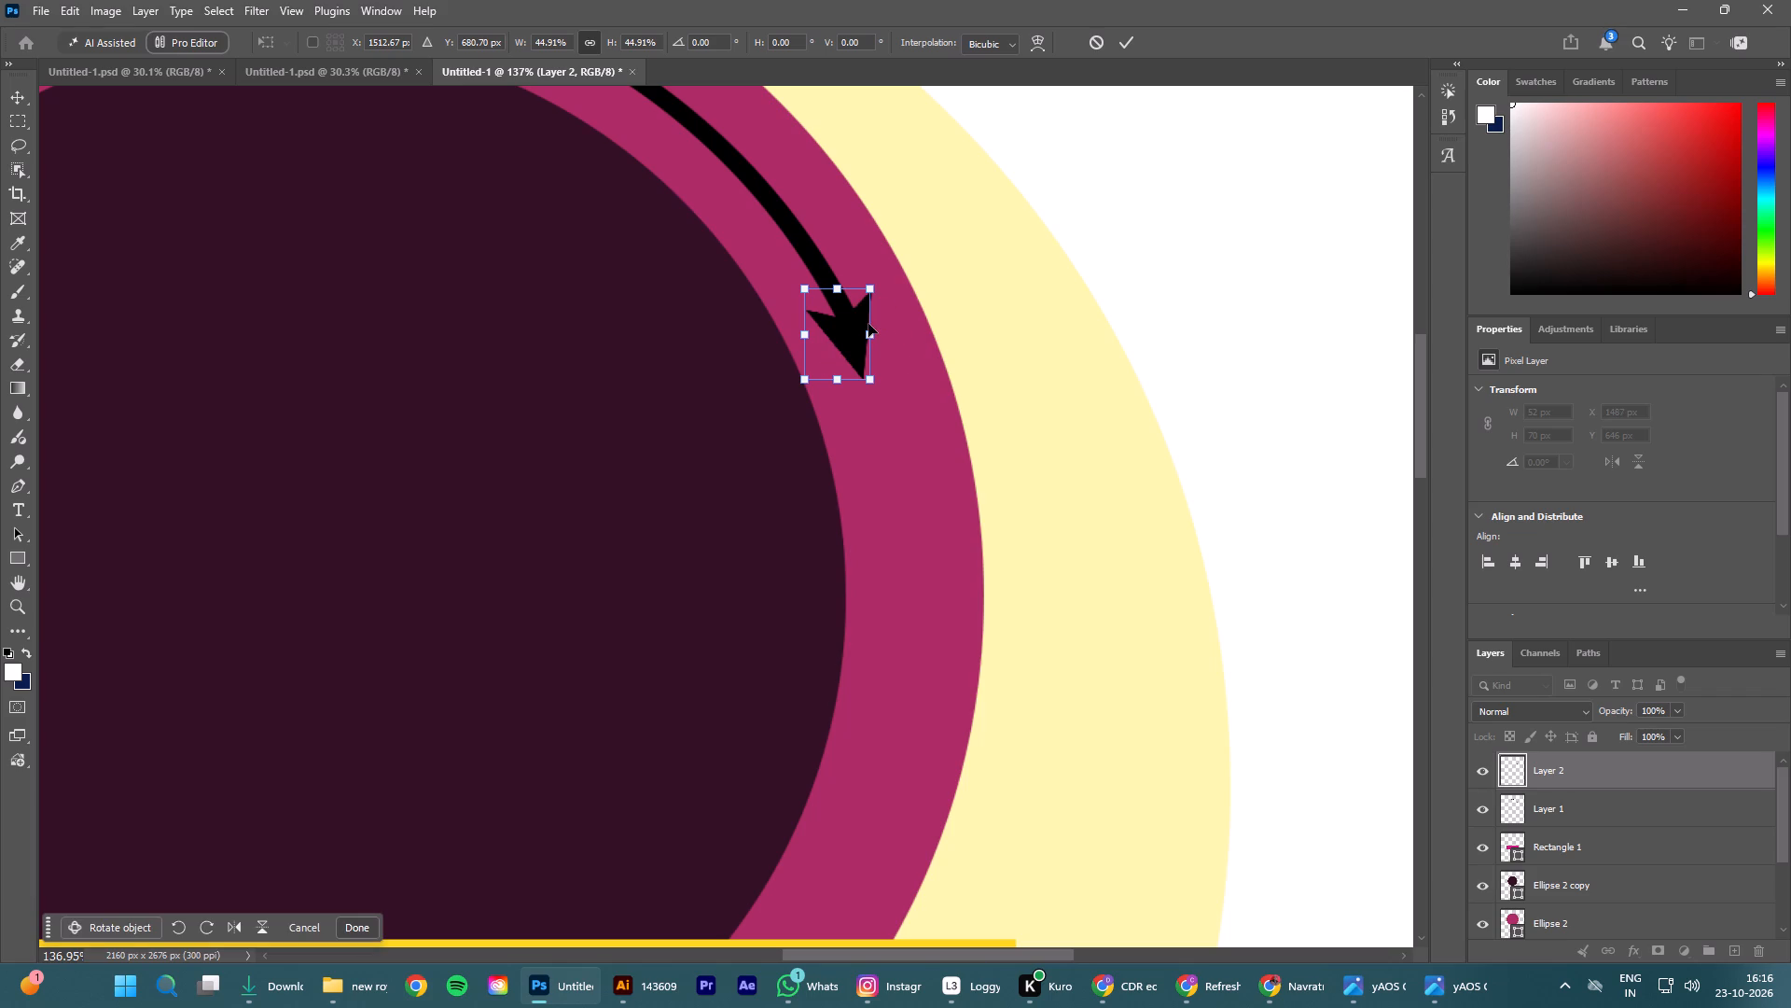
{"action": "key", "text": "Right"}
{"action": "key", "text": "Right"}
{"action": "key", "text": "Right"}
{"action": "key", "text": "Right"}
{"action": "key", "text": "Right"}
{"action": "key", "text": "Left"}
{"action": "key", "text": "Left"}
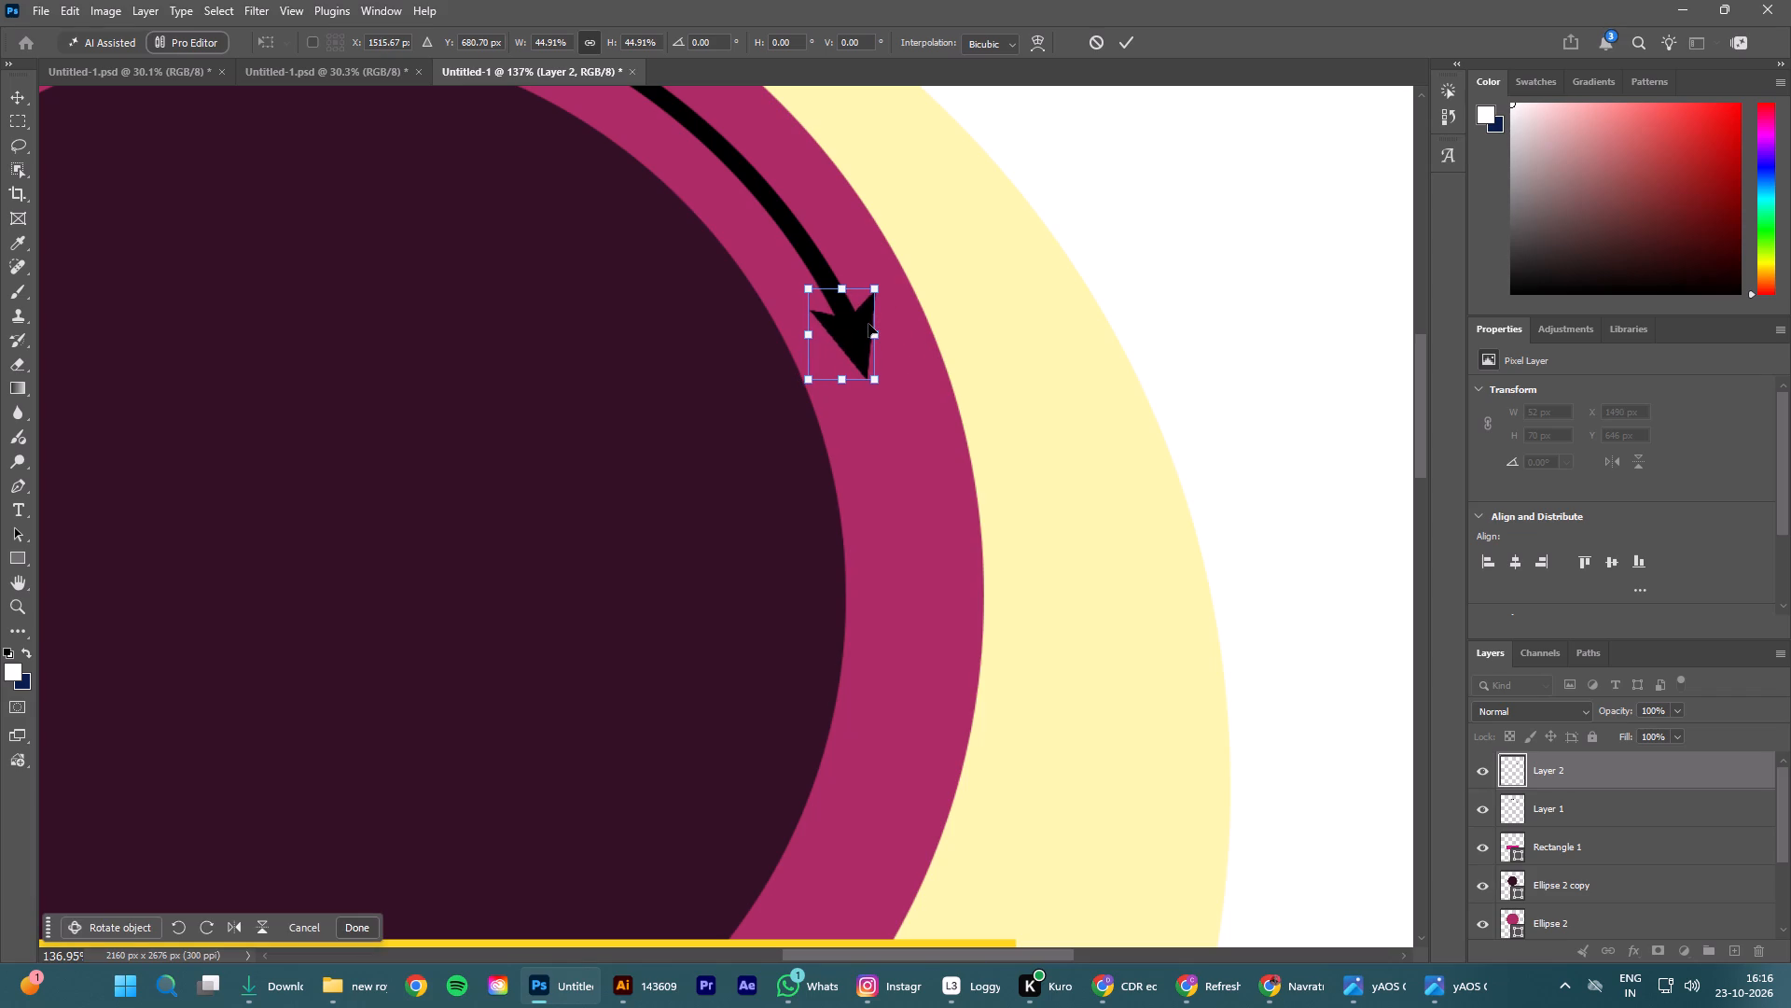
{"action": "key", "text": "Left"}
{"action": "key", "text": "Left"}
{"action": "key", "text": "Right"}
{"action": "key", "text": "Right"}
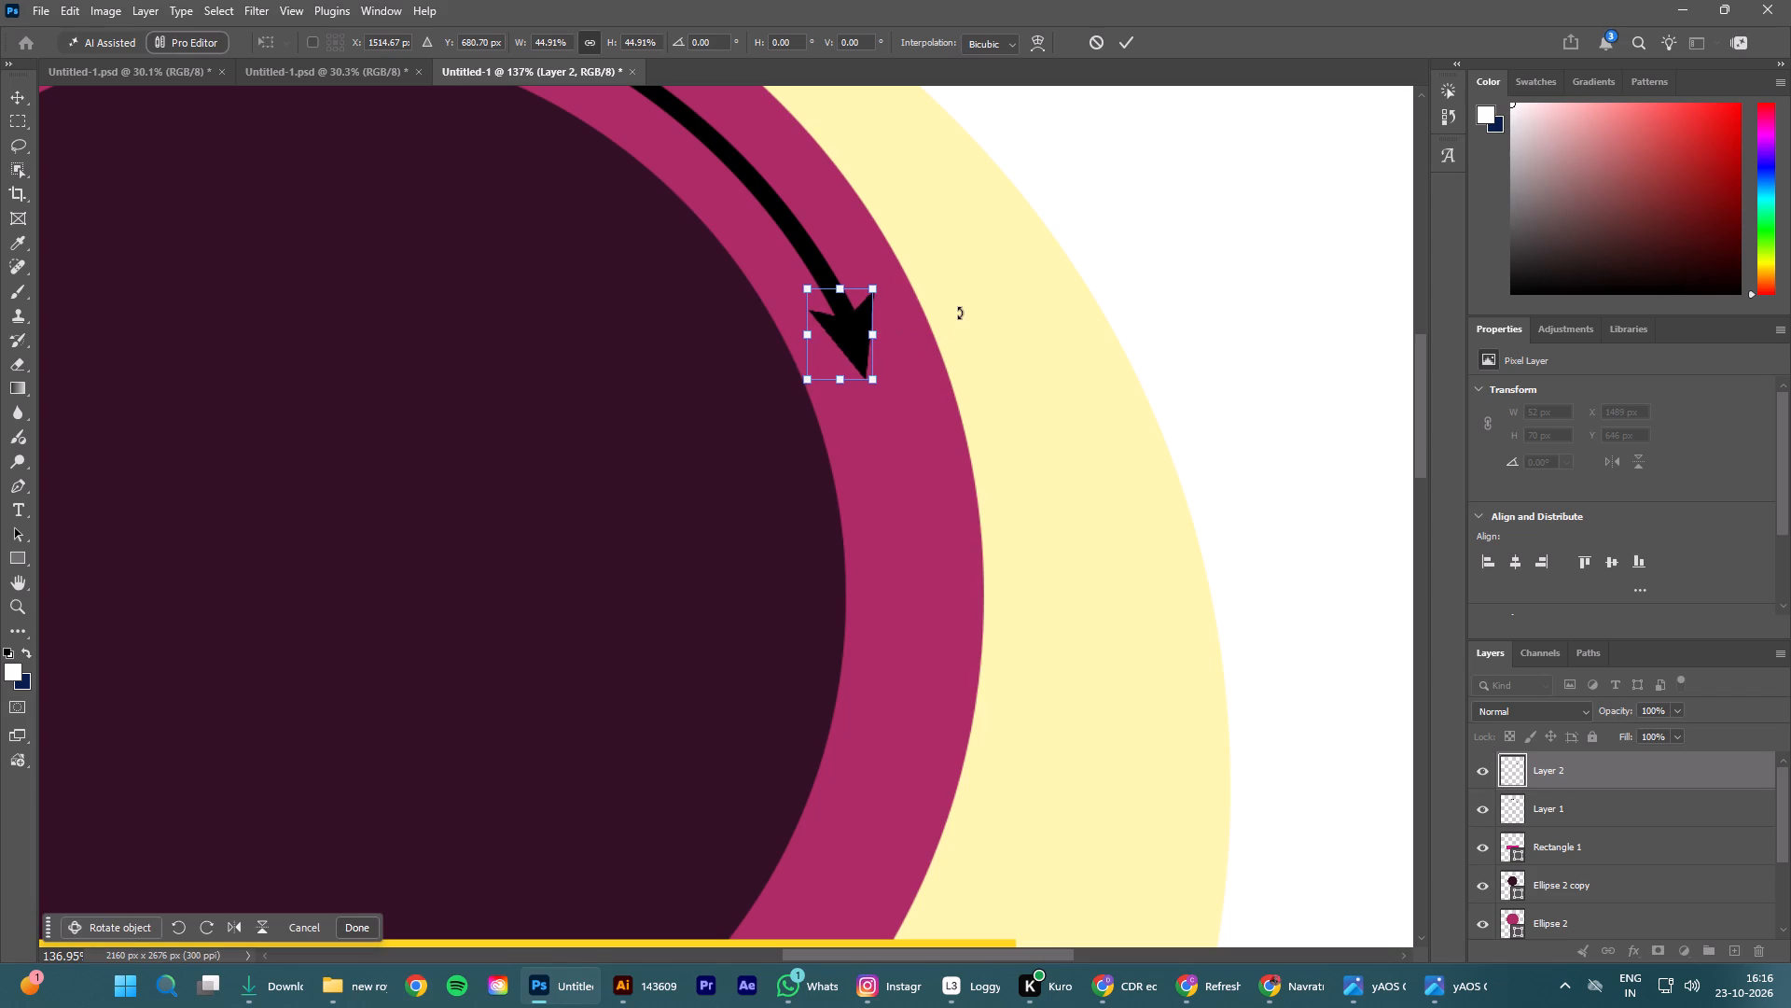
{"action": "key", "text": "Left"}
{"action": "left_click", "coordinate": [1128, 38]}
{"action": "left_click", "coordinate": [1170, 219]}
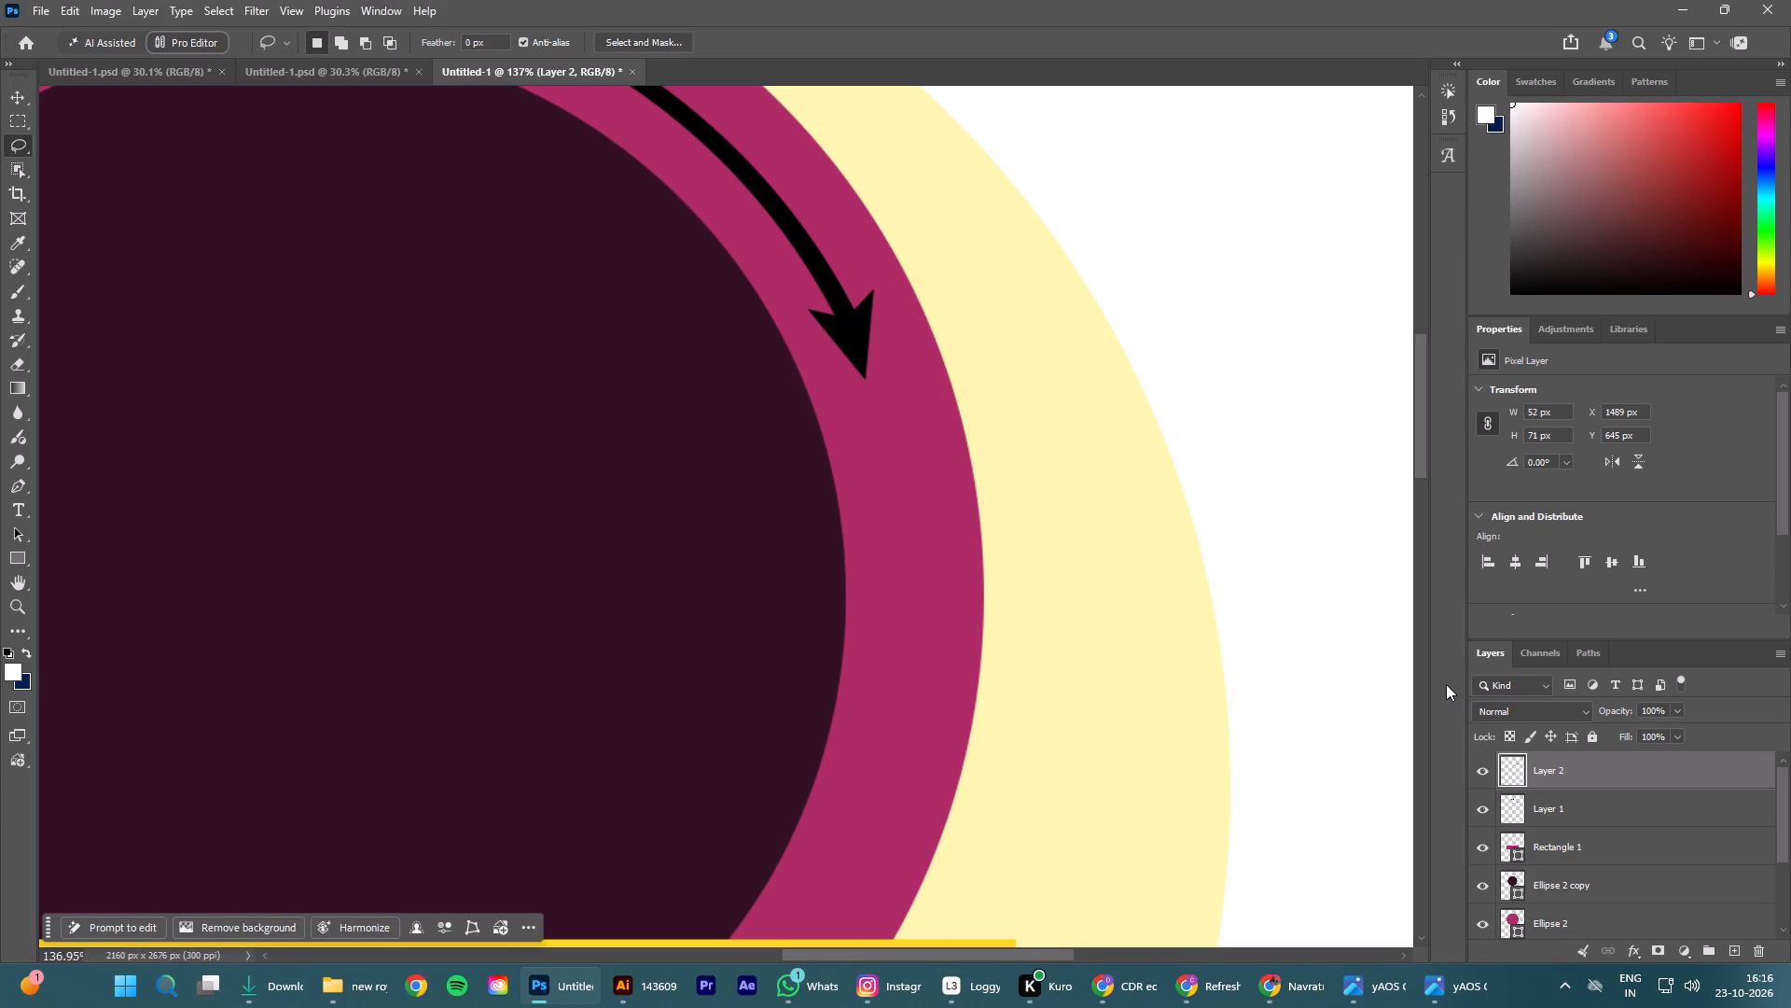
Merge the arrowhead layer, Layer 2, with the curved line layer, Layer 1.
{"action": "left_click", "coordinate": [1597, 819]}
{"action": "left_click", "coordinate": [1589, 770], "text": "ctrl"}
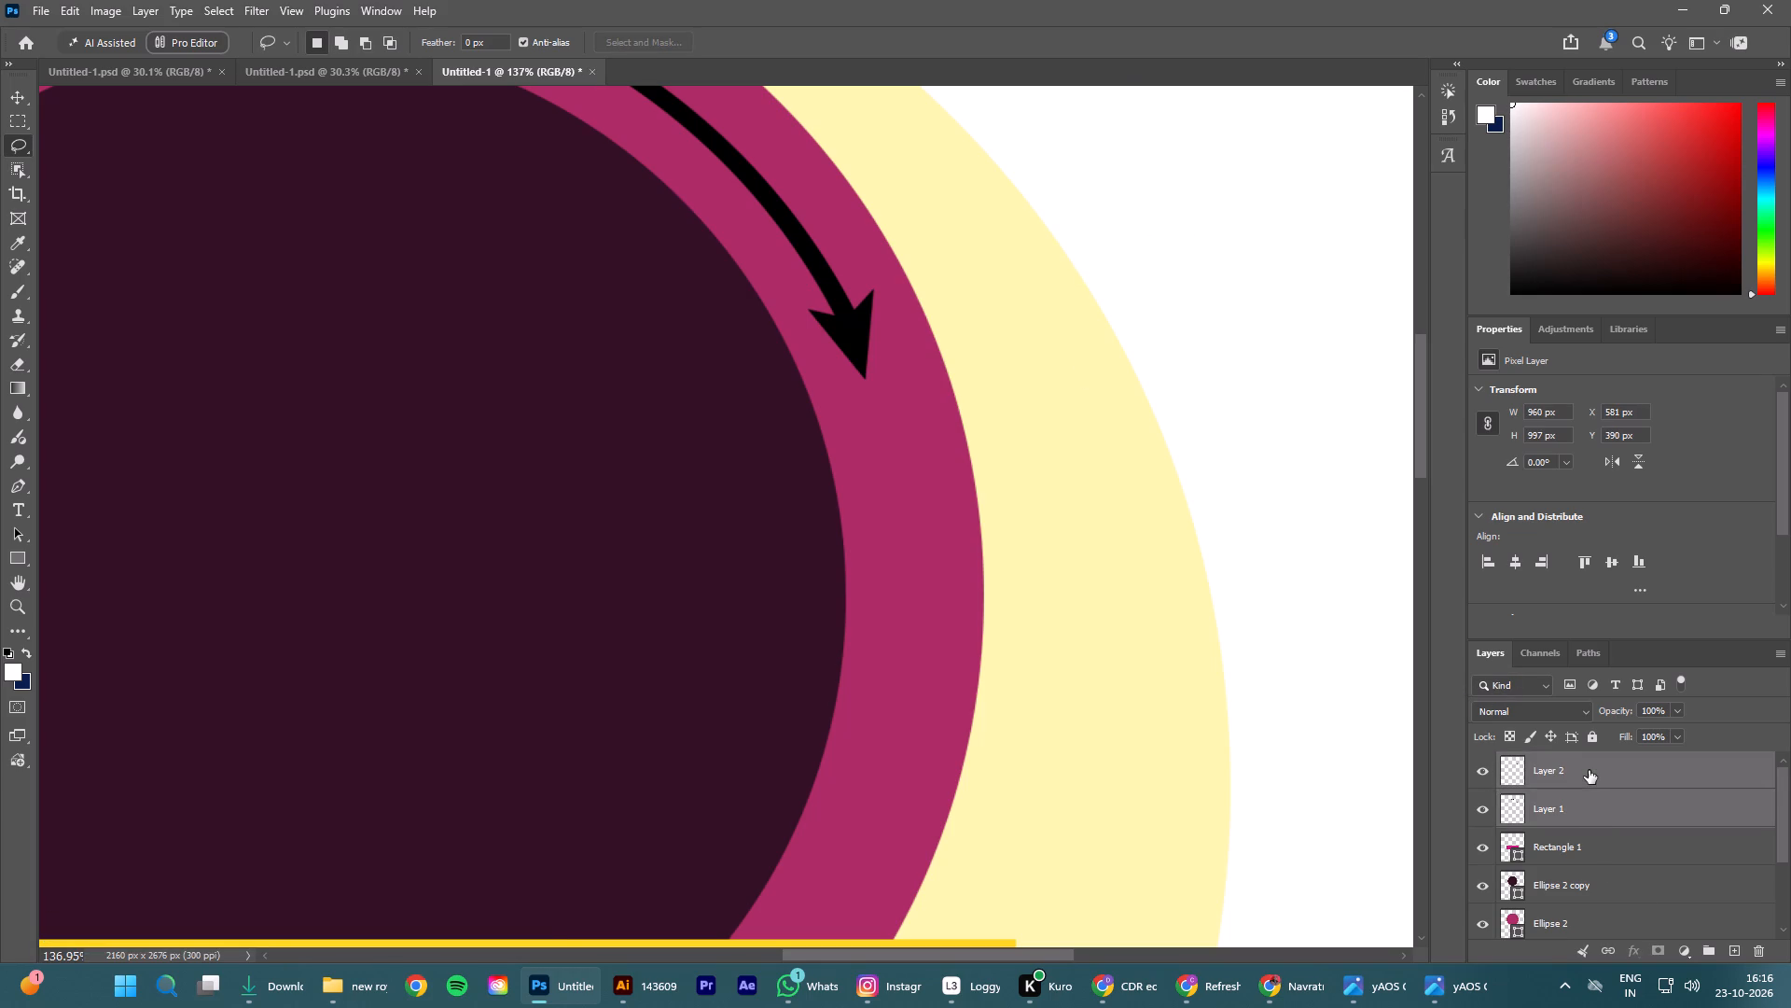
{"action": "right_click", "coordinate": [1589, 770]}
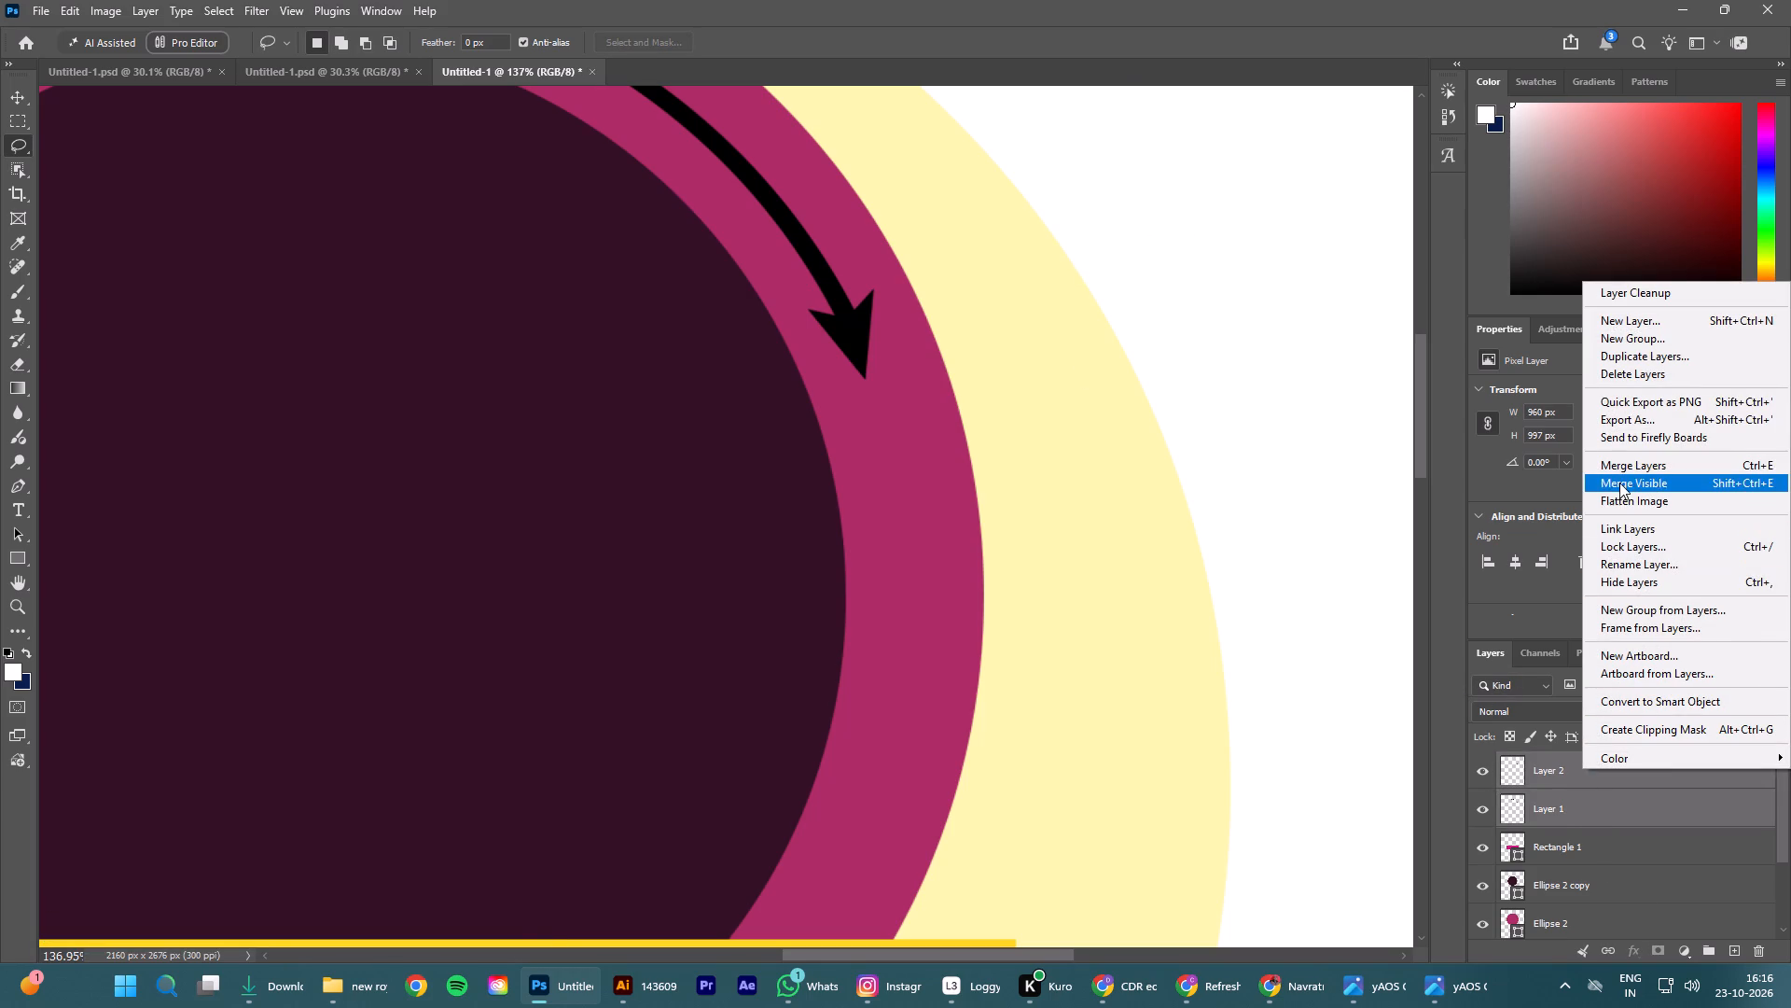
{"action": "left_click", "coordinate": [1621, 472]}
Add a Color Overlay to the merged arrow layer with the colour set to white (ffffff).
{"action": "scroll", "coordinate": [1283, 533], "scroll_direction": "down", "scroll_amount": 10, "text": "alt"}
{"action": "scroll", "coordinate": [1261, 533], "scroll_direction": "up", "scroll_amount": 3, "text": "alt"}
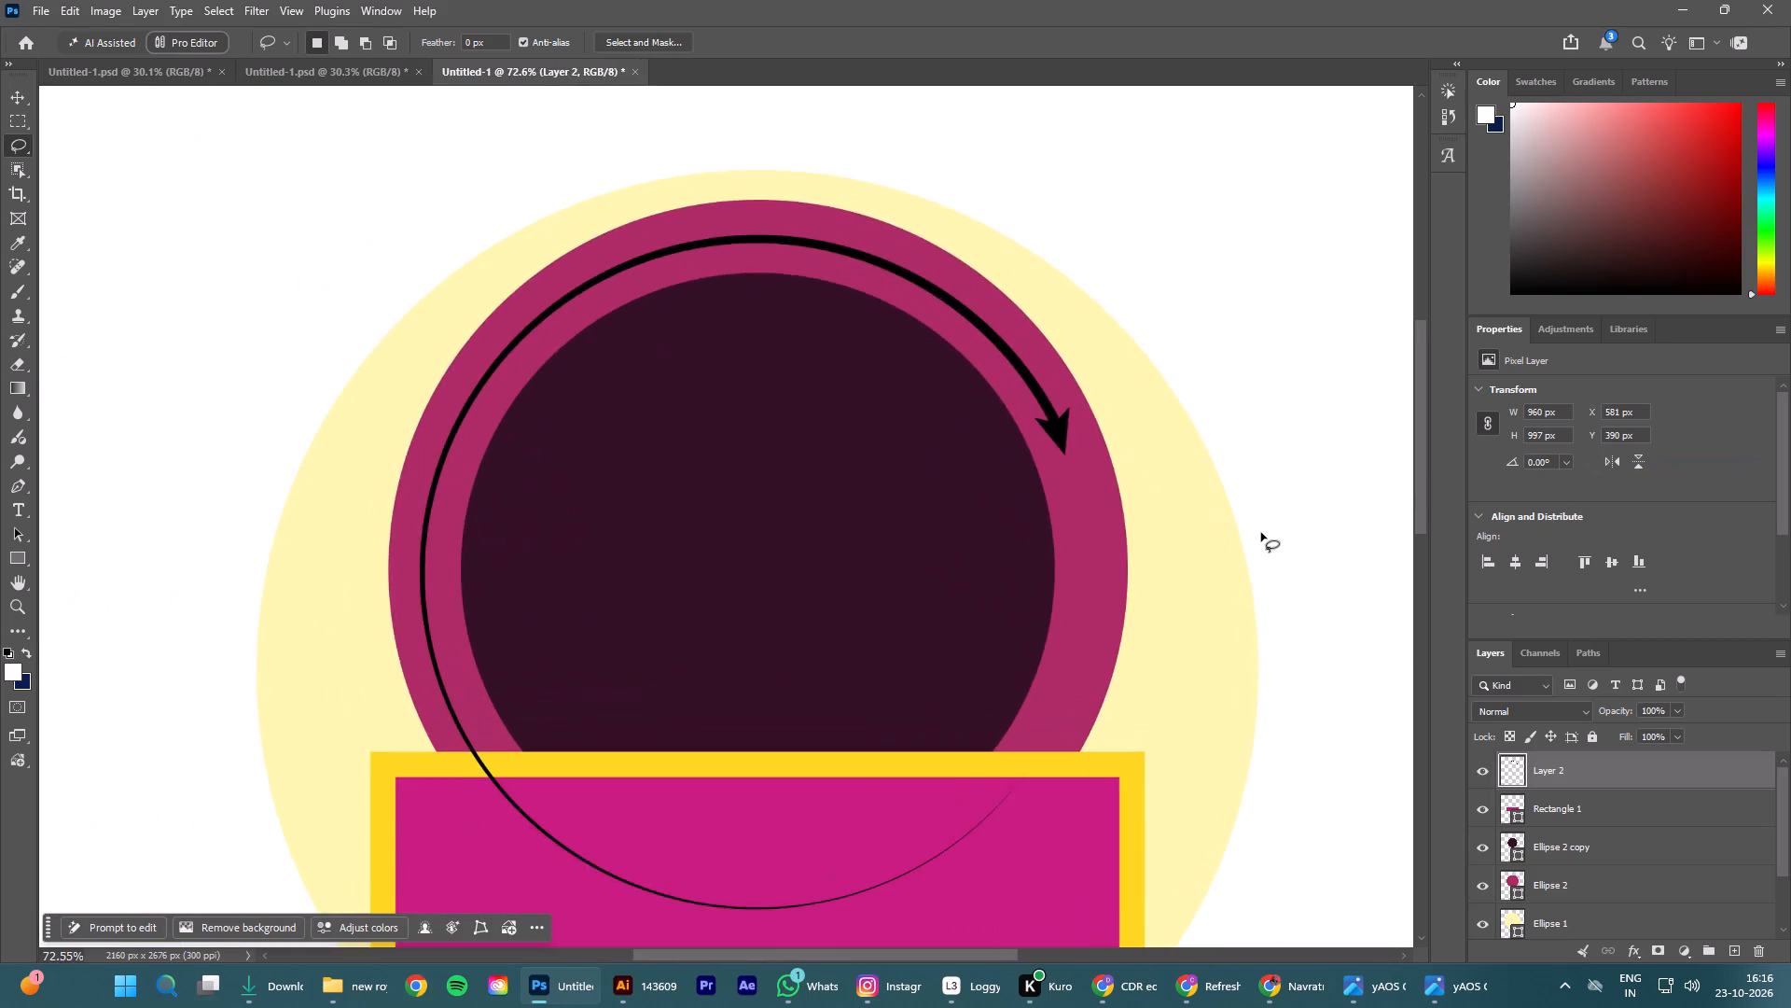
{"action": "scroll", "coordinate": [1261, 533], "scroll_direction": "up", "scroll_amount": 4, "text": "alt"}
{"action": "scroll", "coordinate": [1256, 532], "scroll_direction": "down", "scroll_amount": 2, "text": "alt"}
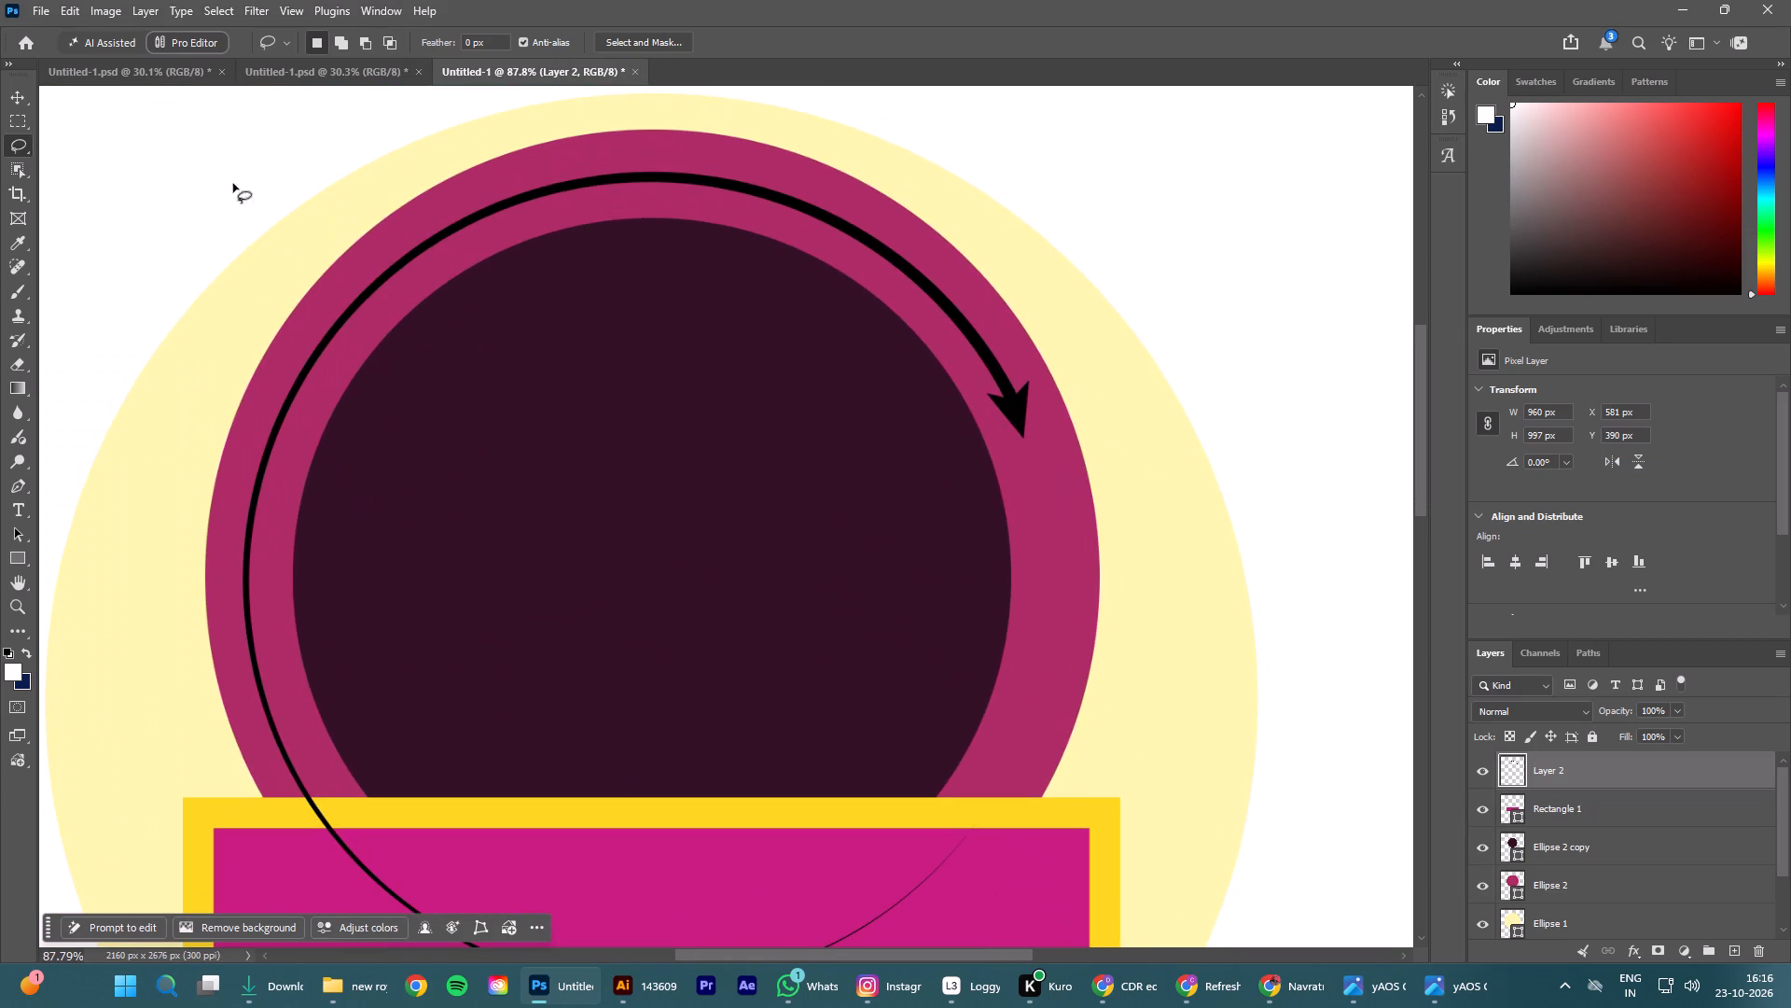
{"action": "left_click", "coordinate": [21, 91]}
{"action": "left_click", "coordinate": [168, 129]}
{"action": "left_click", "coordinate": [149, 184]}
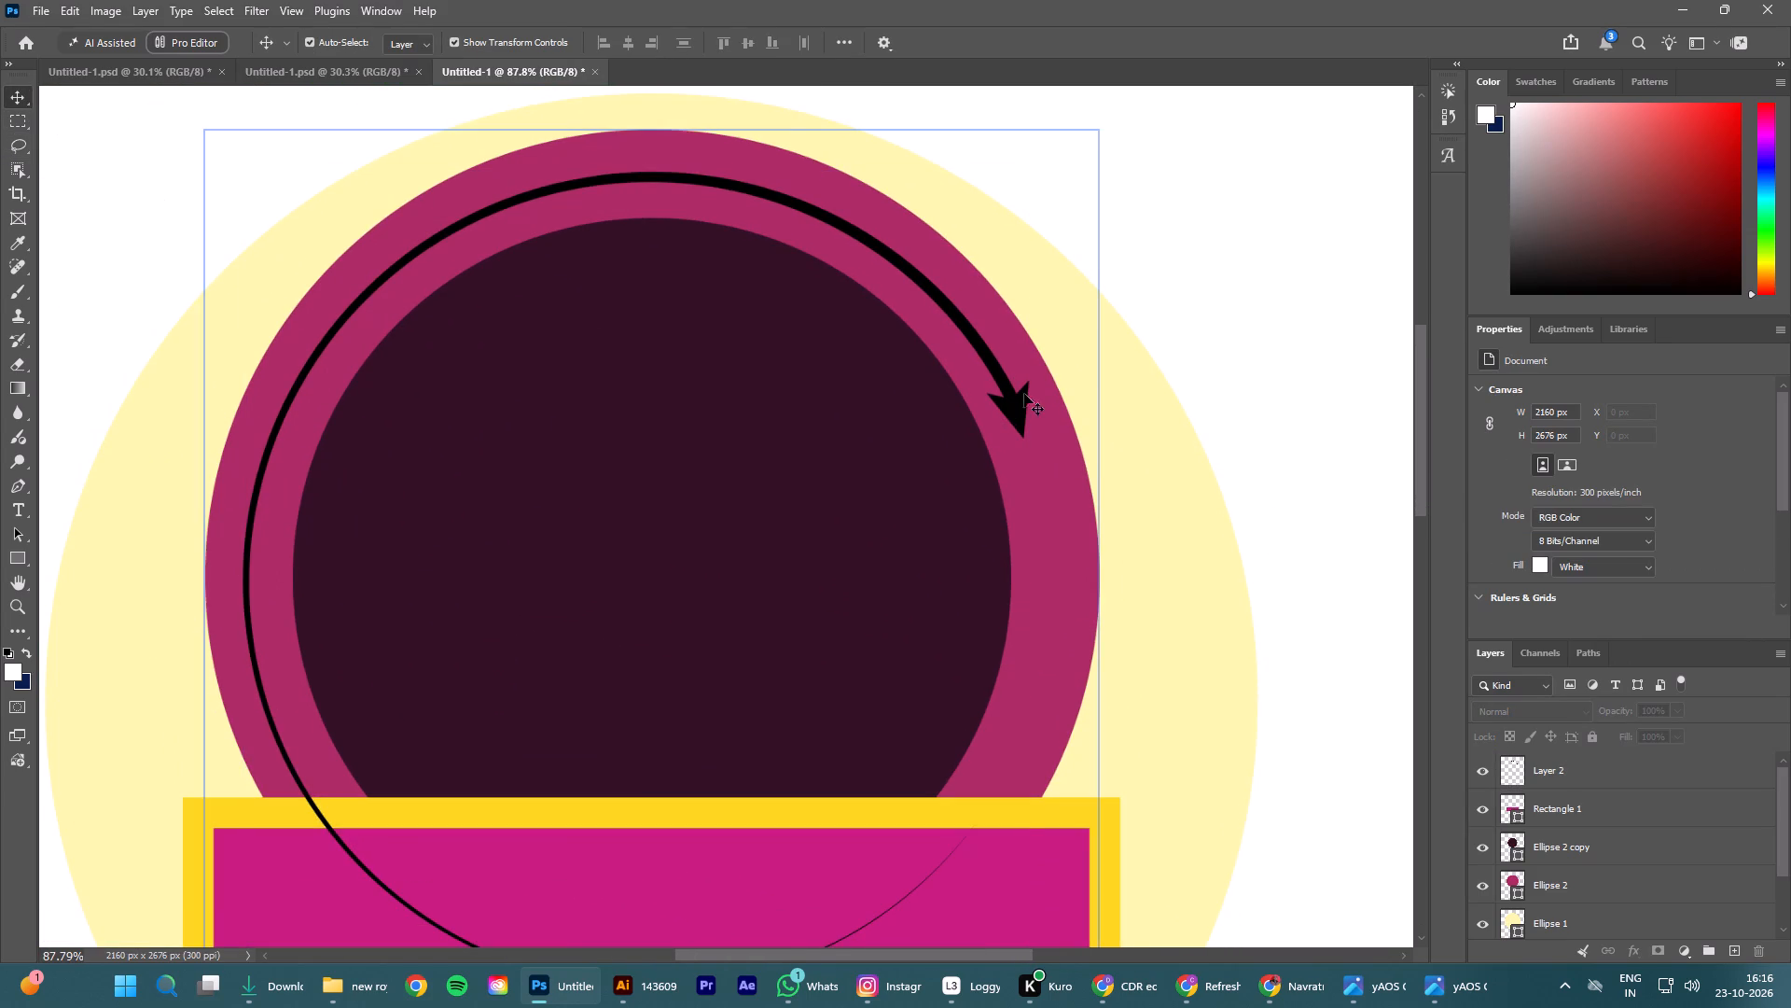
{"action": "left_click", "coordinate": [1007, 399]}
{"action": "left_click", "coordinate": [1015, 418]}
{"action": "scroll", "coordinate": [1056, 455], "scroll_direction": "down", "scroll_amount": 5, "text": "alt"}
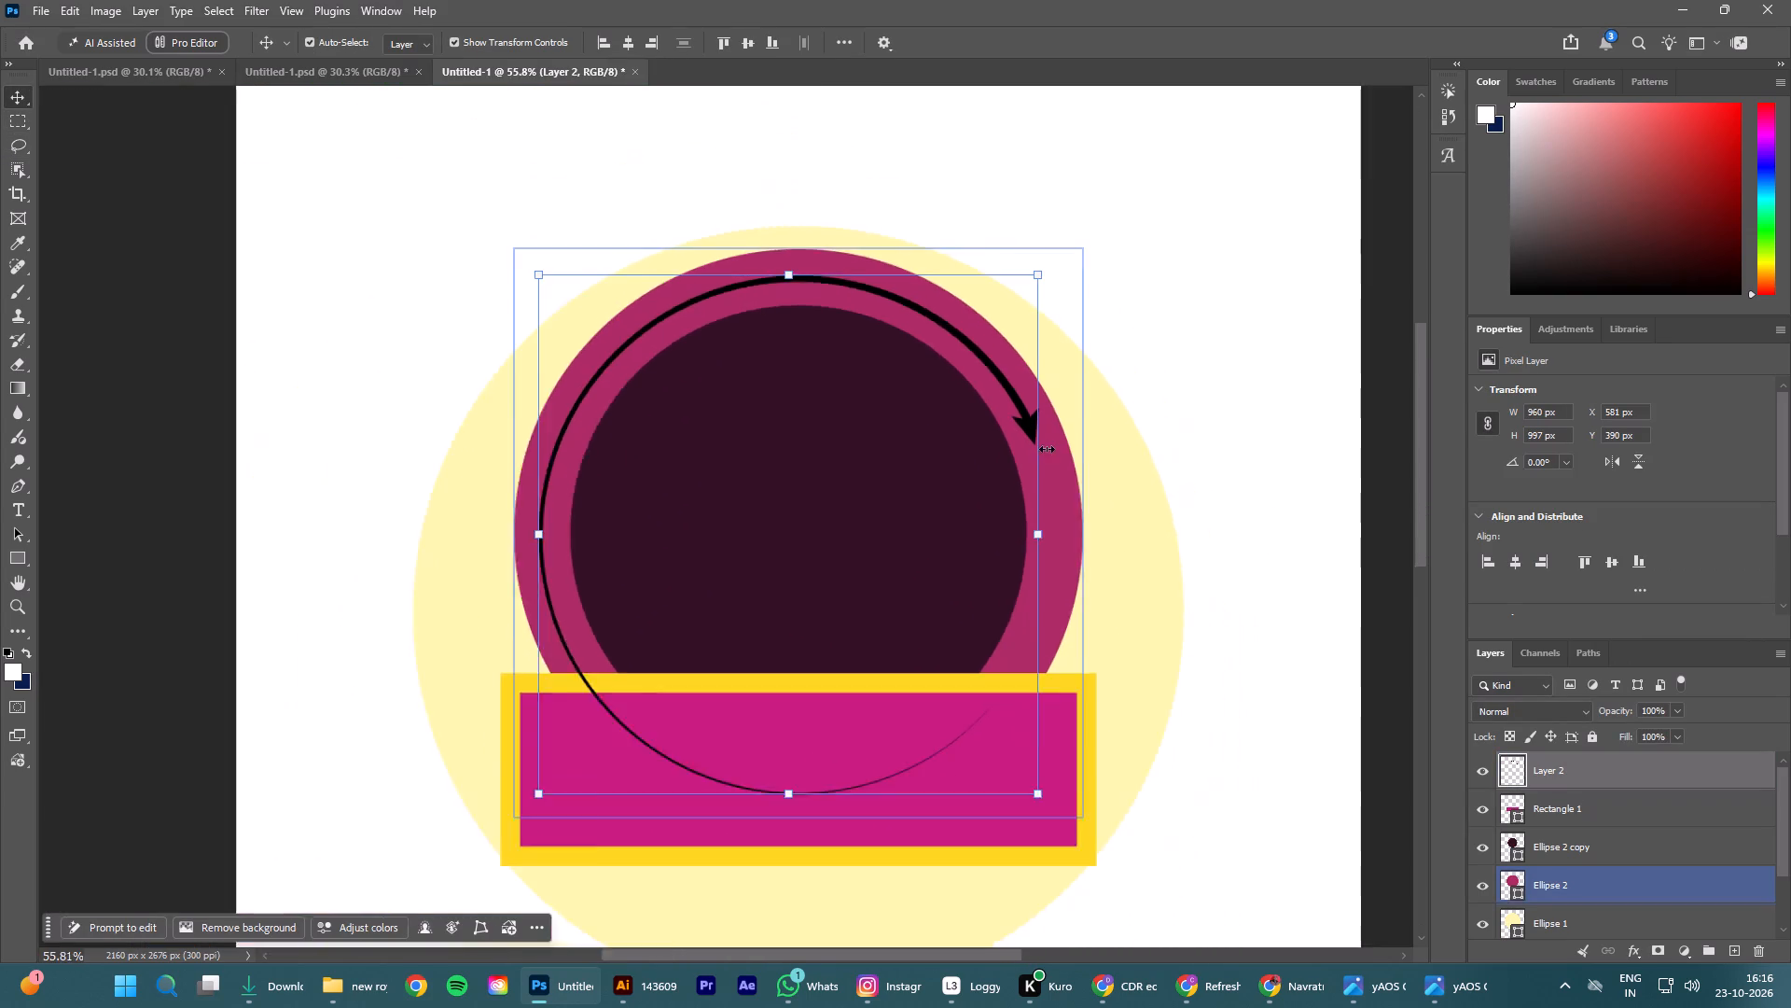
{"action": "scroll", "coordinate": [1047, 449], "scroll_direction": "down", "scroll_amount": 3, "text": "alt"}
{"action": "scroll", "coordinate": [844, 710], "scroll_direction": "down", "scroll_amount": 7}
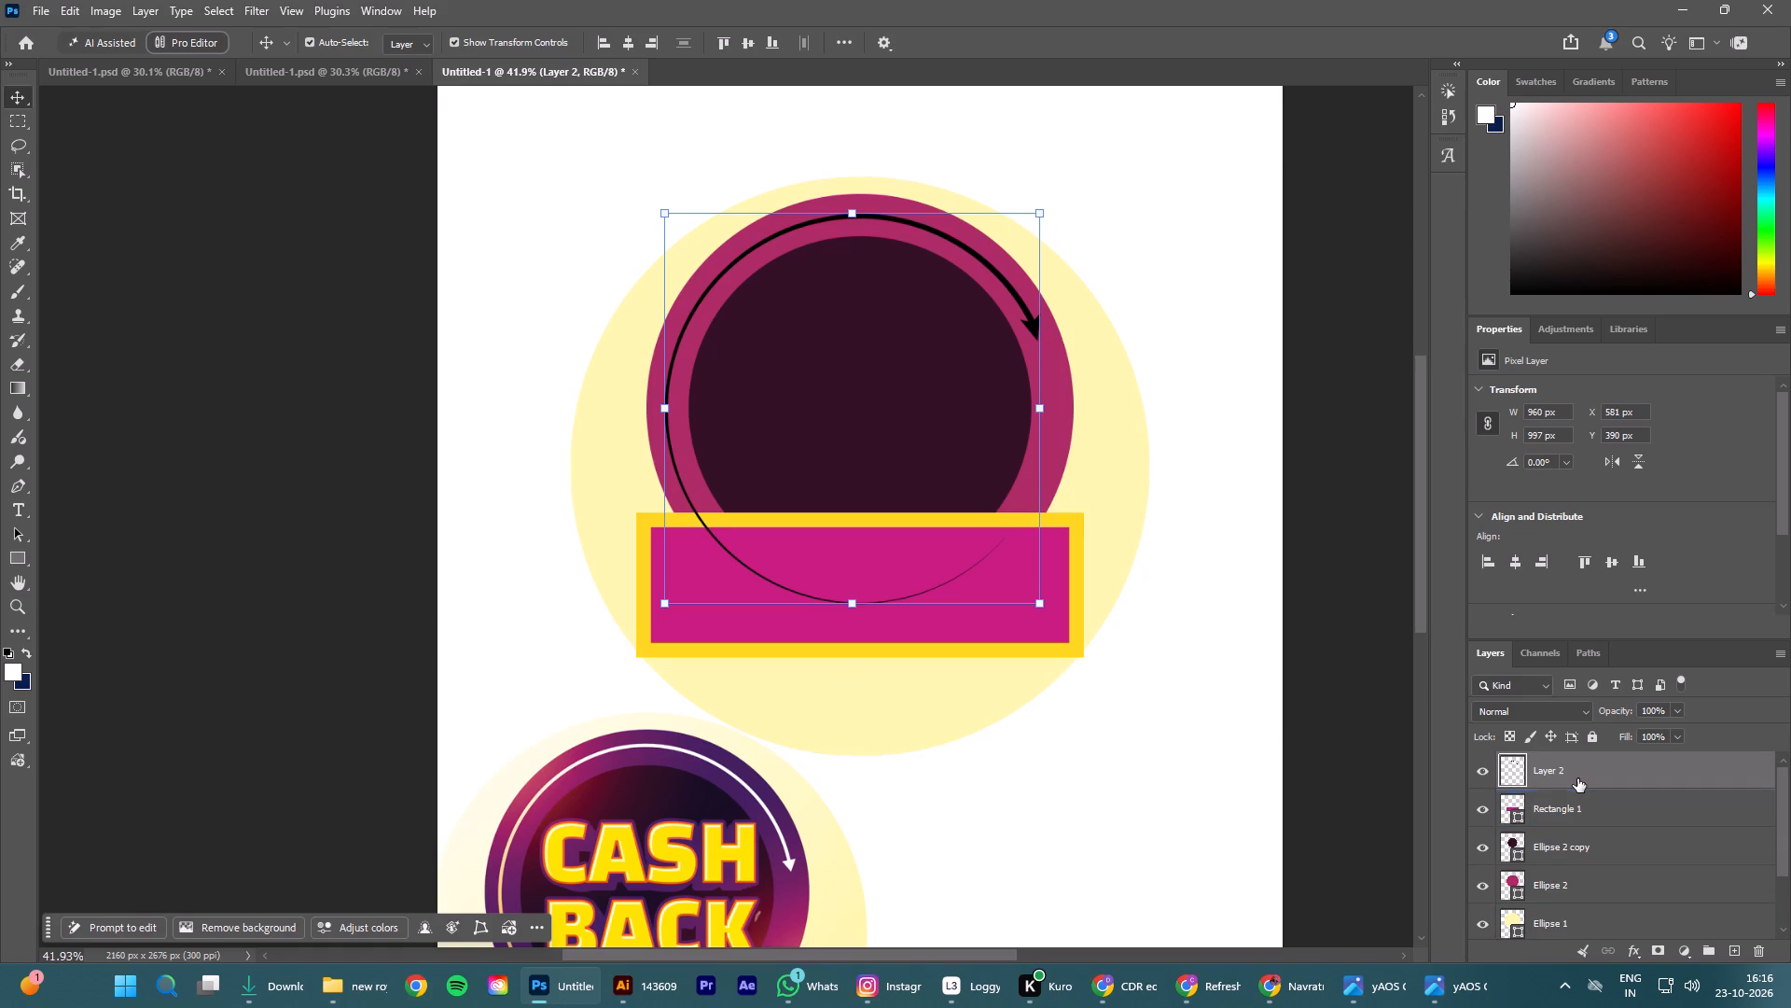
{"action": "left_click", "coordinate": [1631, 952]}
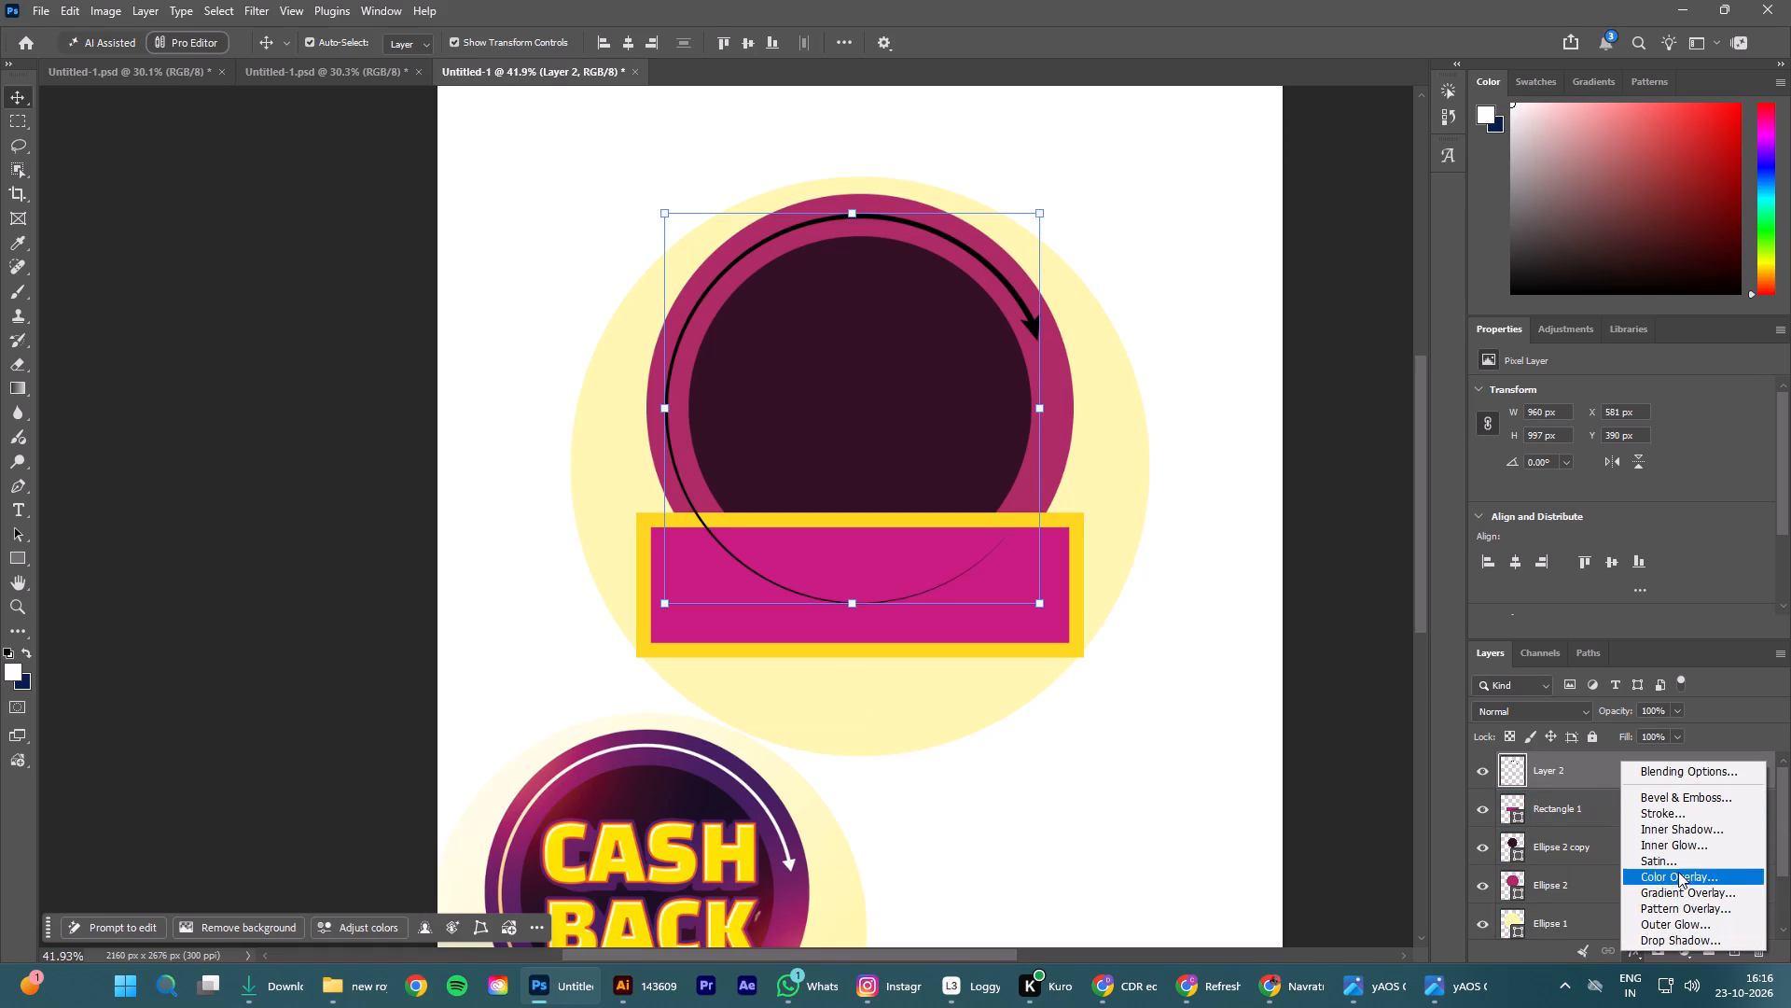
{"action": "left_click", "coordinate": [1677, 874]}
{"action": "left_click", "coordinate": [1468, 441]}
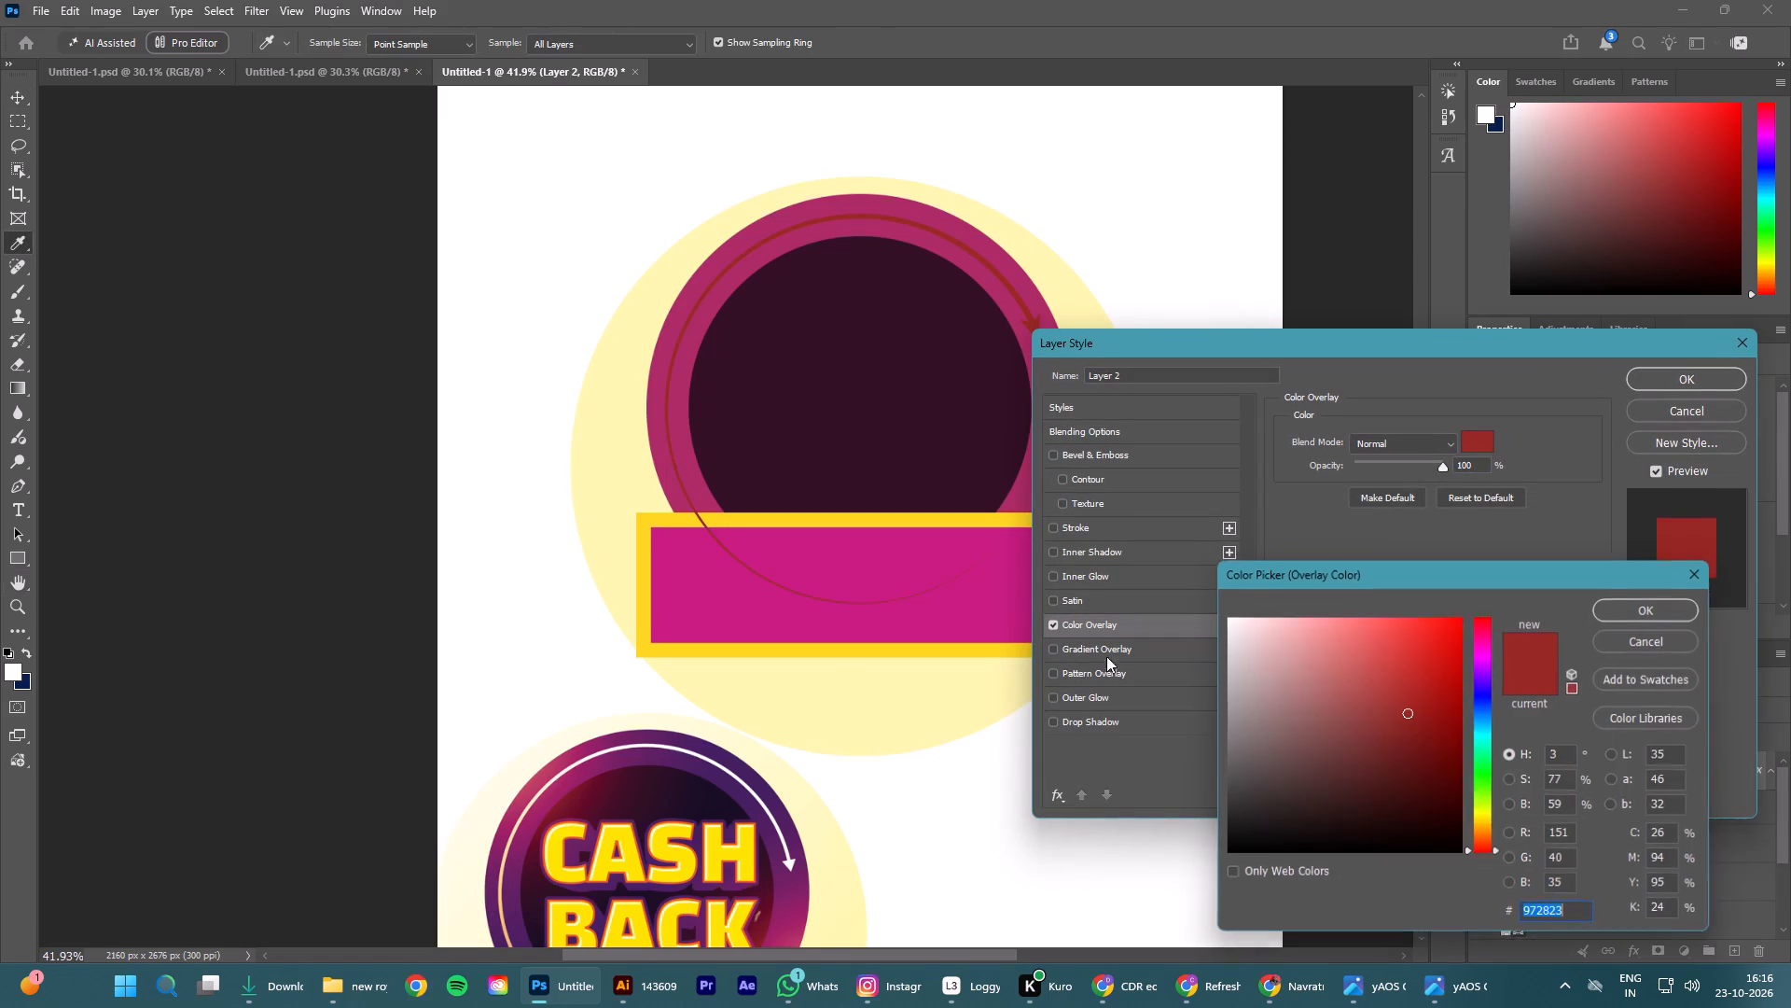
{"action": "left_click", "coordinate": [770, 815]}
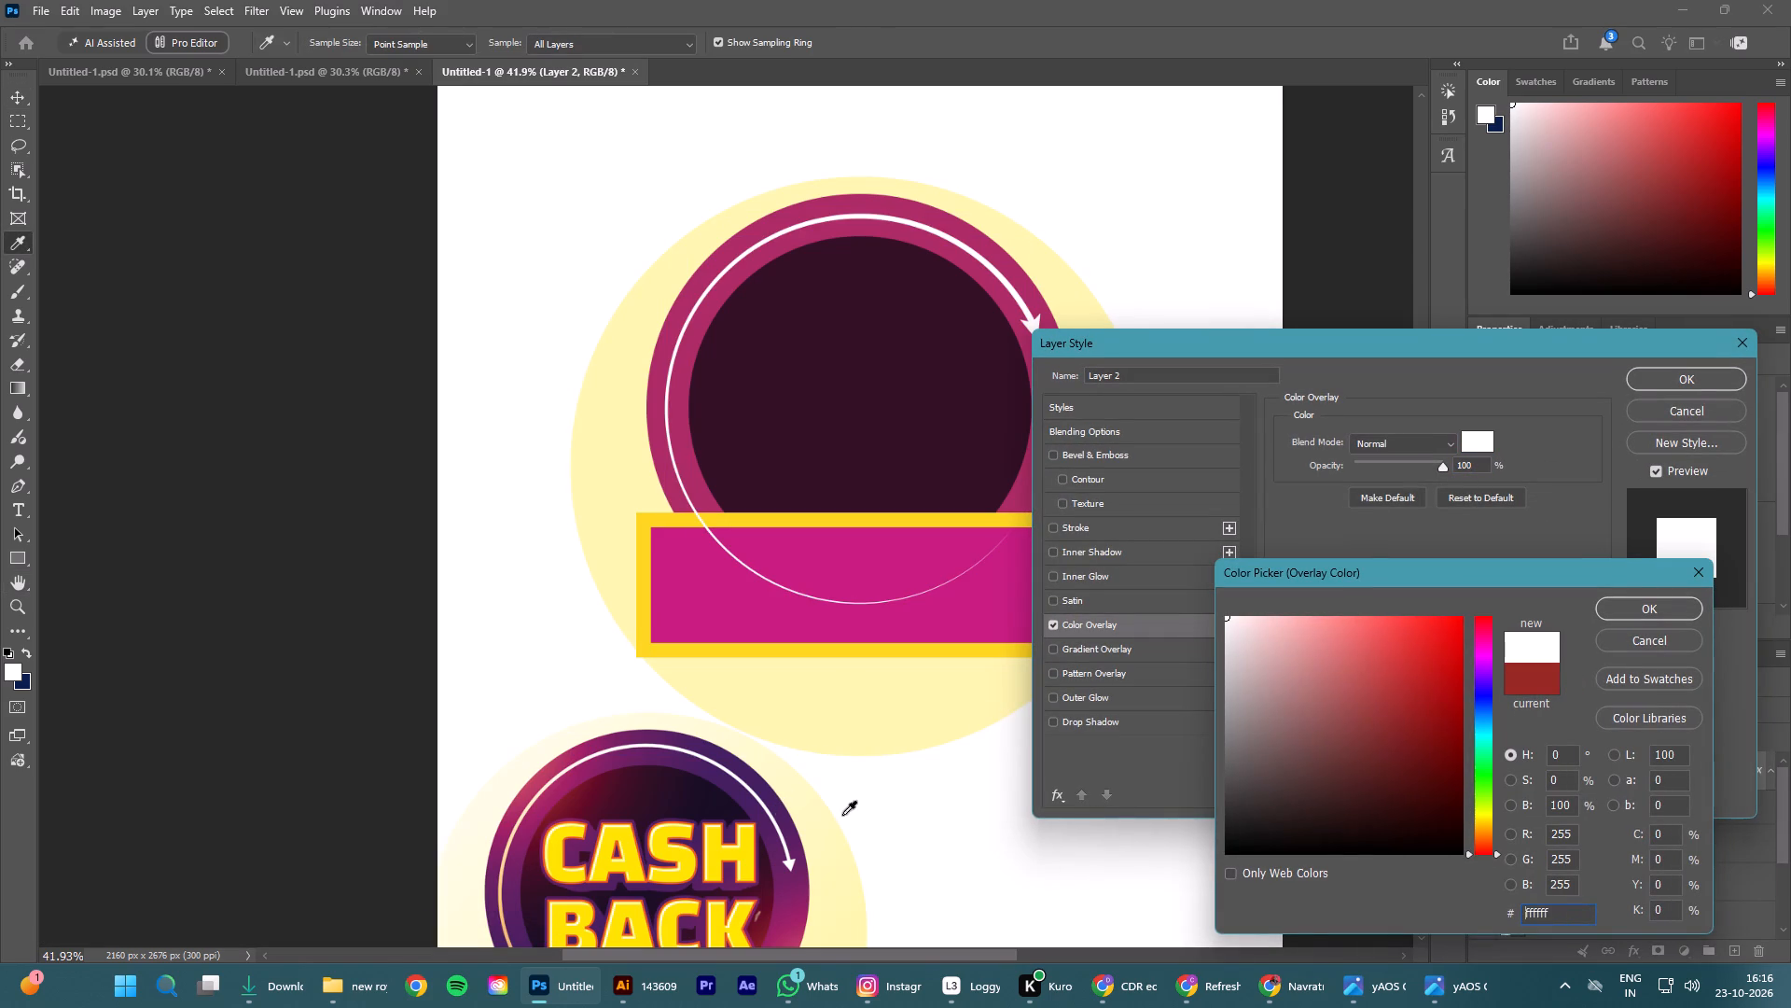
{"action": "left_click", "coordinate": [1643, 614]}
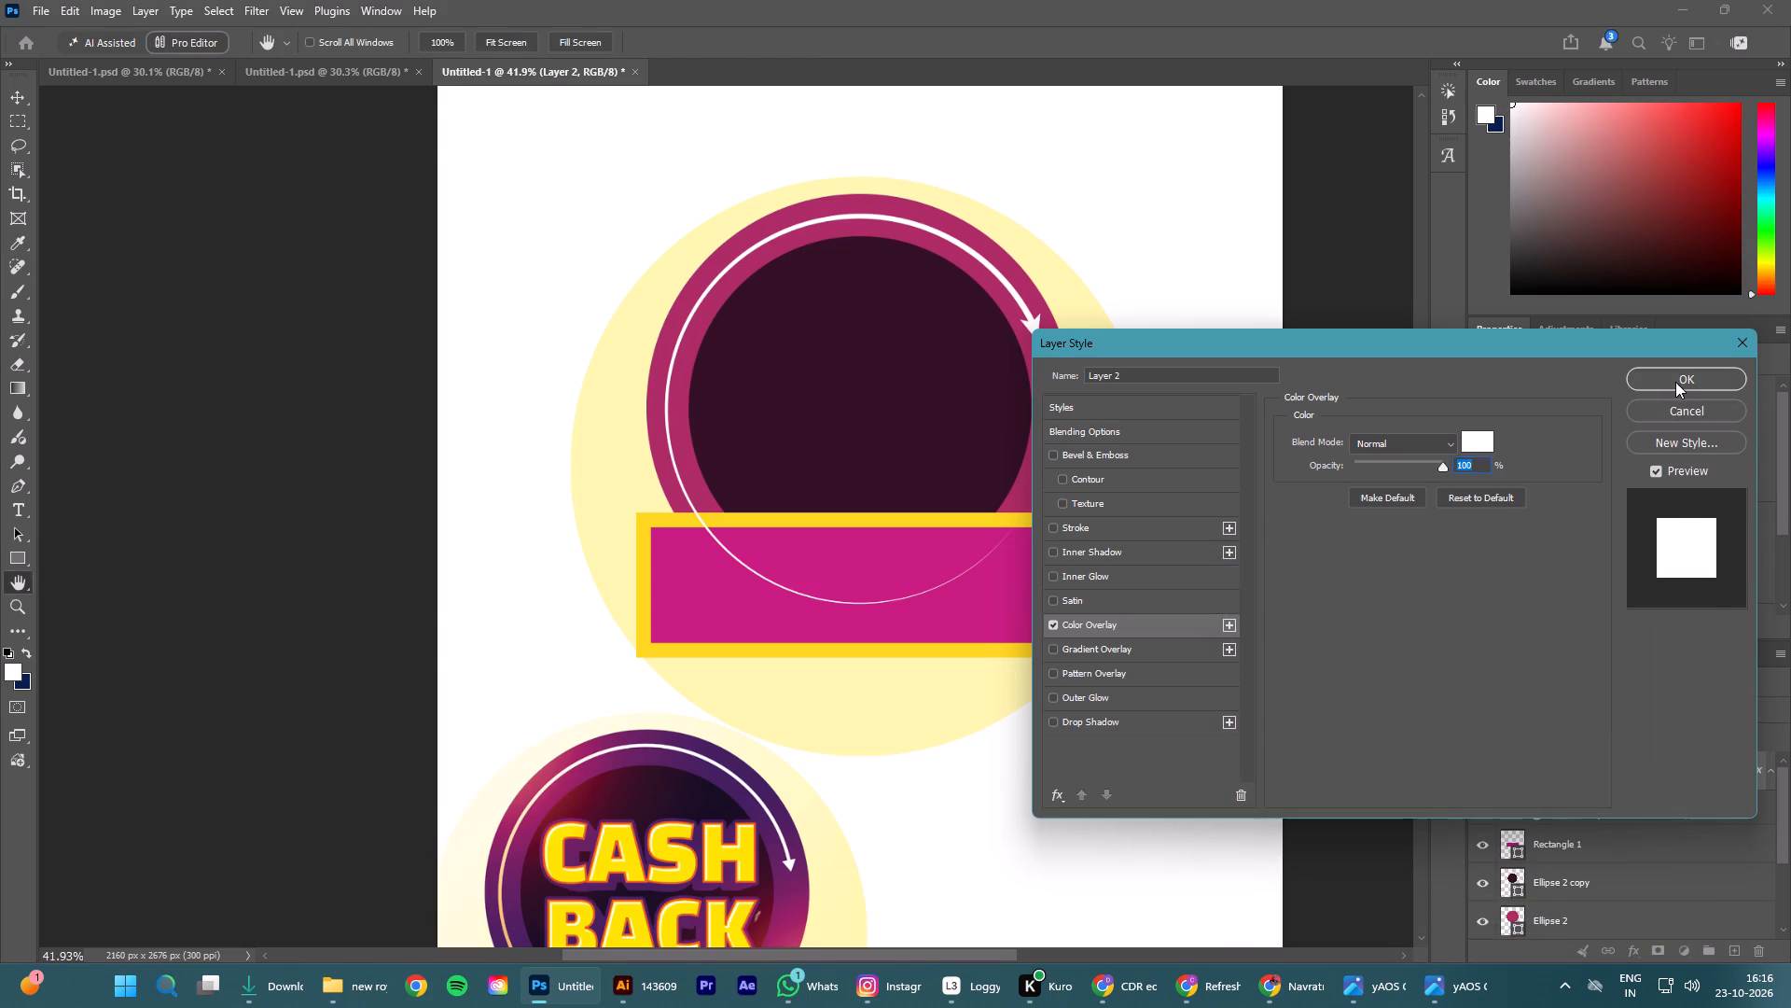
Apply the white Color Overlay to the merged arrow layer, Layer 2, and deselect the layer.
{"action": "left_click", "coordinate": [1675, 382]}
{"action": "left_click", "coordinate": [28, 85]}
{"action": "left_click", "coordinate": [163, 181]}
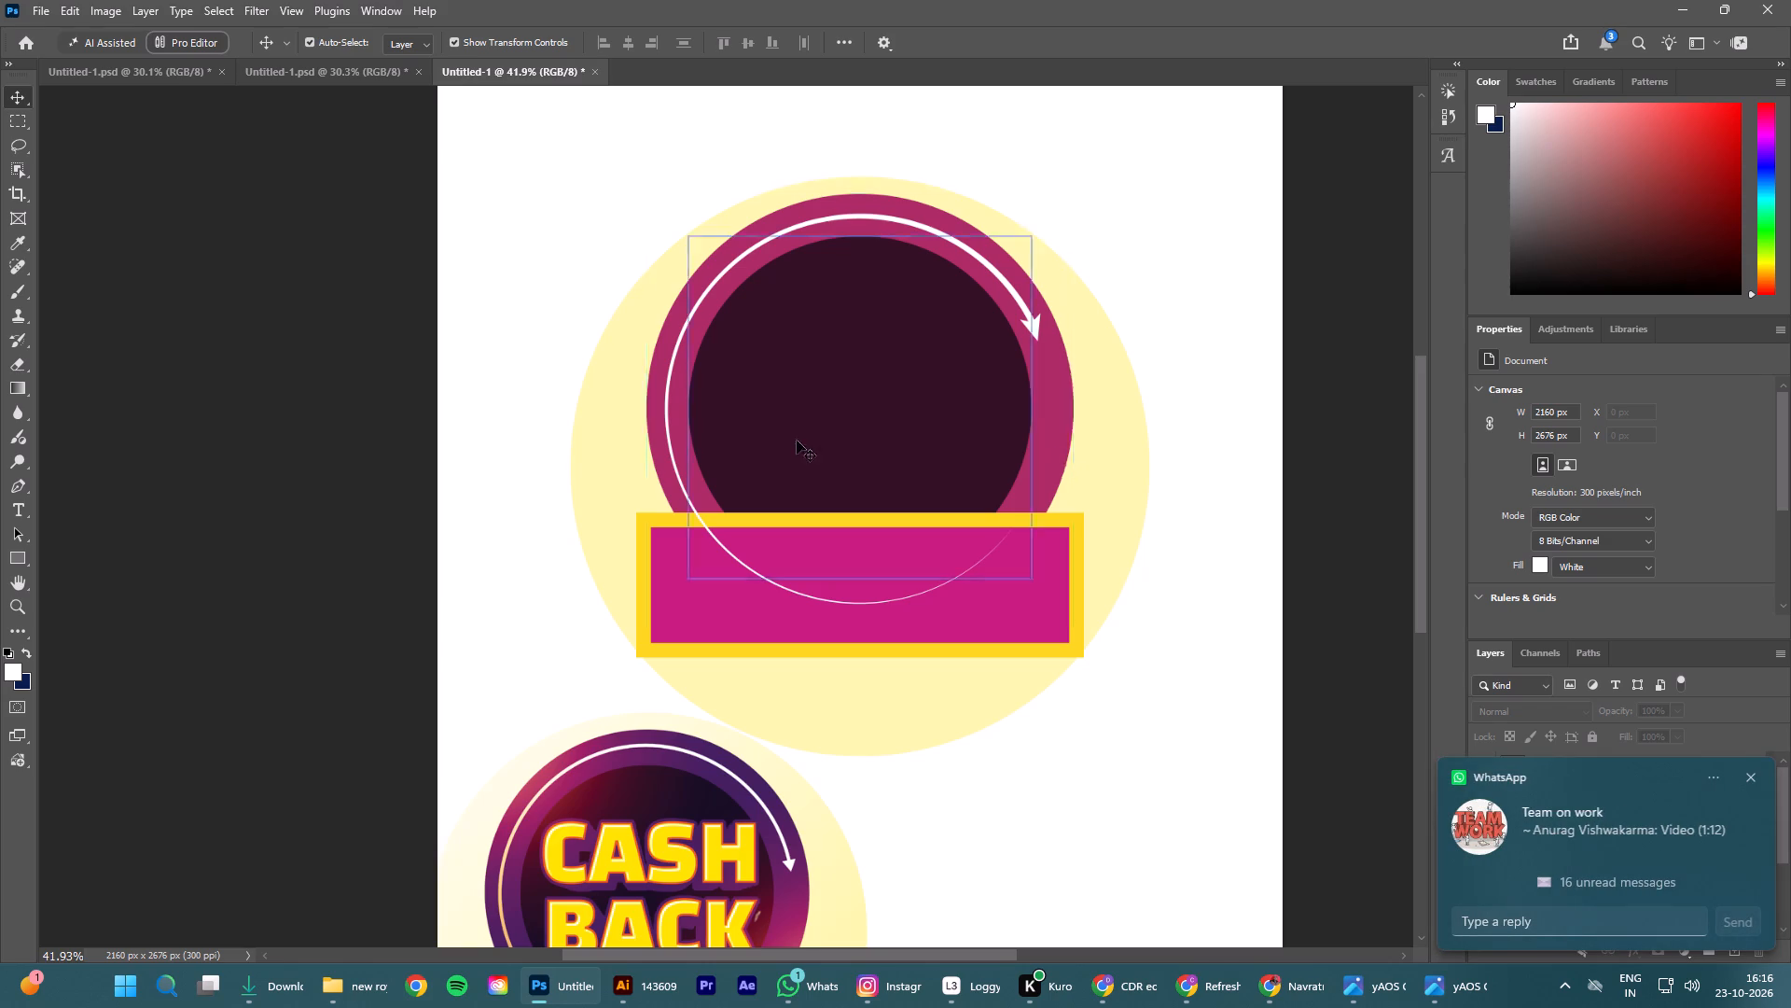
{"action": "left_click", "coordinate": [309, 343]}
{"action": "scroll", "coordinate": [309, 343], "scroll_direction": "down", "scroll_amount": 3, "text": "alt"}
{"action": "scroll", "coordinate": [309, 343], "scroll_direction": "down", "scroll_amount": 2}
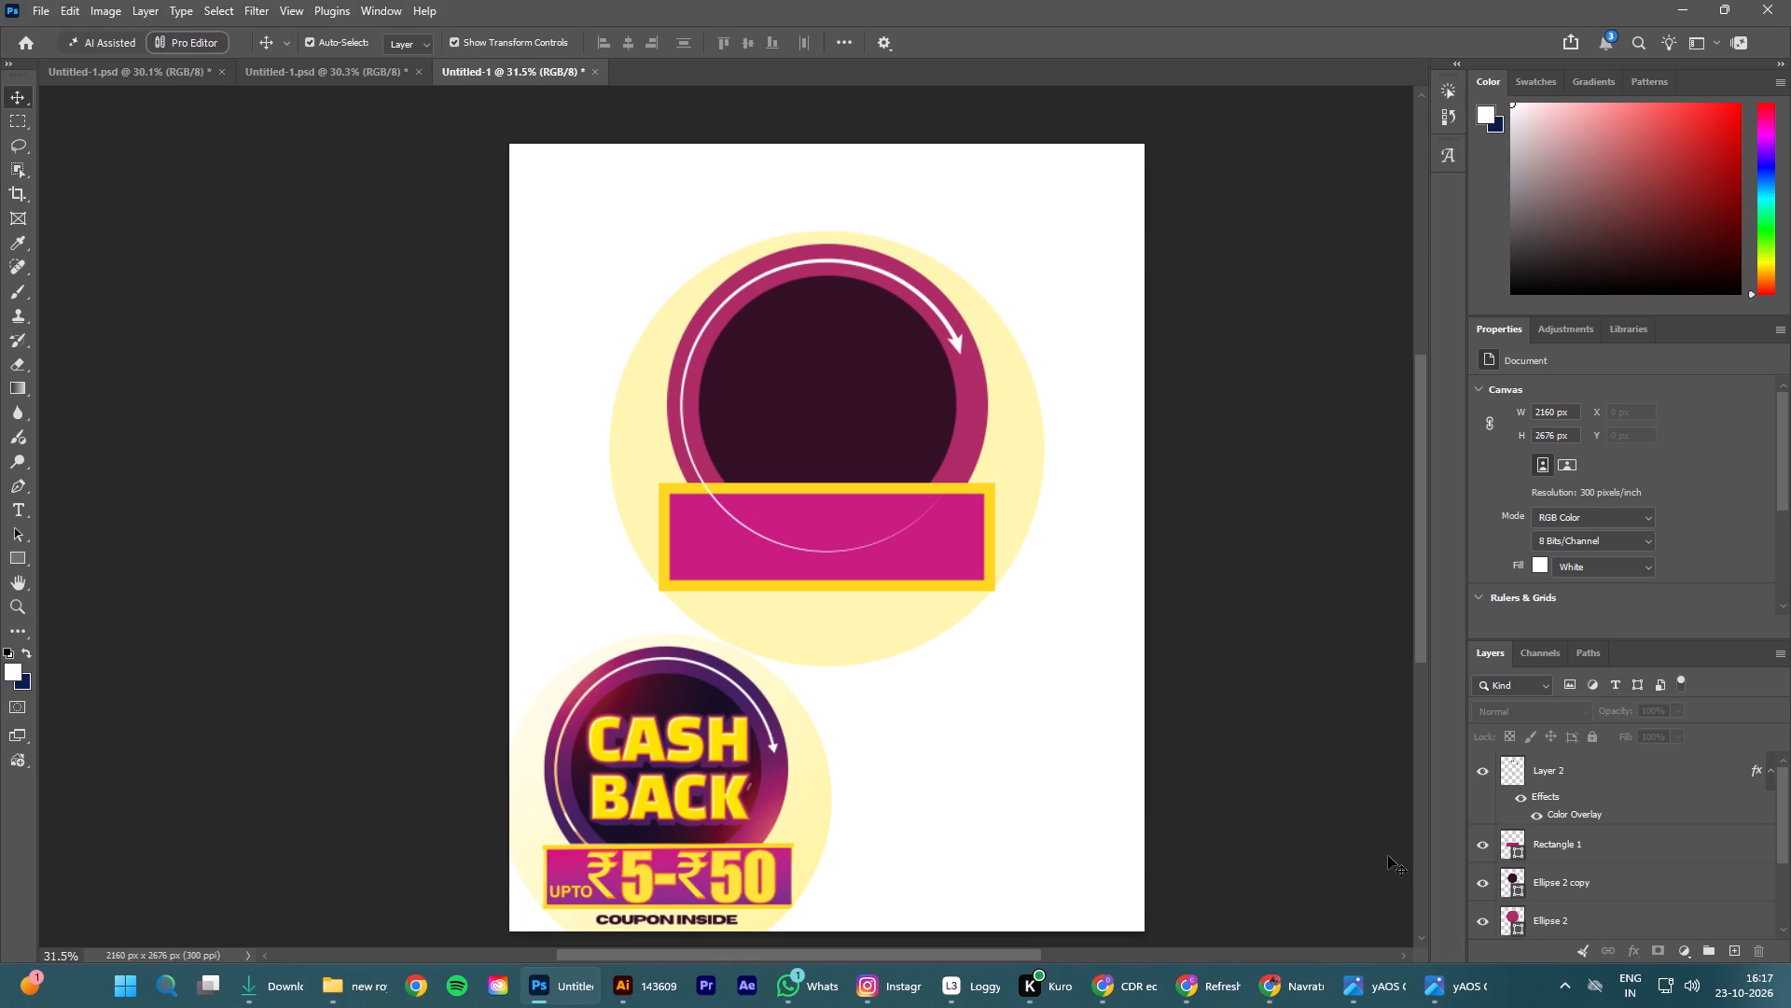
Select the part of the white arrow line overlapping the banner with a rectangular marquee on Layer 2, delete it, and deselect.
{"action": "left_click", "coordinate": [17, 101]}
{"action": "left_click", "coordinate": [235, 242]}
{"action": "left_click", "coordinate": [1290, 331]}
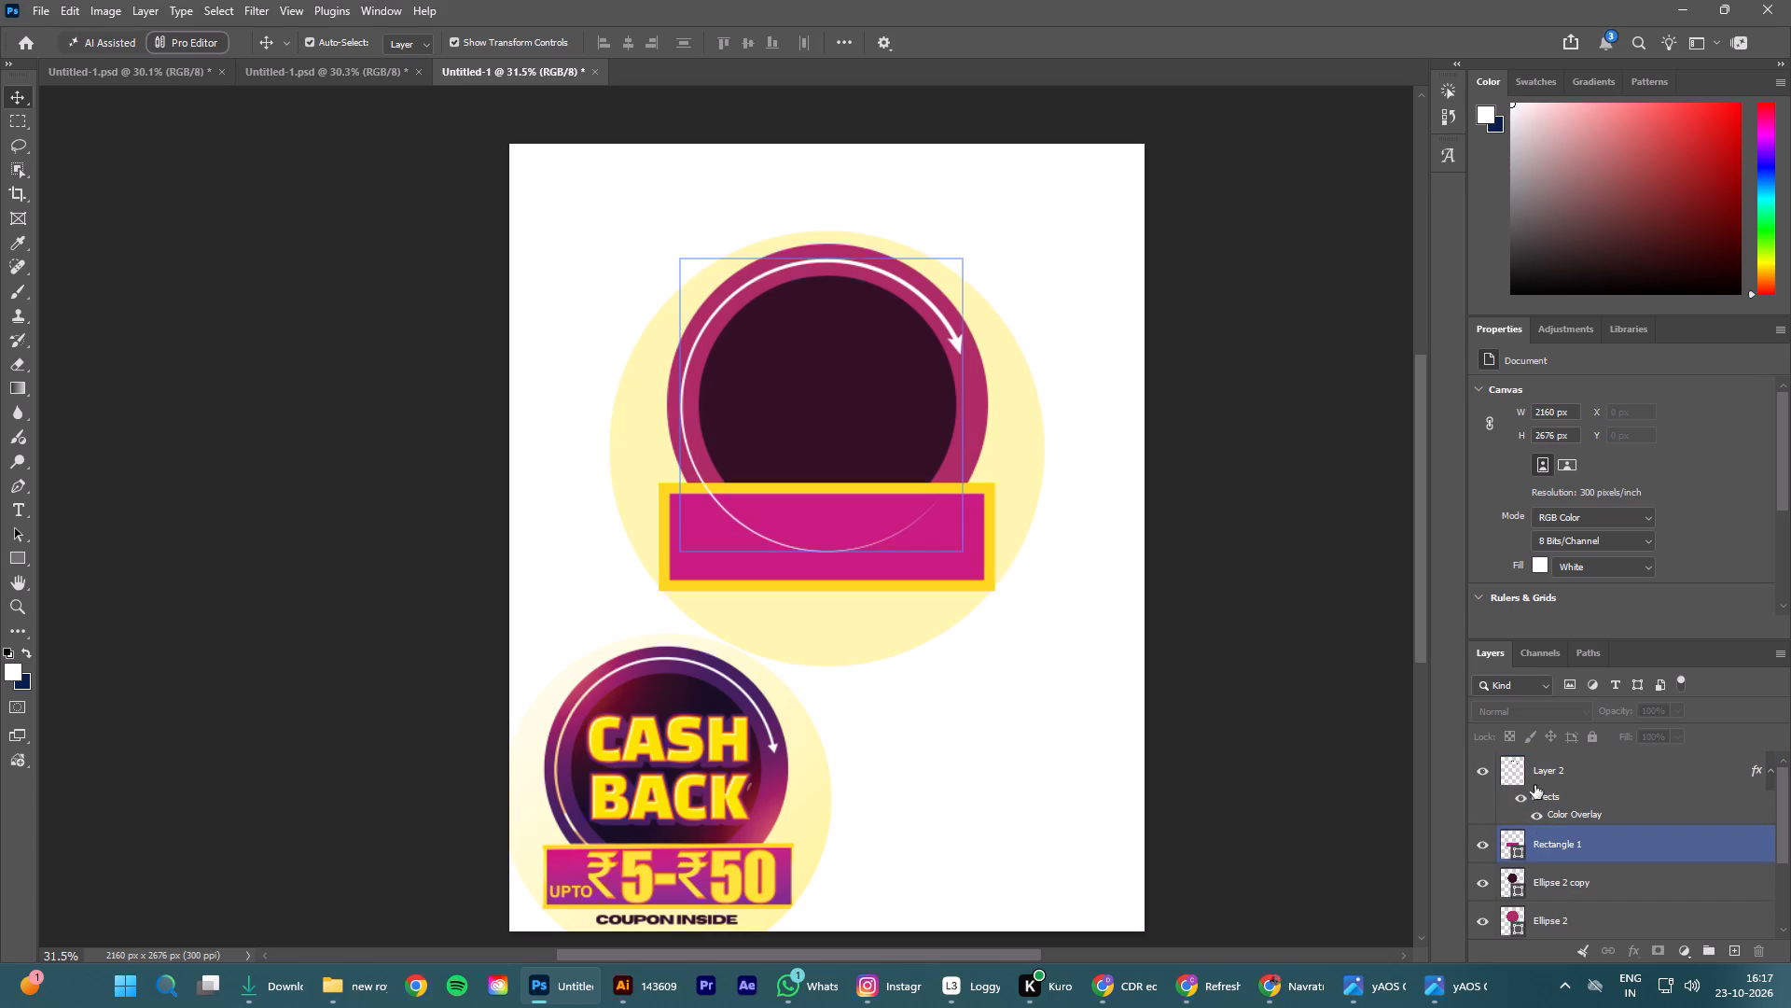
{"action": "double_click", "coordinate": [1479, 771]}
{"action": "left_click", "coordinate": [1560, 767]}
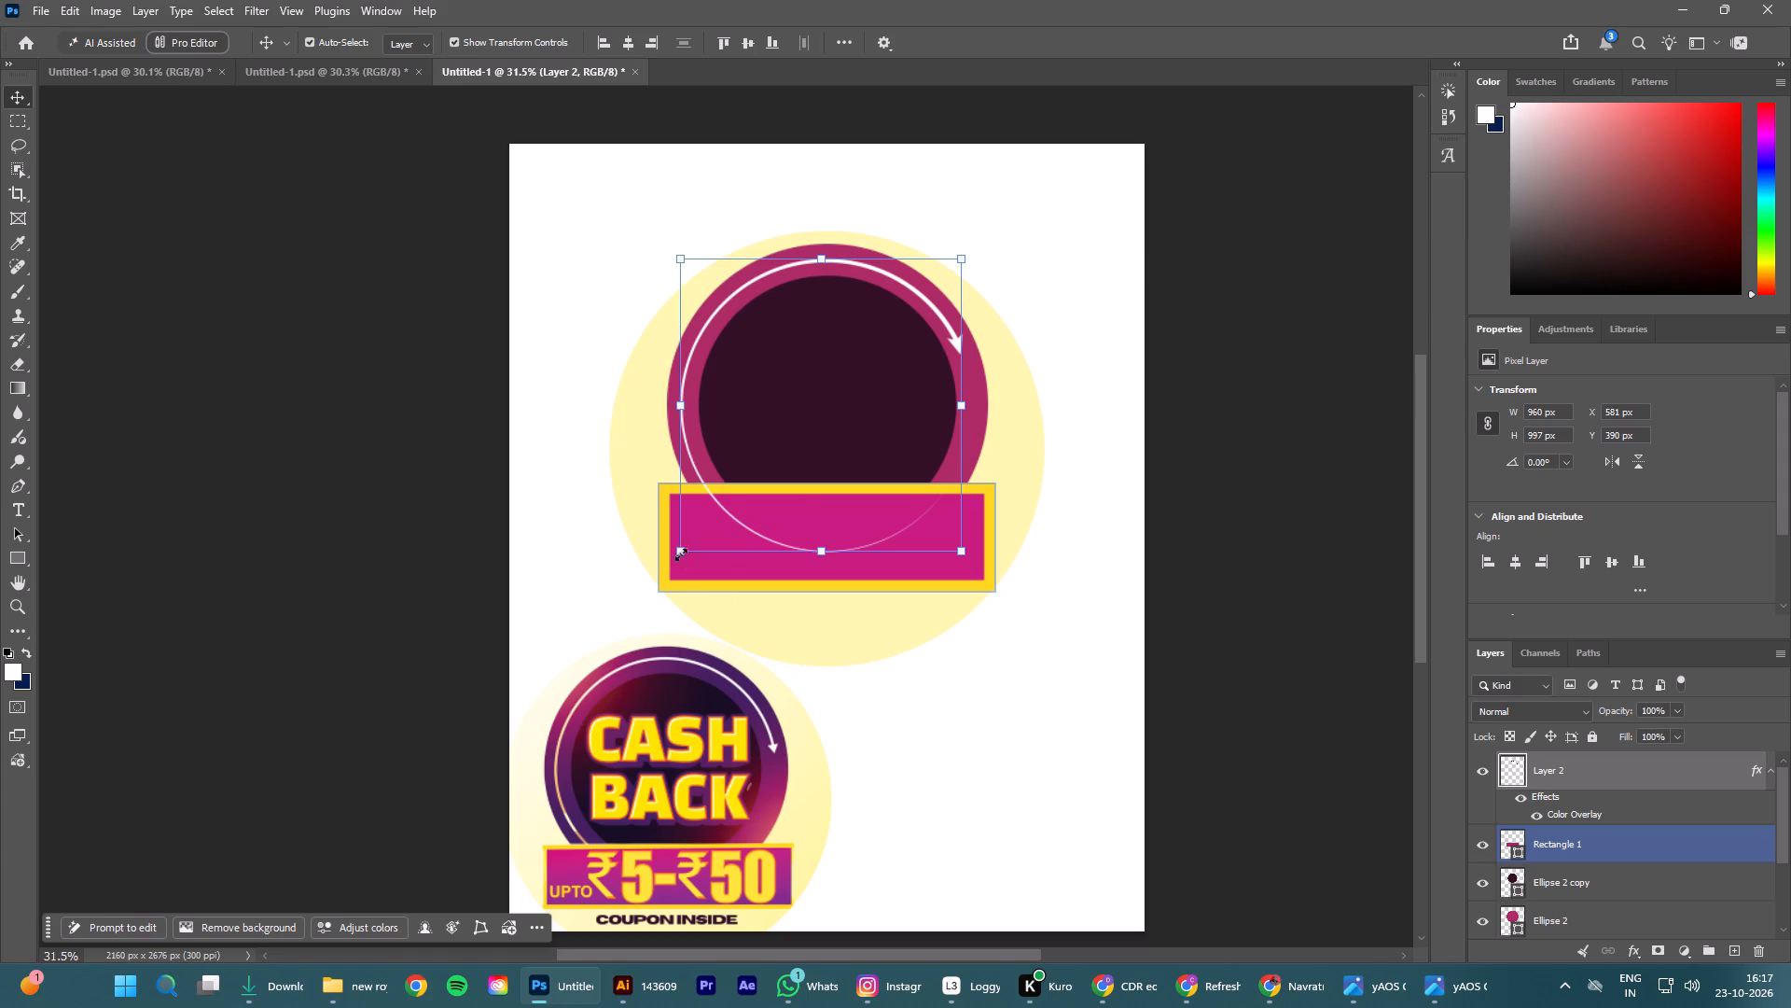
{"action": "scroll", "coordinate": [680, 529], "scroll_direction": "up", "scroll_amount": 7, "text": "alt"}
{"action": "scroll", "coordinate": [786, 427], "scroll_direction": "up", "scroll_amount": 4, "text": "alt"}
{"action": "scroll", "coordinate": [786, 427], "scroll_direction": "down", "scroll_amount": 6, "text": "alt"}
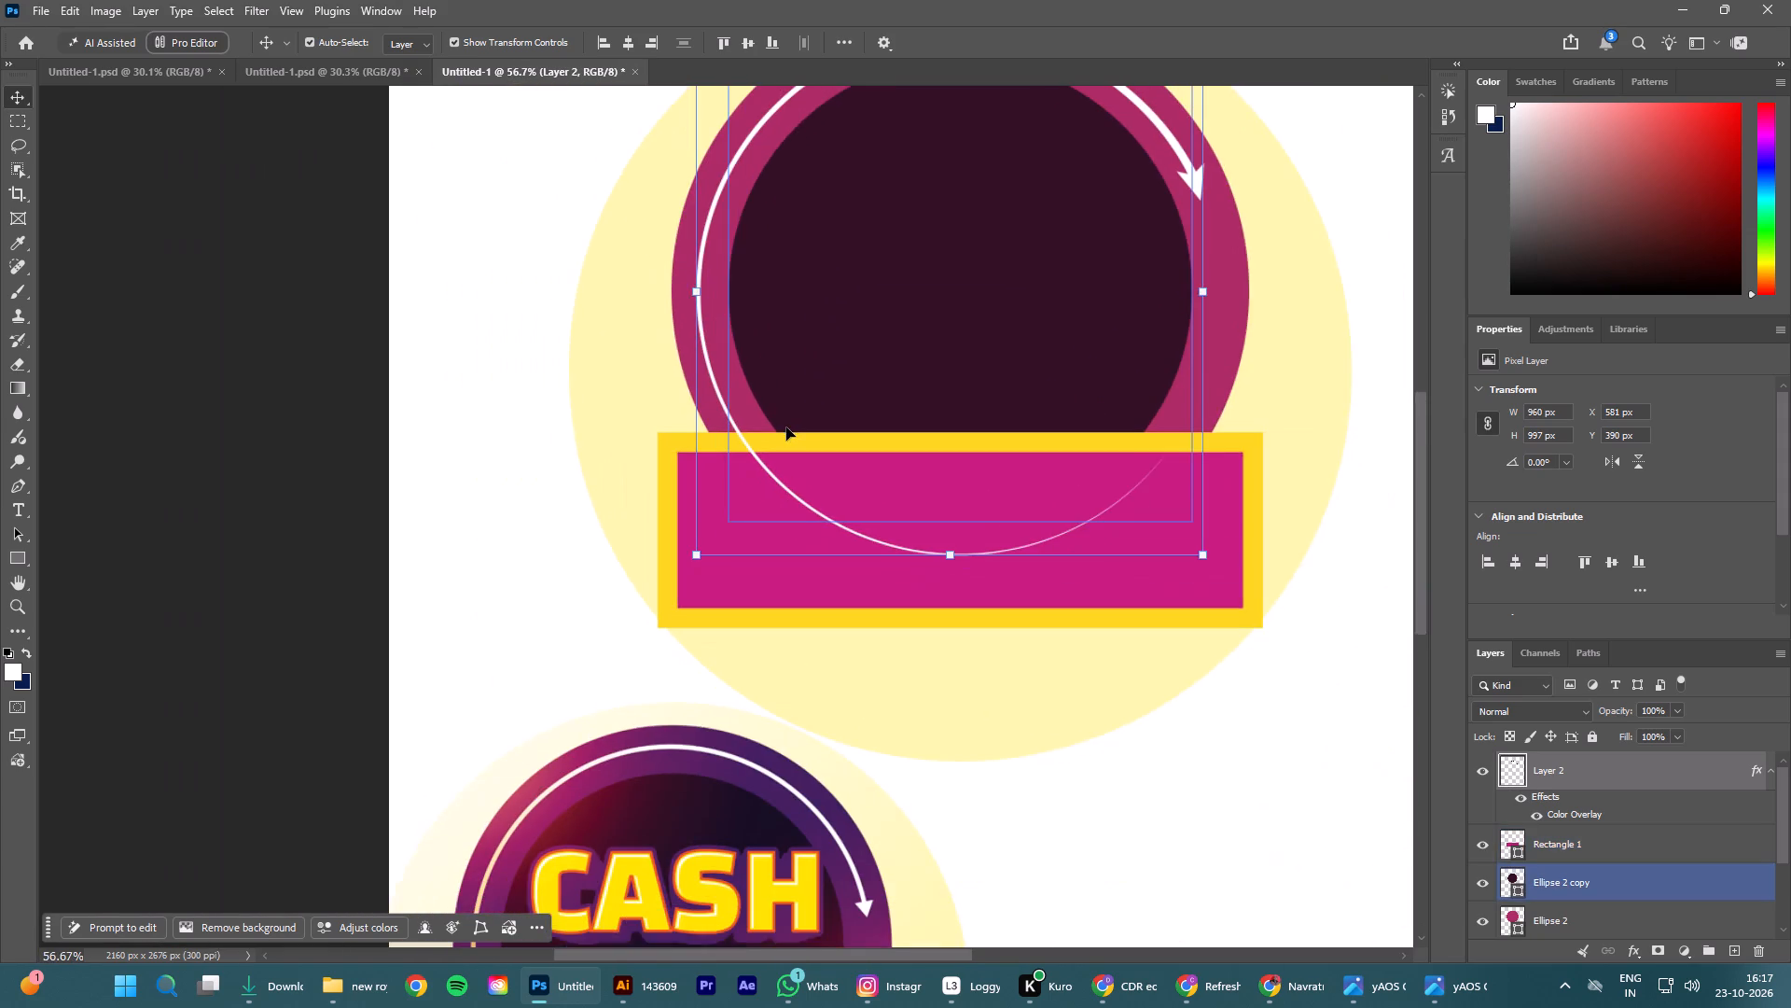
{"action": "scroll", "coordinate": [786, 427], "scroll_direction": "up", "scroll_amount": 1}
{"action": "scroll", "coordinate": [875, 438], "scroll_direction": "up", "scroll_amount": 3, "text": "alt"}
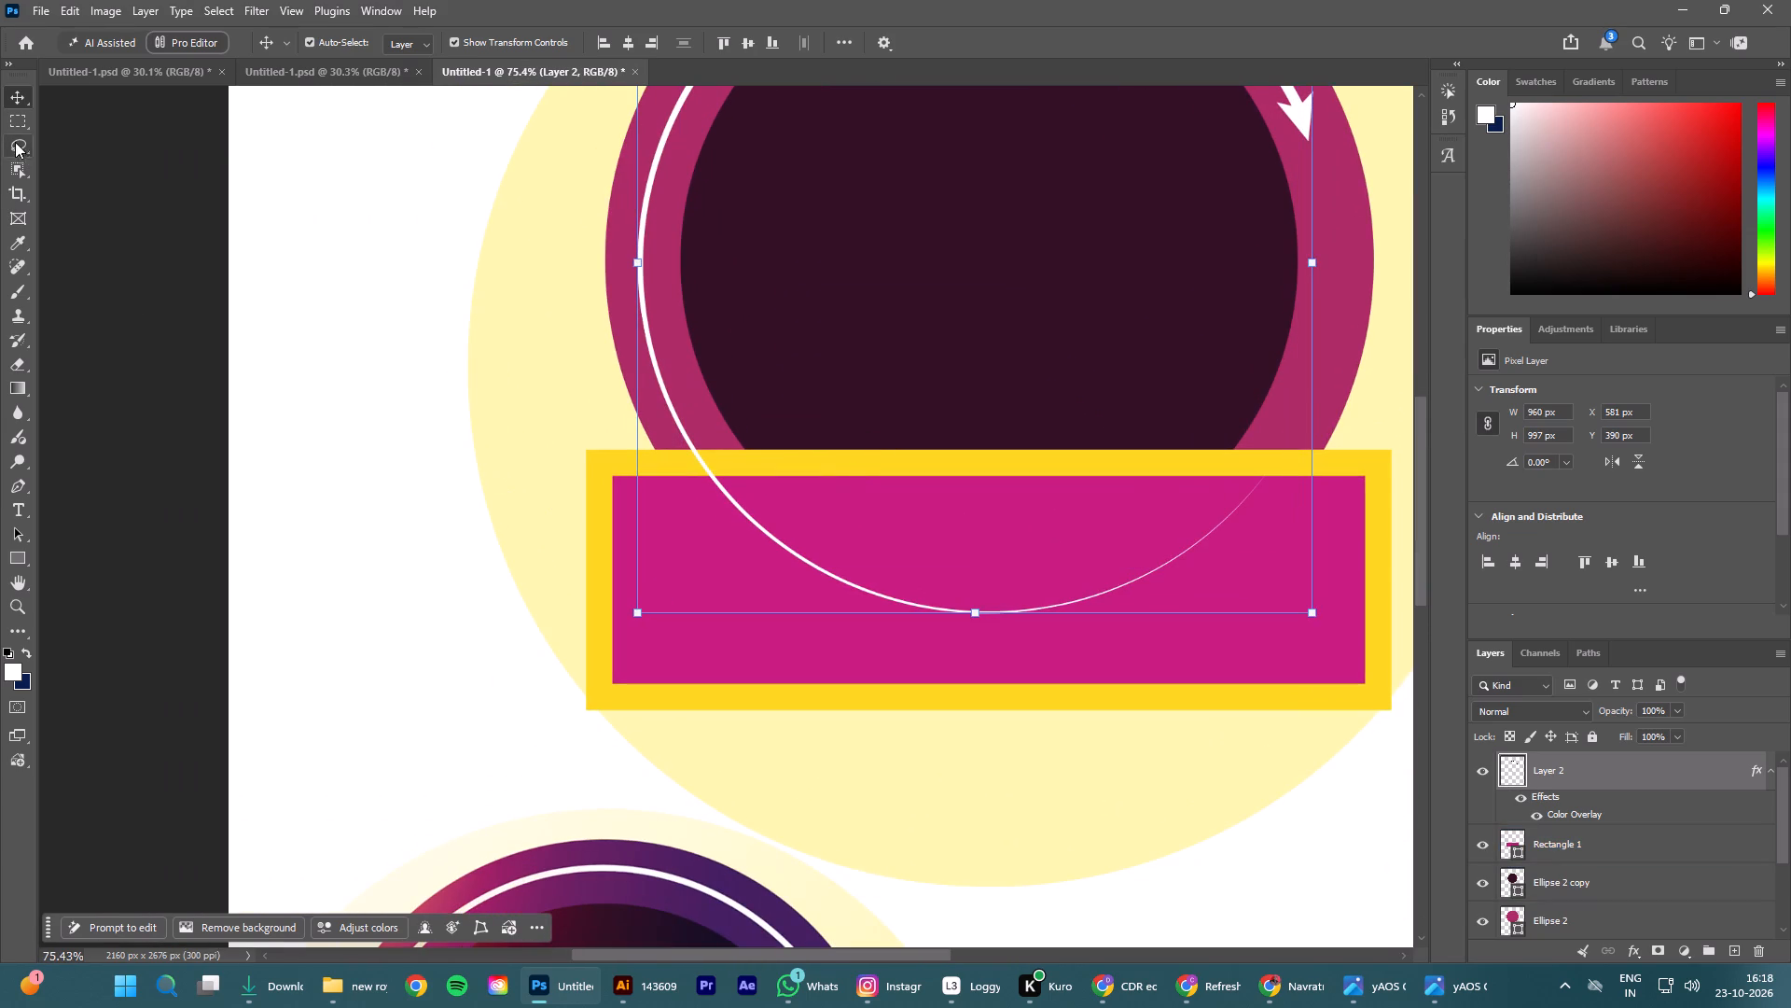
{"action": "left_click", "coordinate": [26, 121]}
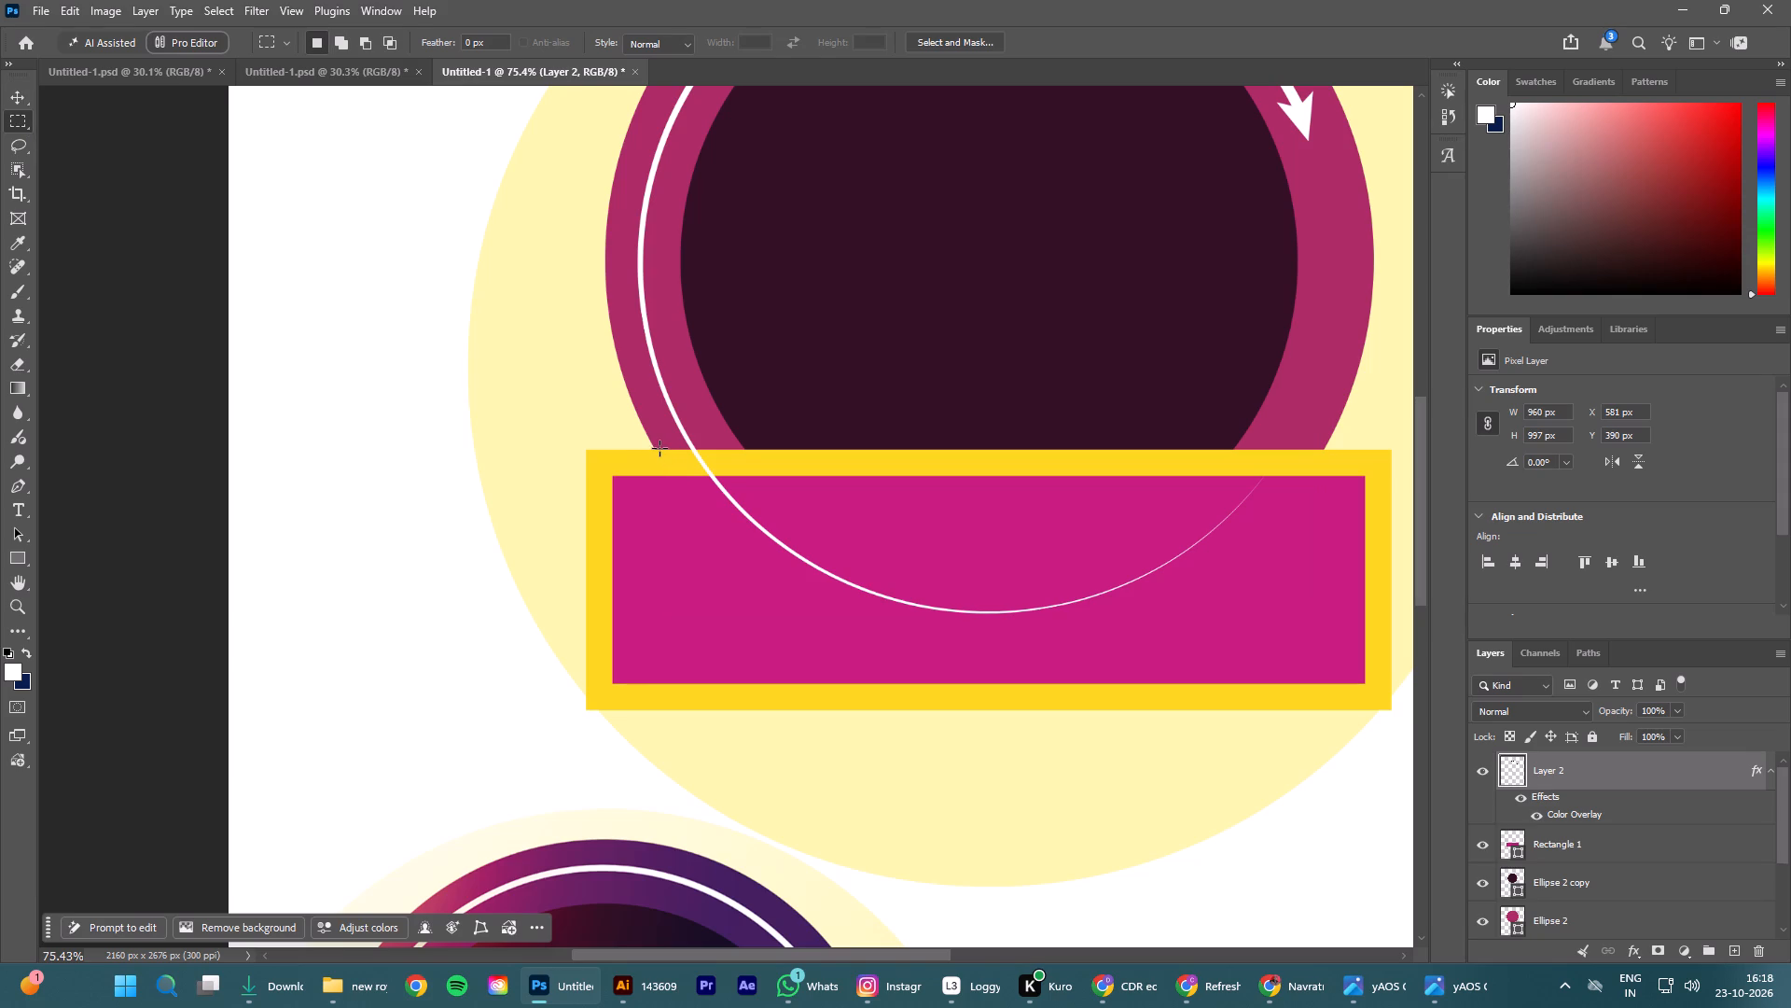
{"action": "left_click_drag", "start_coordinate": [655, 450], "coordinate": [1333, 671]}
{"action": "key", "text": "Delete"}
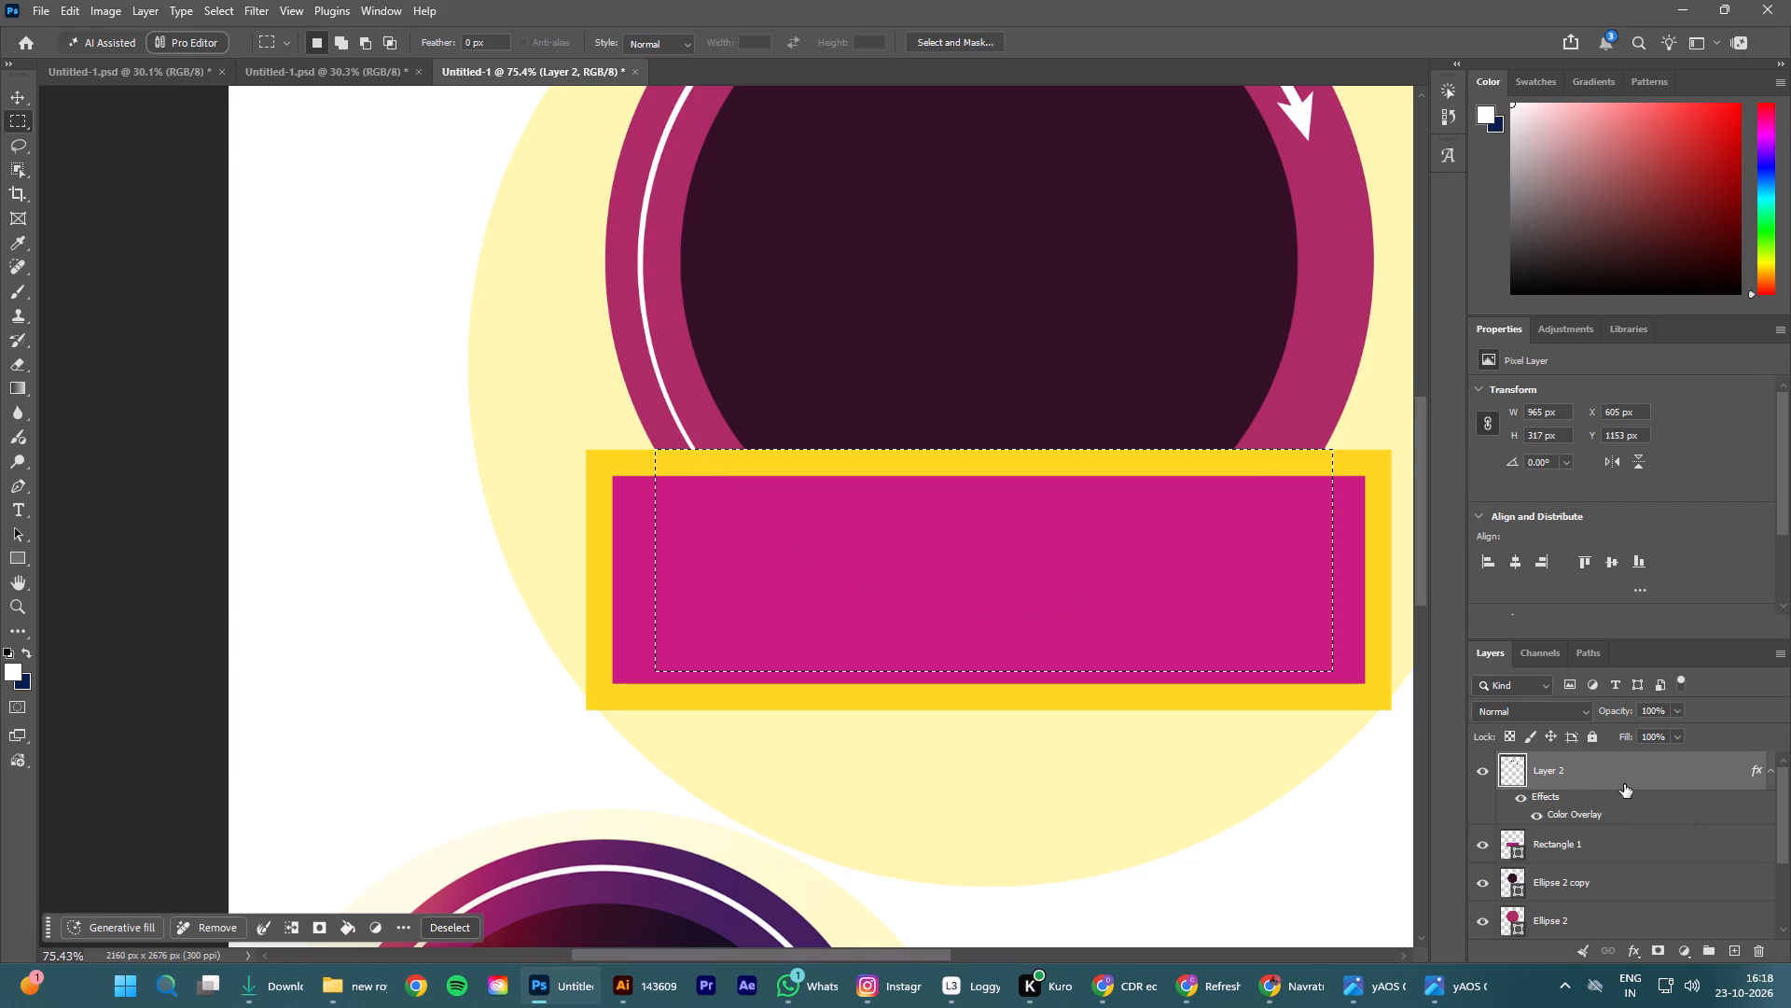
{"action": "key", "text": "ctrl+d"}
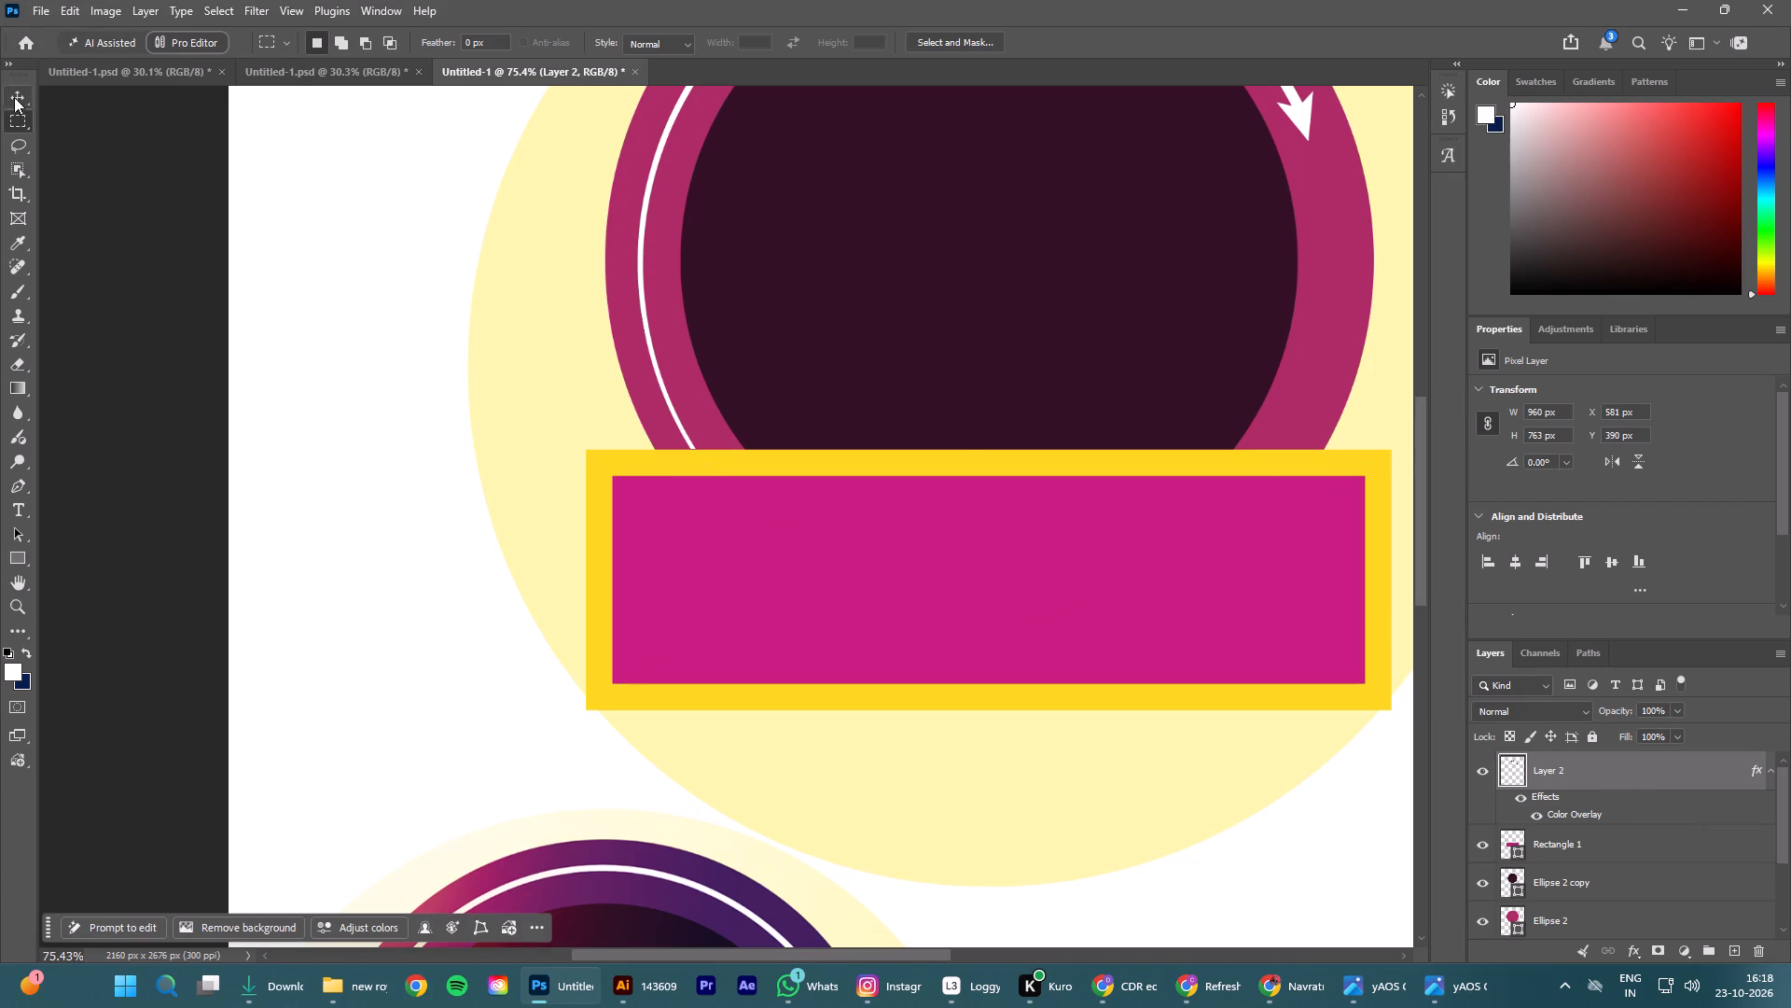
{"action": "left_click", "coordinate": [7, 100]}
{"action": "left_click", "coordinate": [196, 319]}
Scale the cash back reference image proportionally to about 264% and reposition it so its badge fits inside the canvas's lower-left corner.
{"action": "scroll", "coordinate": [196, 319], "scroll_direction": "down", "scroll_amount": 8}
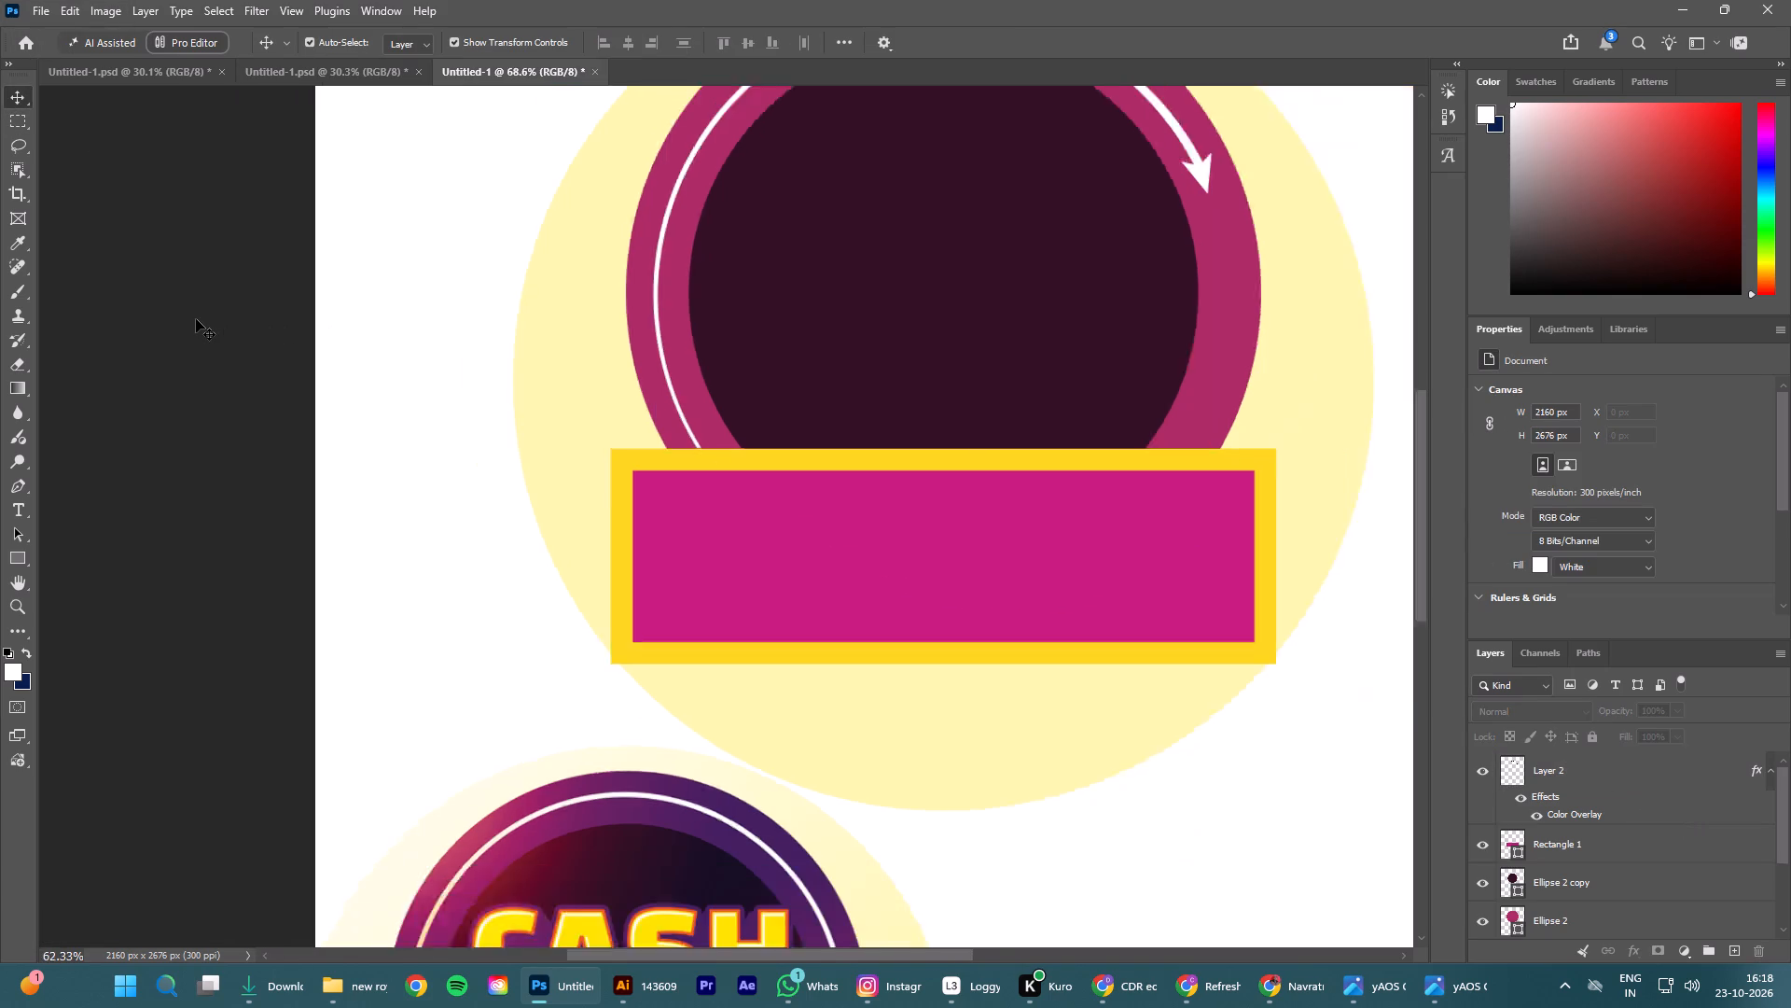
{"action": "scroll", "coordinate": [298, 343], "scroll_direction": "up", "scroll_amount": 2}
{"action": "scroll", "coordinate": [307, 347], "scroll_direction": "down", "scroll_amount": 9}
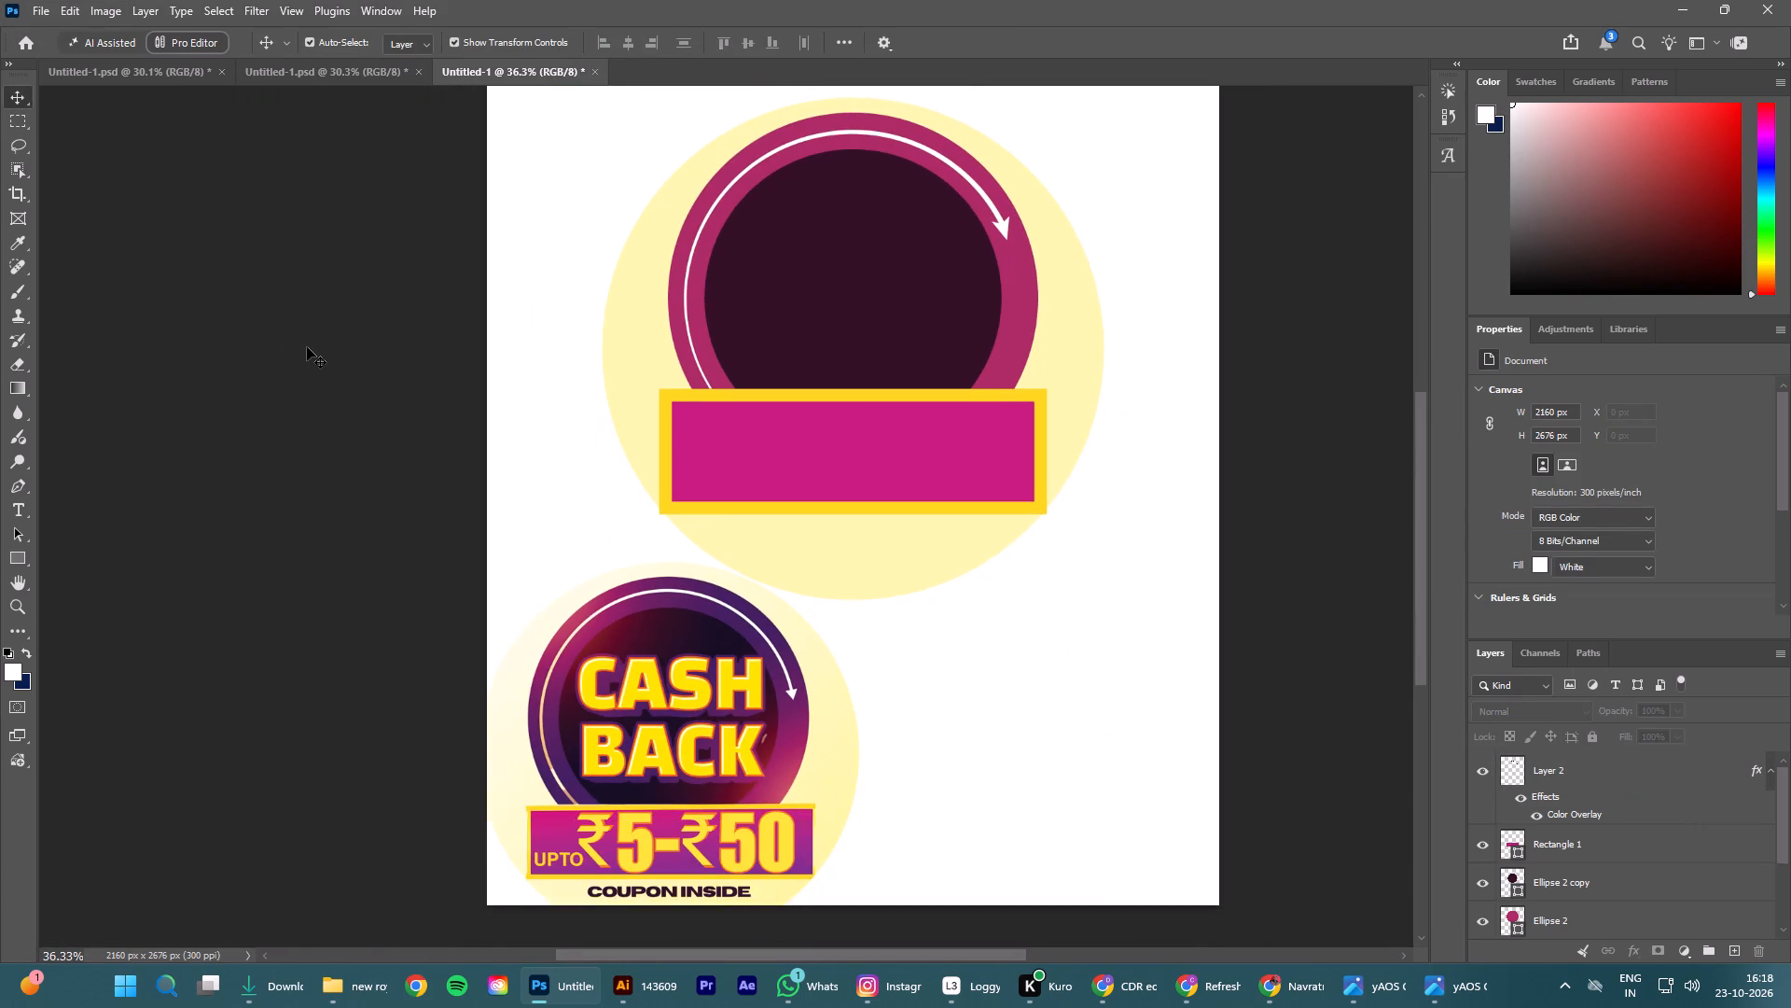
{"action": "scroll", "coordinate": [307, 347], "scroll_direction": "down", "scroll_amount": 3, "text": "alt"}
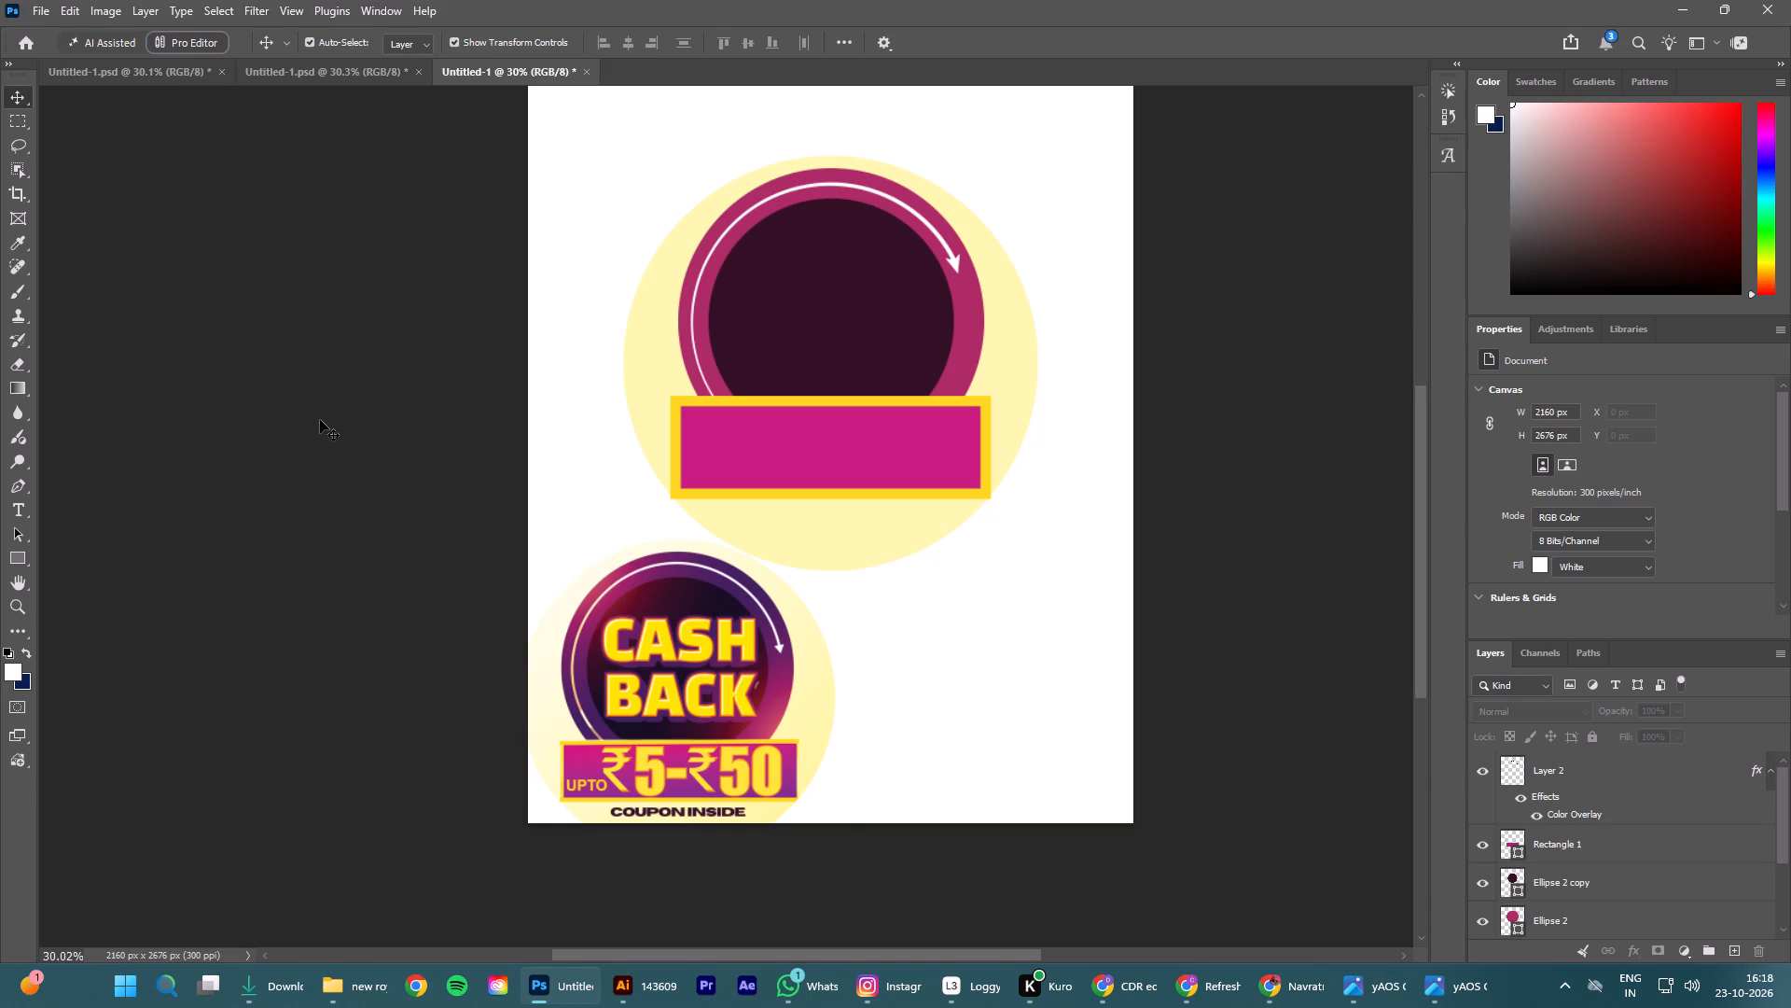
{"action": "left_click", "coordinate": [633, 645]}
{"action": "left_click_drag", "start_coordinate": [676, 869], "coordinate": [682, 848]}
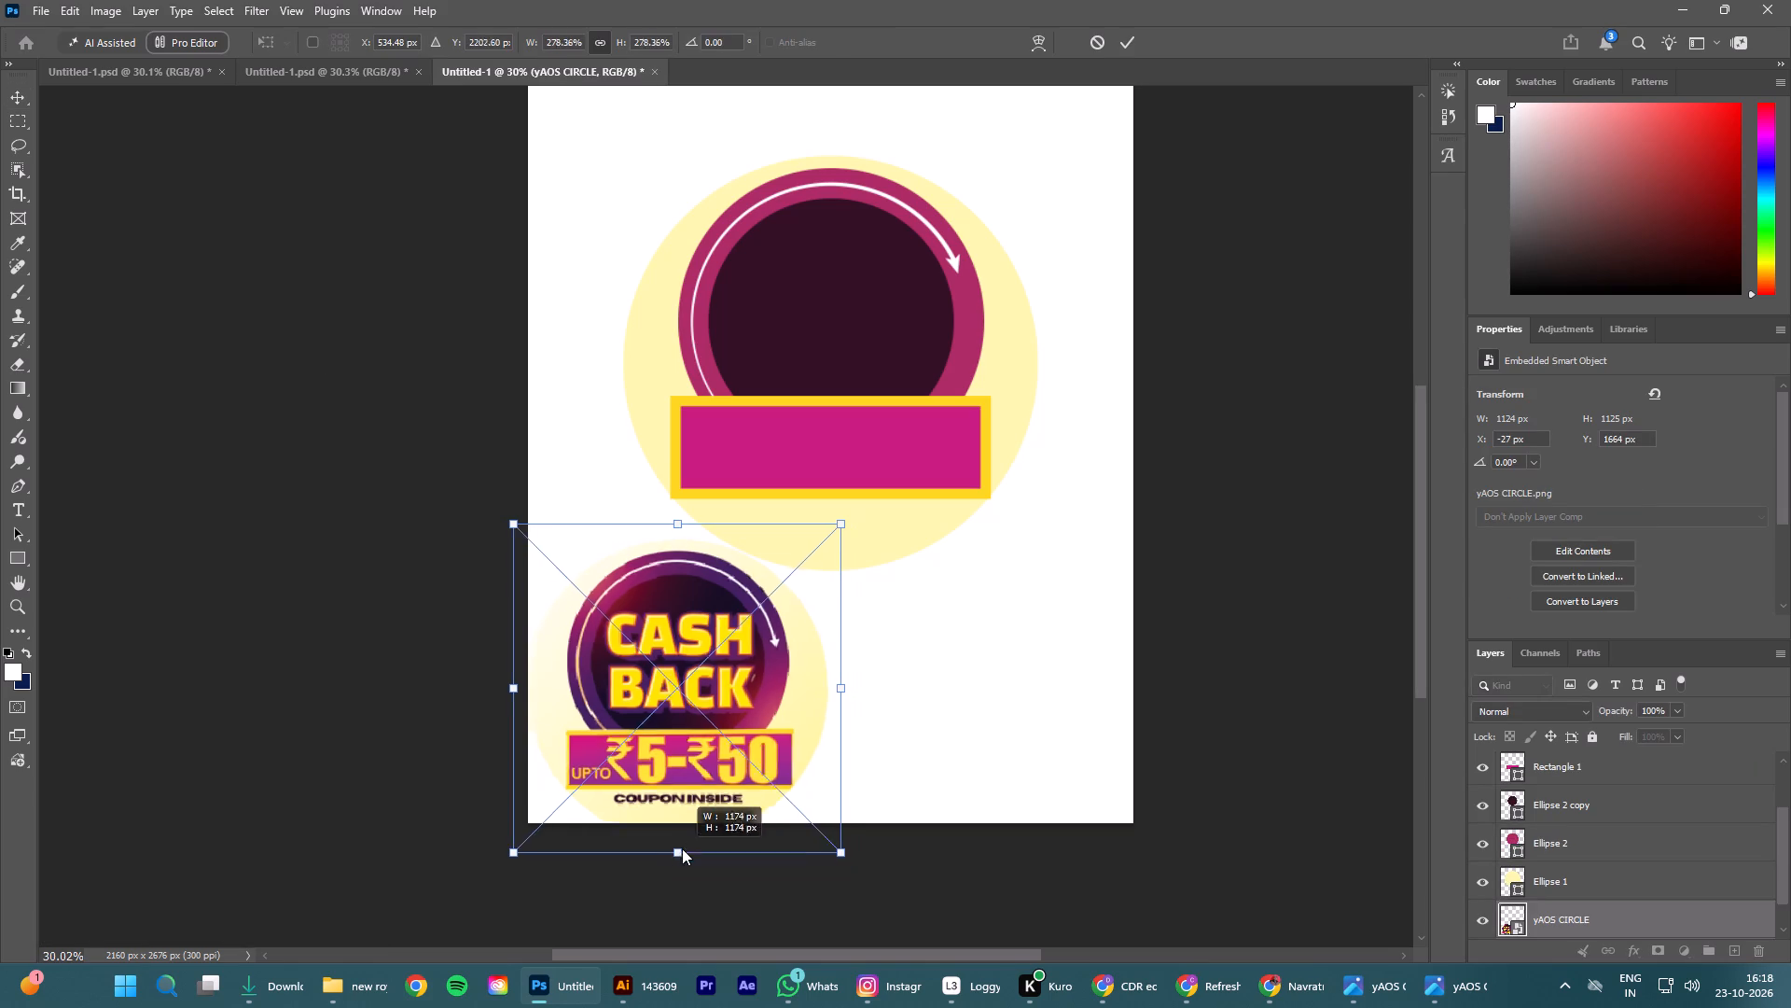
{"action": "left_click_drag", "start_coordinate": [682, 848], "coordinate": [671, 839]}
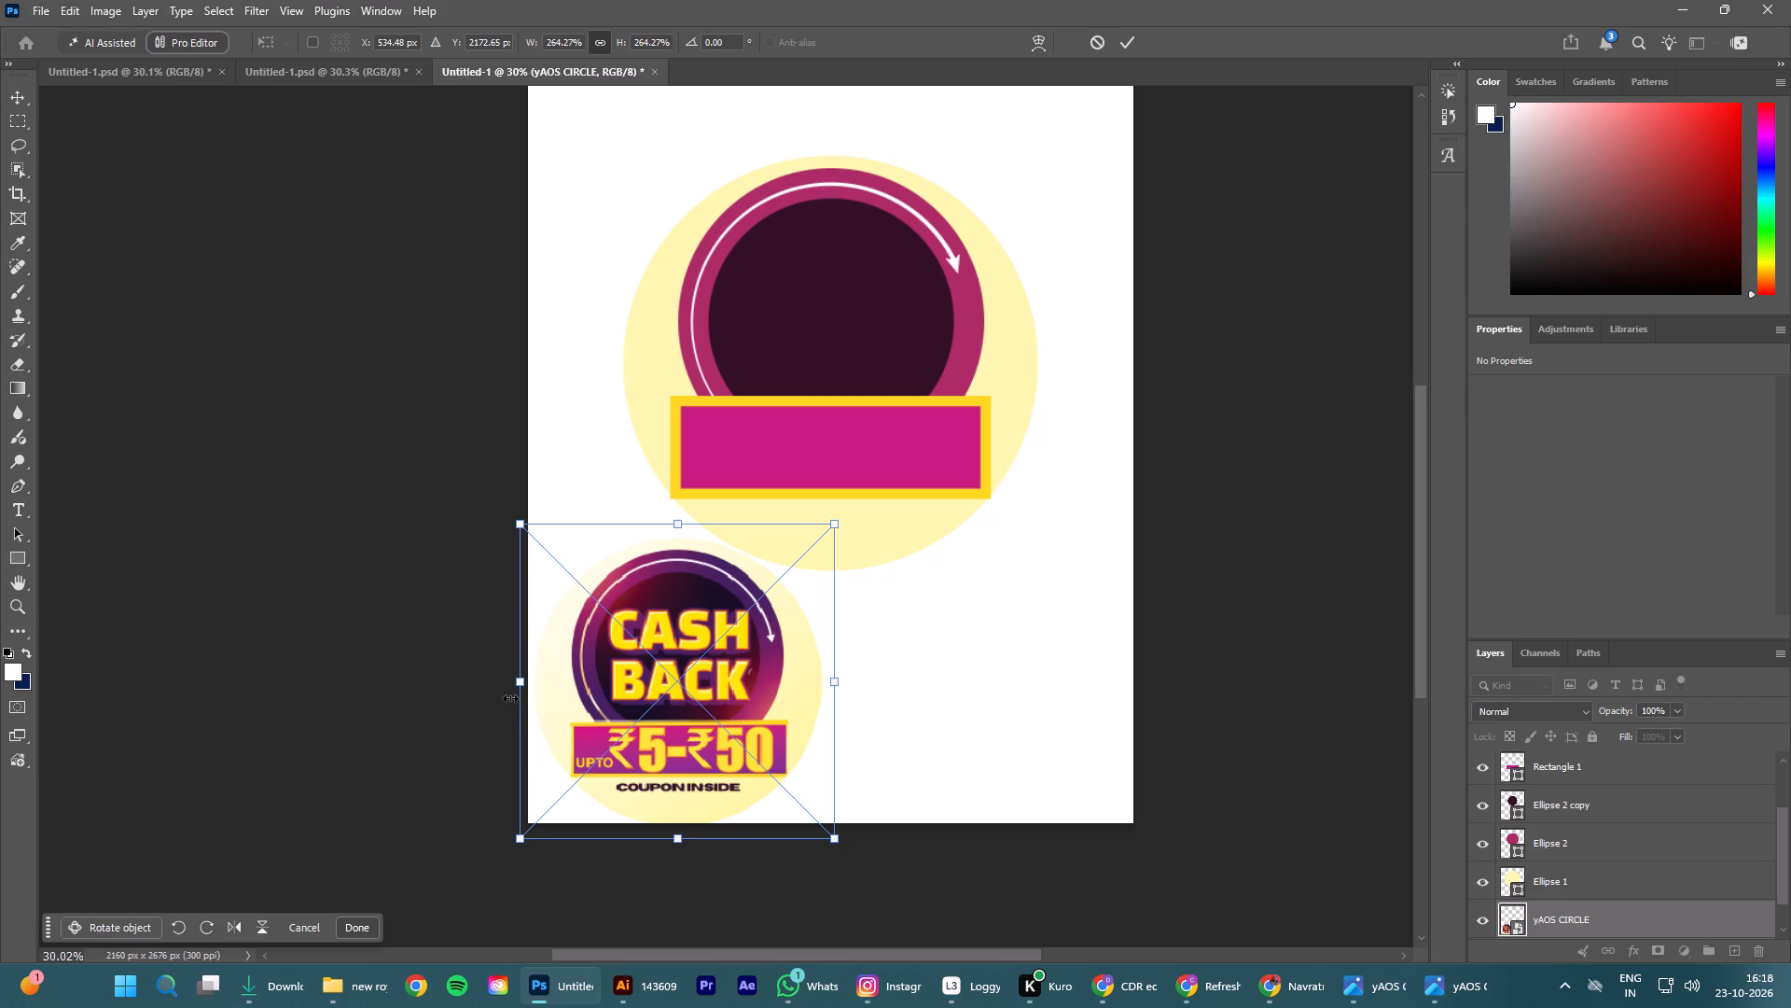
{"action": "left_click", "coordinate": [309, 560]}
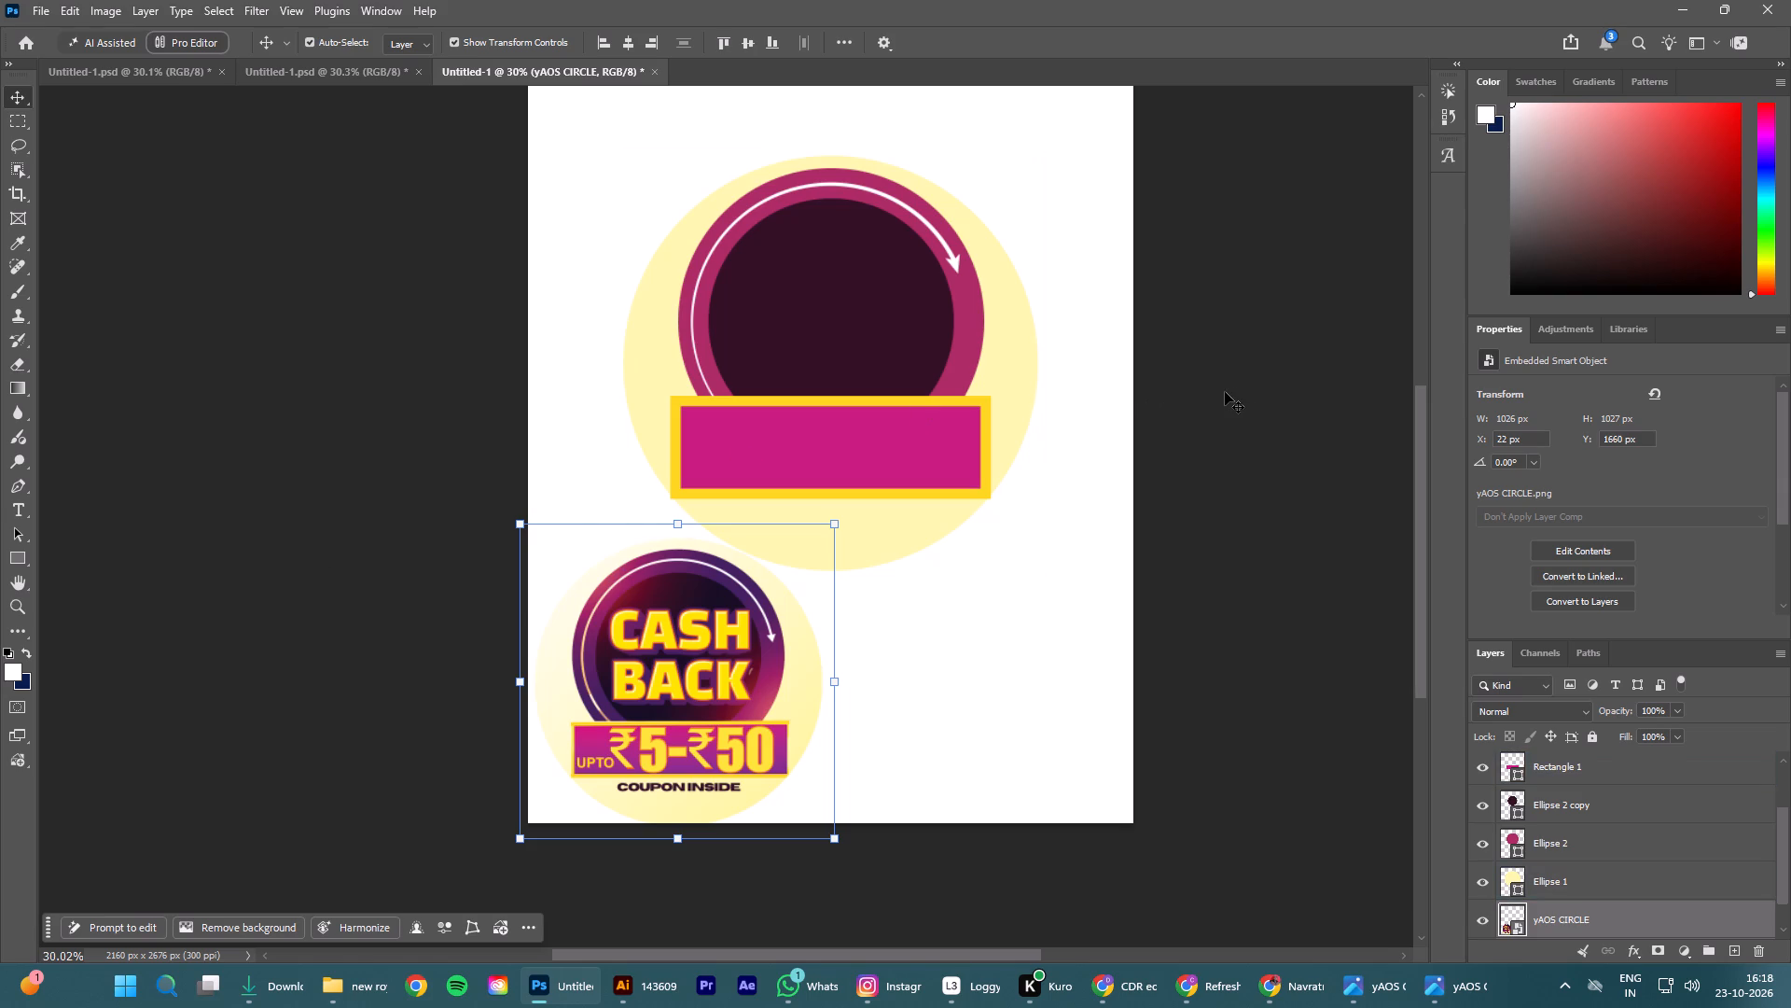
{"action": "left_click", "coordinate": [1261, 524]}
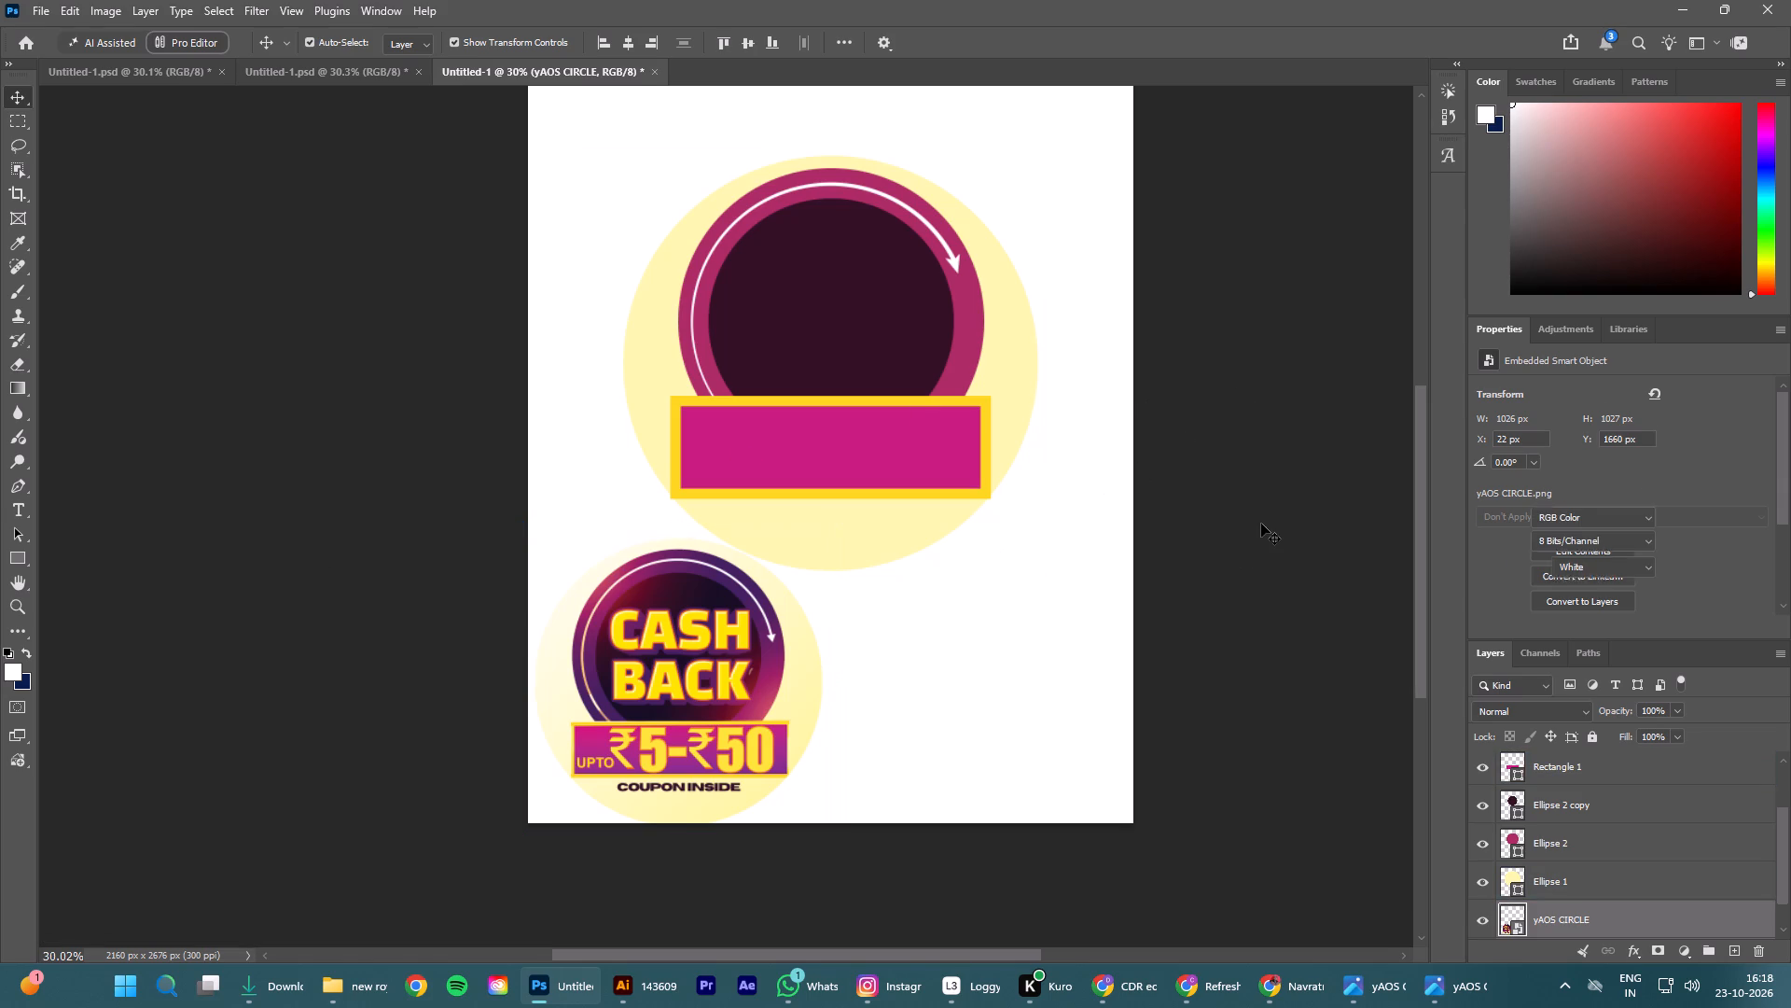
{"action": "left_click_drag", "start_coordinate": [640, 737], "coordinate": [618, 726]}
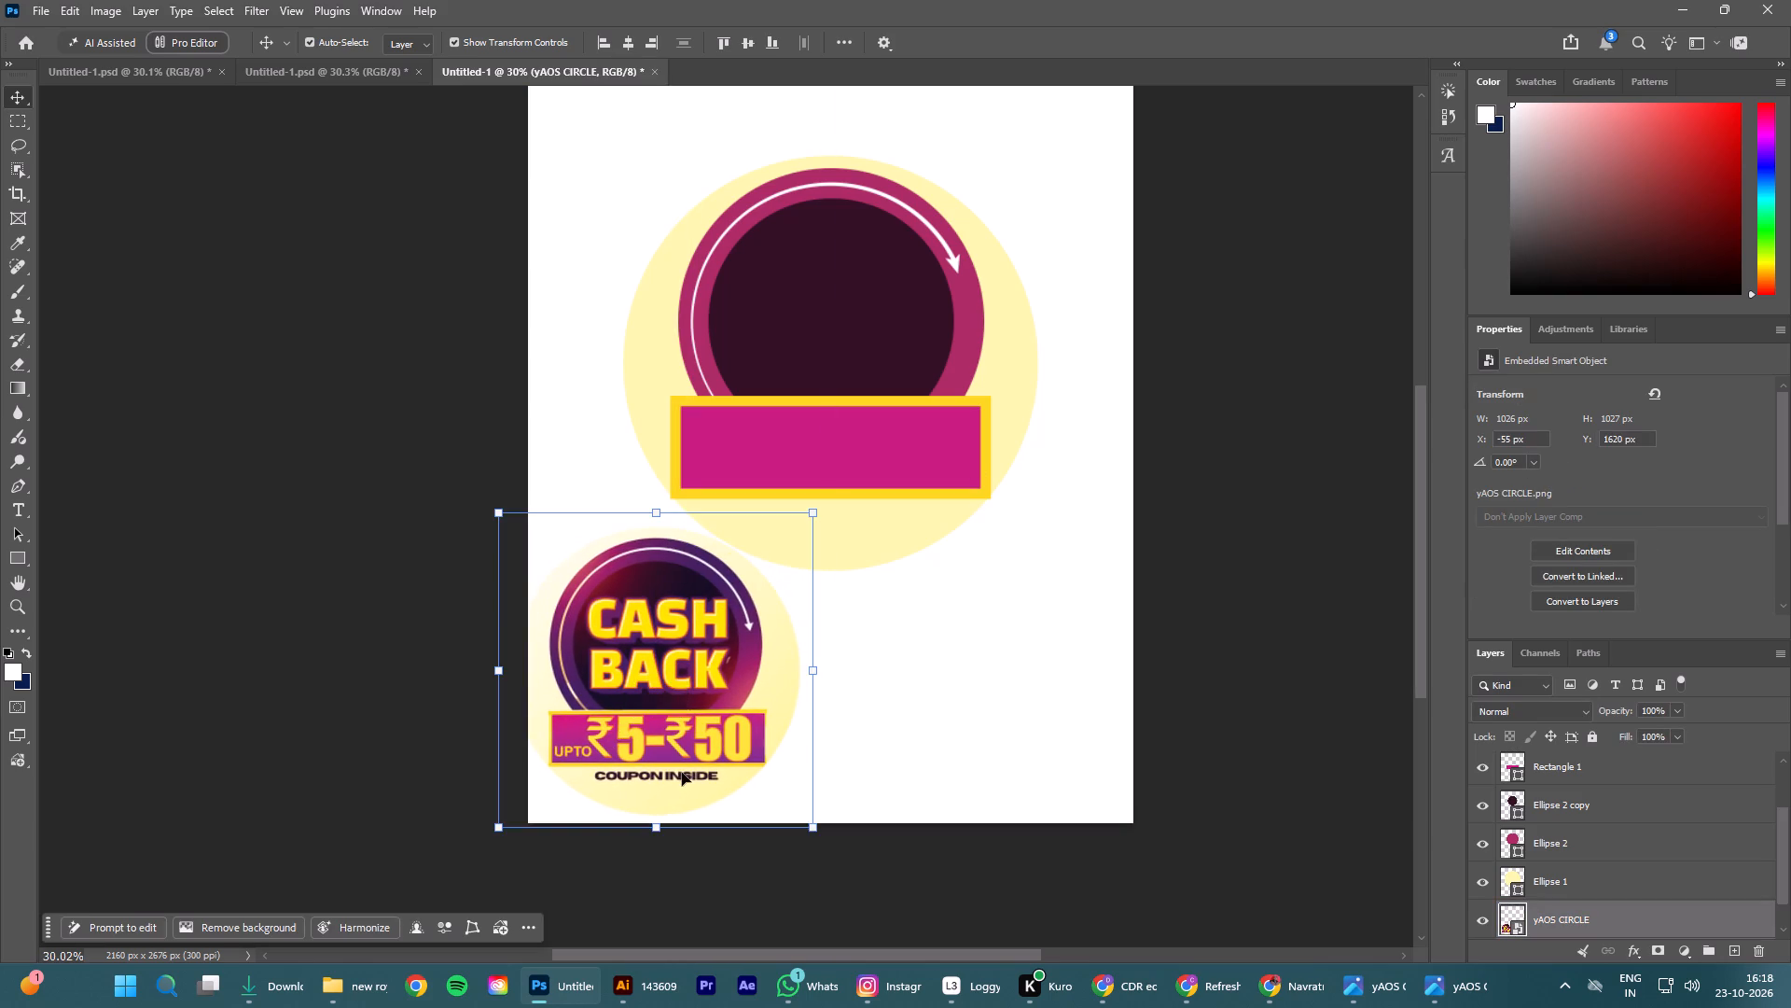
Switch to File Explorer and open yAOS CIRCLE.png from the Downloads folder in the Photos viewer.
{"action": "scroll", "coordinate": [682, 773], "scroll_direction": "up", "scroll_amount": 6}
{"action": "scroll", "coordinate": [682, 773], "scroll_direction": "up", "scroll_amount": 4, "text": "alt"}
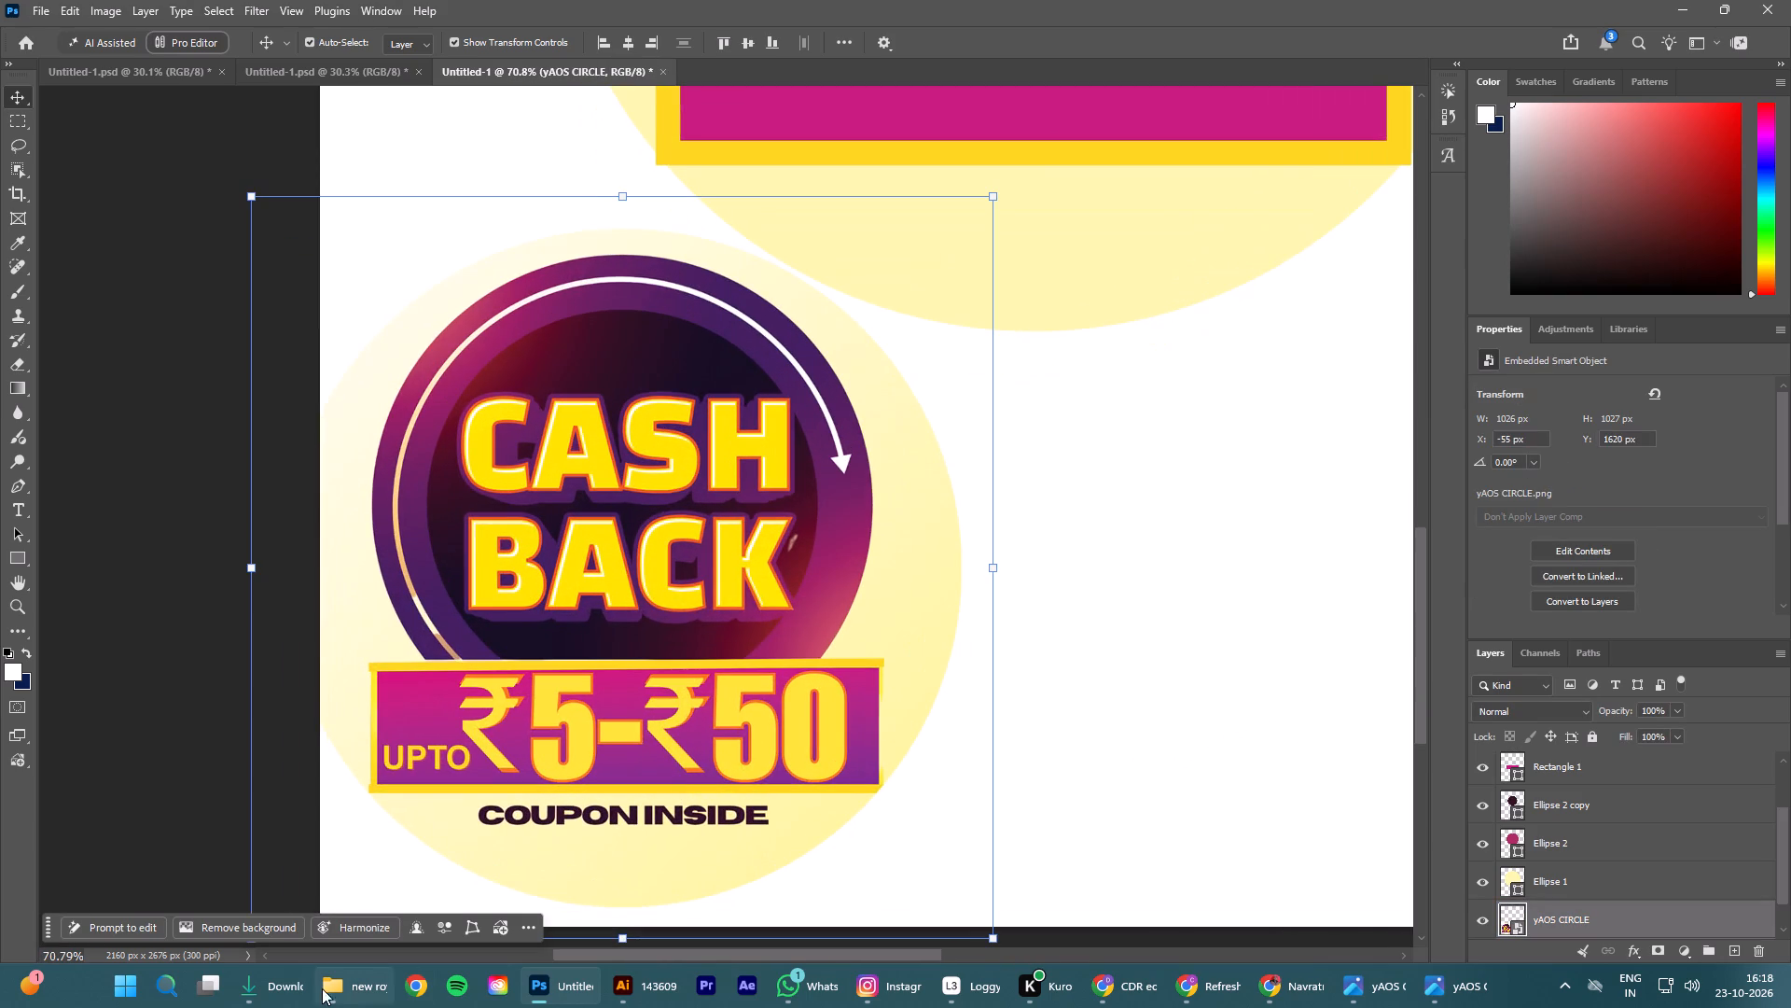
{"action": "left_click", "coordinate": [288, 978]}
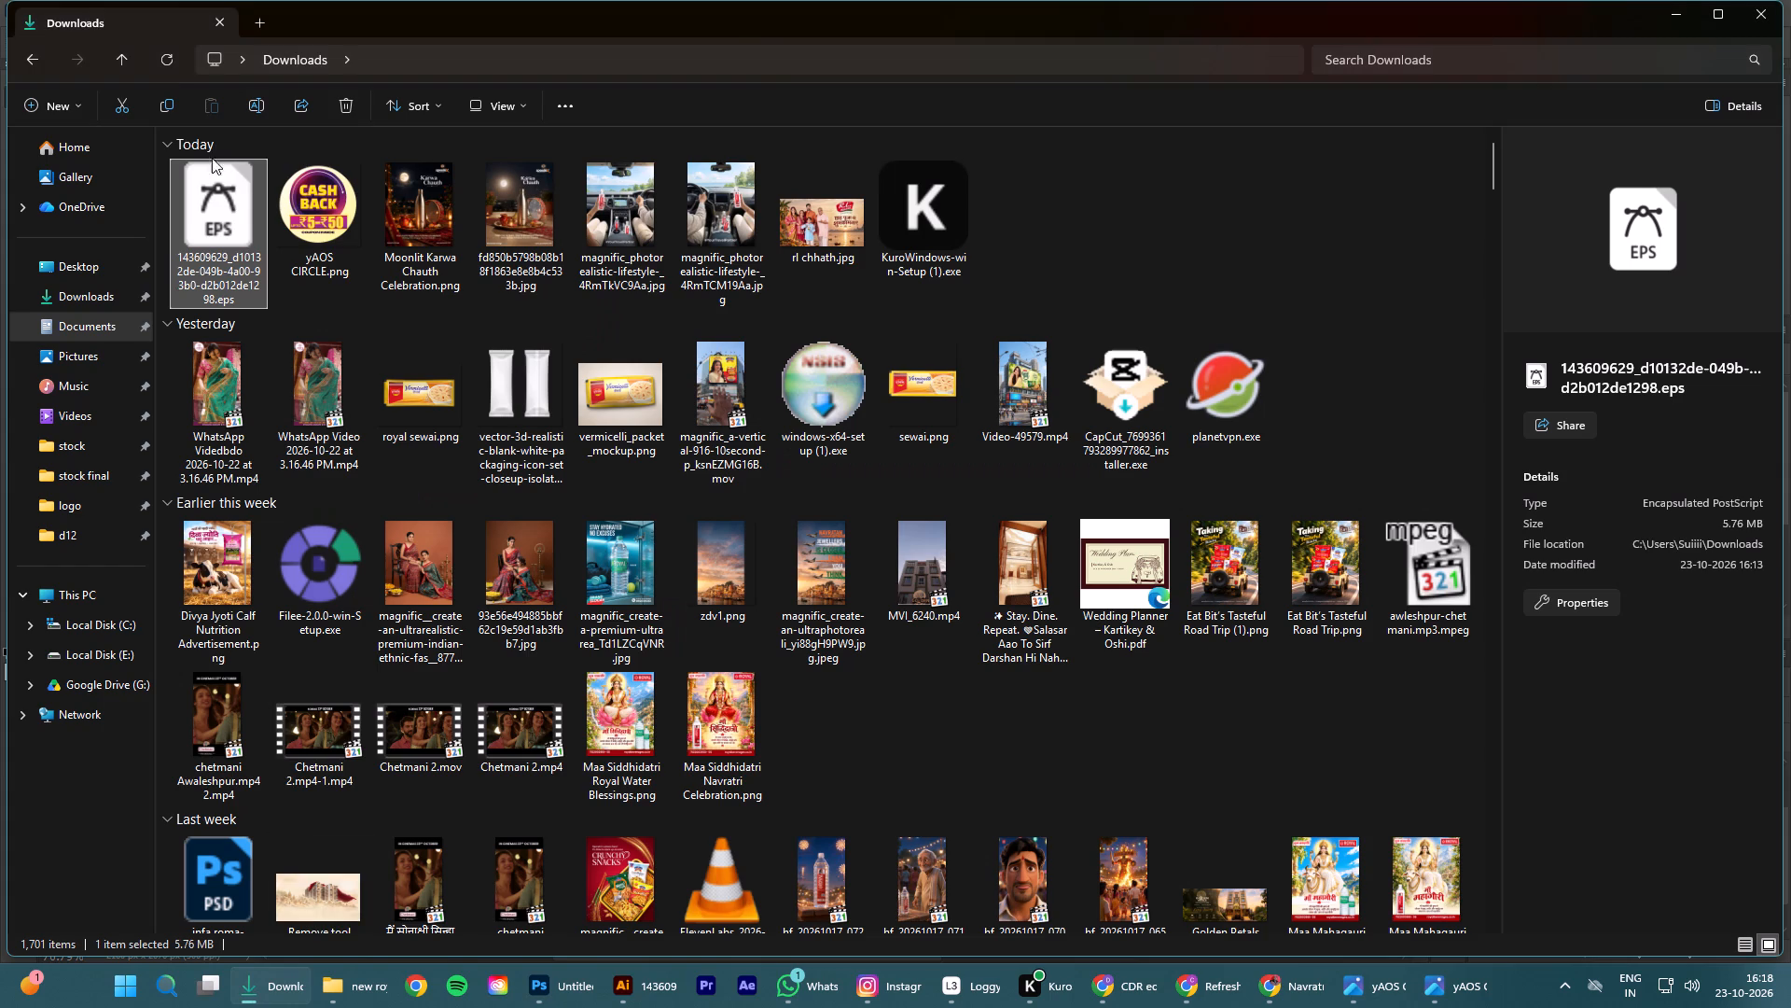
{"action": "left_click", "coordinate": [158, 68]}
{"action": "left_click", "coordinate": [160, 61]}
{"action": "double_click", "coordinate": [313, 199]}
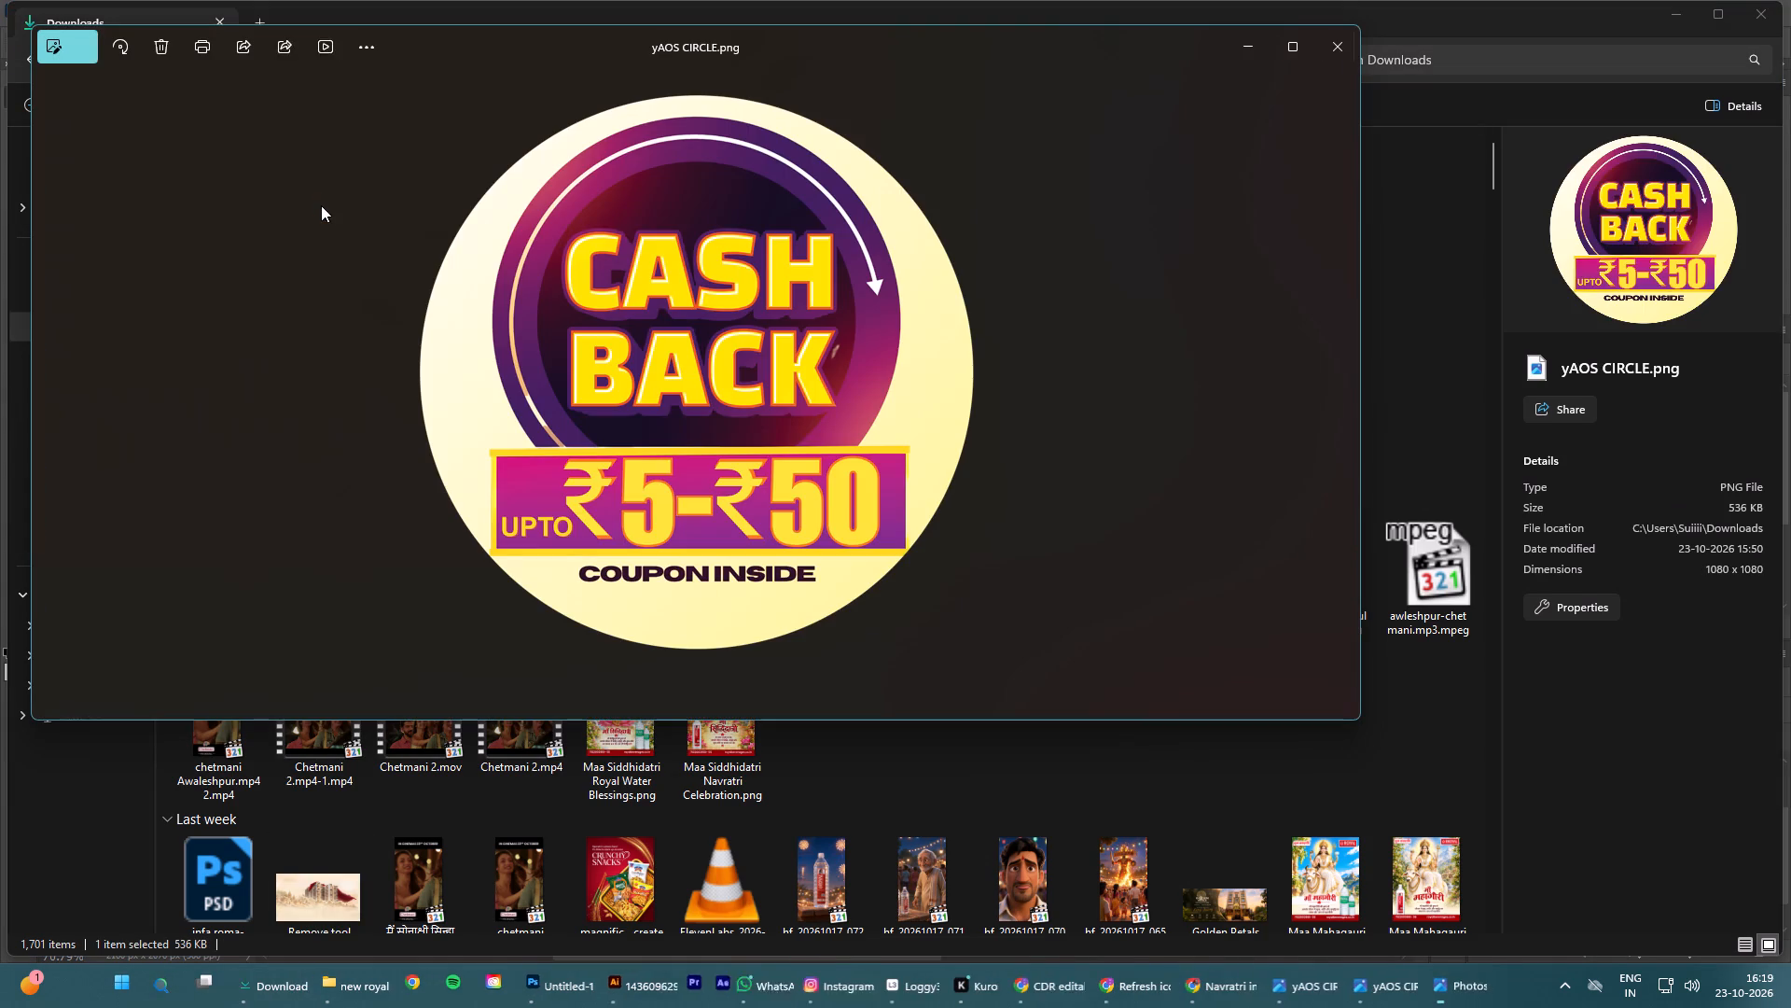
{"action": "left_click", "coordinate": [1320, 39]}
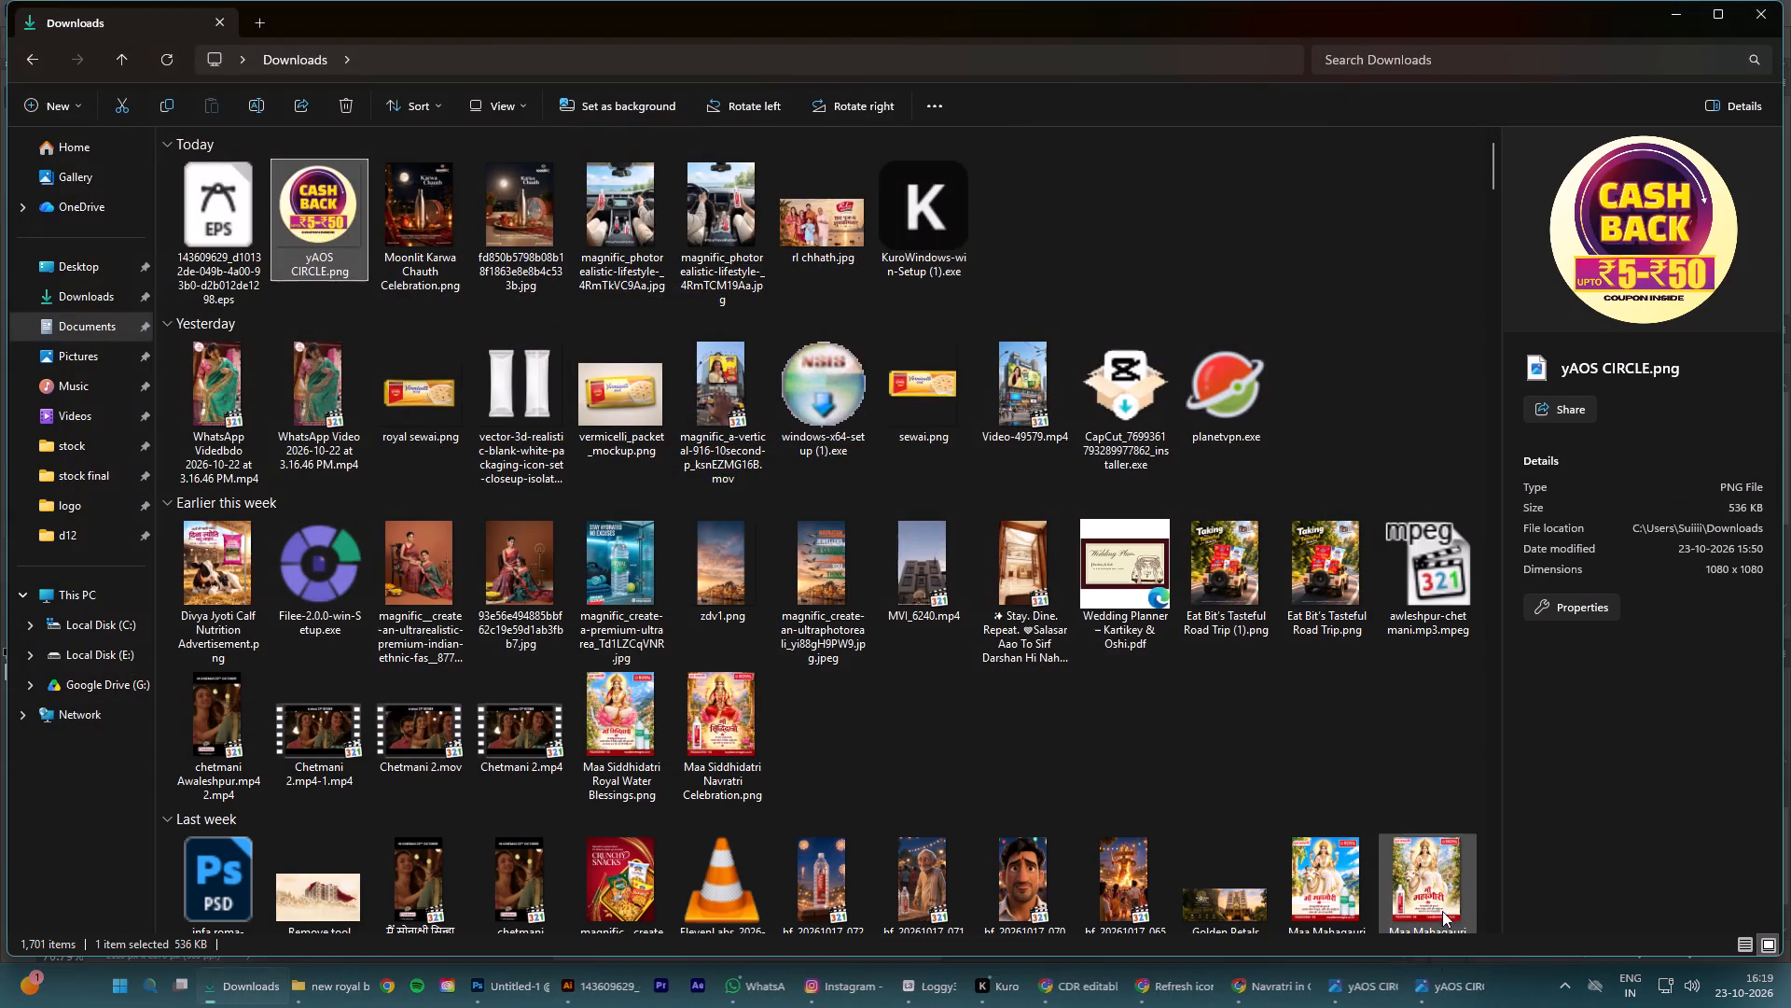
{"action": "left_click", "coordinate": [1444, 975]}
{"action": "left_click", "coordinate": [1339, 37]}
{"action": "left_click", "coordinate": [1447, 1001]}
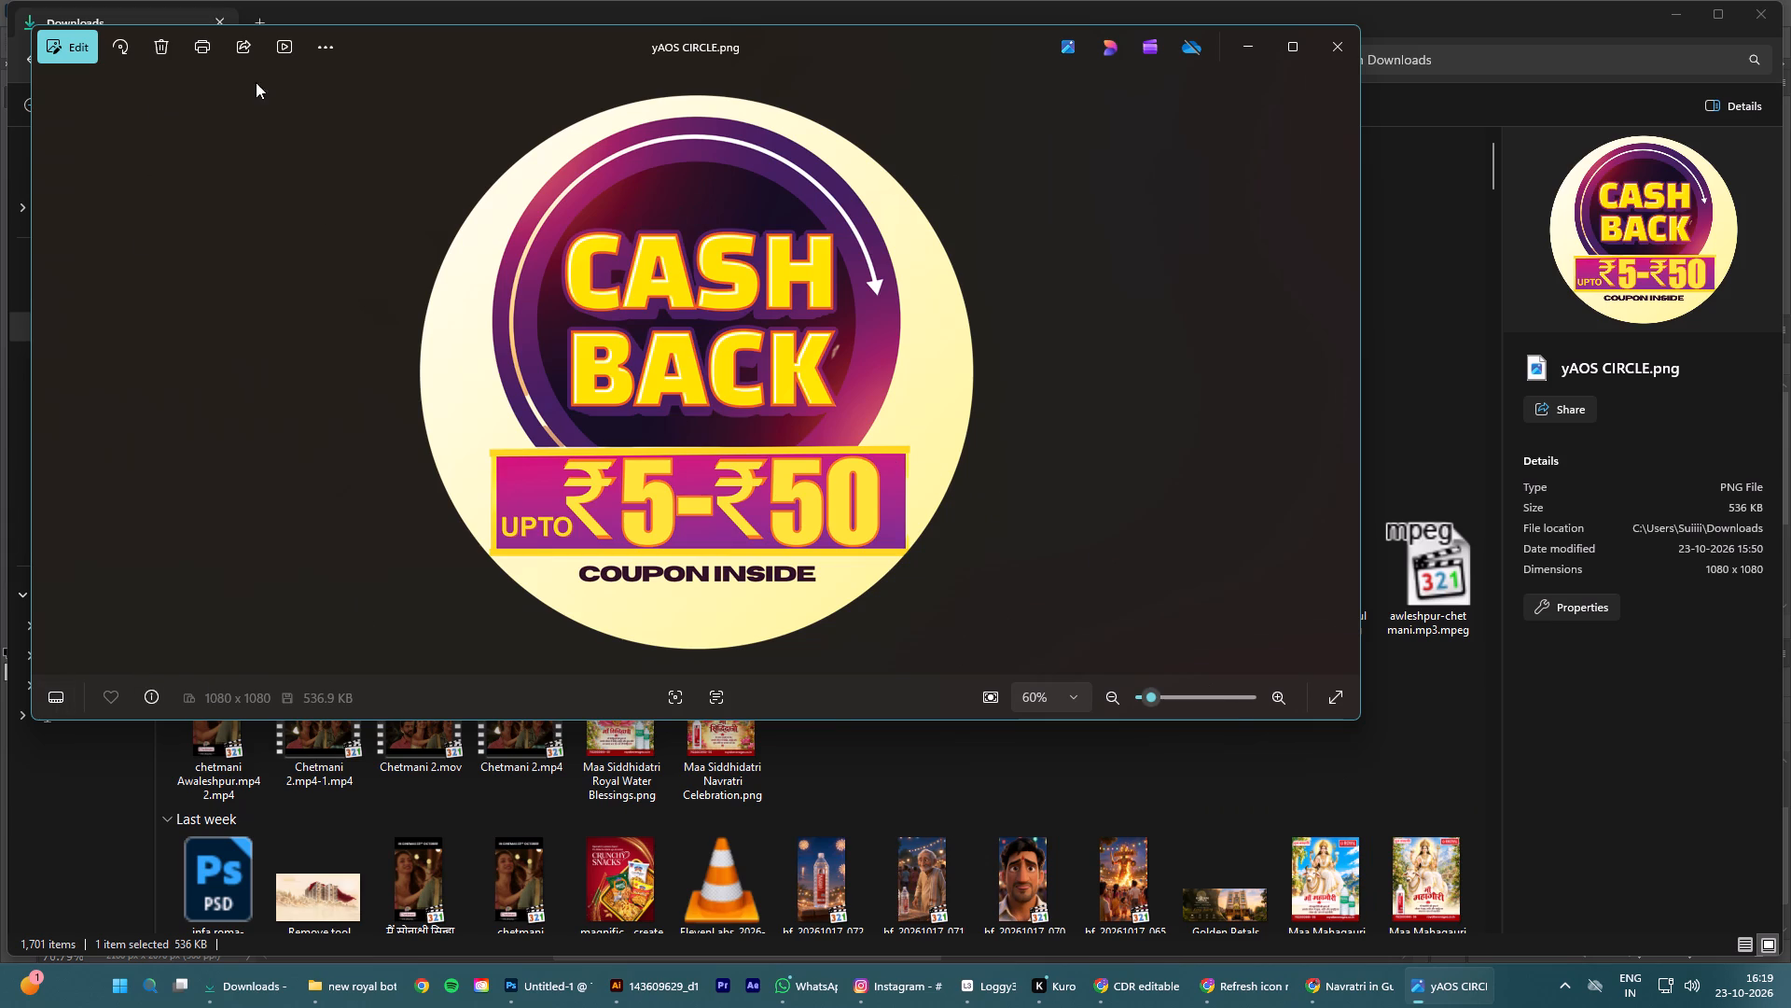
Scan the badge image for text, copy the recognised words COUPON INSIDE, and minimise the viewer.
{"action": "left_click", "coordinate": [715, 690]}
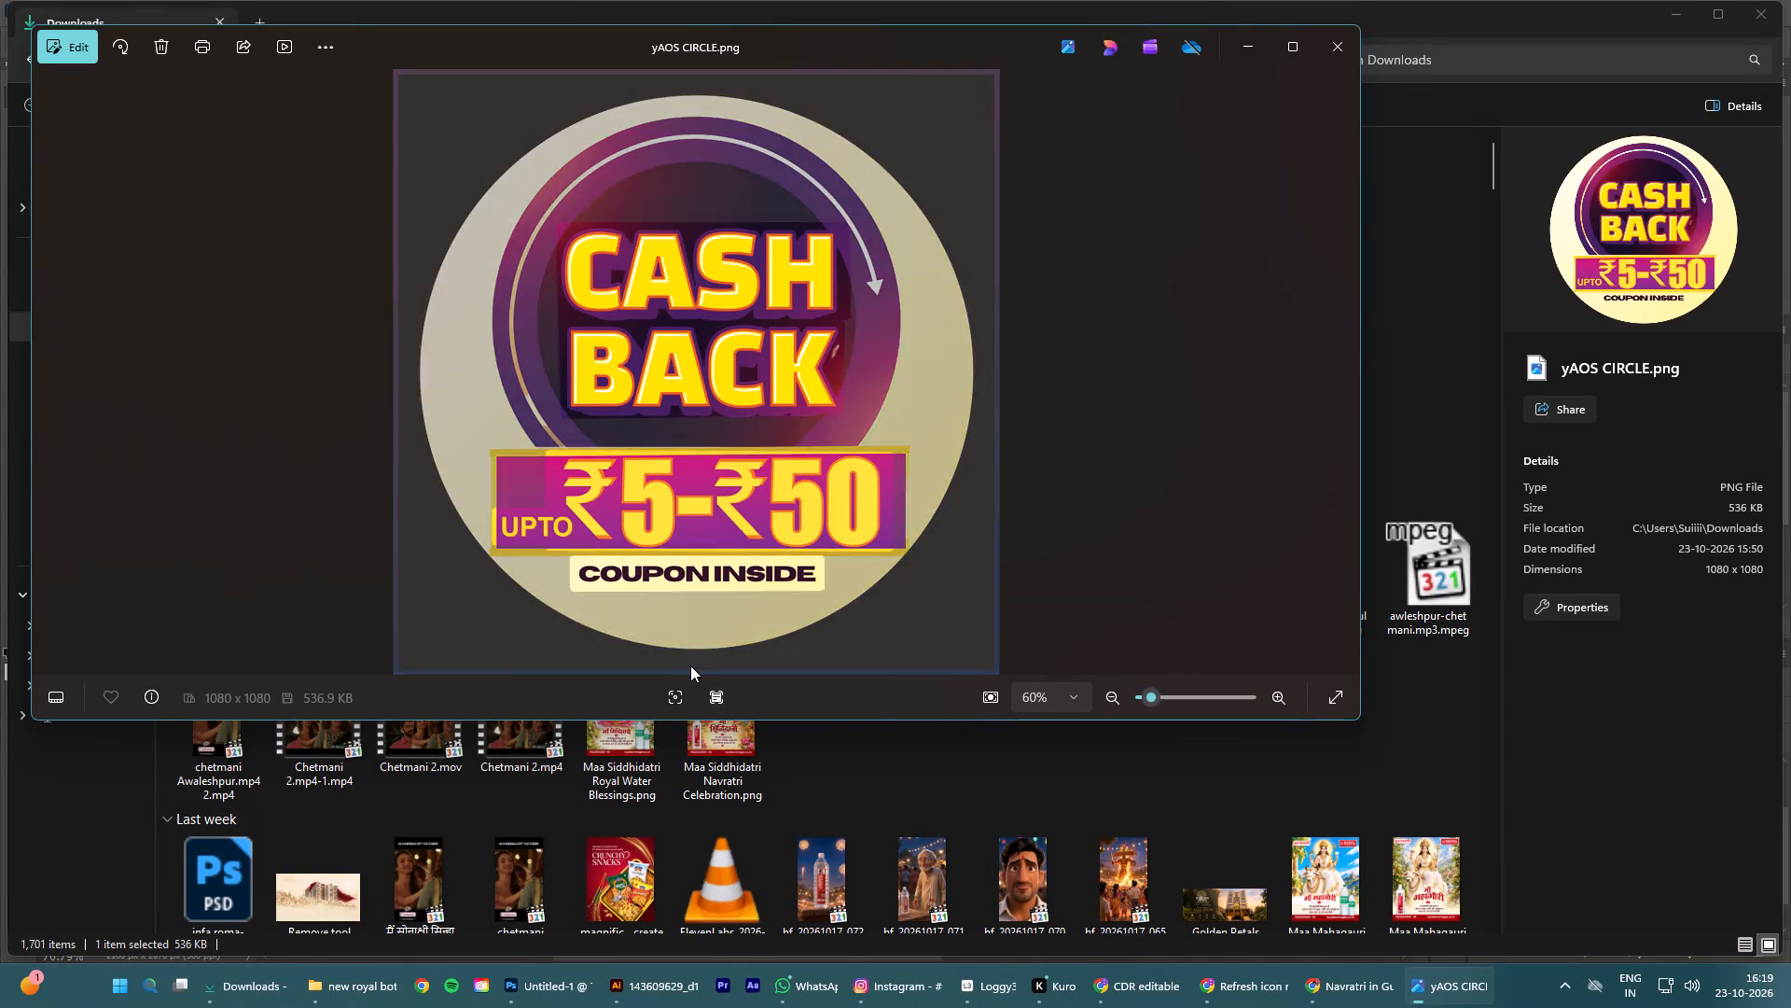
{"action": "left_click_drag", "start_coordinate": [581, 568], "coordinate": [806, 564]}
{"action": "right_click", "coordinate": [787, 571]}
{"action": "left_click", "coordinate": [871, 596]}
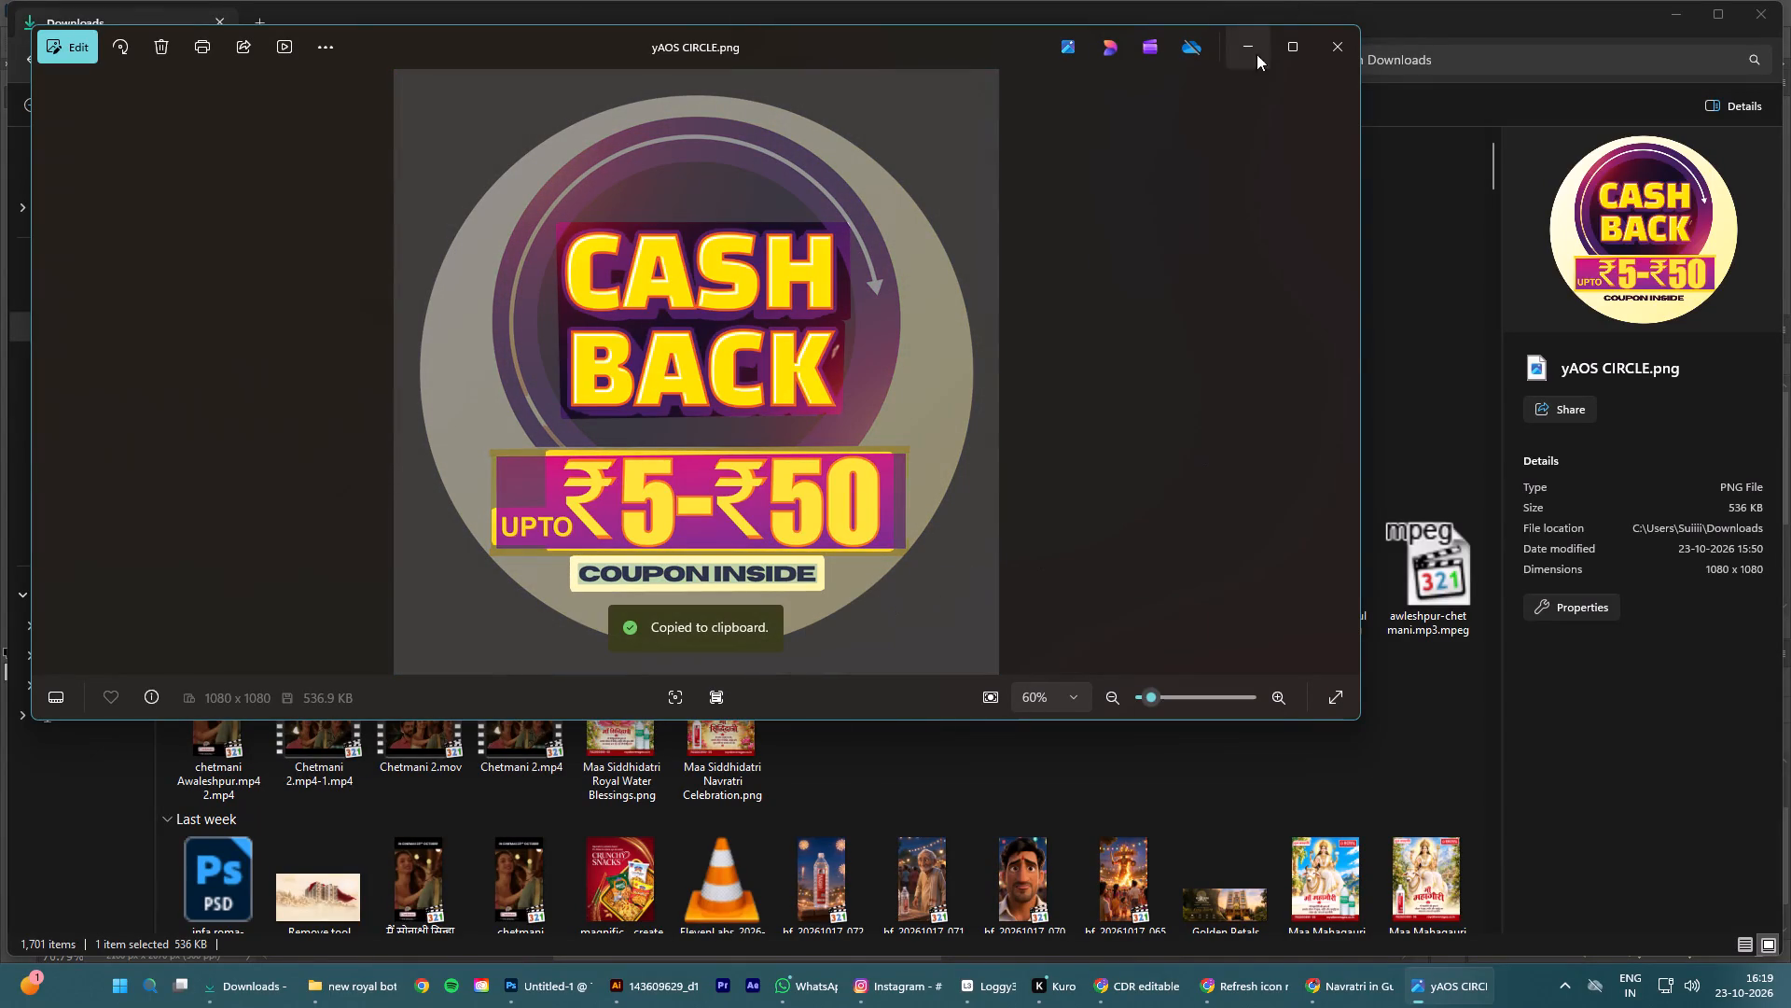
{"action": "left_click", "coordinate": [1246, 46]}
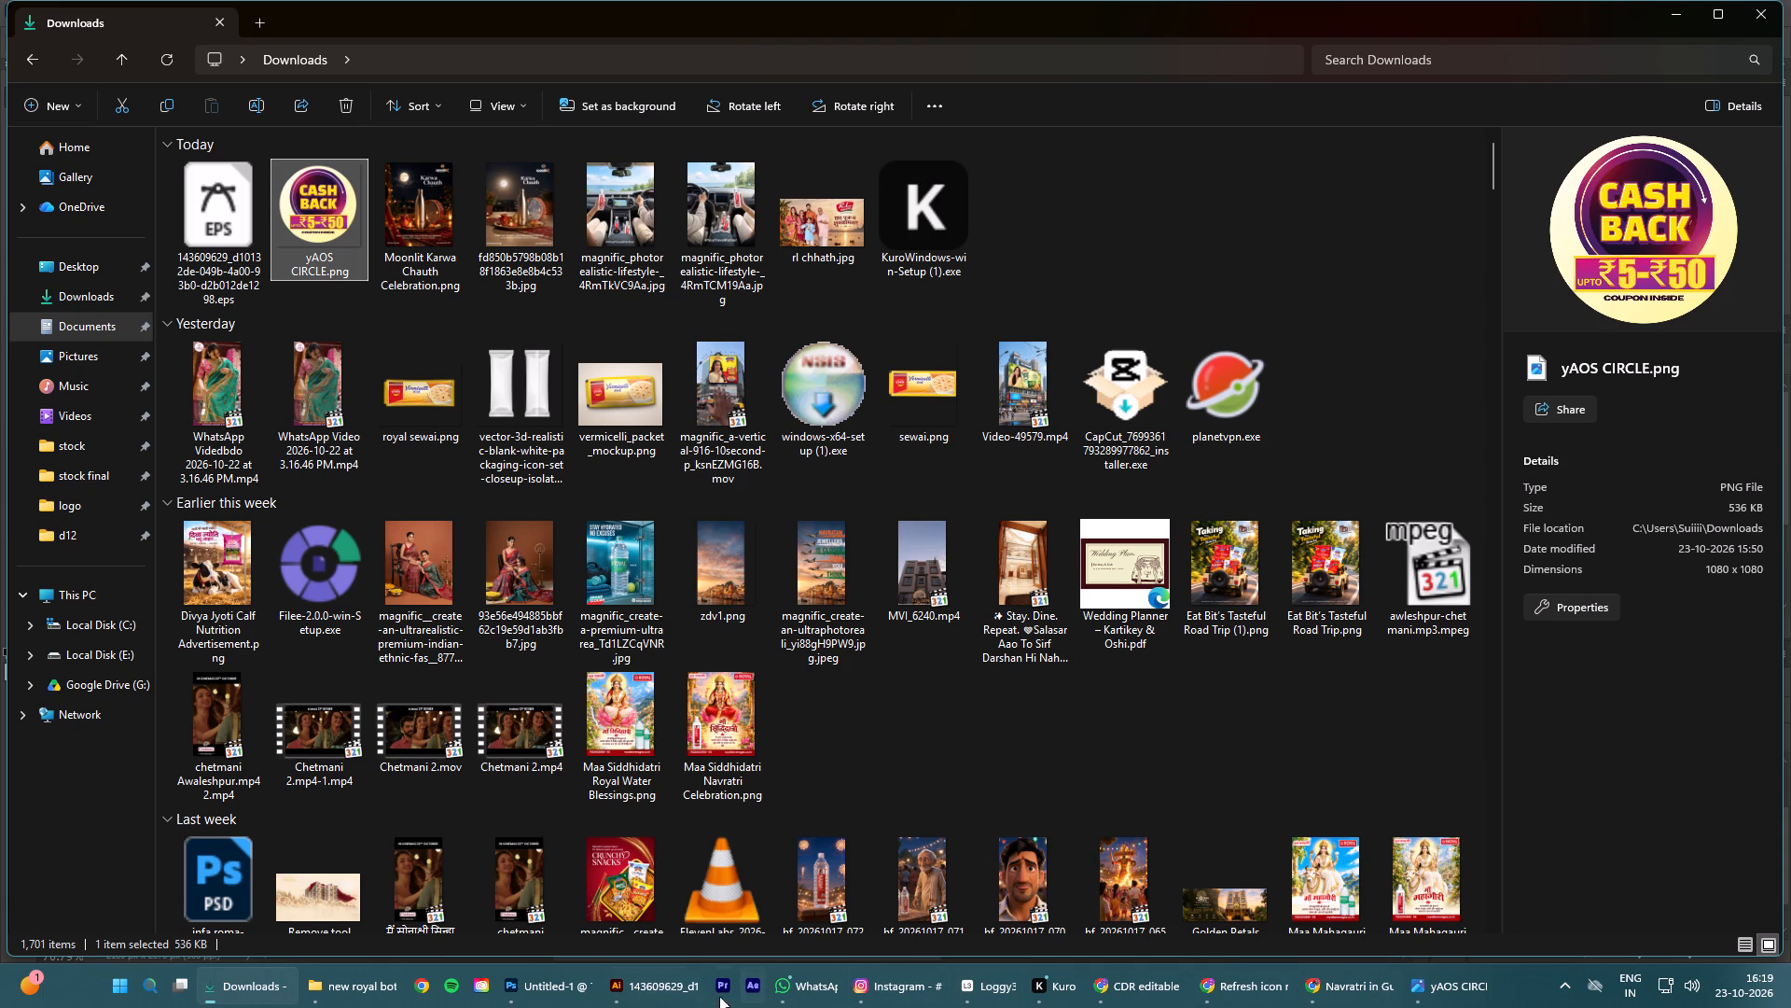
Switch to Photoshop and paste the copied words COUPON INSIDE as a new text layer just below the banner.
{"action": "left_click", "coordinate": [554, 990]}
{"action": "scroll", "coordinate": [865, 511], "scroll_direction": "up", "scroll_amount": 5}
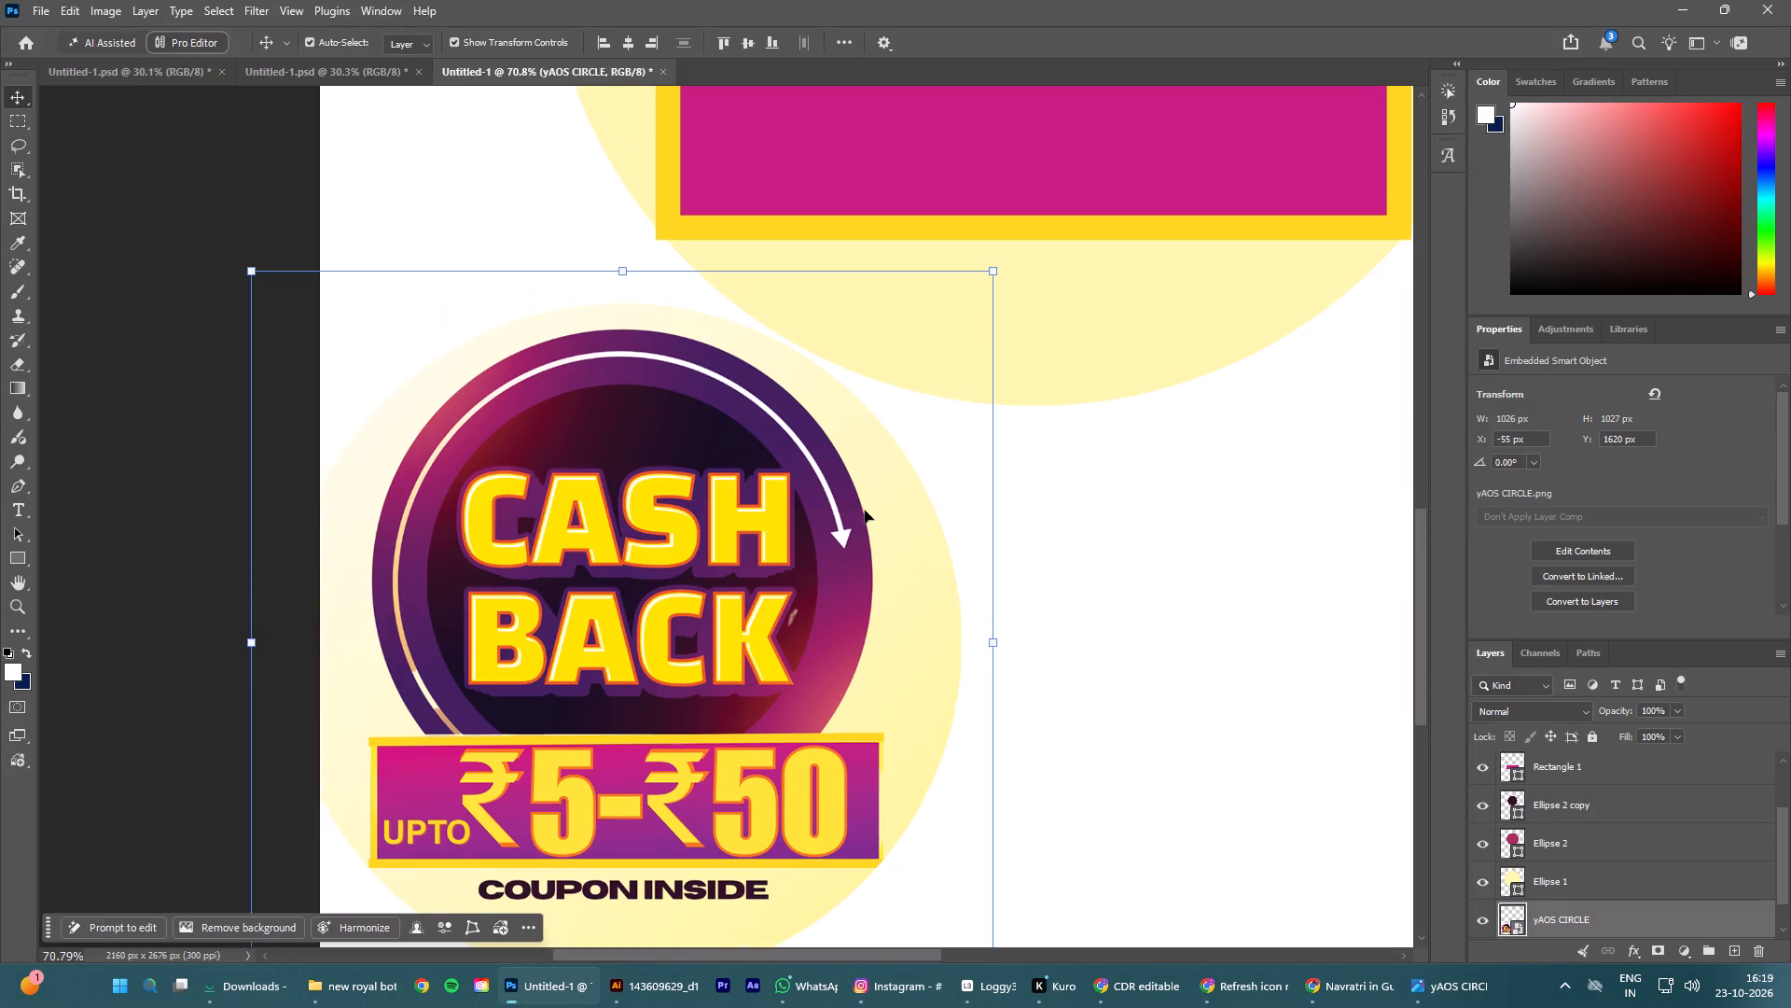
{"action": "scroll", "coordinate": [865, 511], "scroll_direction": "up", "scroll_amount": 1}
{"action": "left_click", "coordinate": [13, 509]}
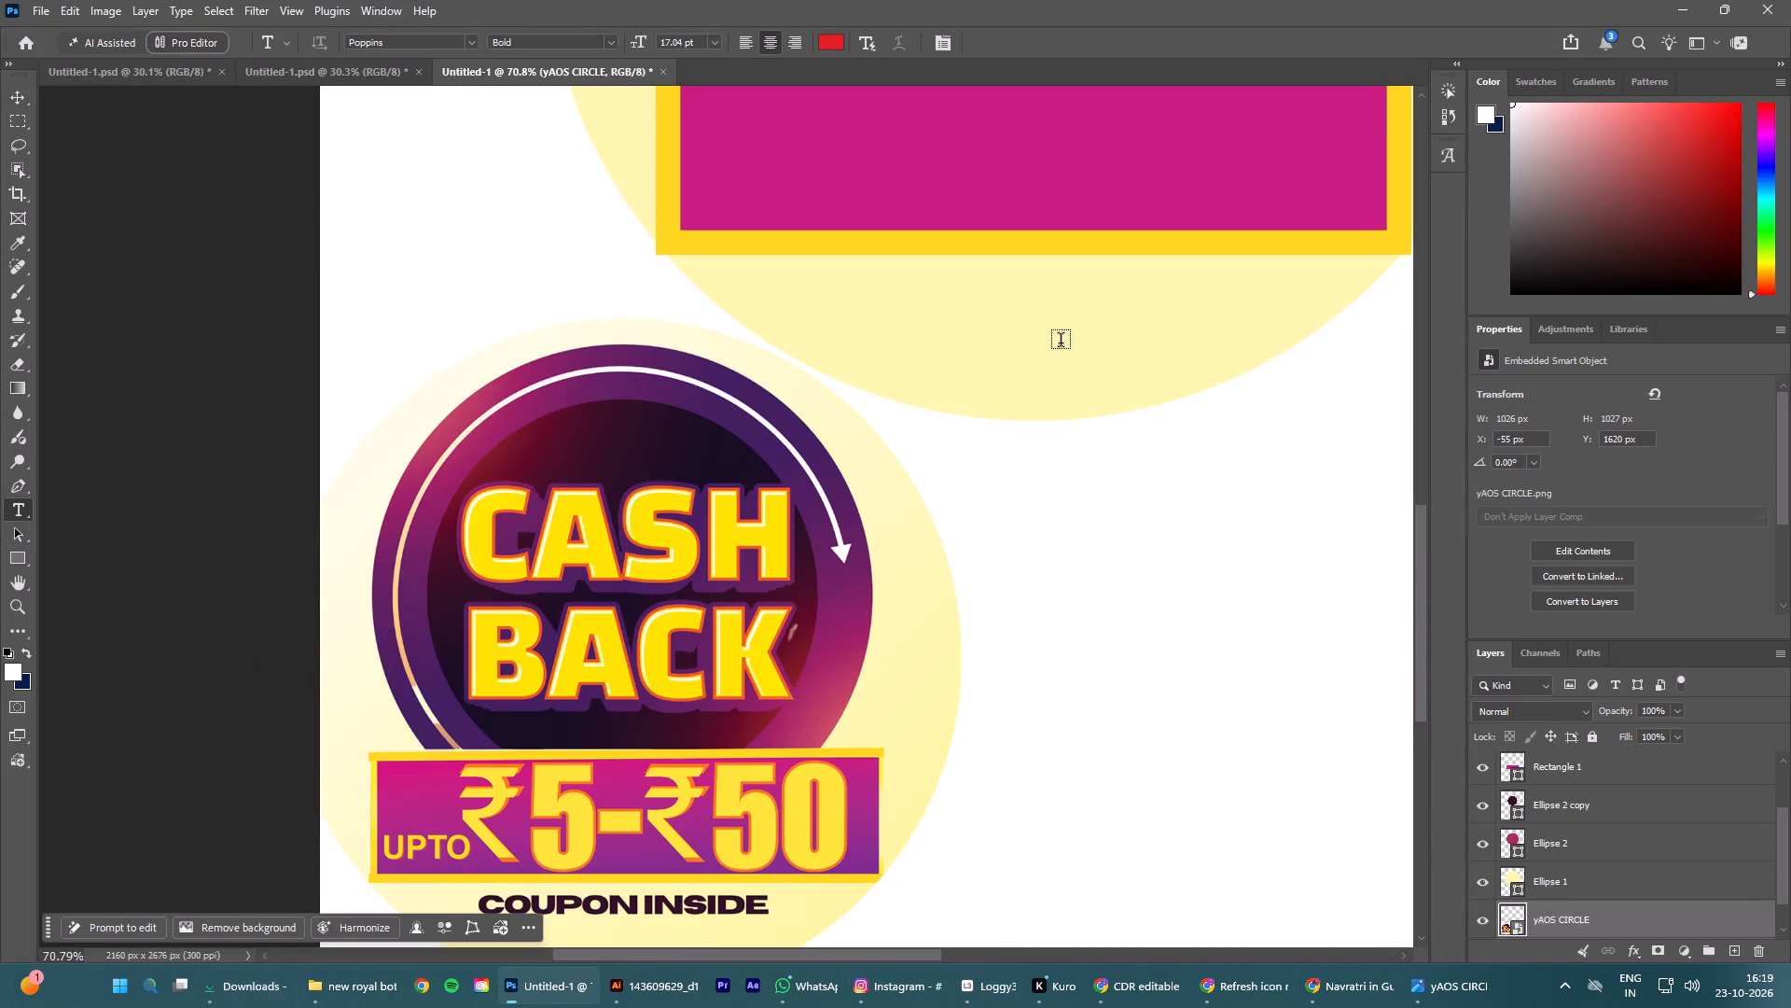
{"action": "left_click", "coordinate": [1029, 307]}
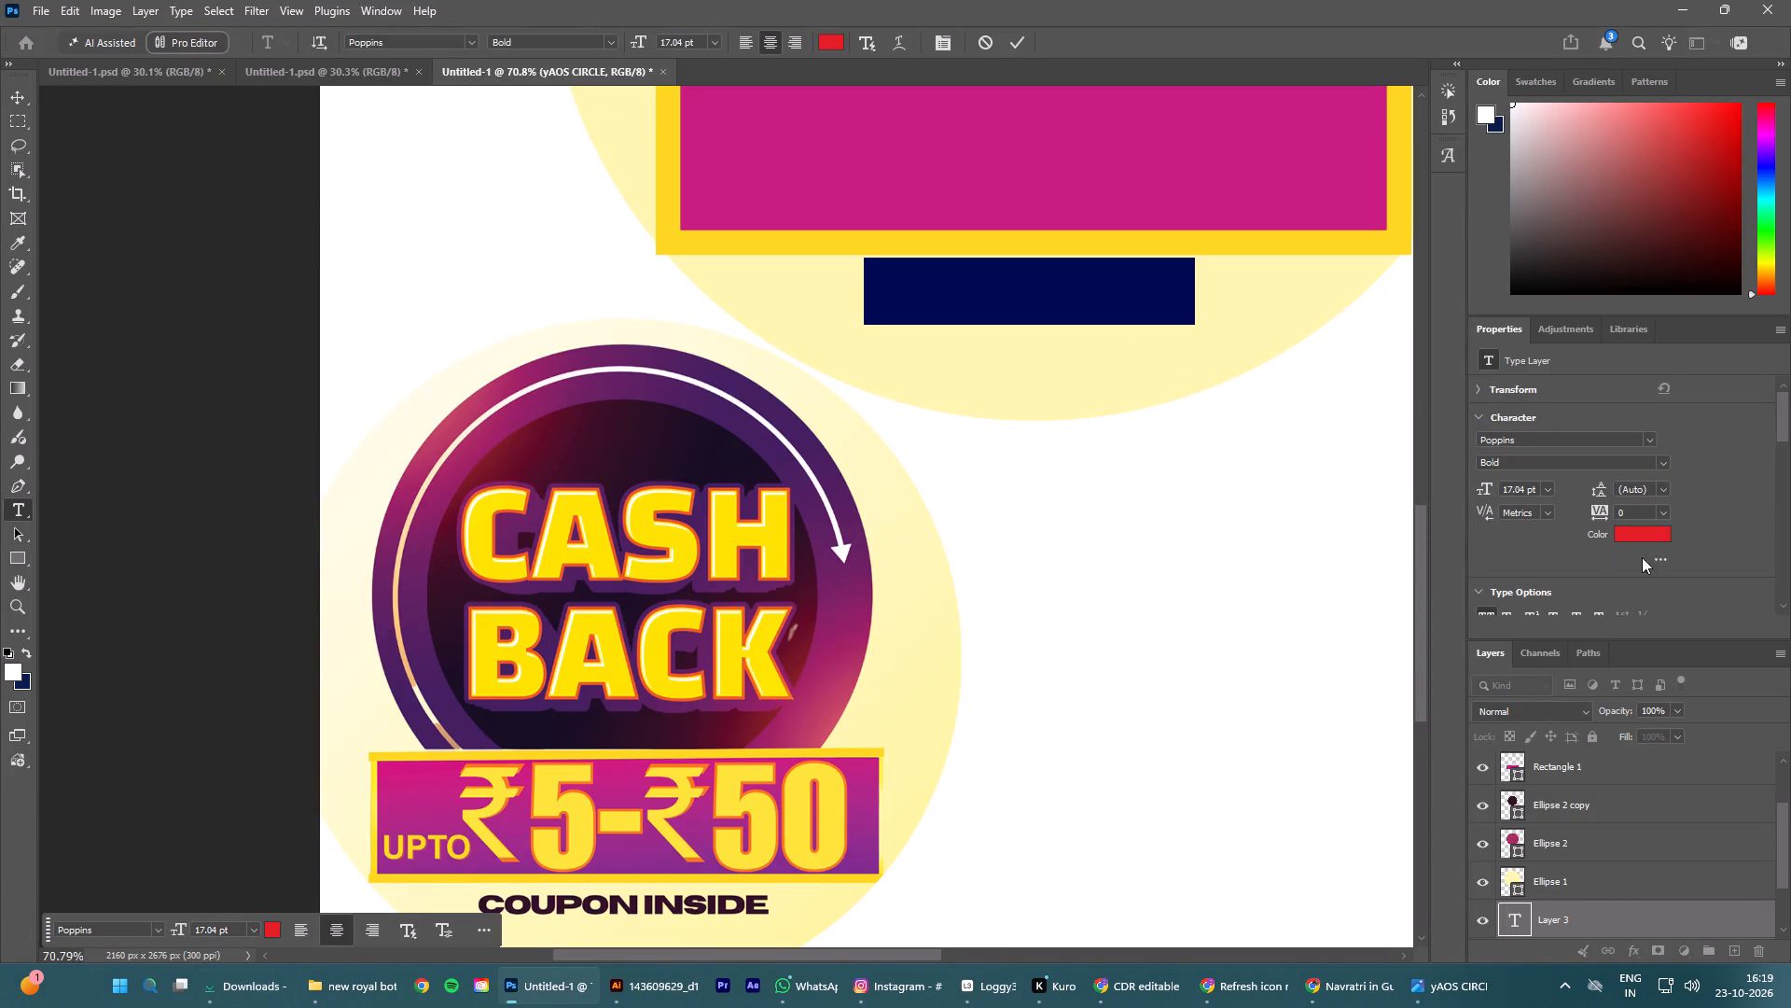
{"action": "key", "text": "ctrl+v"}
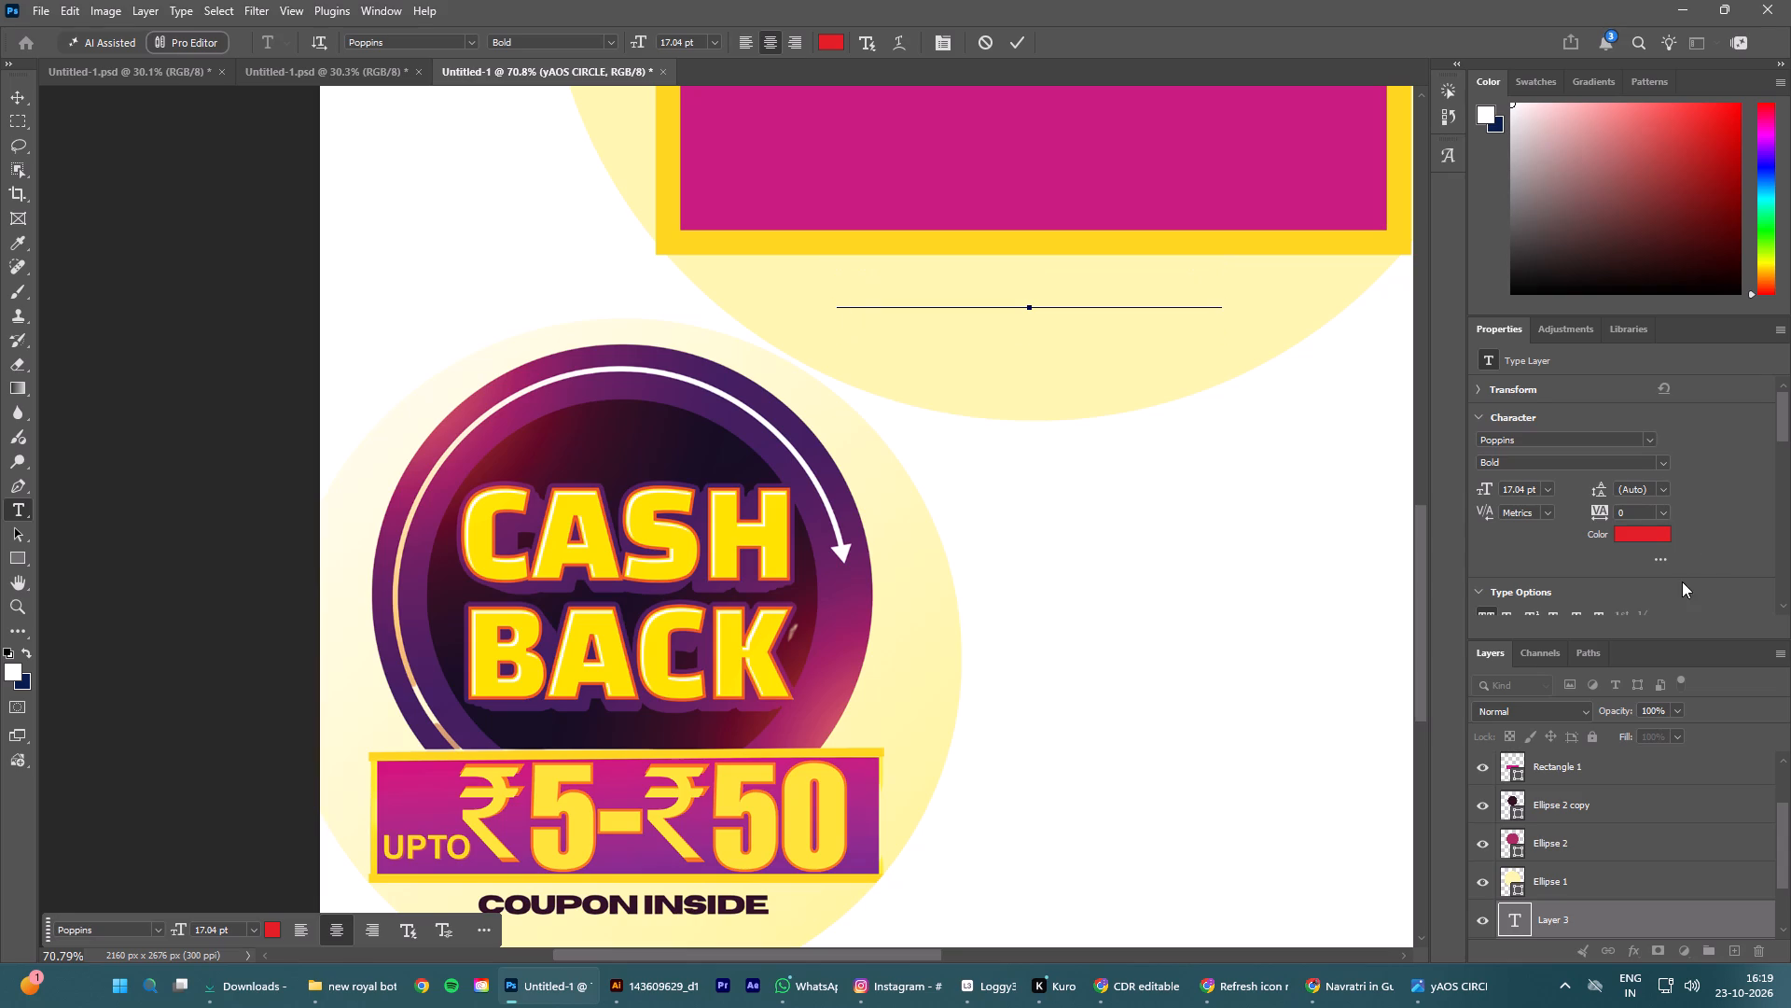
{"action": "left_click", "coordinate": [1574, 890]}
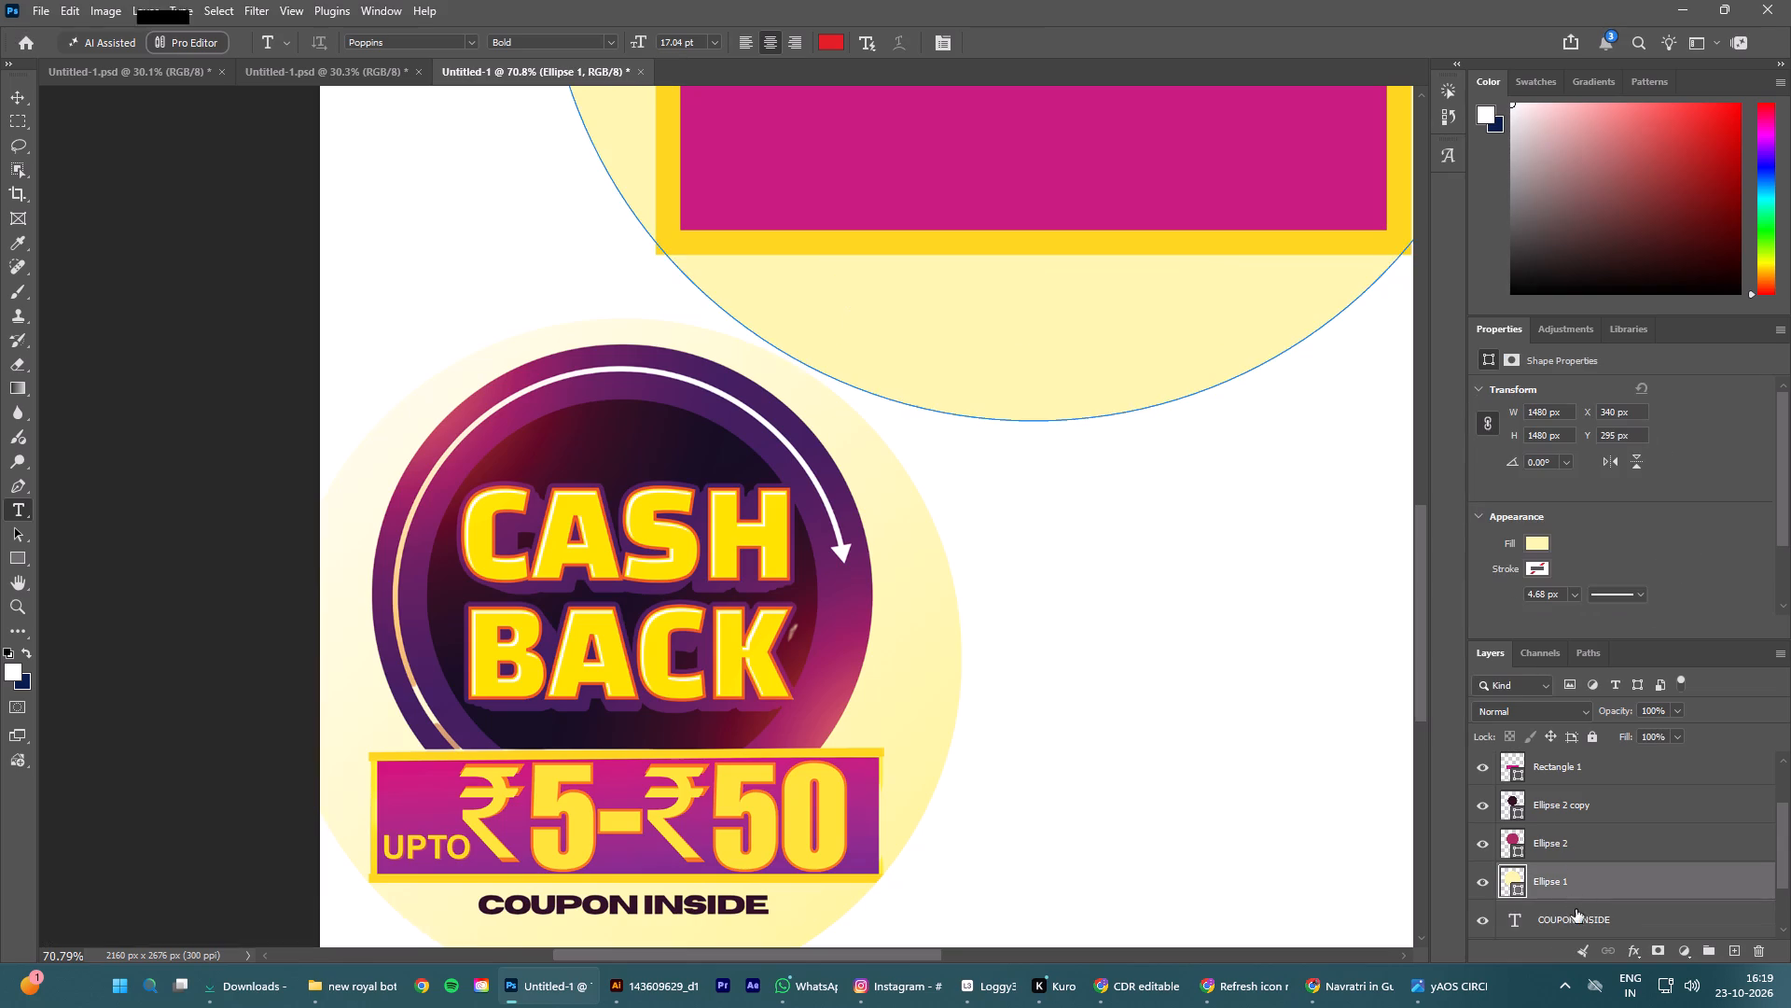
Move the COUPON INSIDE text layer to the top of the layer stack, above Layer 2.
{"action": "left_click", "coordinate": [1576, 909]}
{"action": "left_click_drag", "start_coordinate": [1633, 911], "coordinate": [1605, 699]}
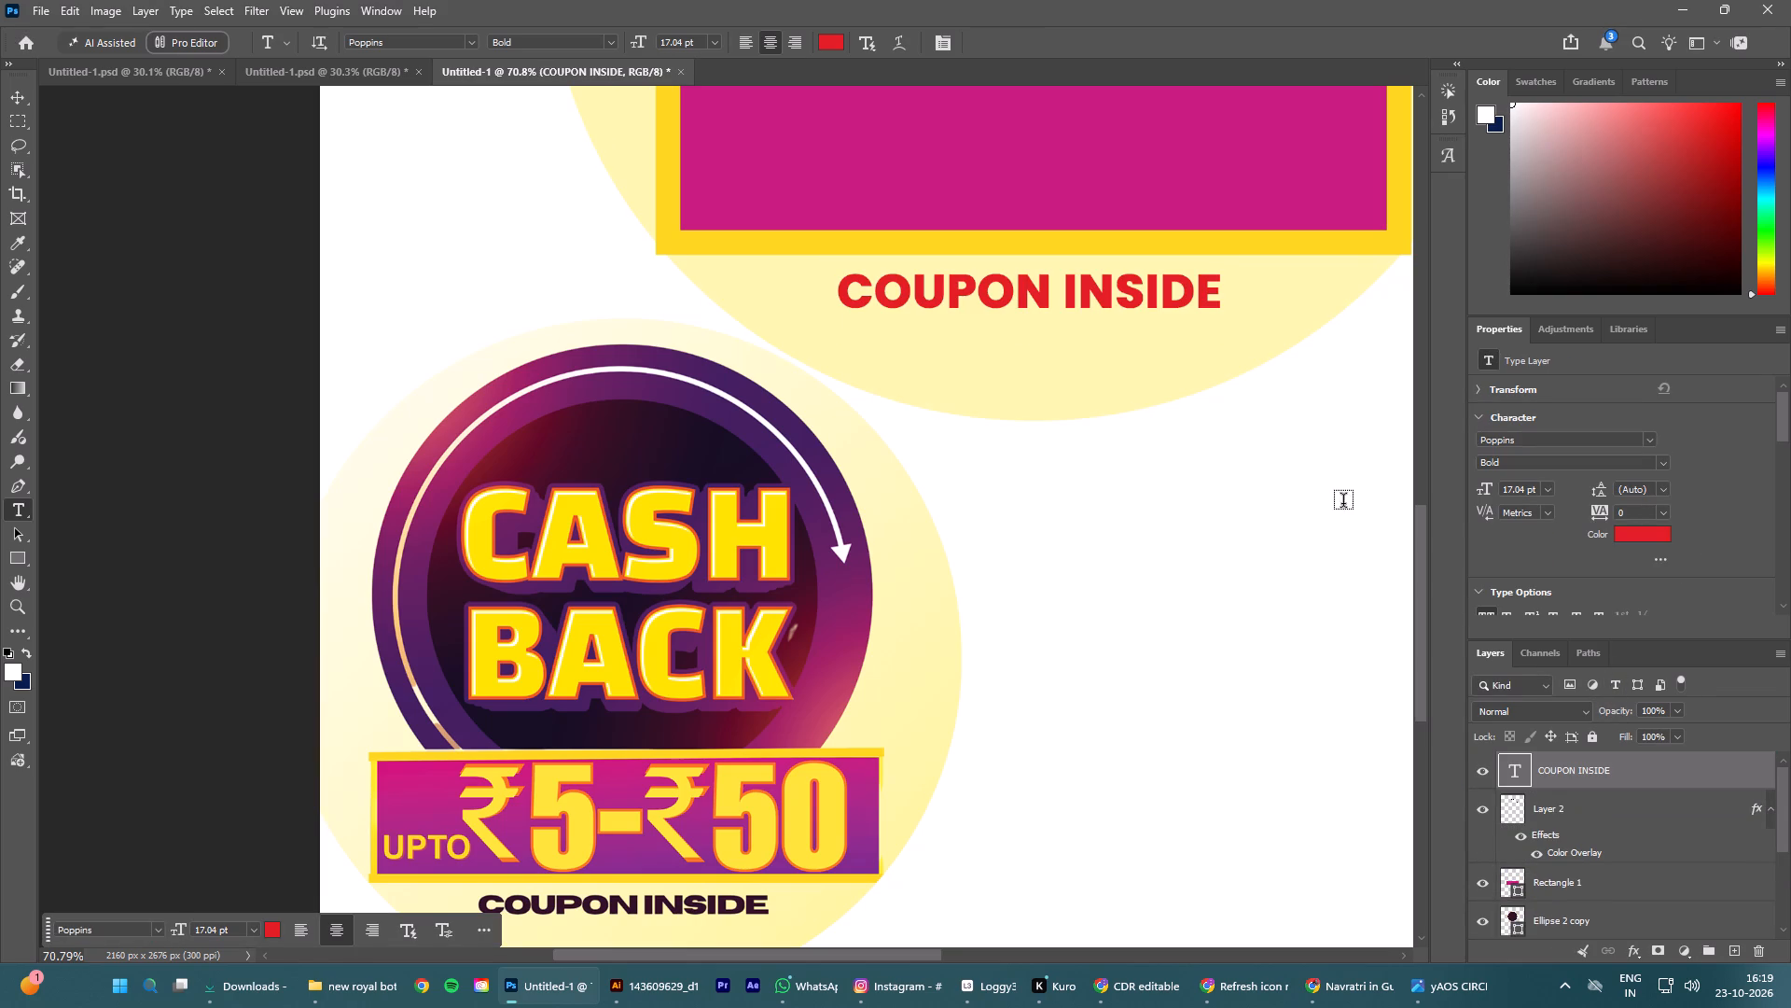
Centre the COUPON INSIDE text horizontally and shift it slightly down from the banner.
{"action": "left_click", "coordinate": [21, 94]}
{"action": "left_click", "coordinate": [1066, 305]}
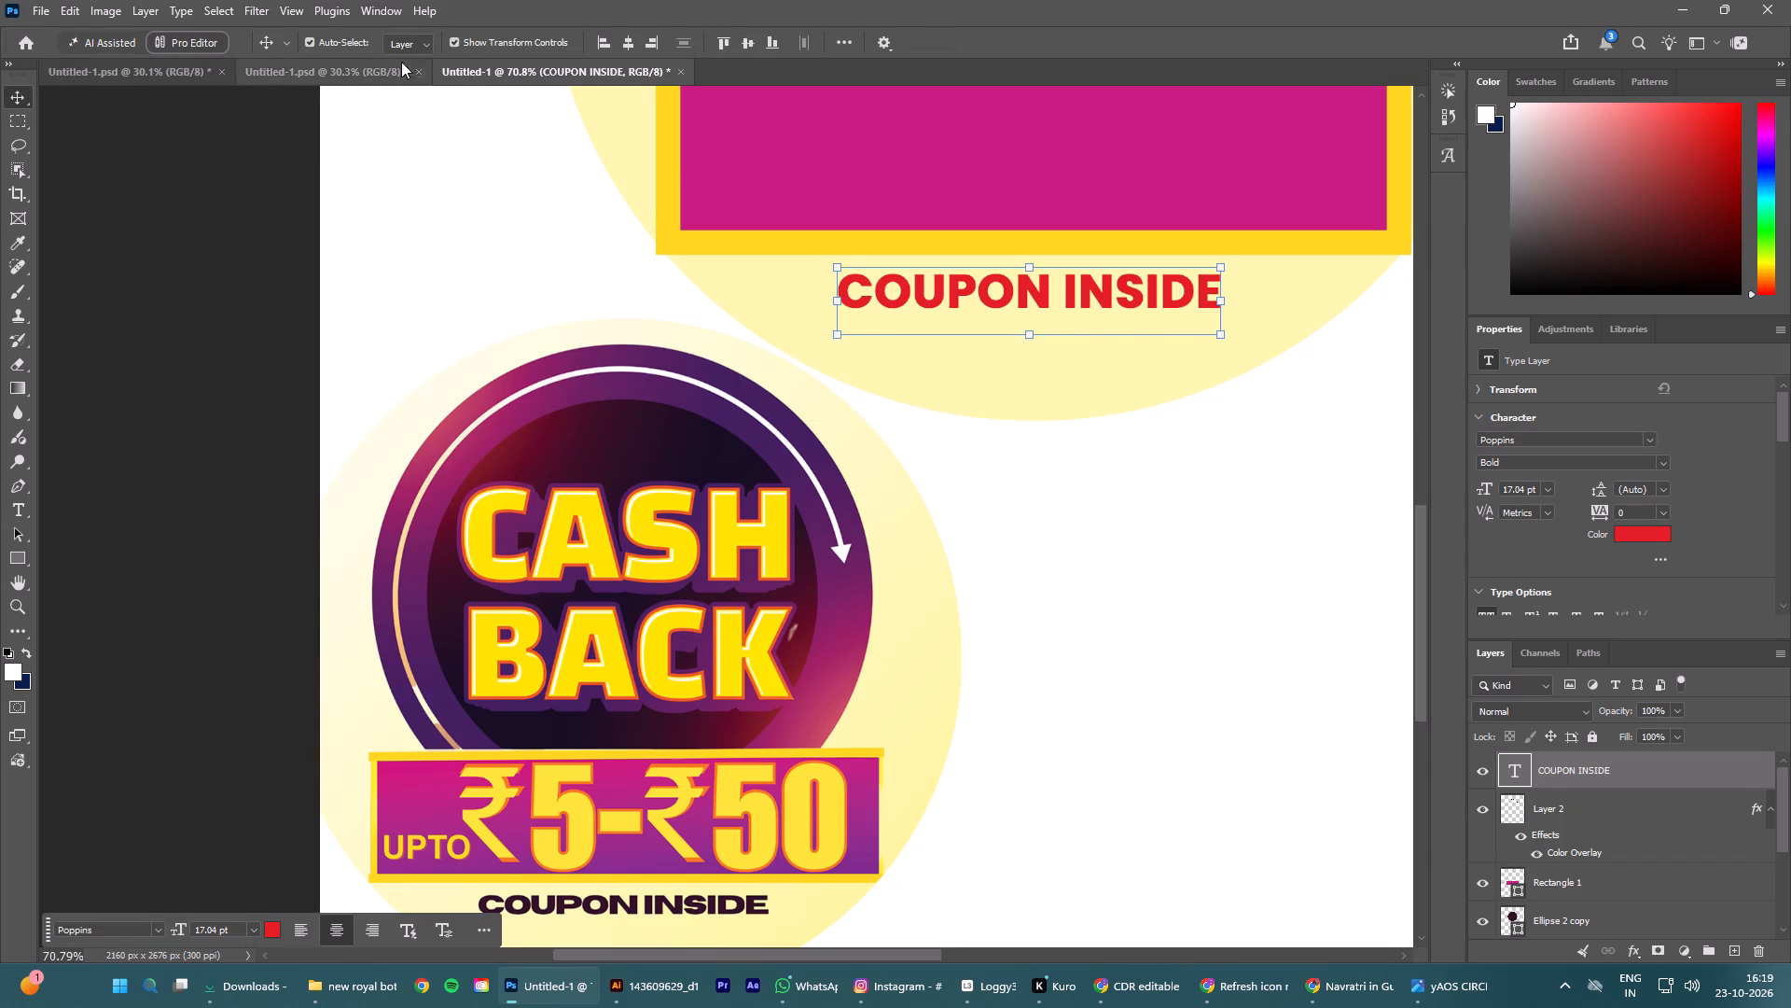
{"action": "left_click", "coordinate": [622, 37]}
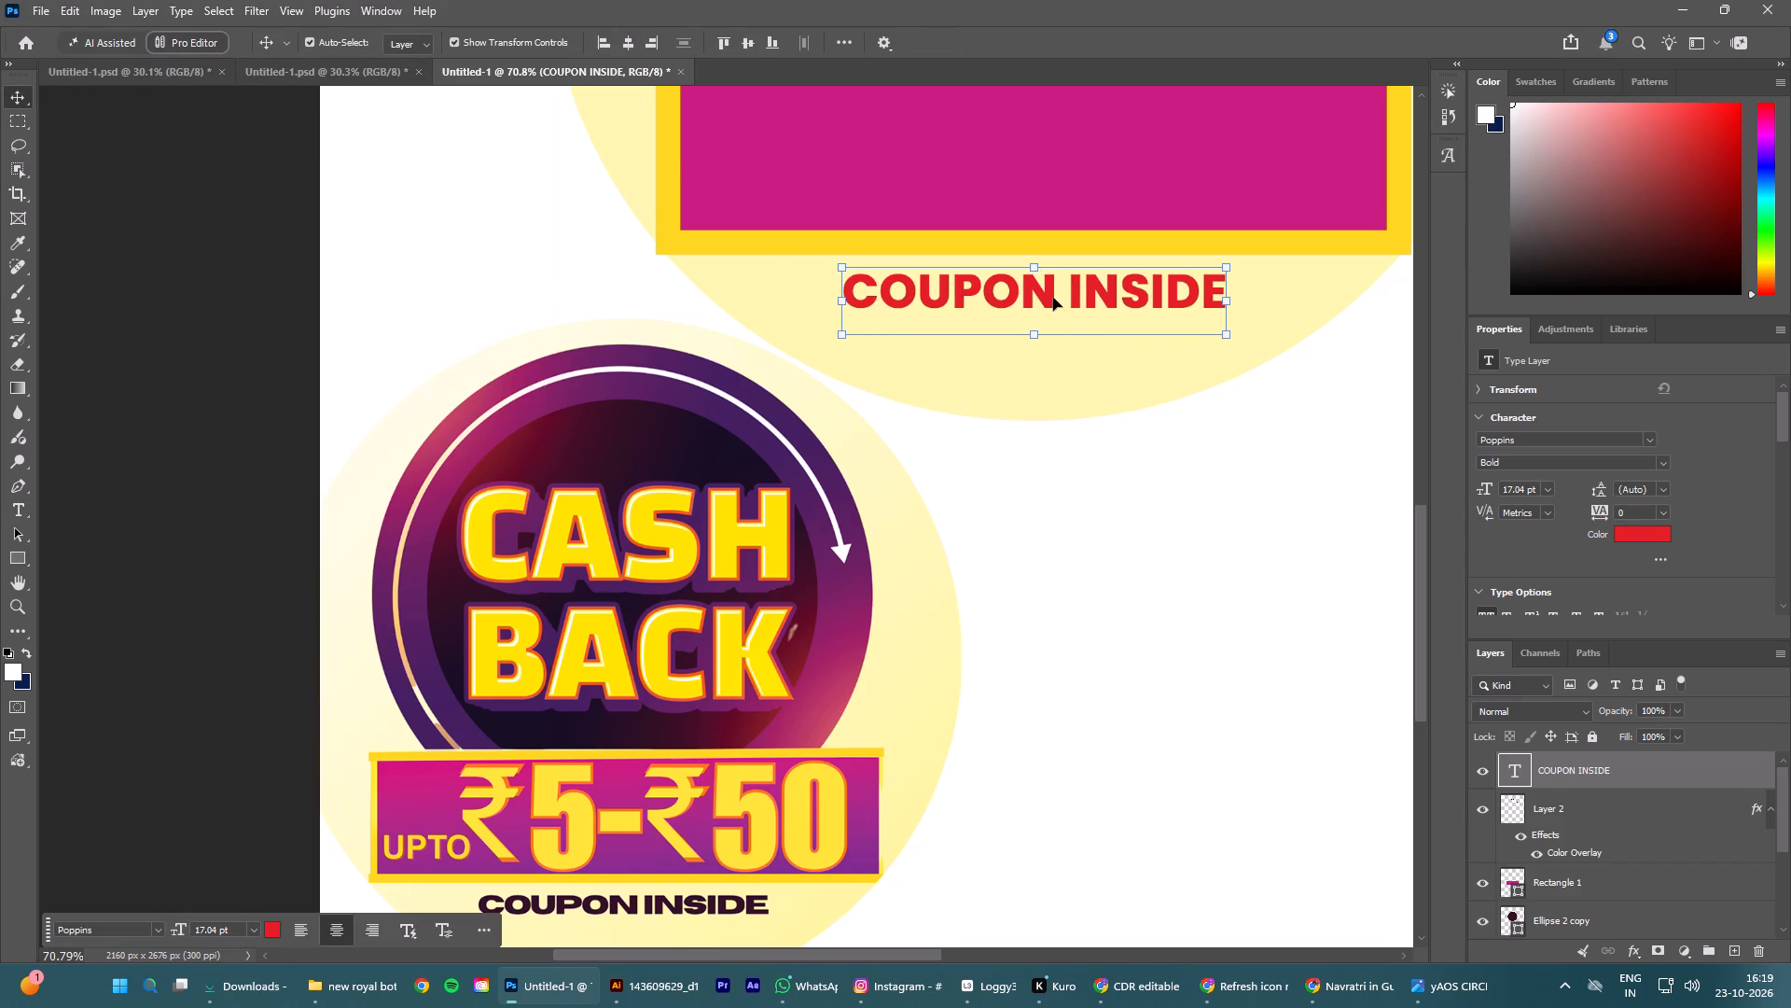
{"action": "left_click_drag", "start_coordinate": [1047, 297], "coordinate": [1046, 310]}
Compare font previews with the reference lettering and set the COUPON INSIDE text to Green Mountain 3 Regular.
{"action": "left_click", "coordinate": [1649, 441]}
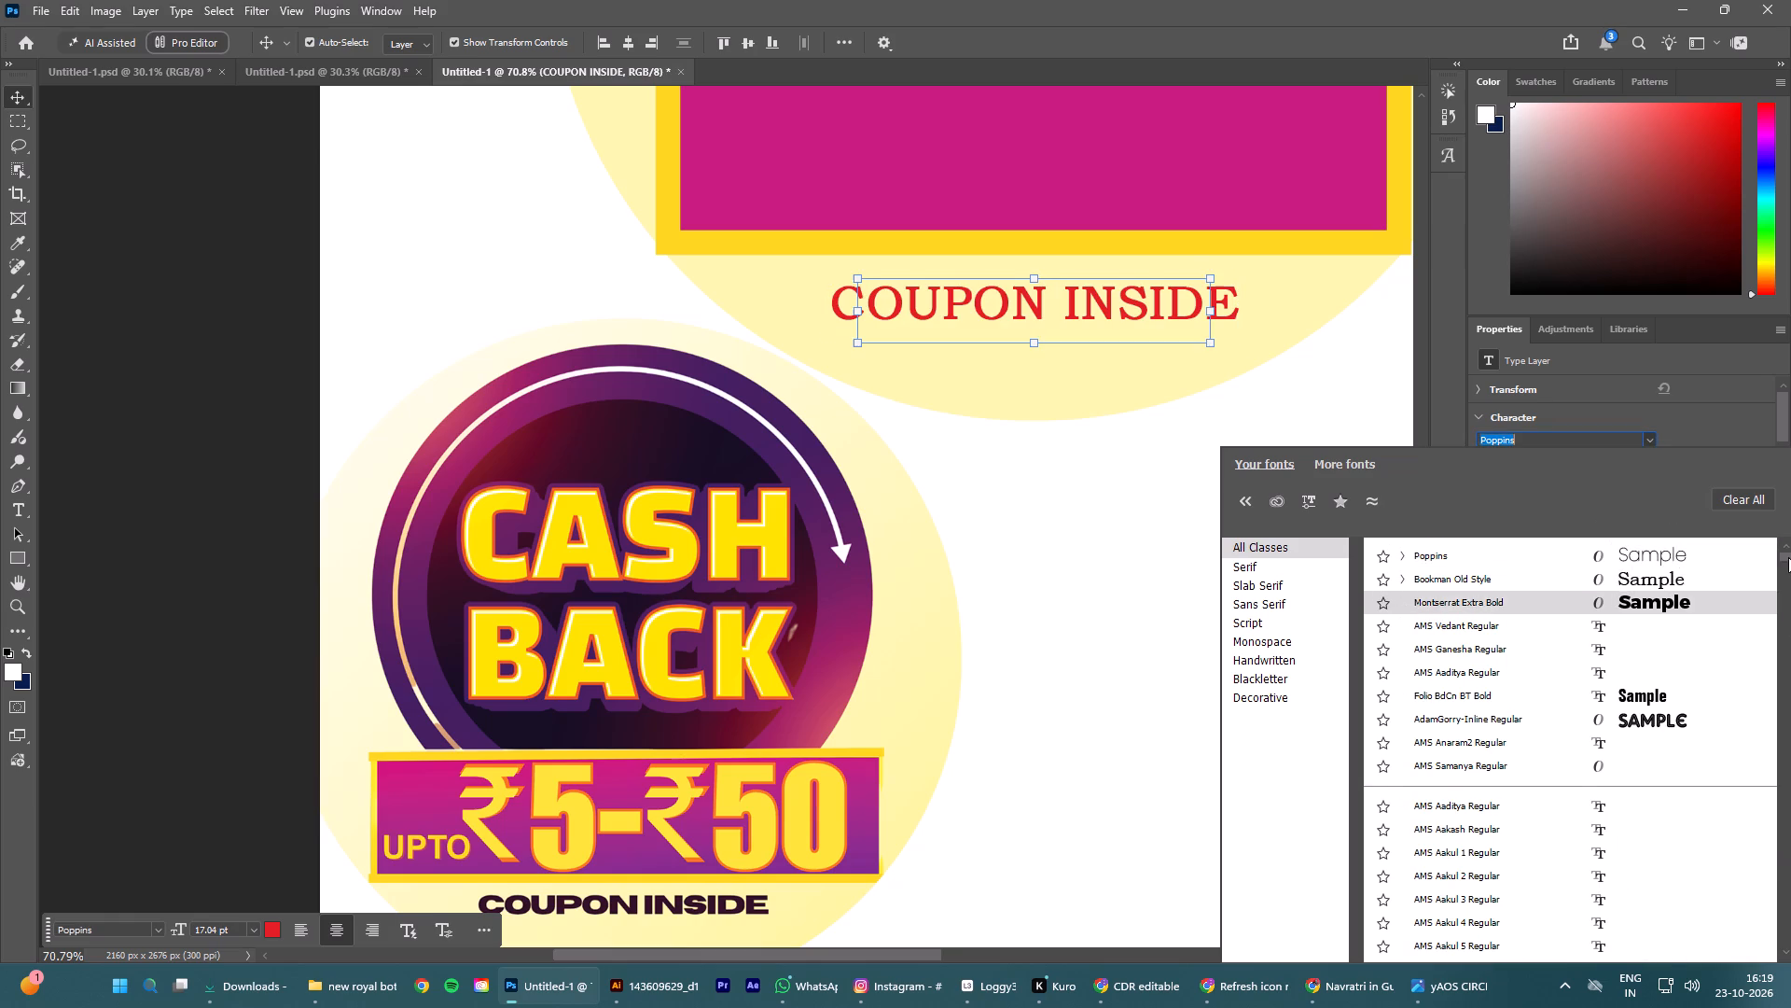
{"action": "left_click_drag", "start_coordinate": [1788, 557], "coordinate": [1790, 732]}
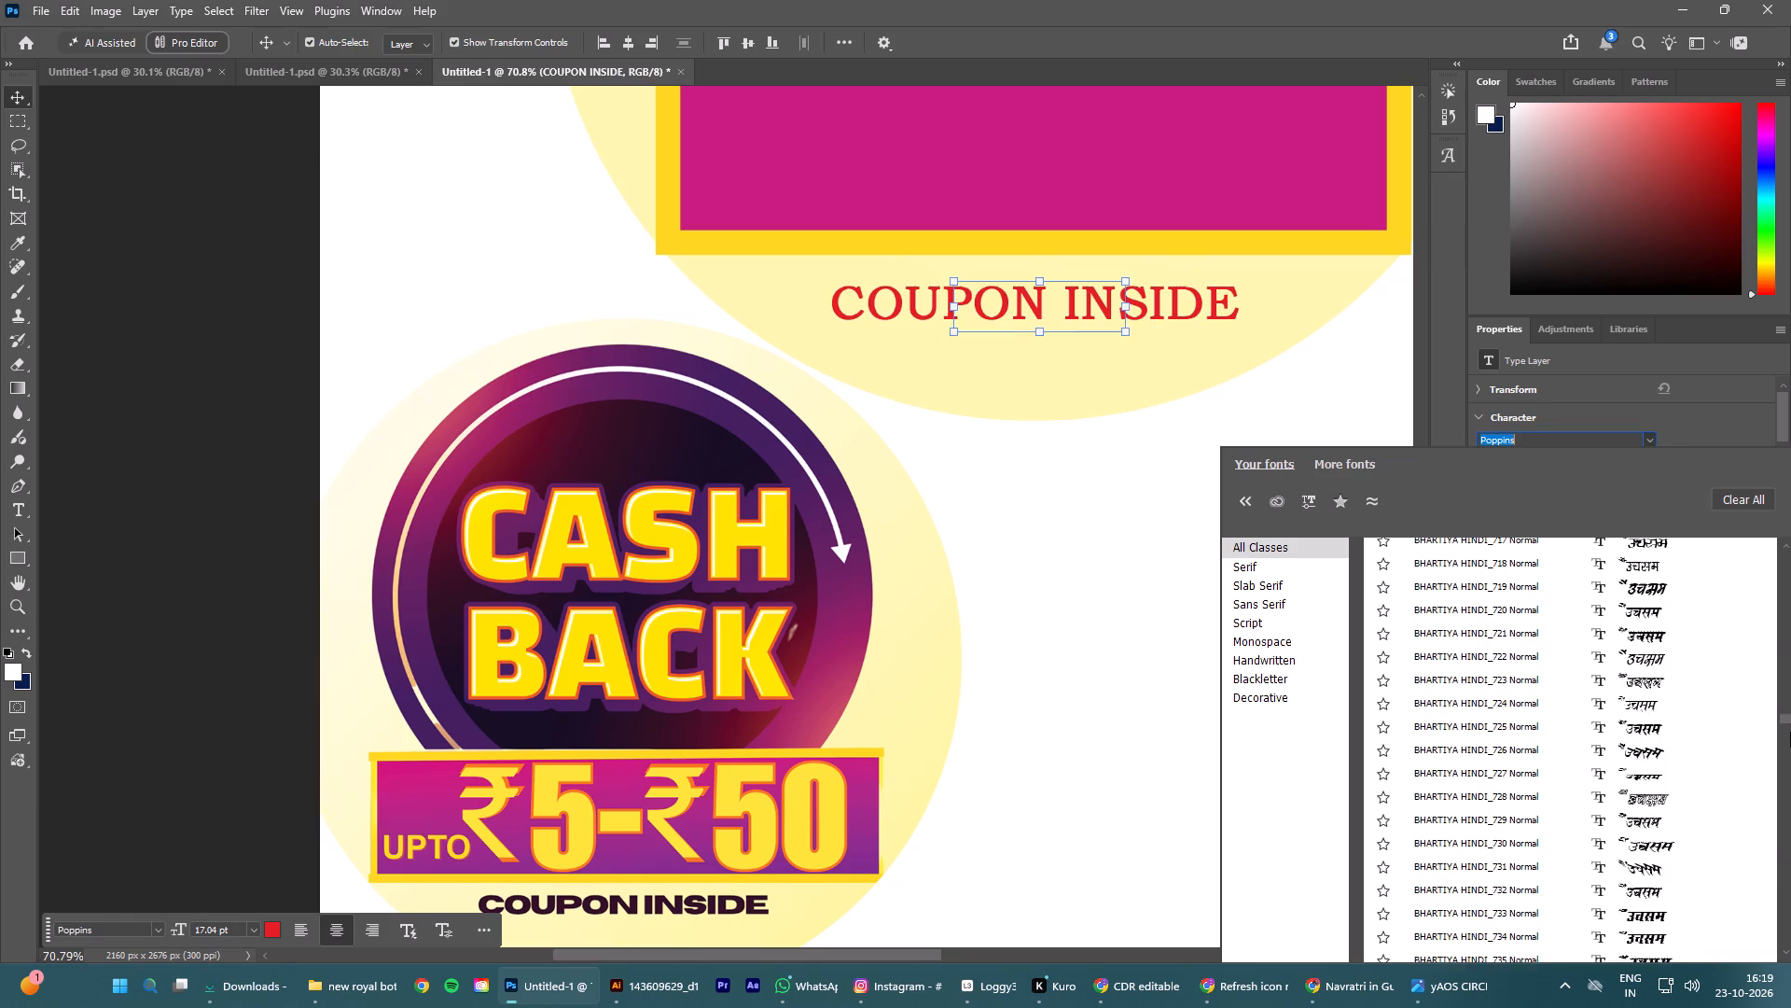
{"action": "left_click_drag", "start_coordinate": [1790, 732], "coordinate": [1790, 754]}
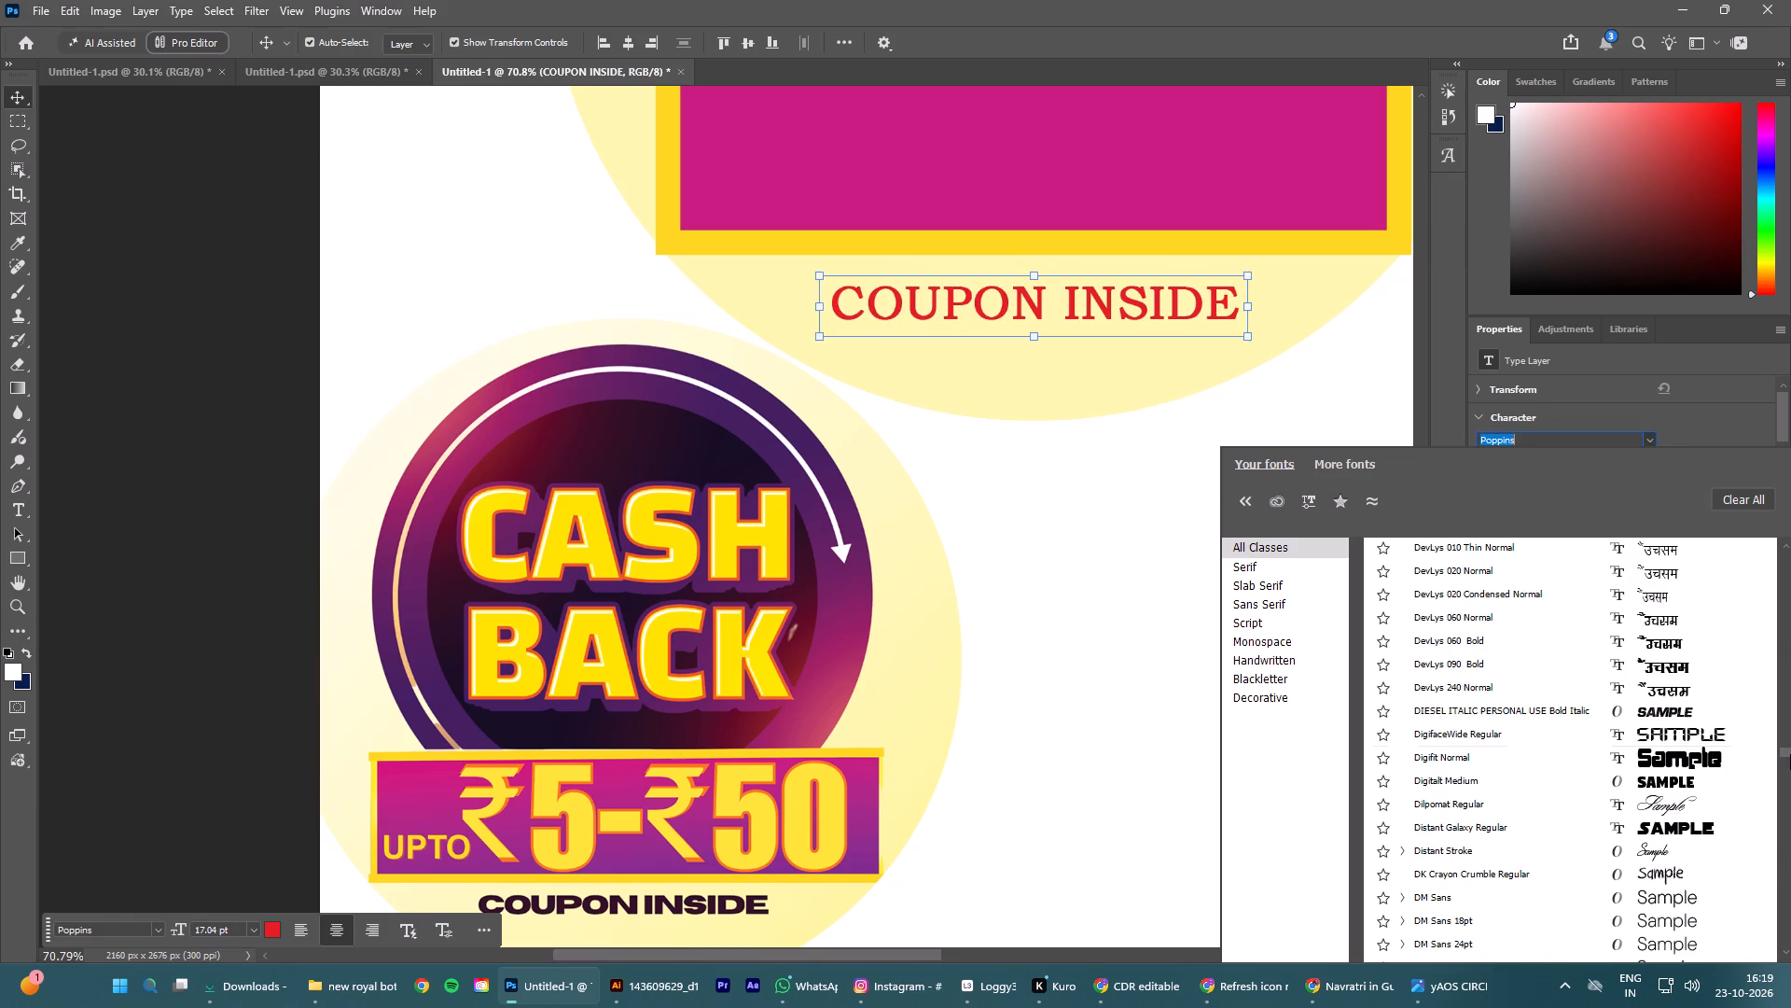
{"action": "left_click_drag", "start_coordinate": [1790, 754], "coordinate": [1790, 768]}
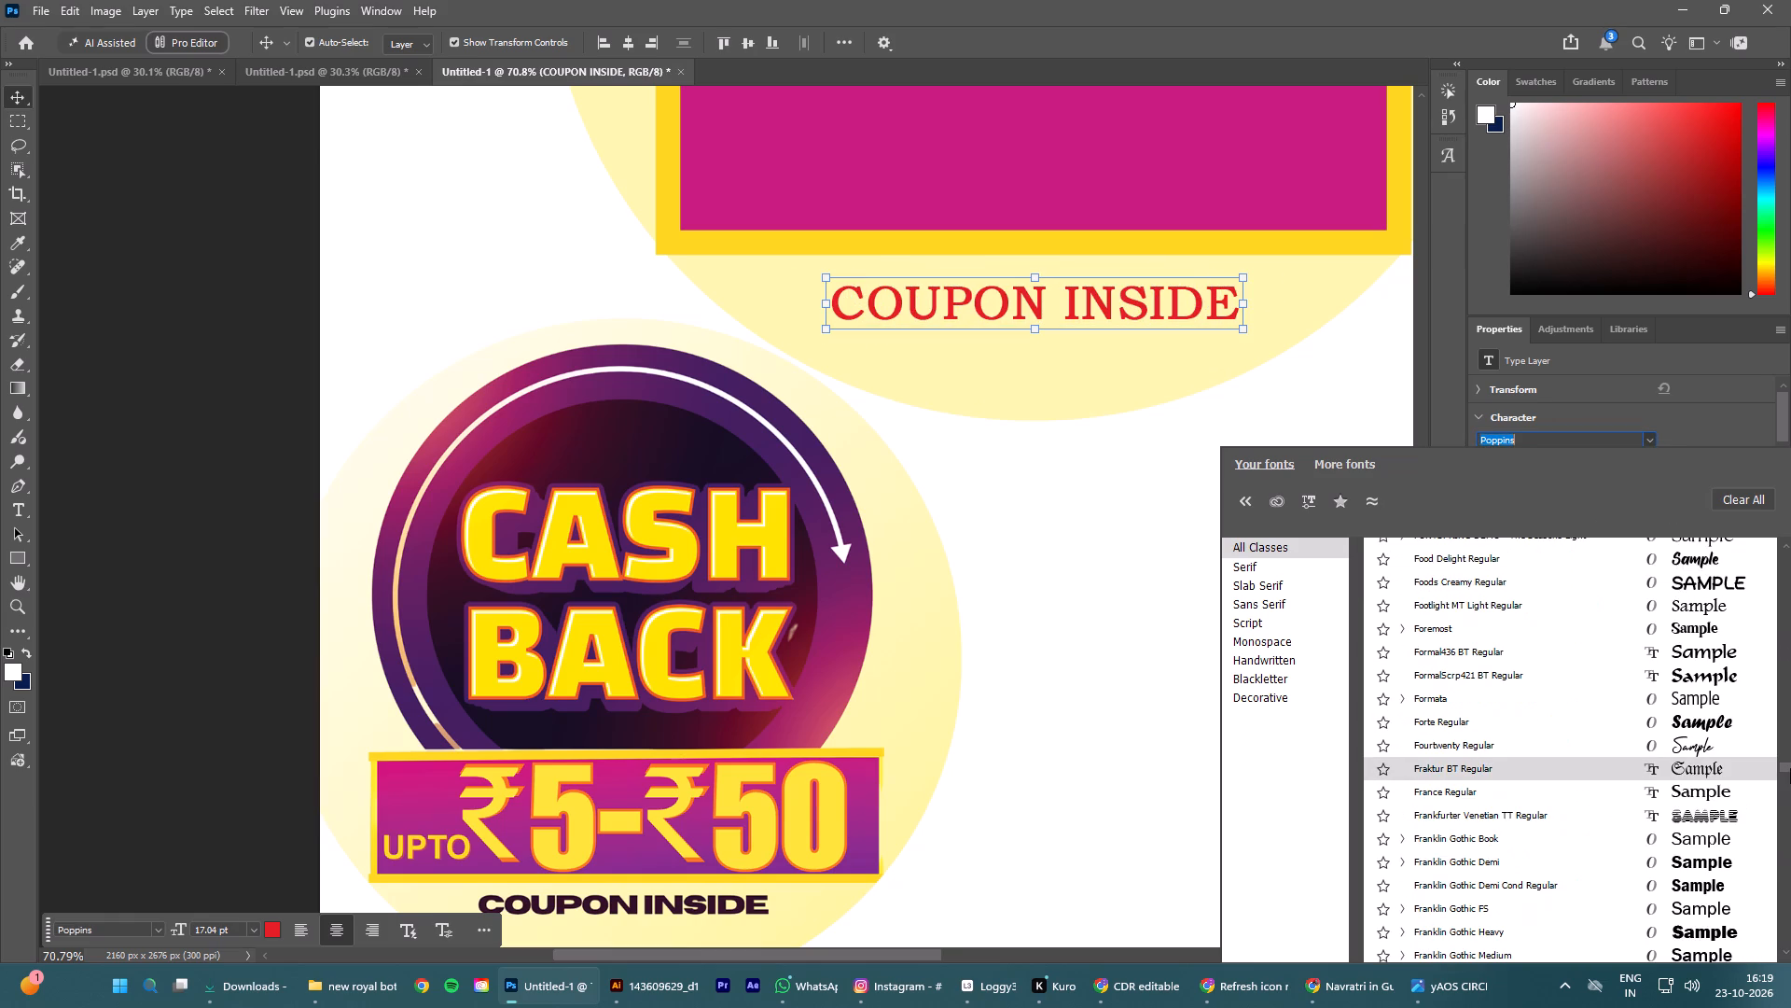
{"action": "left_click_drag", "start_coordinate": [1790, 768], "coordinate": [1790, 770]}
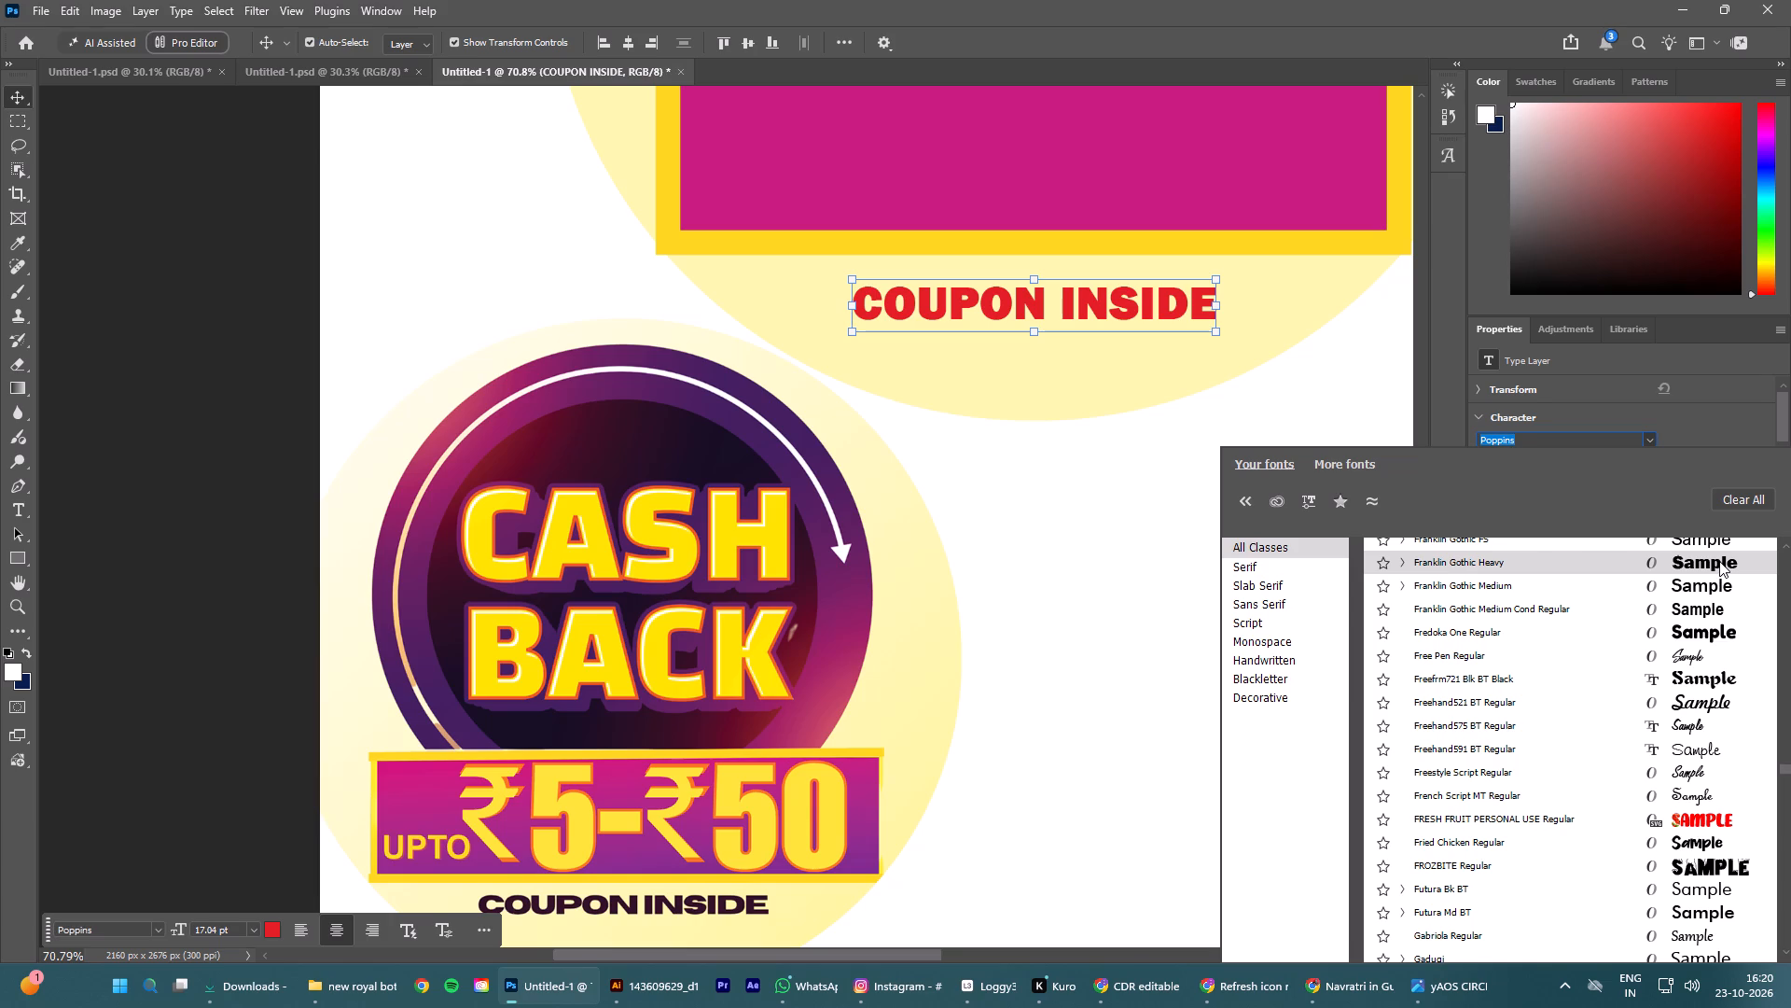
{"action": "scroll", "coordinate": [1719, 561], "scroll_direction": "up", "scroll_amount": 2}
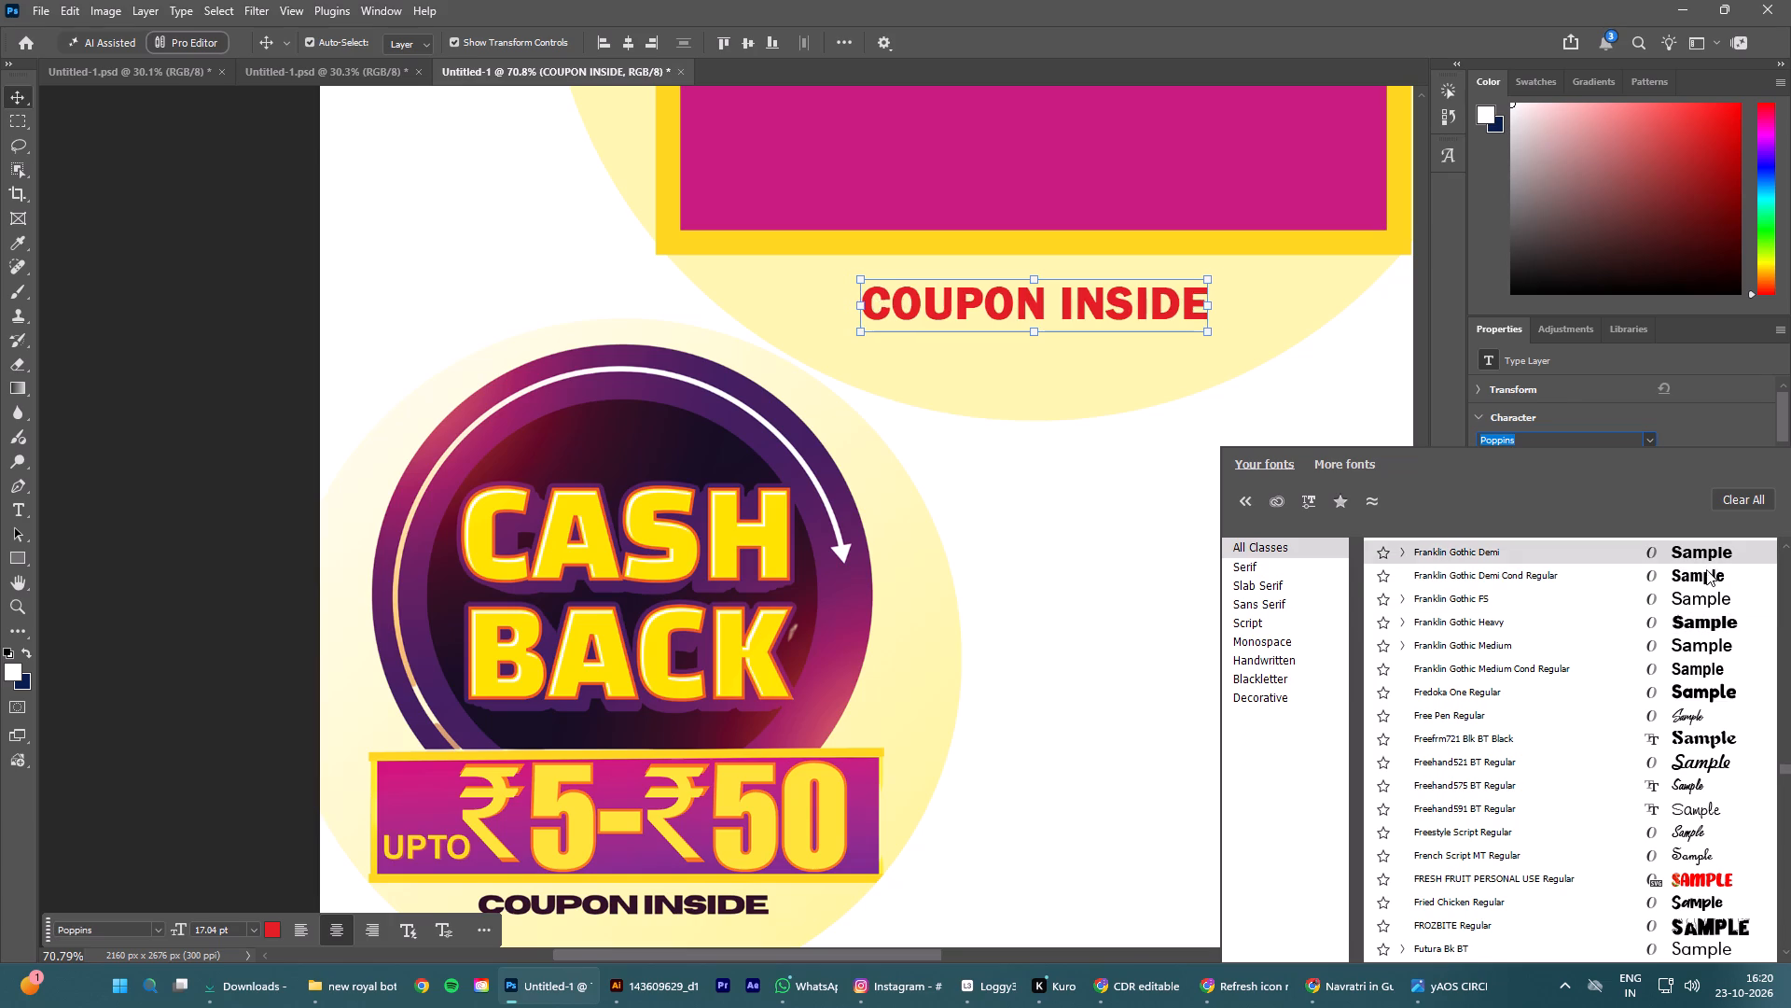
{"action": "scroll", "coordinate": [1709, 560], "scroll_direction": "up", "scroll_amount": 1}
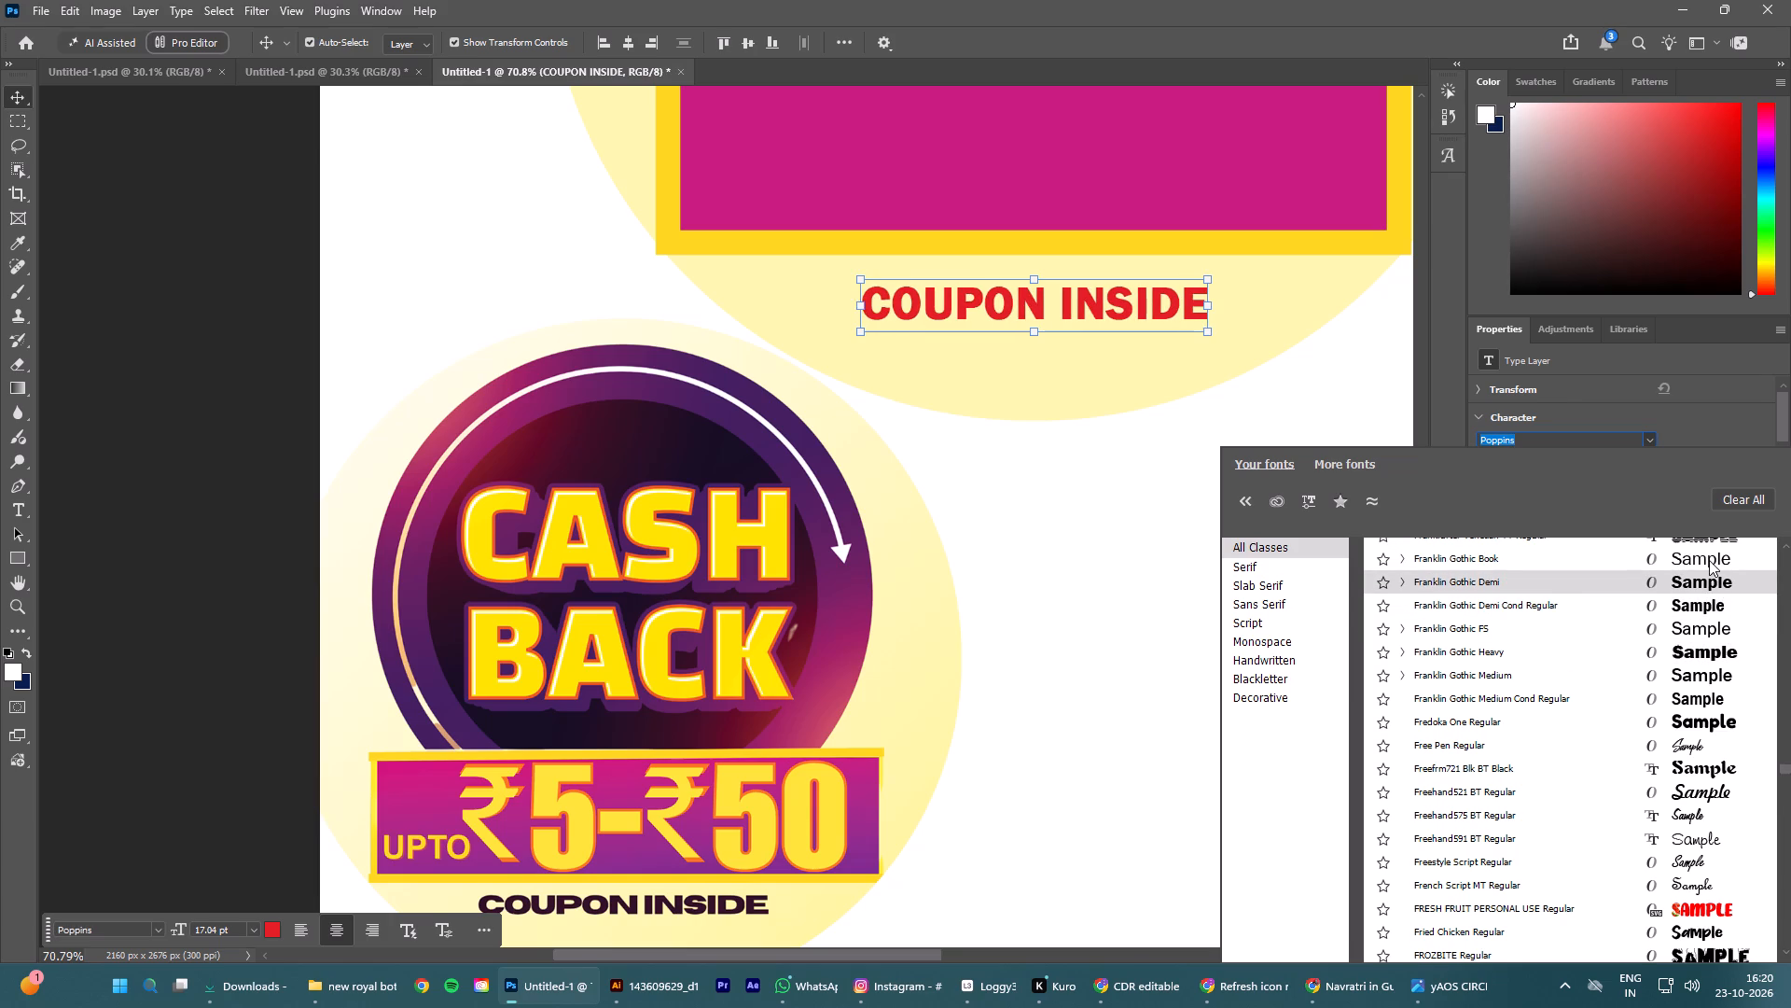
{"action": "scroll", "coordinate": [1724, 589], "scroll_direction": "up", "scroll_amount": 2}
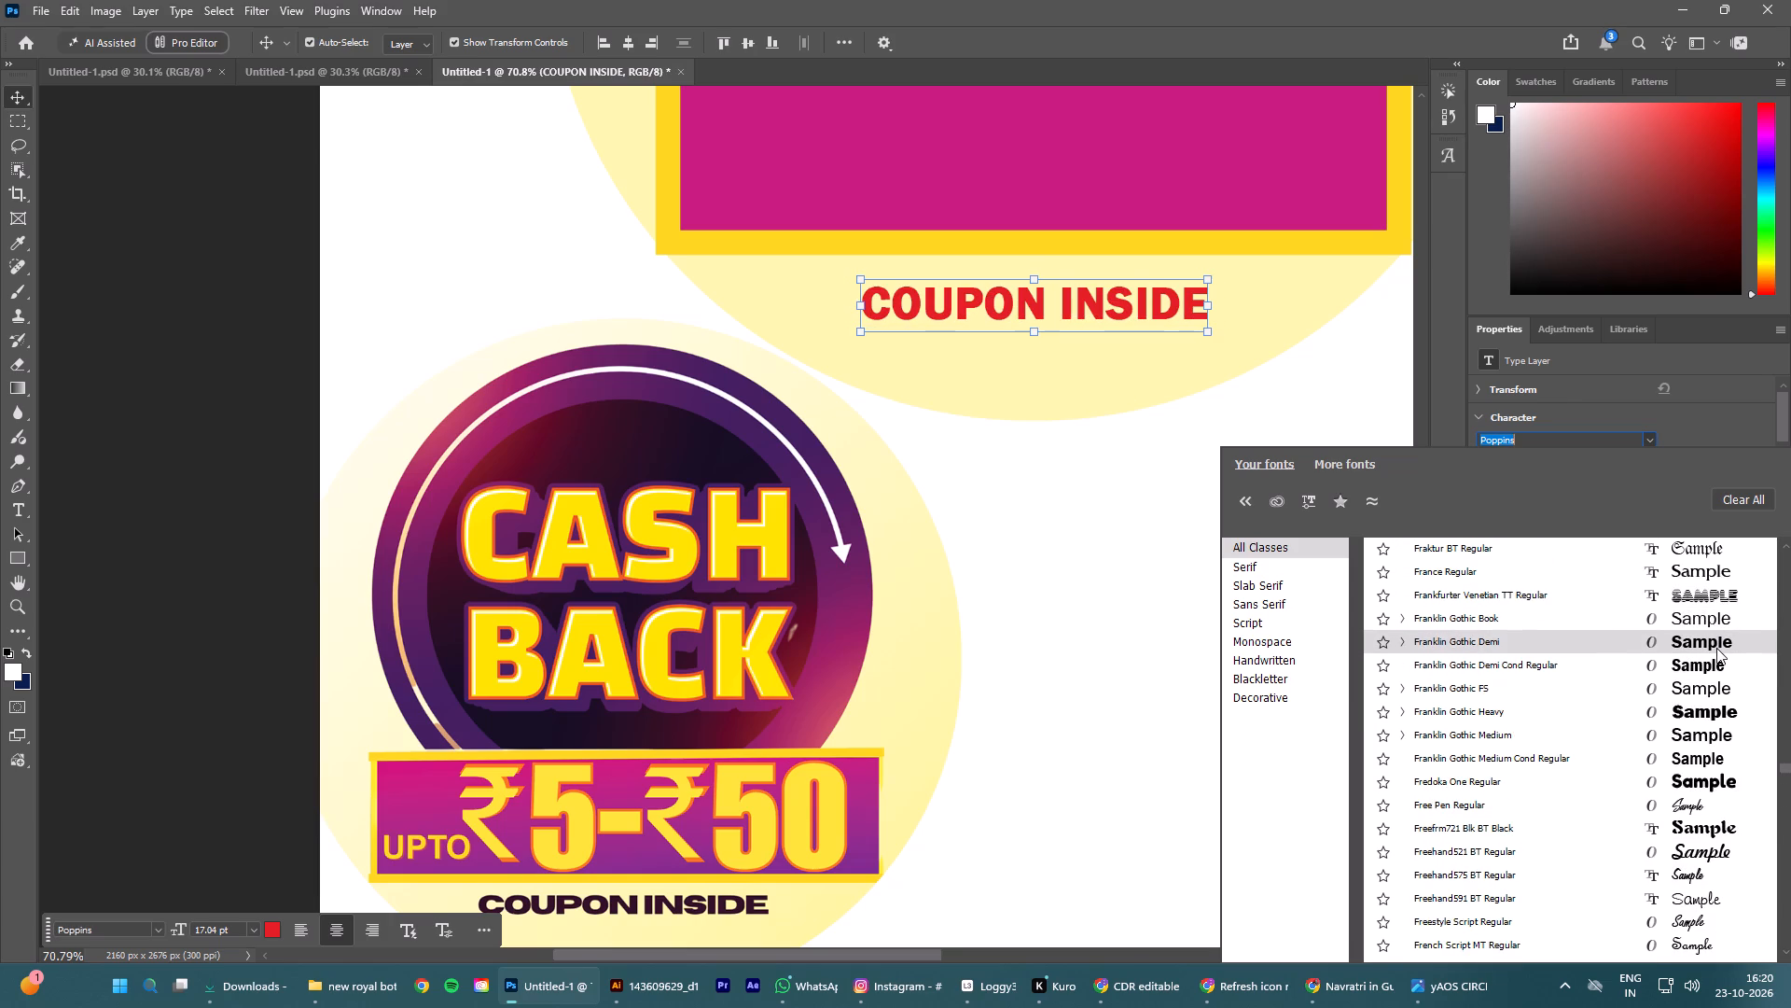
{"action": "scroll", "coordinate": [1716, 658], "scroll_direction": "down", "scroll_amount": 18}
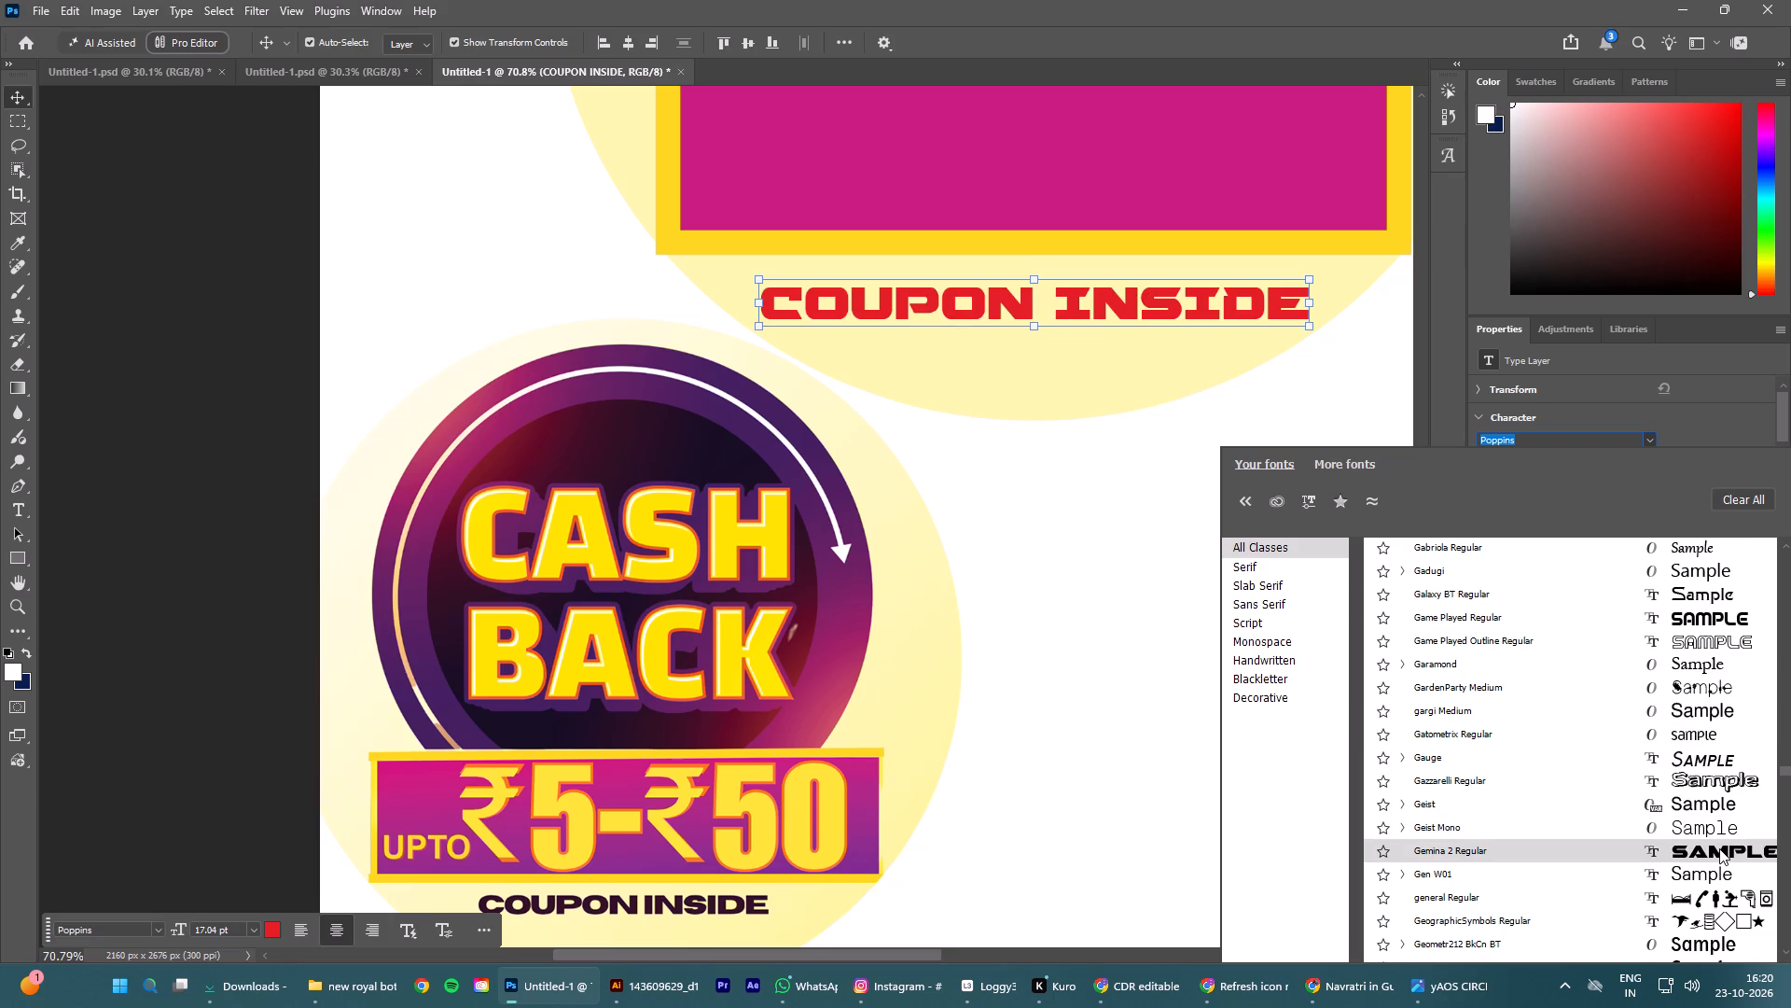
{"action": "scroll", "coordinate": [1719, 848], "scroll_direction": "down", "scroll_amount": 11}
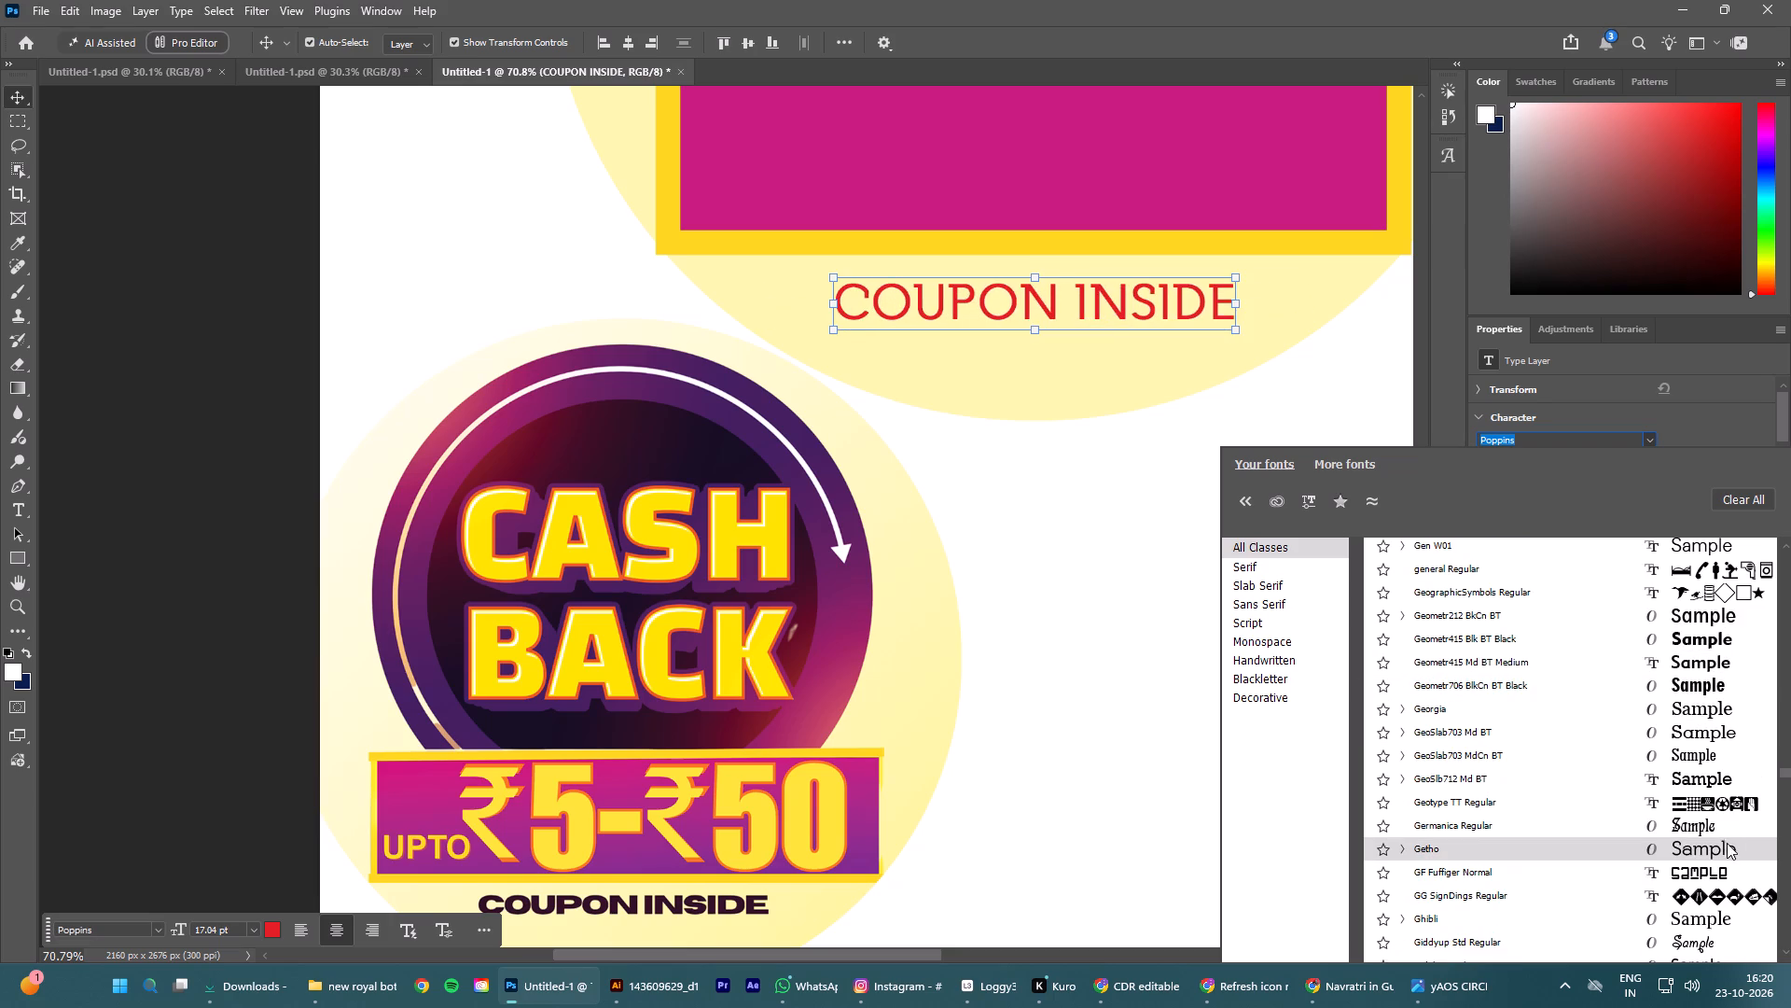
{"action": "scroll", "coordinate": [1701, 694], "scroll_direction": "down", "scroll_amount": 9}
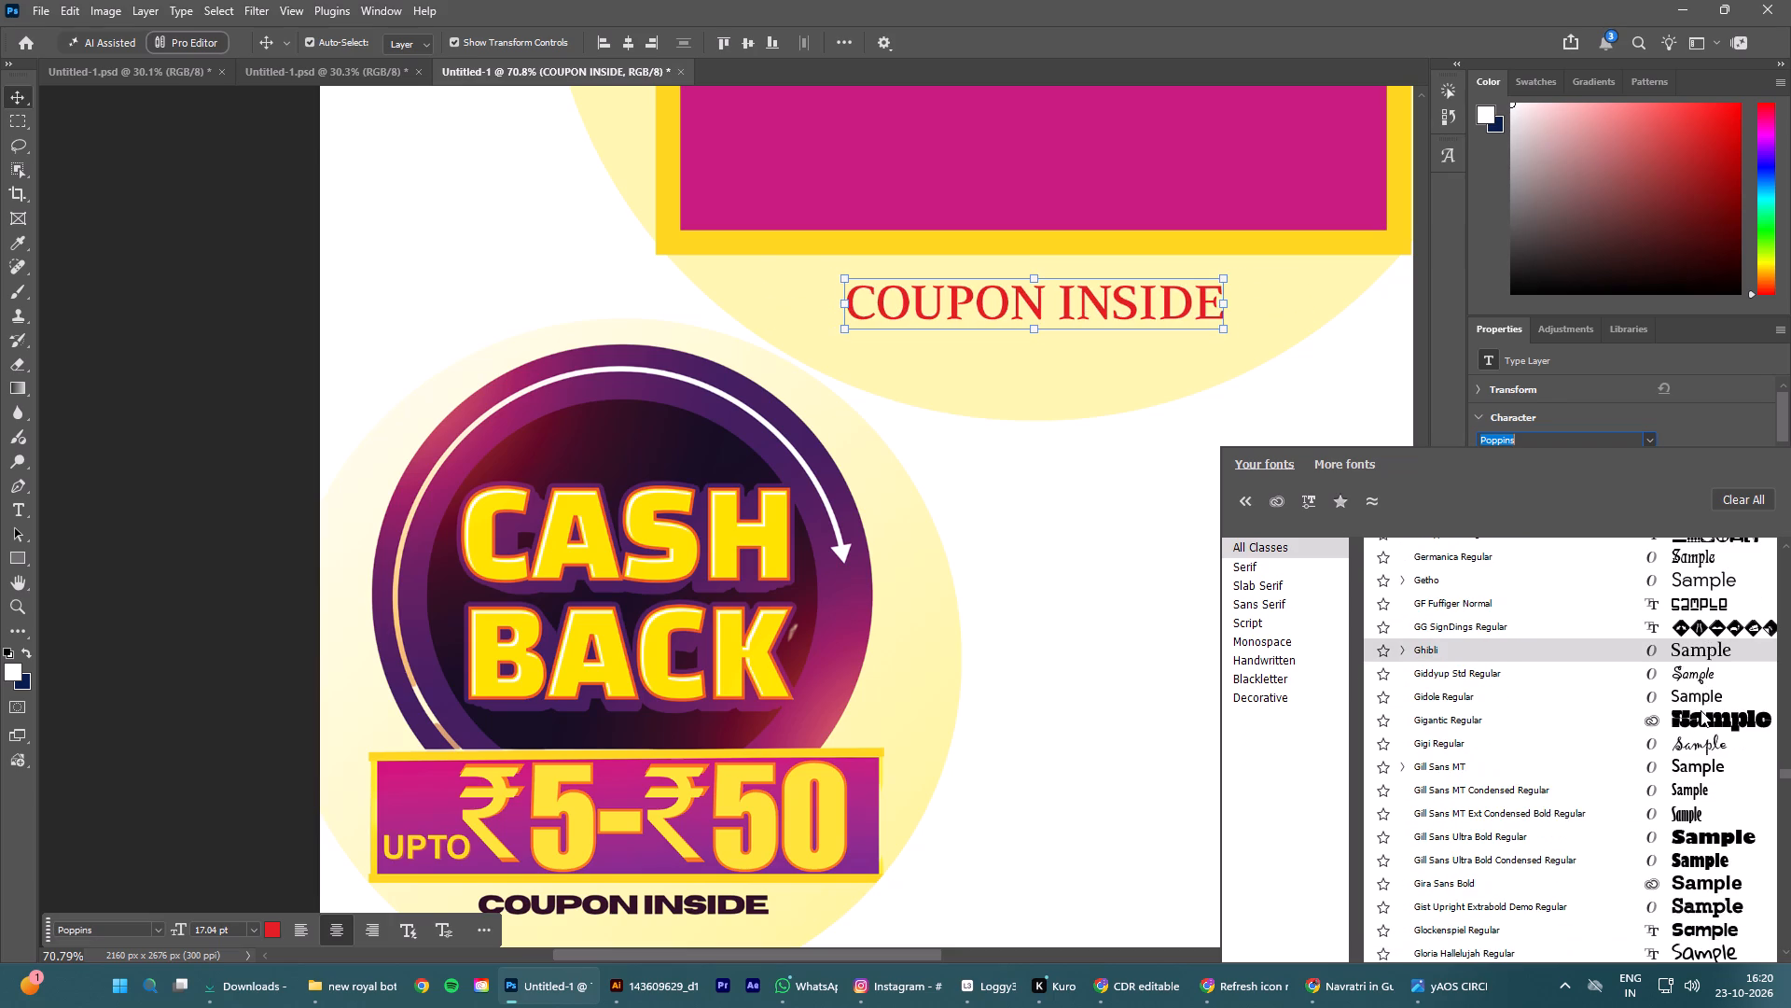
{"action": "scroll", "coordinate": [1704, 715], "scroll_direction": "down", "scroll_amount": 7}
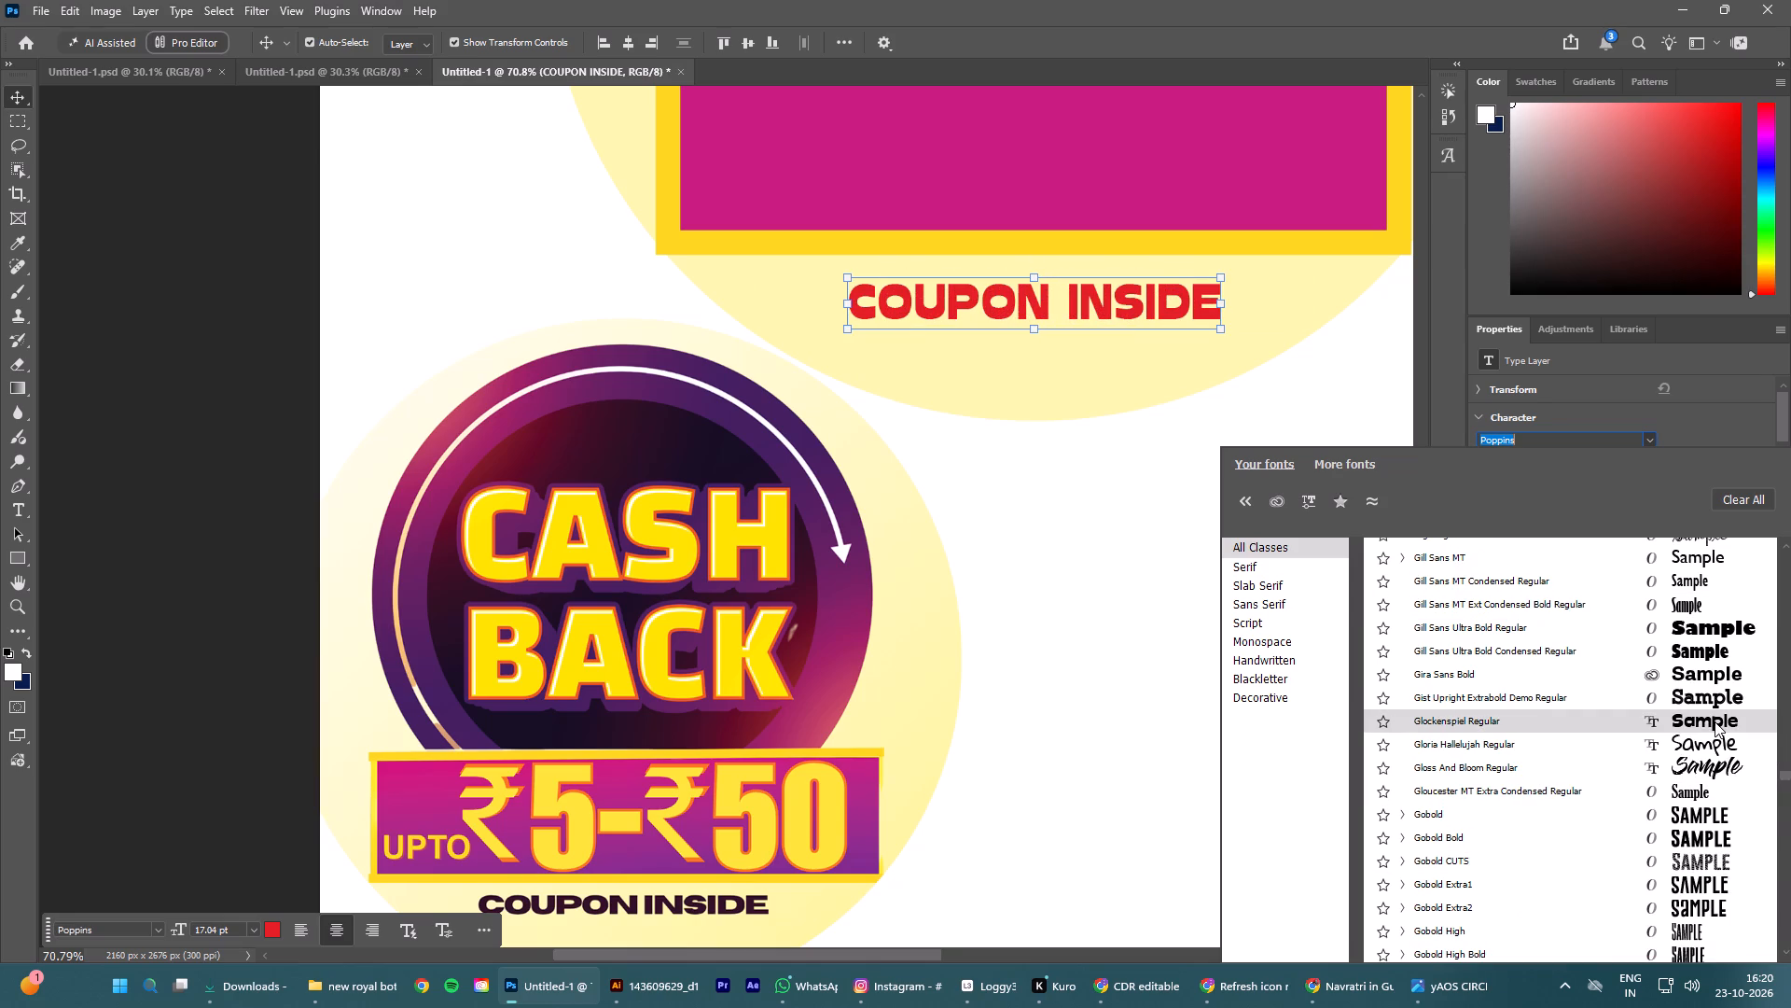
{"action": "scroll", "coordinate": [1721, 749], "scroll_direction": "down", "scroll_amount": 12}
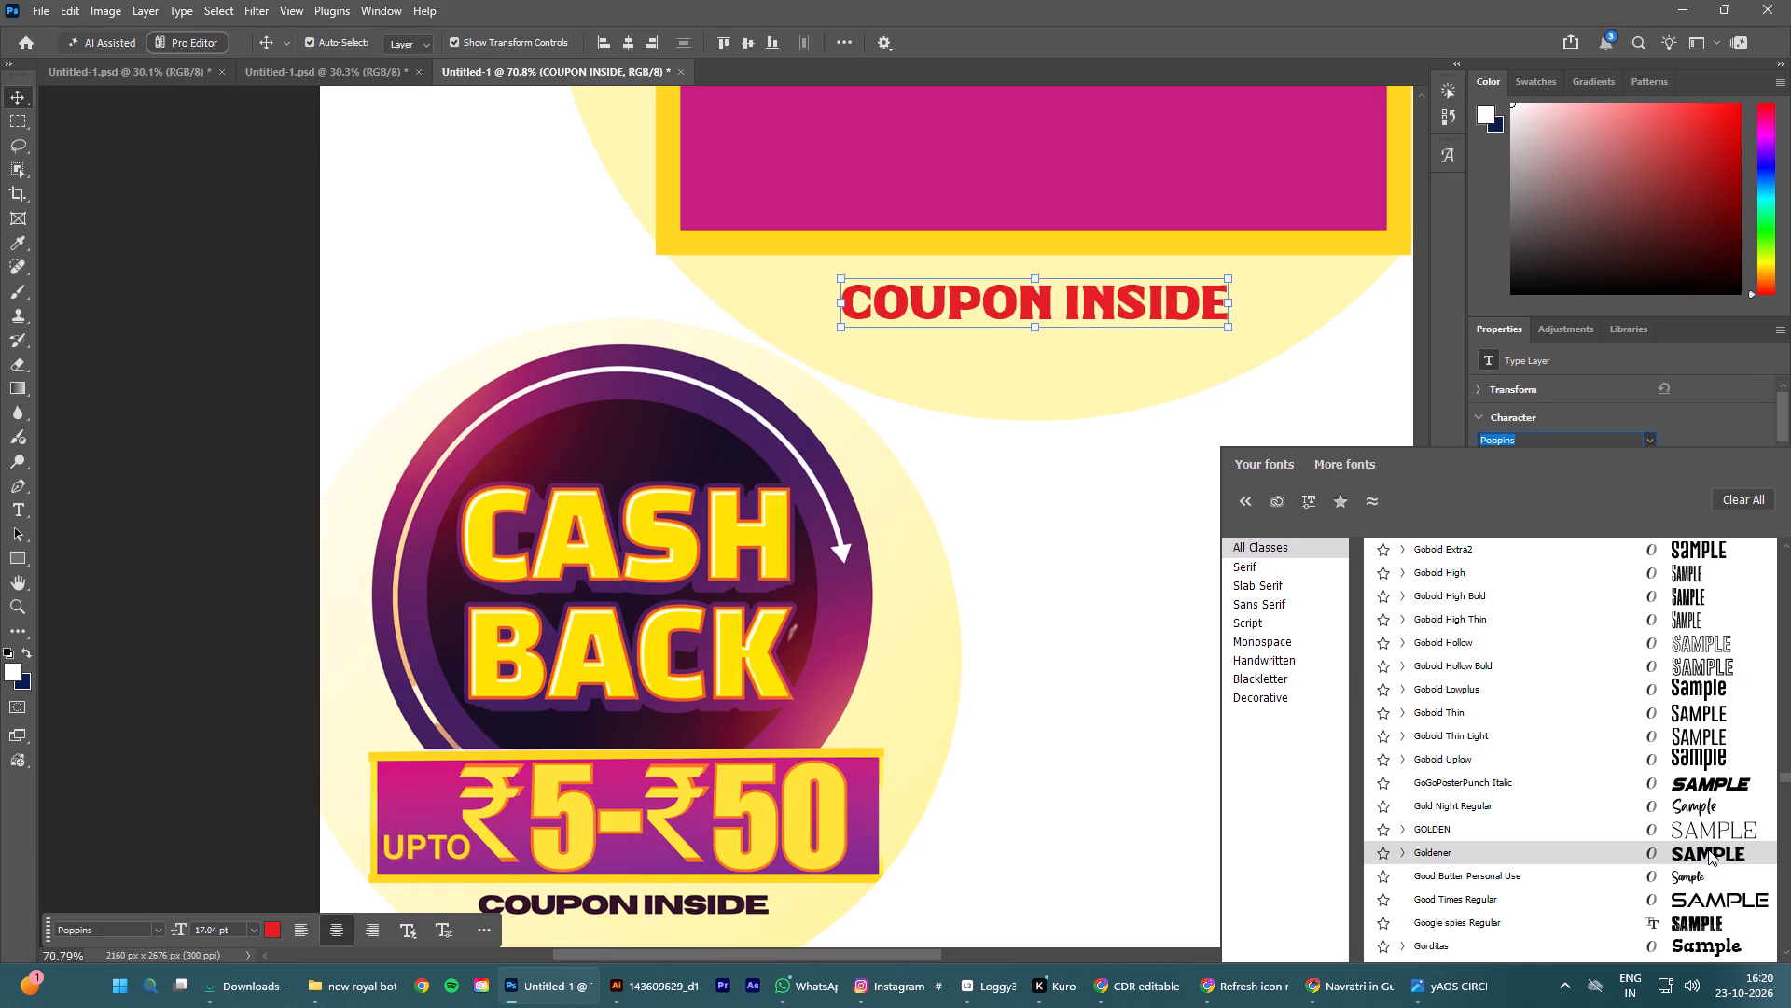
{"action": "scroll", "coordinate": [1708, 847], "scroll_direction": "down", "scroll_amount": 6}
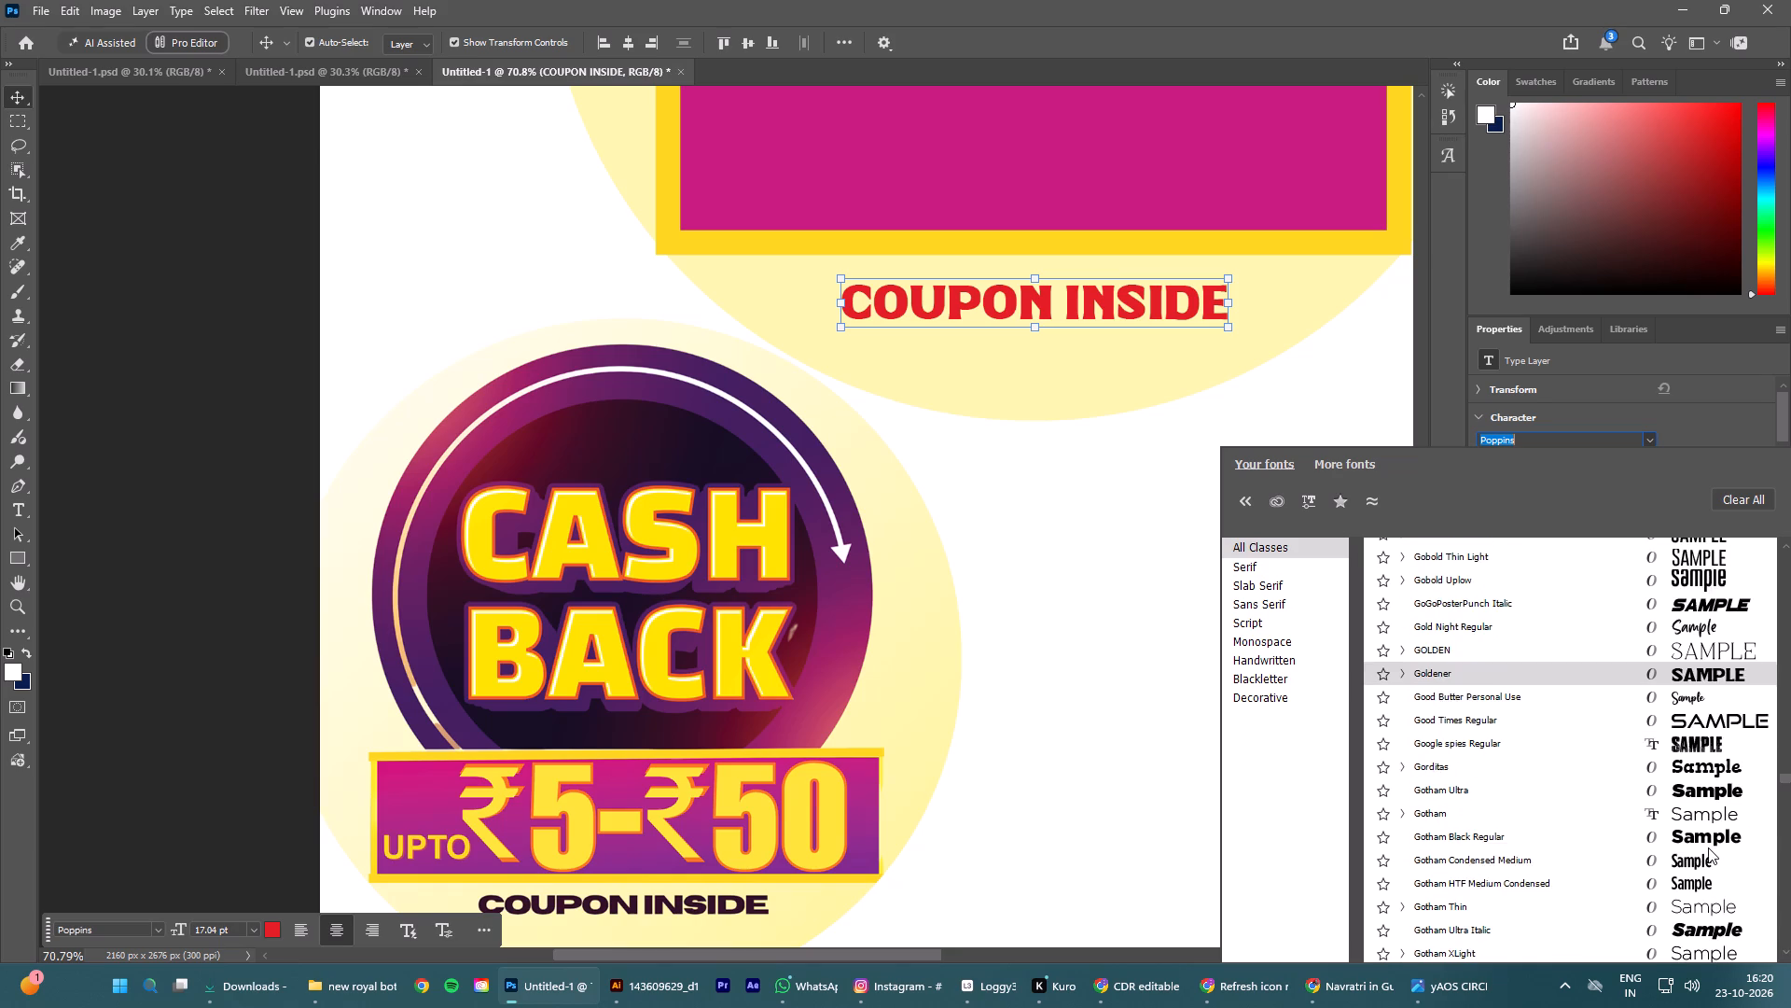
{"action": "scroll", "coordinate": [1708, 847], "scroll_direction": "down", "scroll_amount": 10}
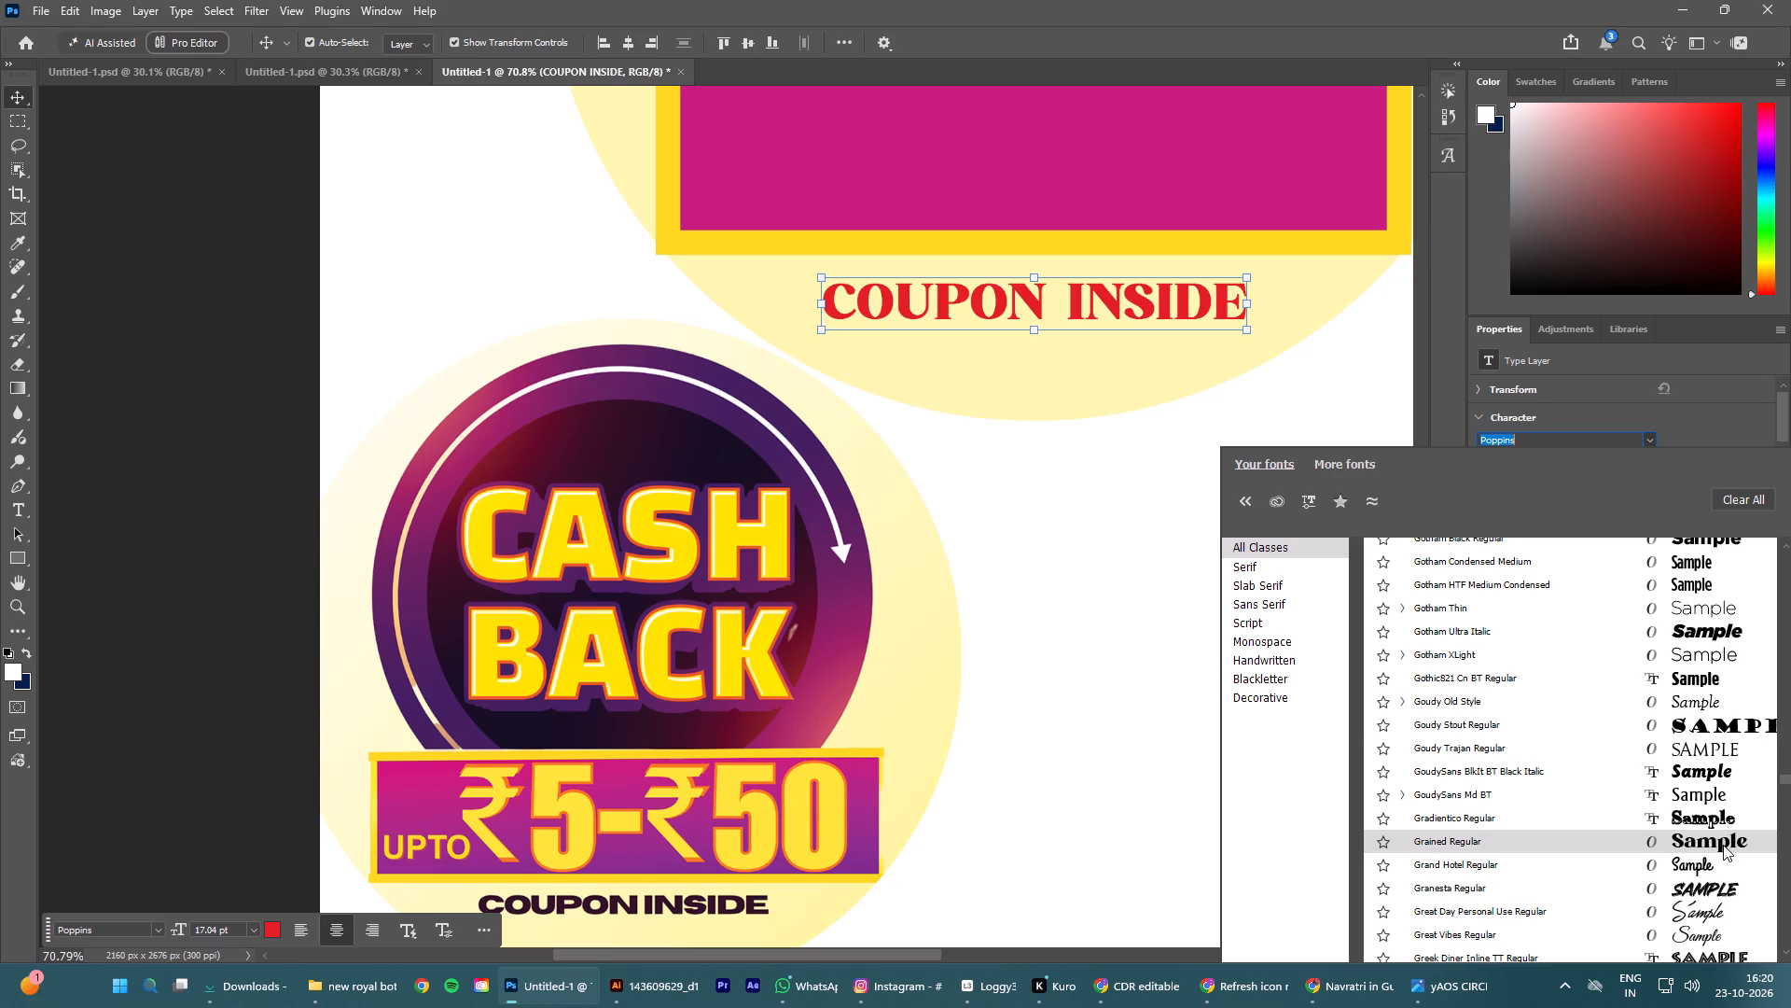
{"action": "scroll", "coordinate": [1723, 845], "scroll_direction": "down", "scroll_amount": 9}
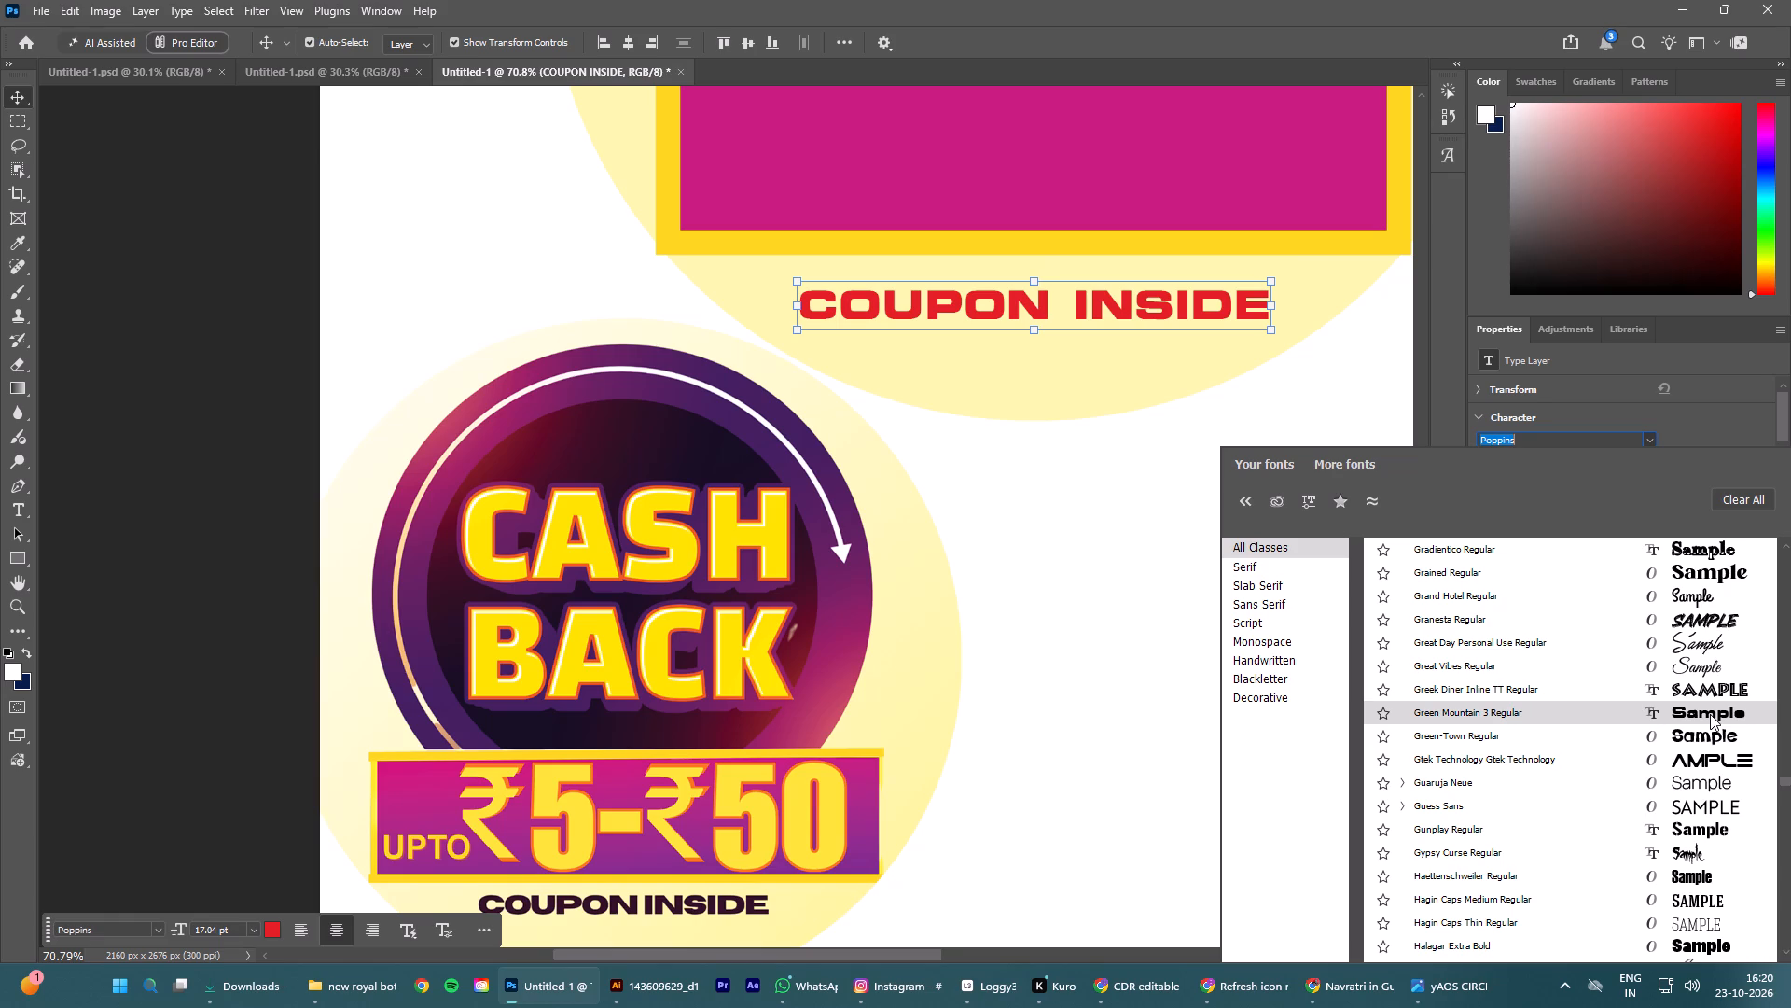
{"action": "left_click", "coordinate": [1710, 714]}
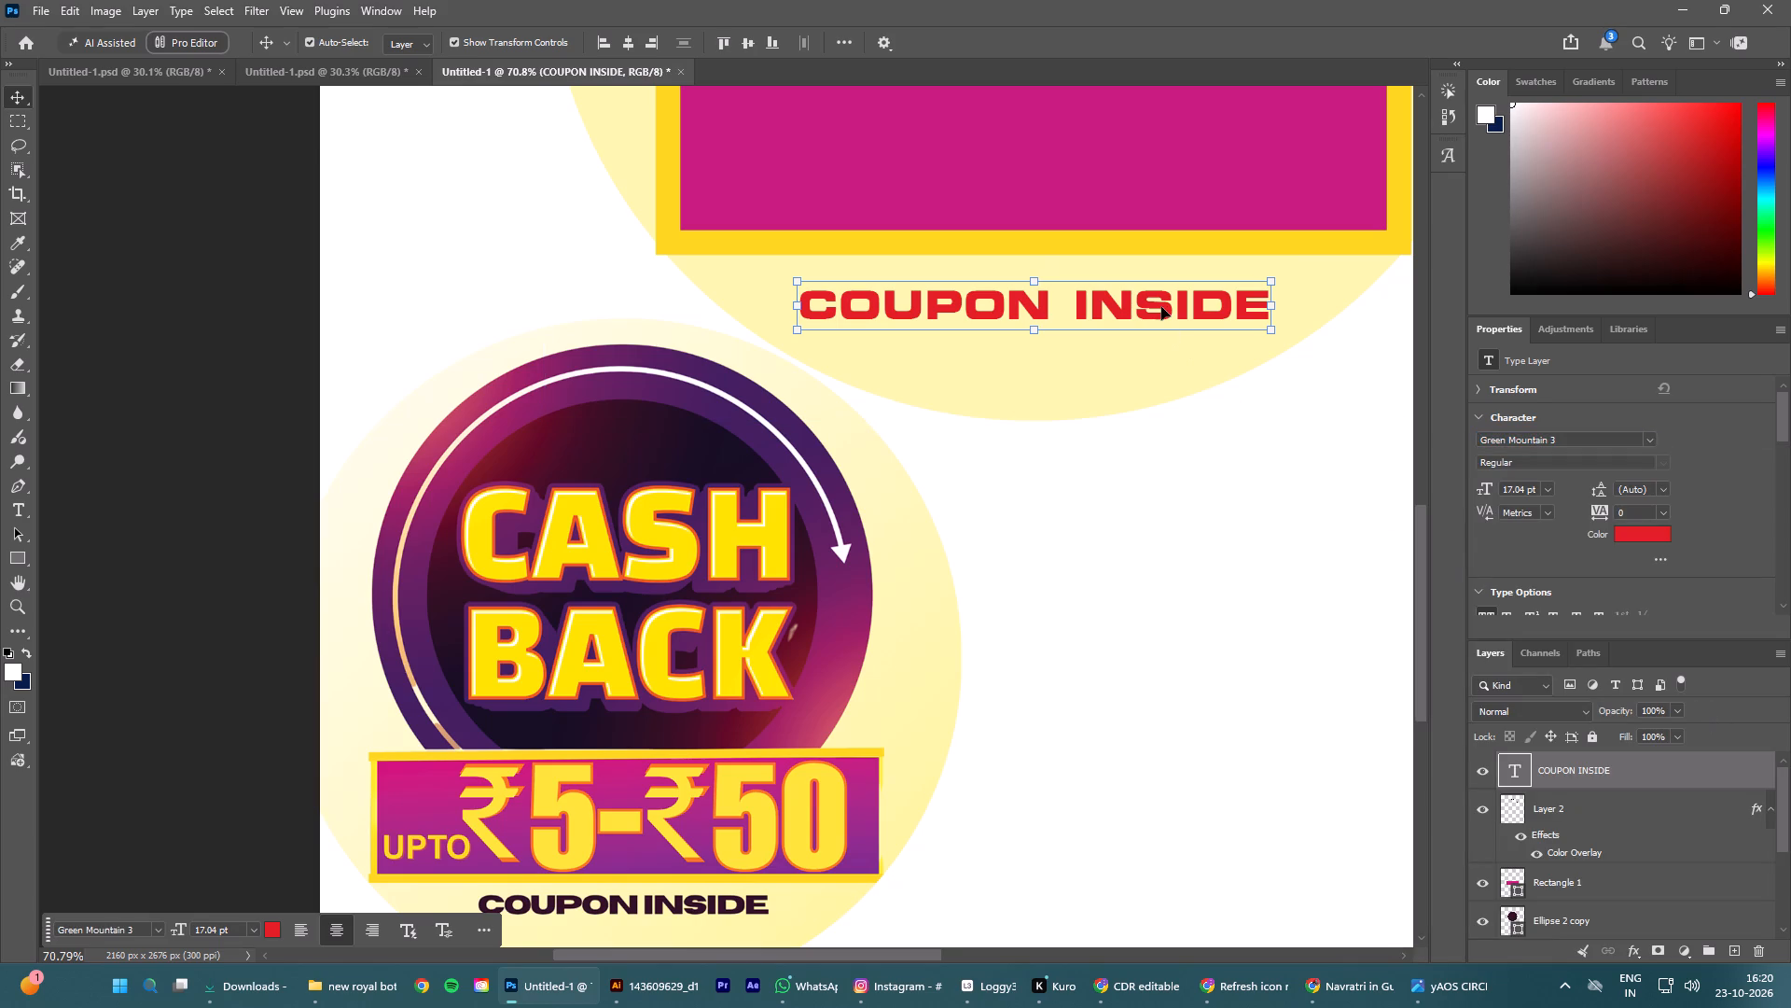
Recolour the COUPON INSIDE text to dark plum 3a0a2a, sampling the reference lettering and adjusting the shade.
{"action": "left_click", "coordinate": [1161, 307]}
{"action": "left_click", "coordinate": [1637, 539]}
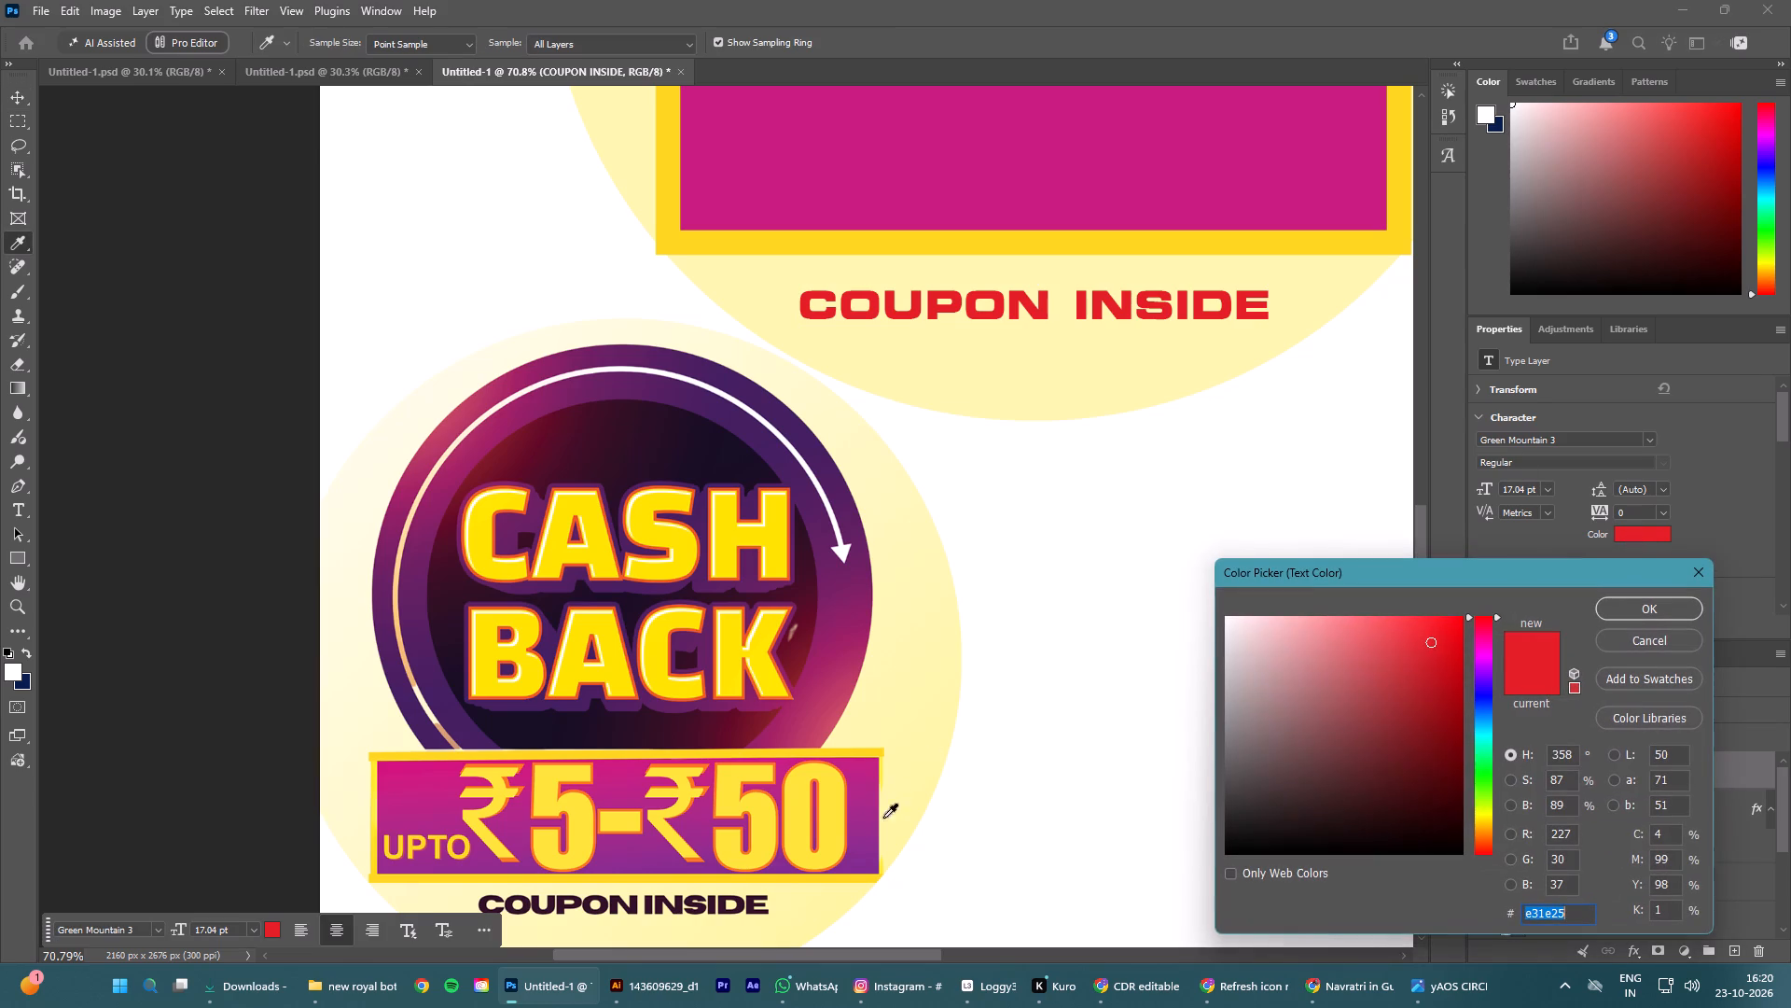
{"action": "left_click", "coordinate": [740, 904]}
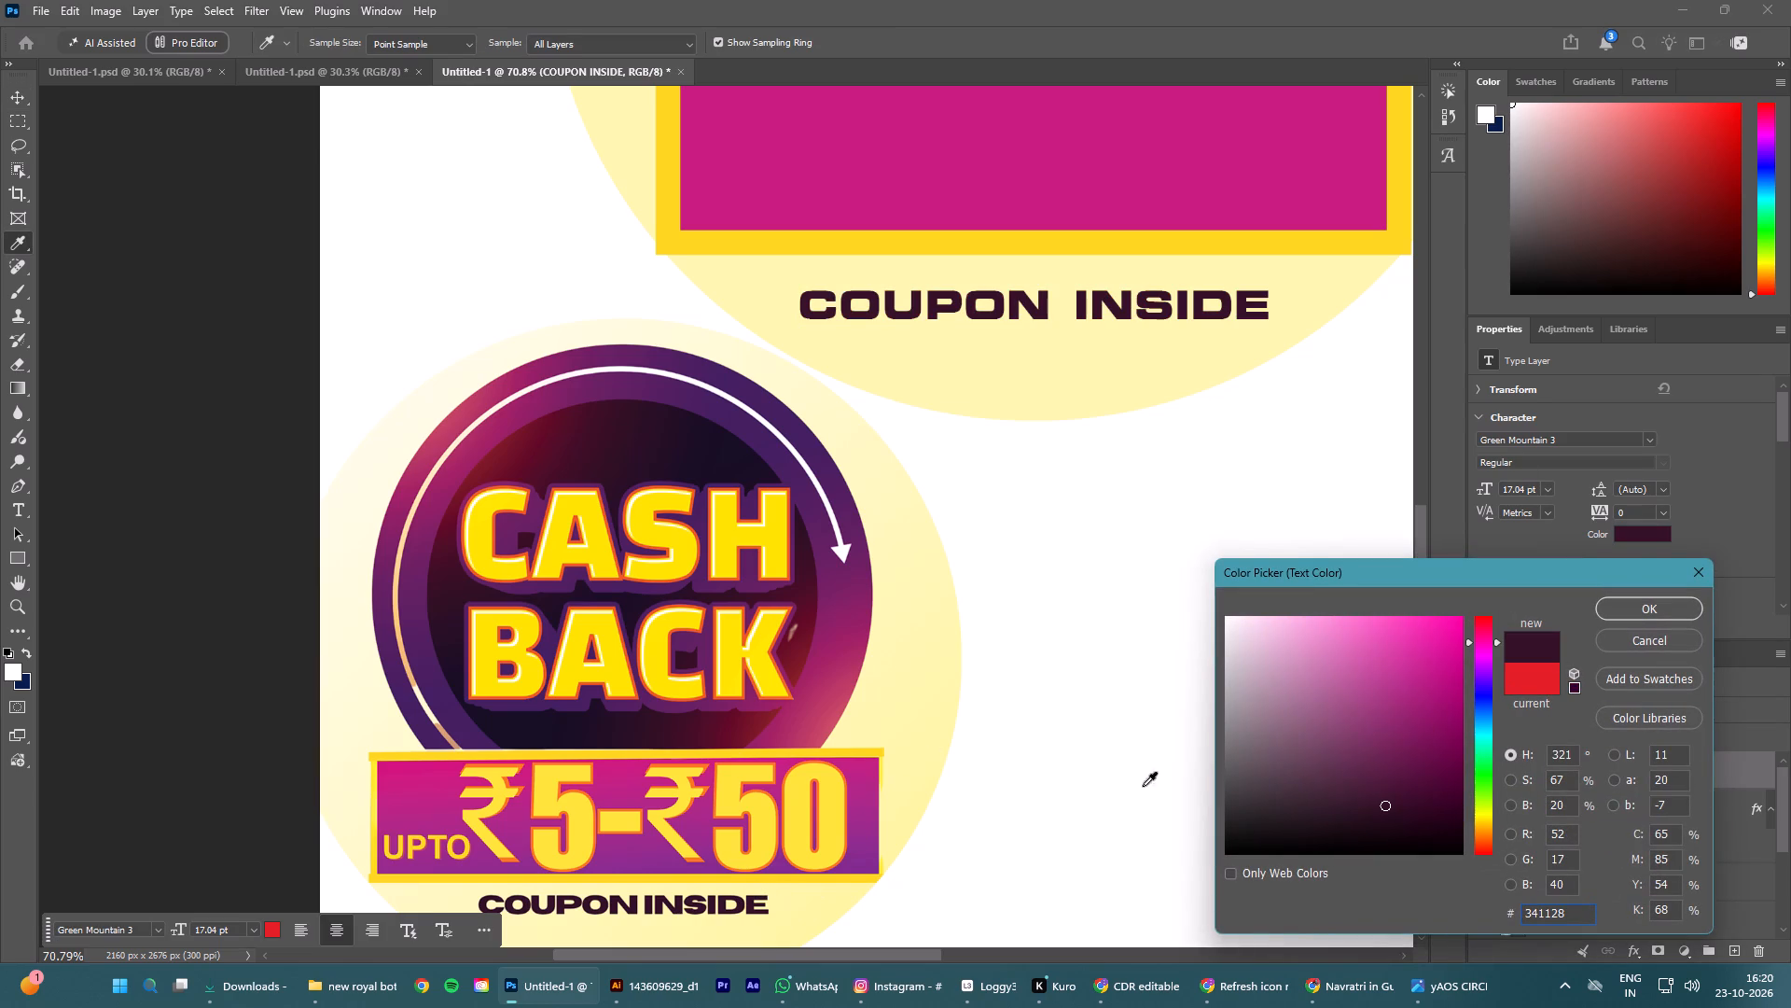
{"action": "left_click", "coordinate": [750, 906]}
{"action": "left_click", "coordinate": [1420, 800]}
{"action": "left_click", "coordinate": [1623, 611]}
{"action": "left_click", "coordinate": [1268, 495]}
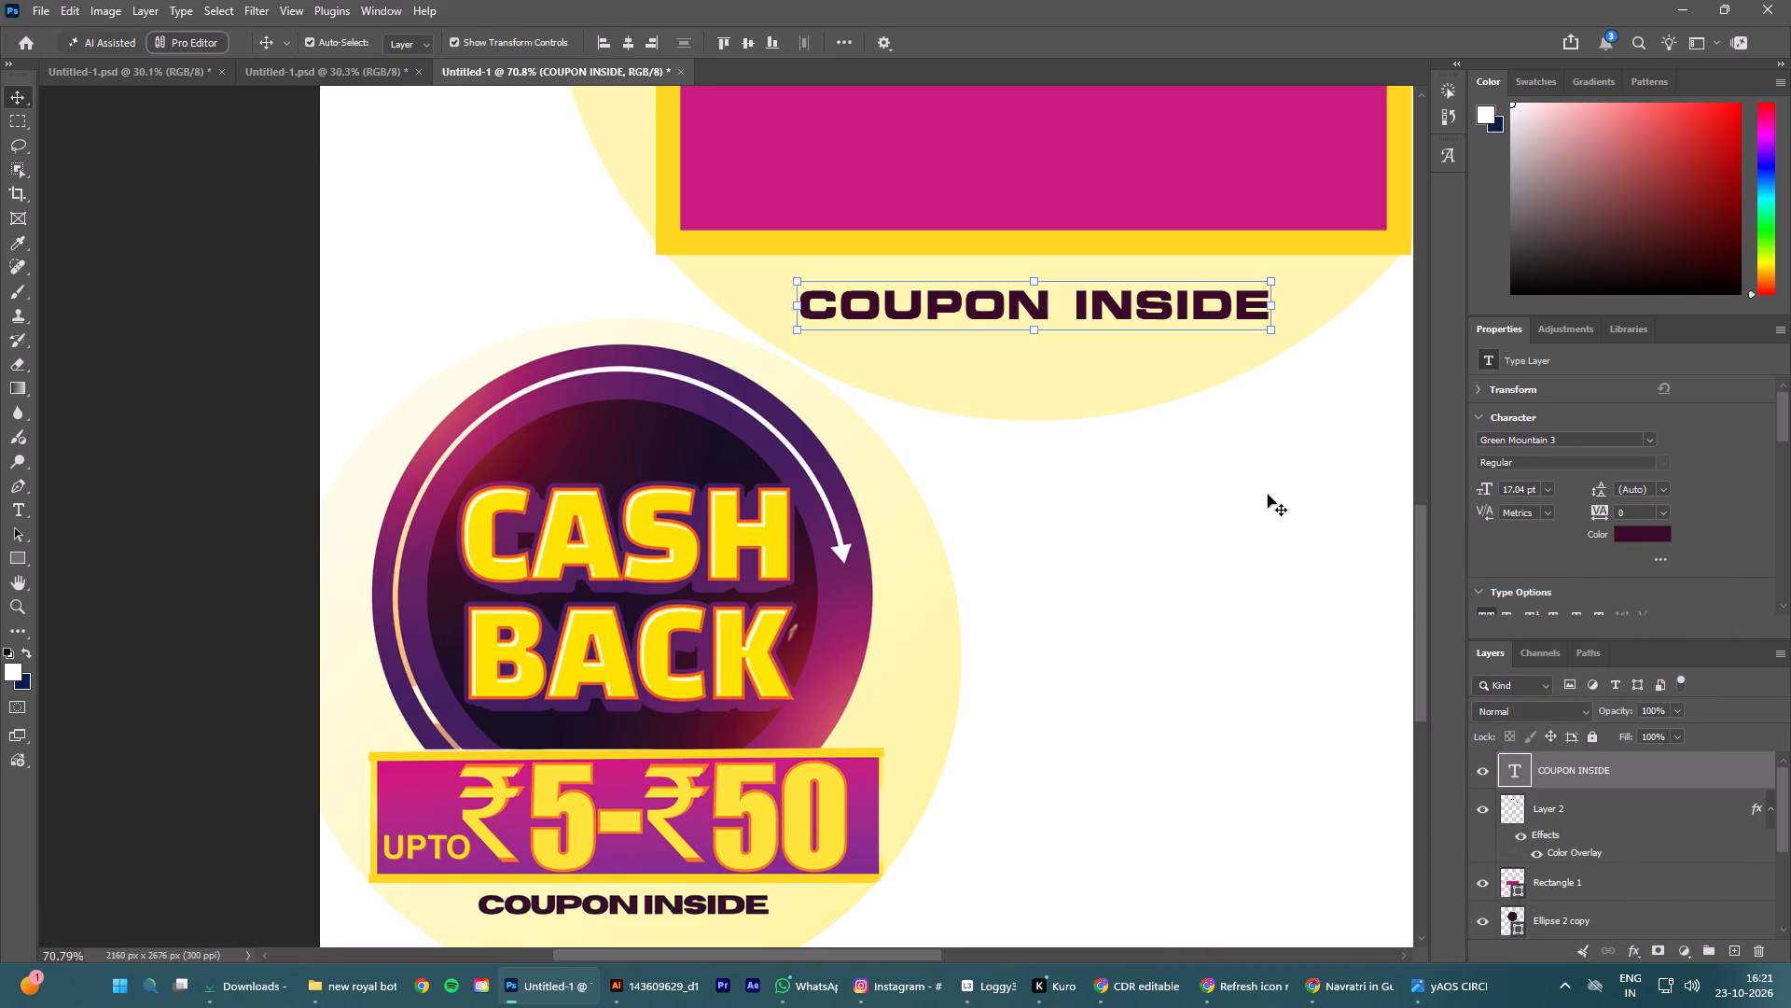
Move the COUPON INSIDE text about 28 px up towards the banner, keeping it centred, and nudge it slightly back down.
{"action": "scroll", "coordinate": [1146, 459], "scroll_direction": "down", "scroll_amount": 5, "text": "alt"}
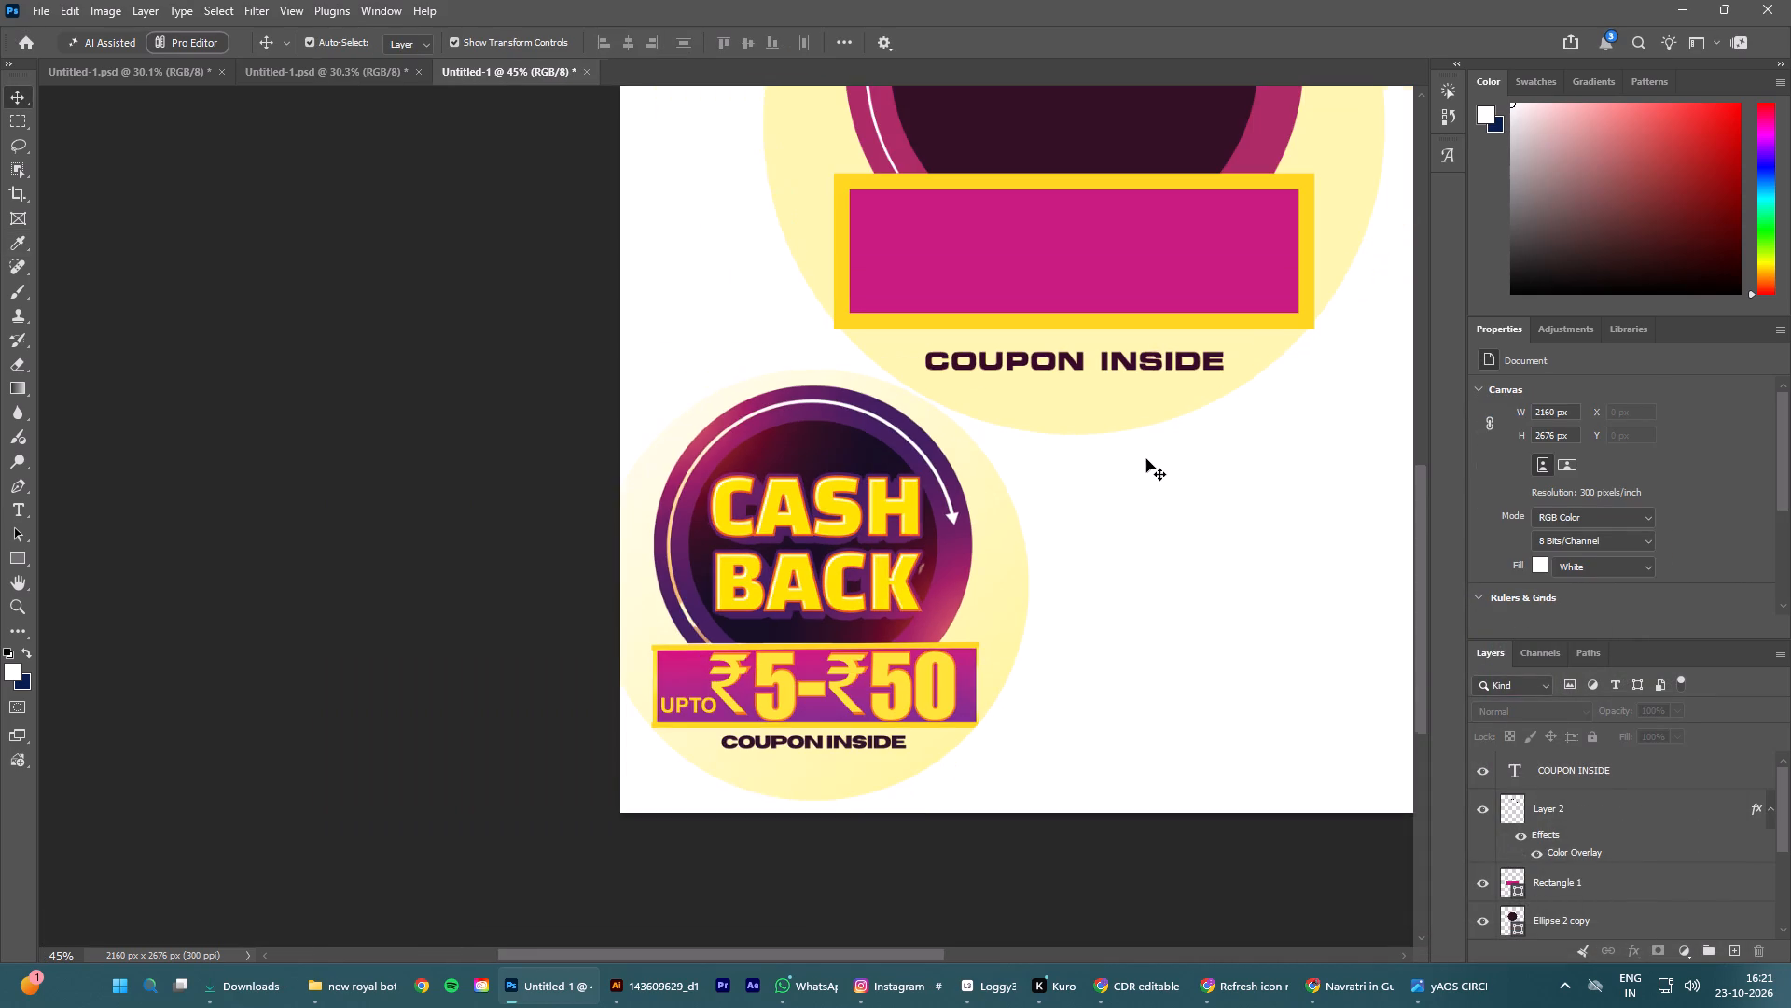
{"action": "scroll", "coordinate": [1136, 441], "scroll_direction": "up", "scroll_amount": 2}
{"action": "left_click", "coordinate": [1089, 396]}
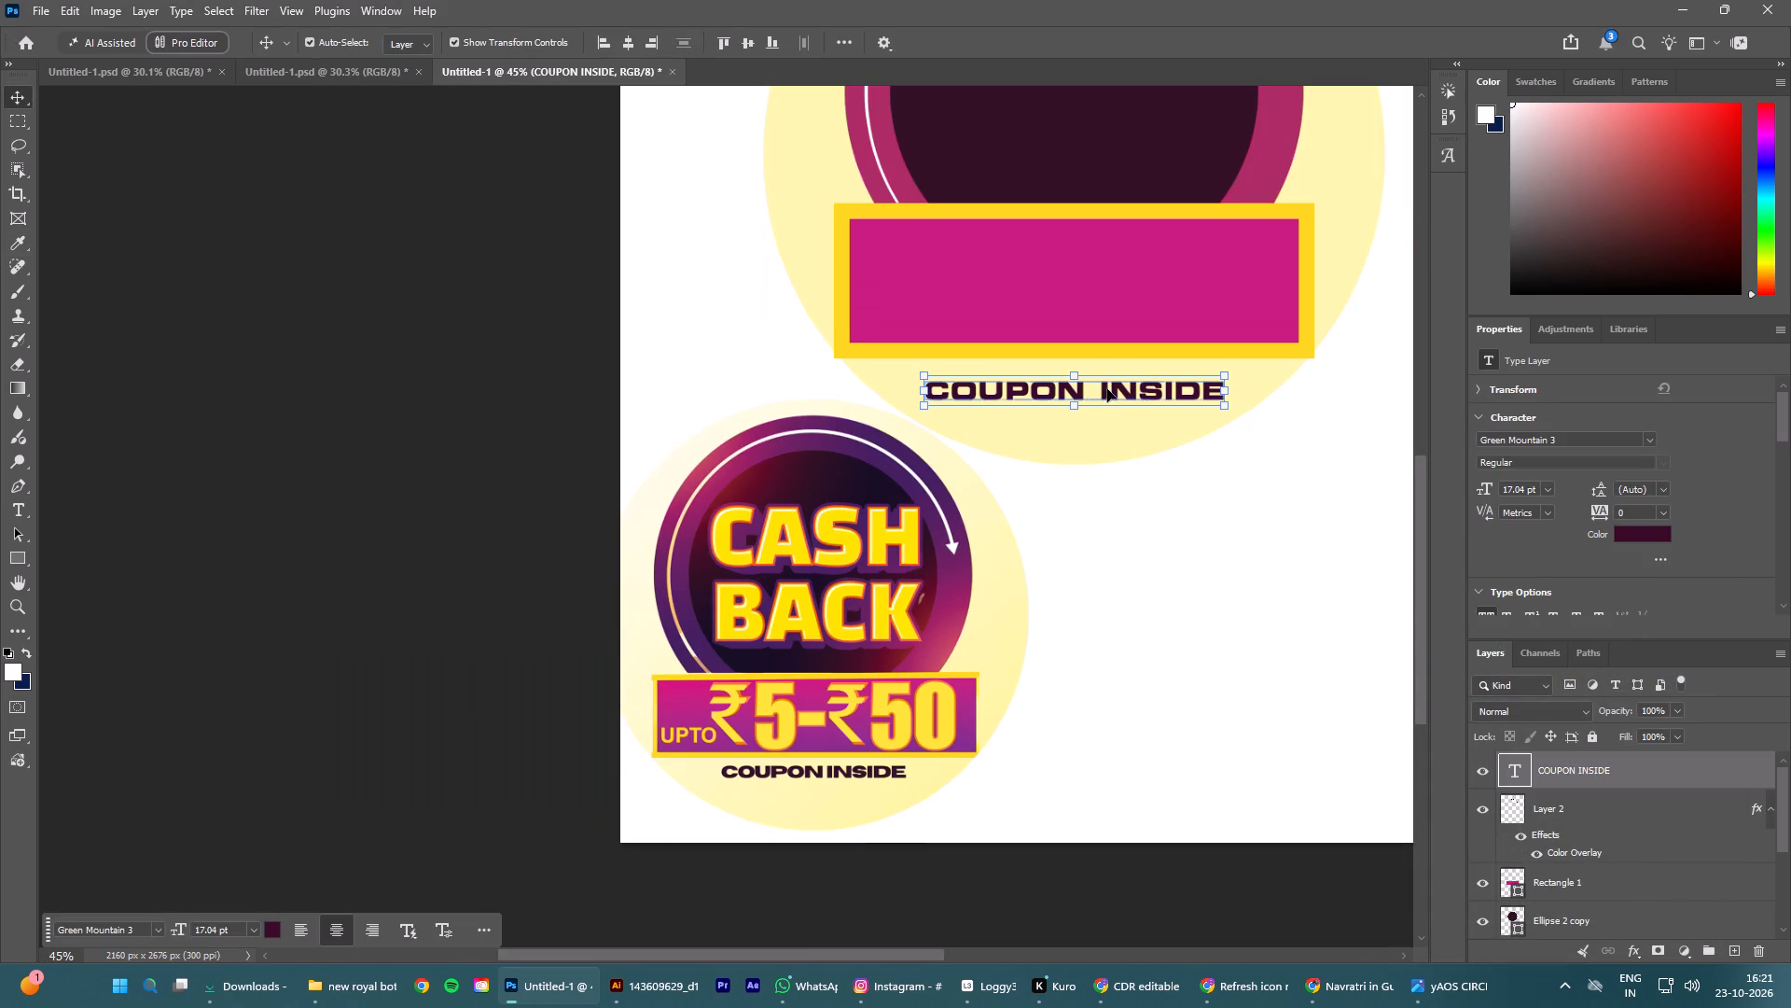
{"action": "left_click", "coordinate": [1109, 394]}
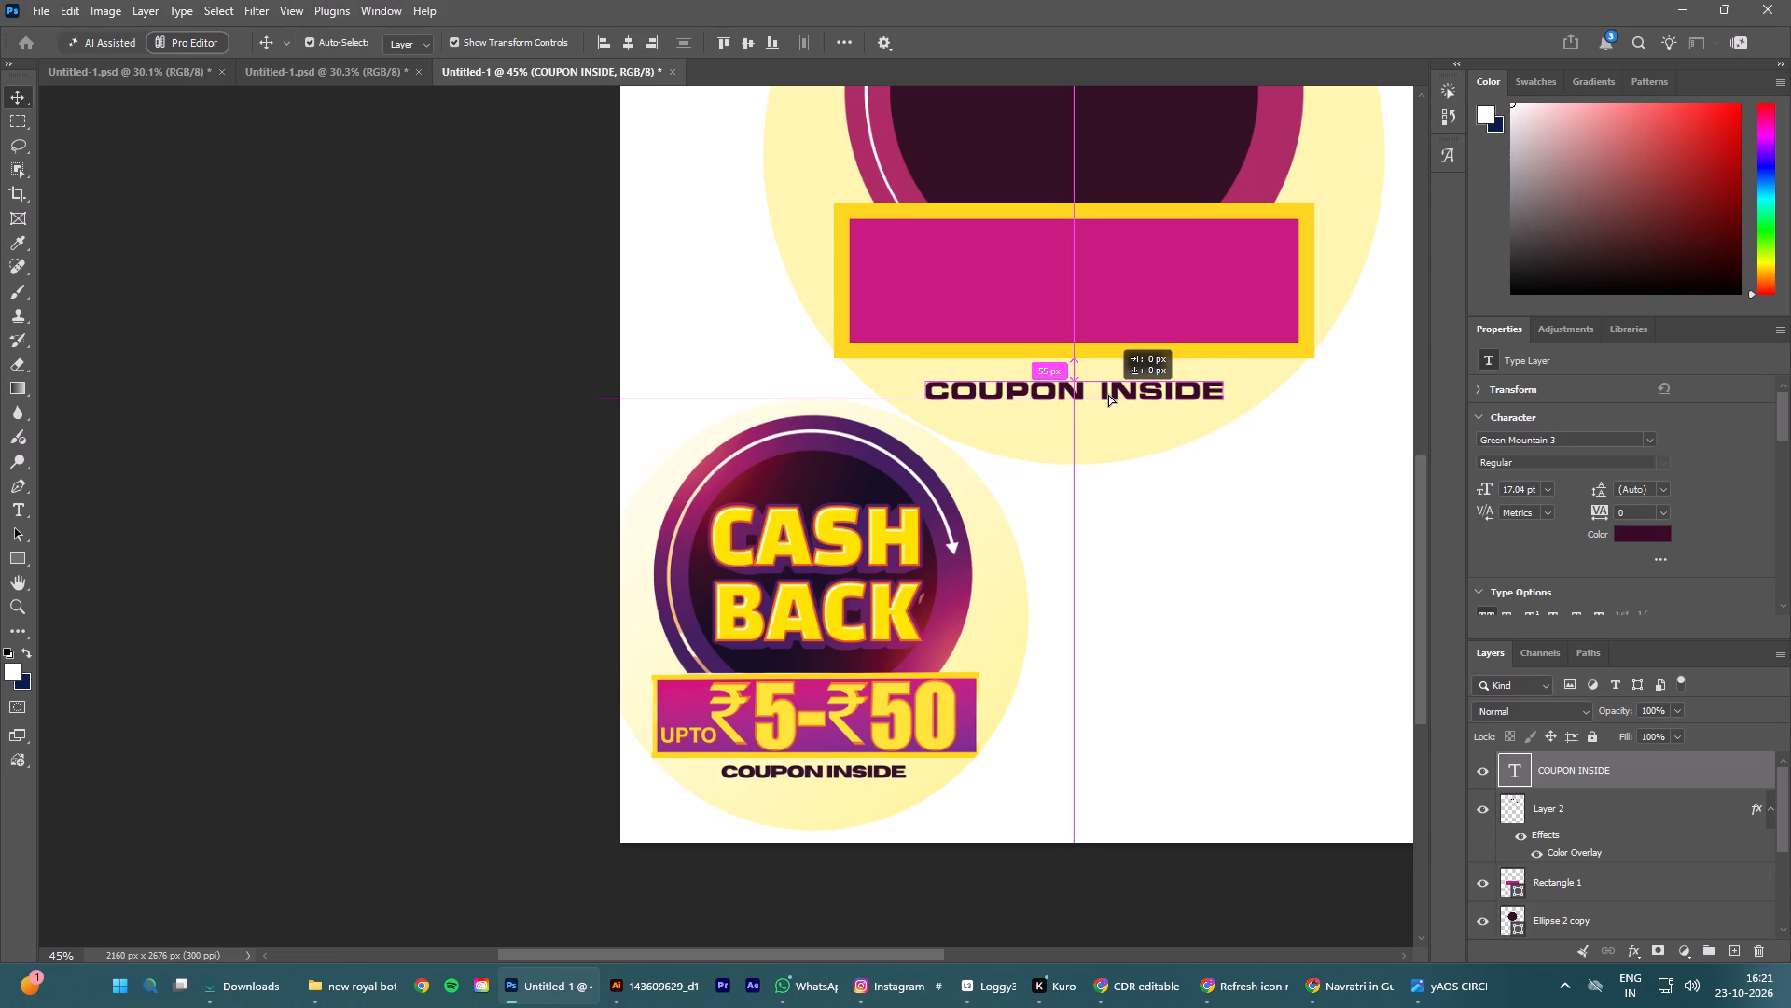
{"action": "left_click", "coordinate": [1159, 572]}
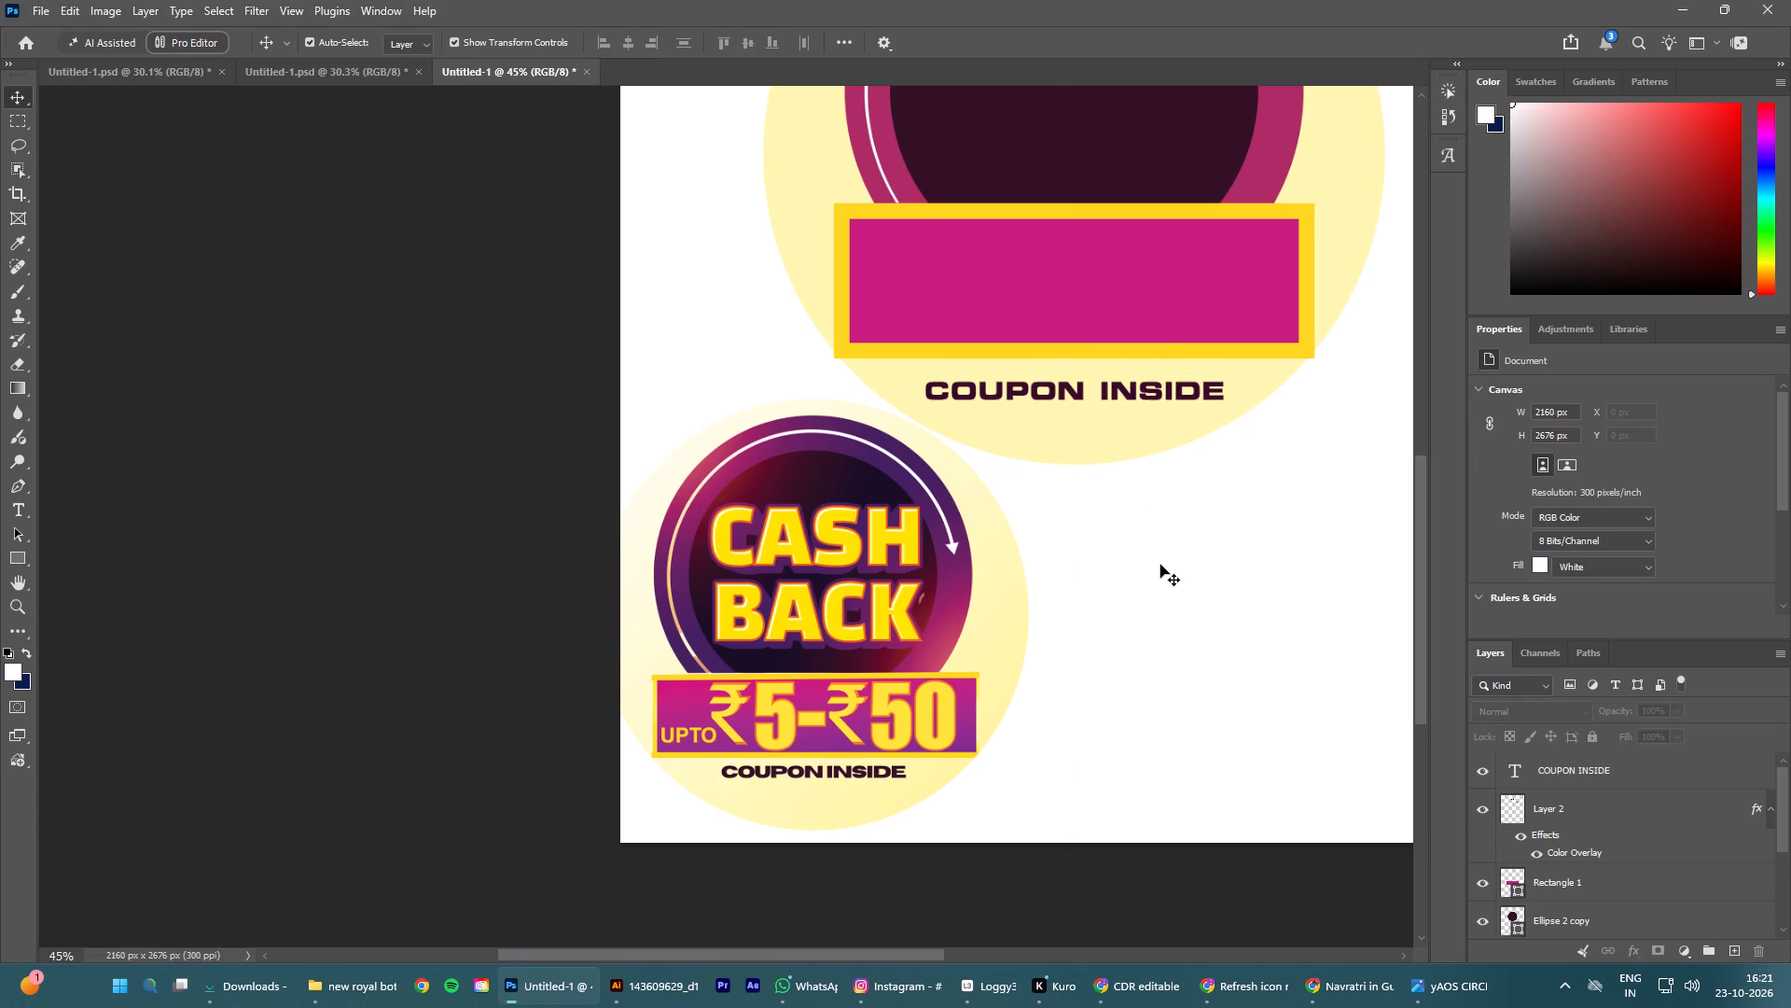
{"action": "left_click", "coordinate": [1114, 392]}
{"action": "left_click", "coordinate": [1126, 391]}
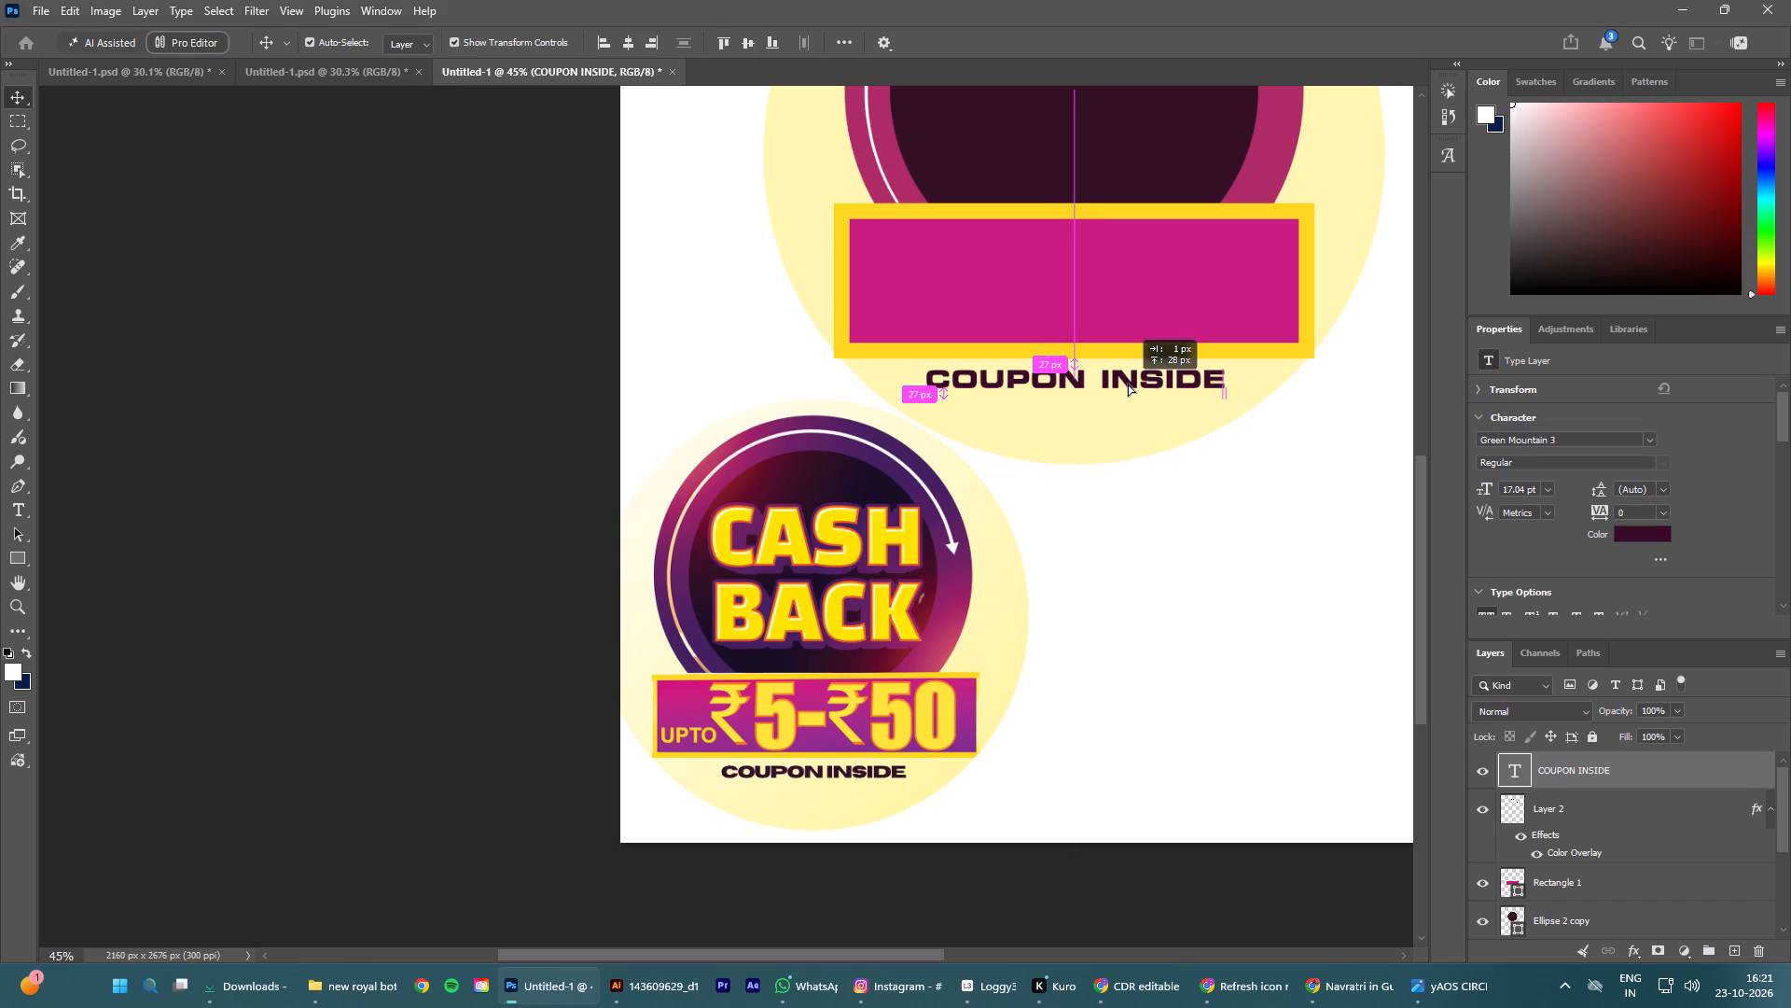
{"action": "left_click", "coordinate": [1220, 529]}
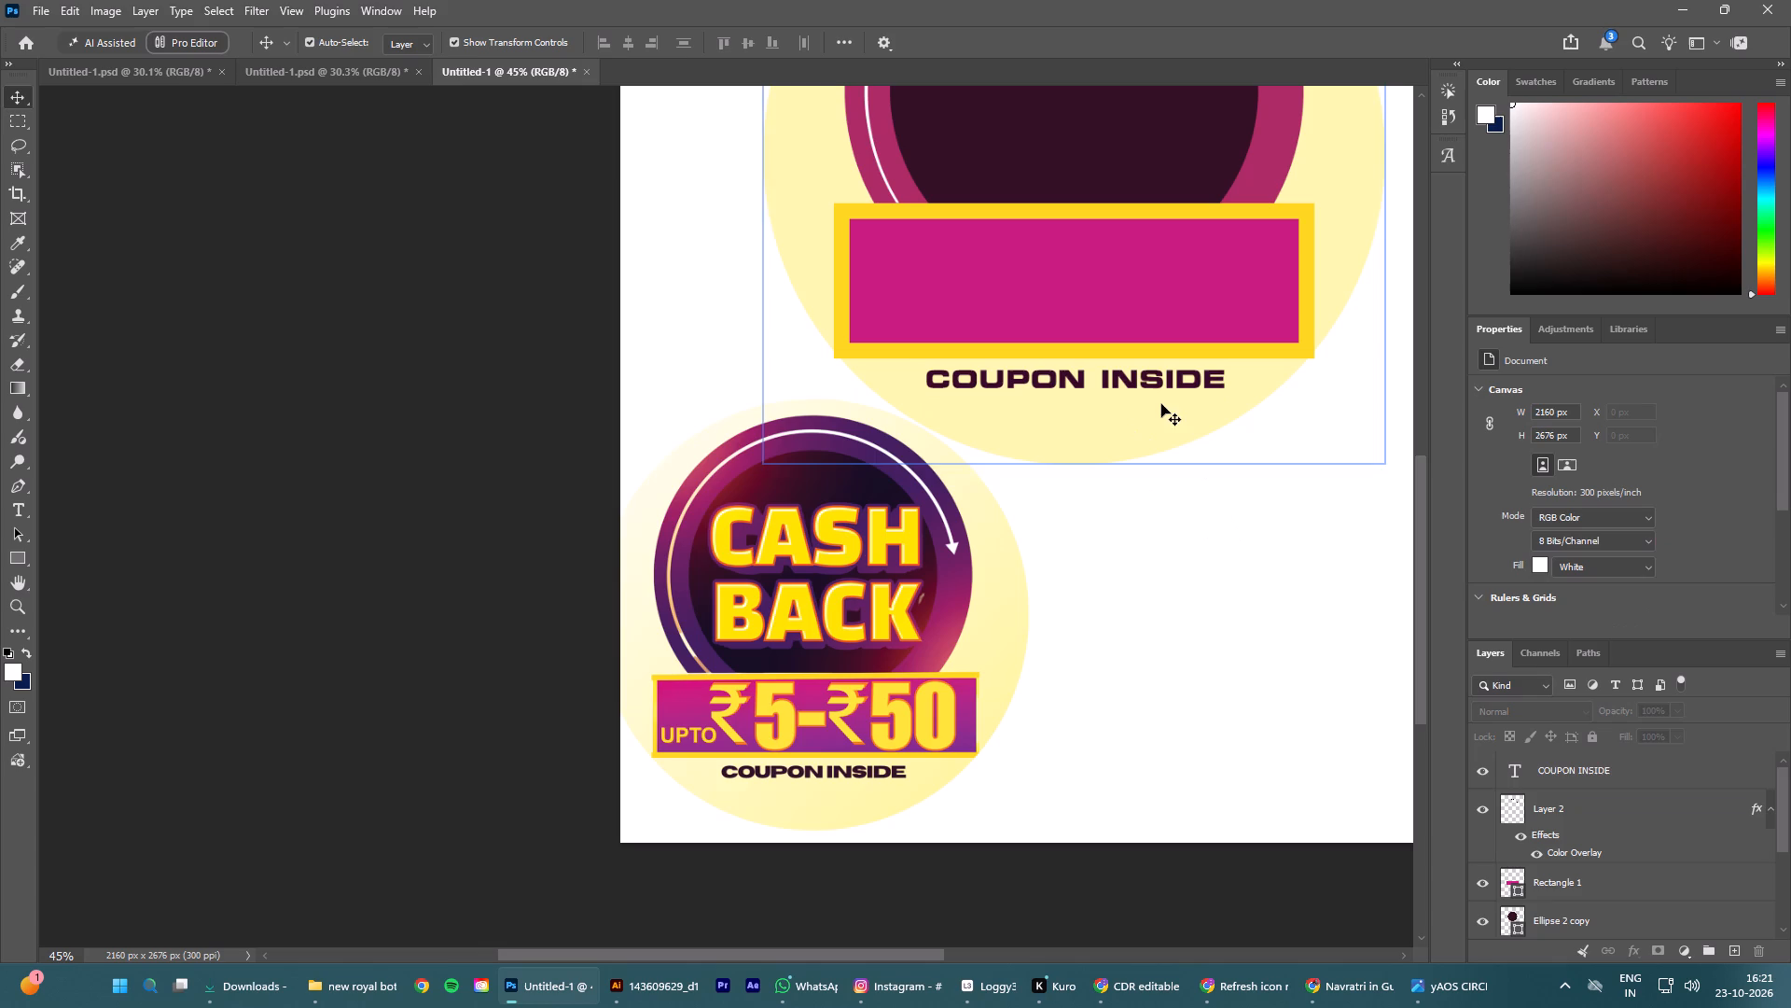
{"action": "left_click", "coordinate": [1133, 382]}
{"action": "key", "text": "shift+Down"}
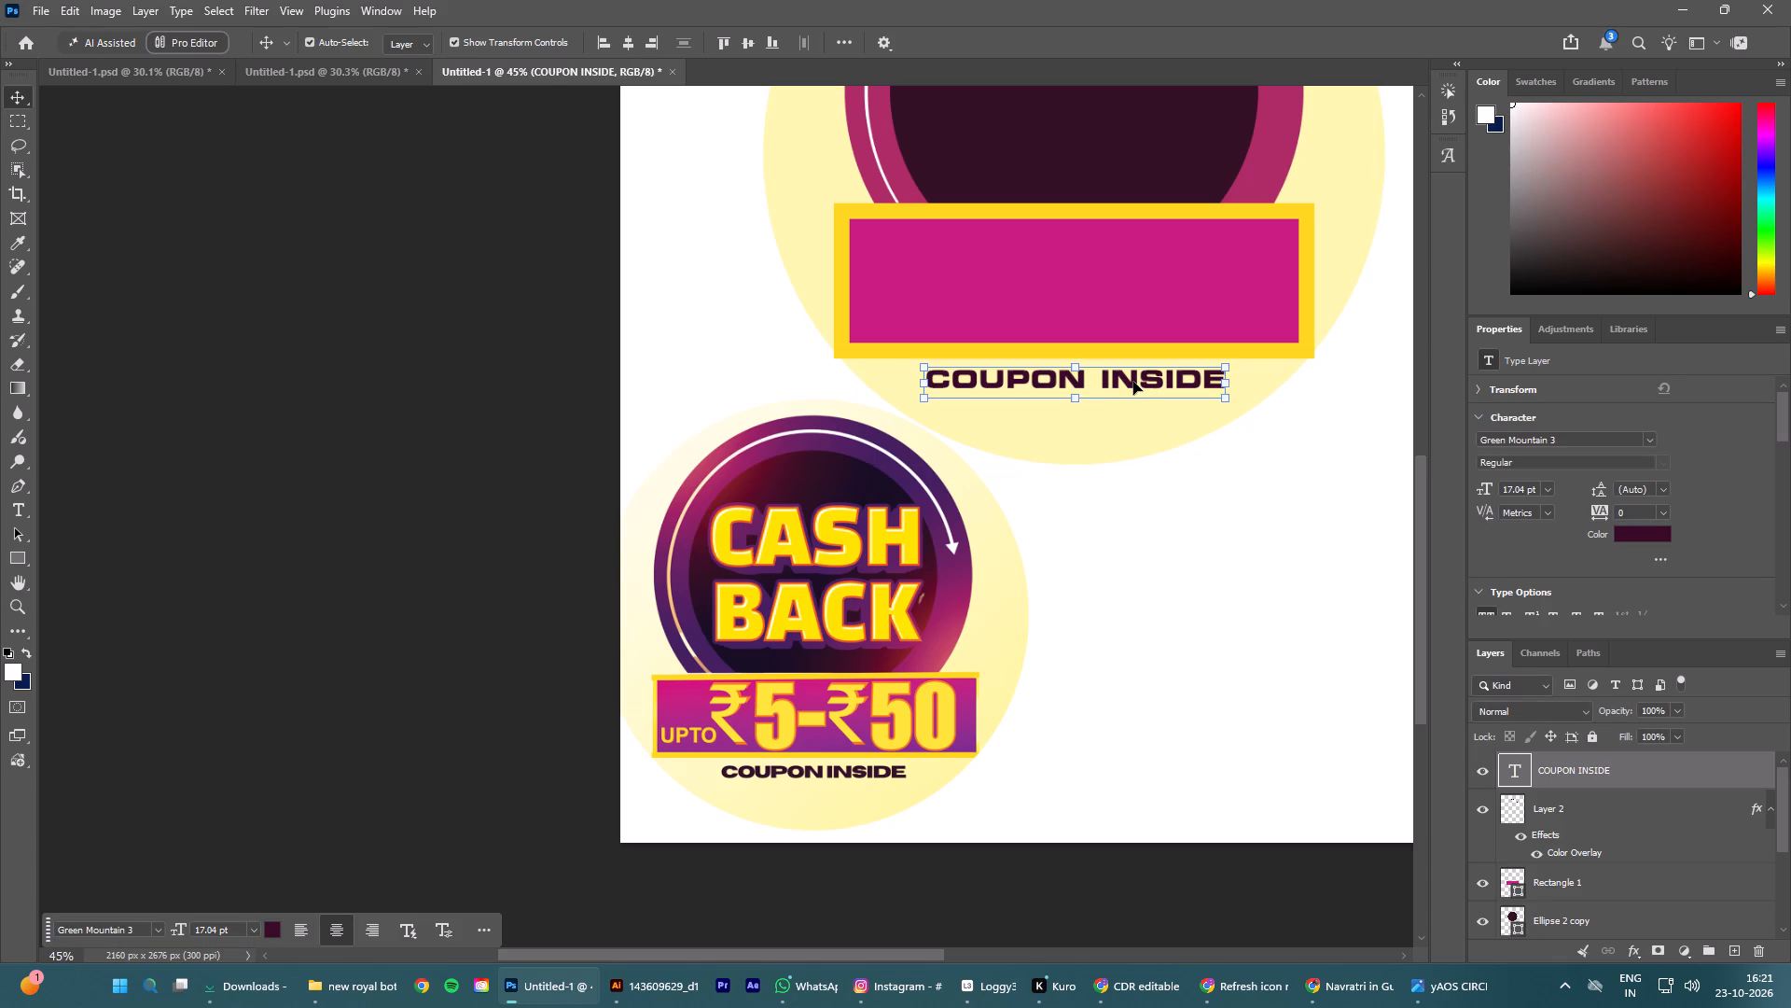
{"action": "left_click", "coordinate": [1264, 535]}
Switch to the yAOS CIRCLE.png image in Photos and copy the words CASH BACK from it.
{"action": "scroll", "coordinate": [1193, 506], "scroll_direction": "down", "scroll_amount": 4, "text": "alt"}
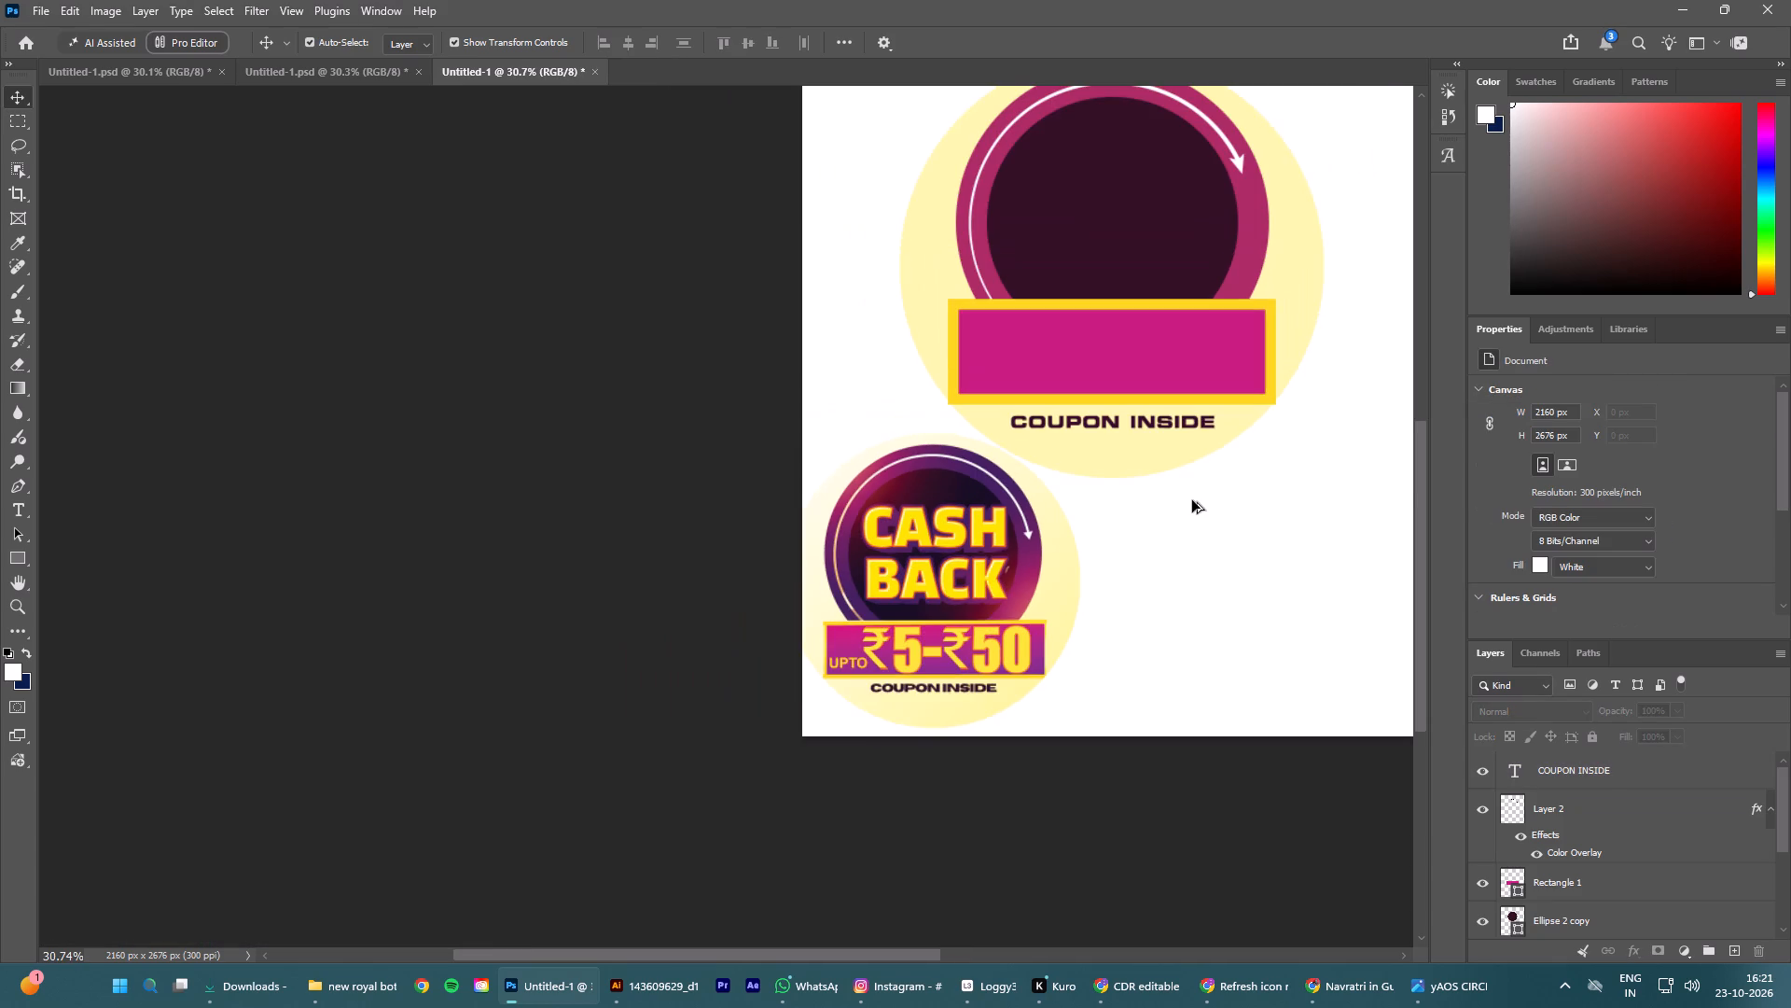
{"action": "scroll", "coordinate": [1198, 493], "scroll_direction": "up", "scroll_amount": 6}
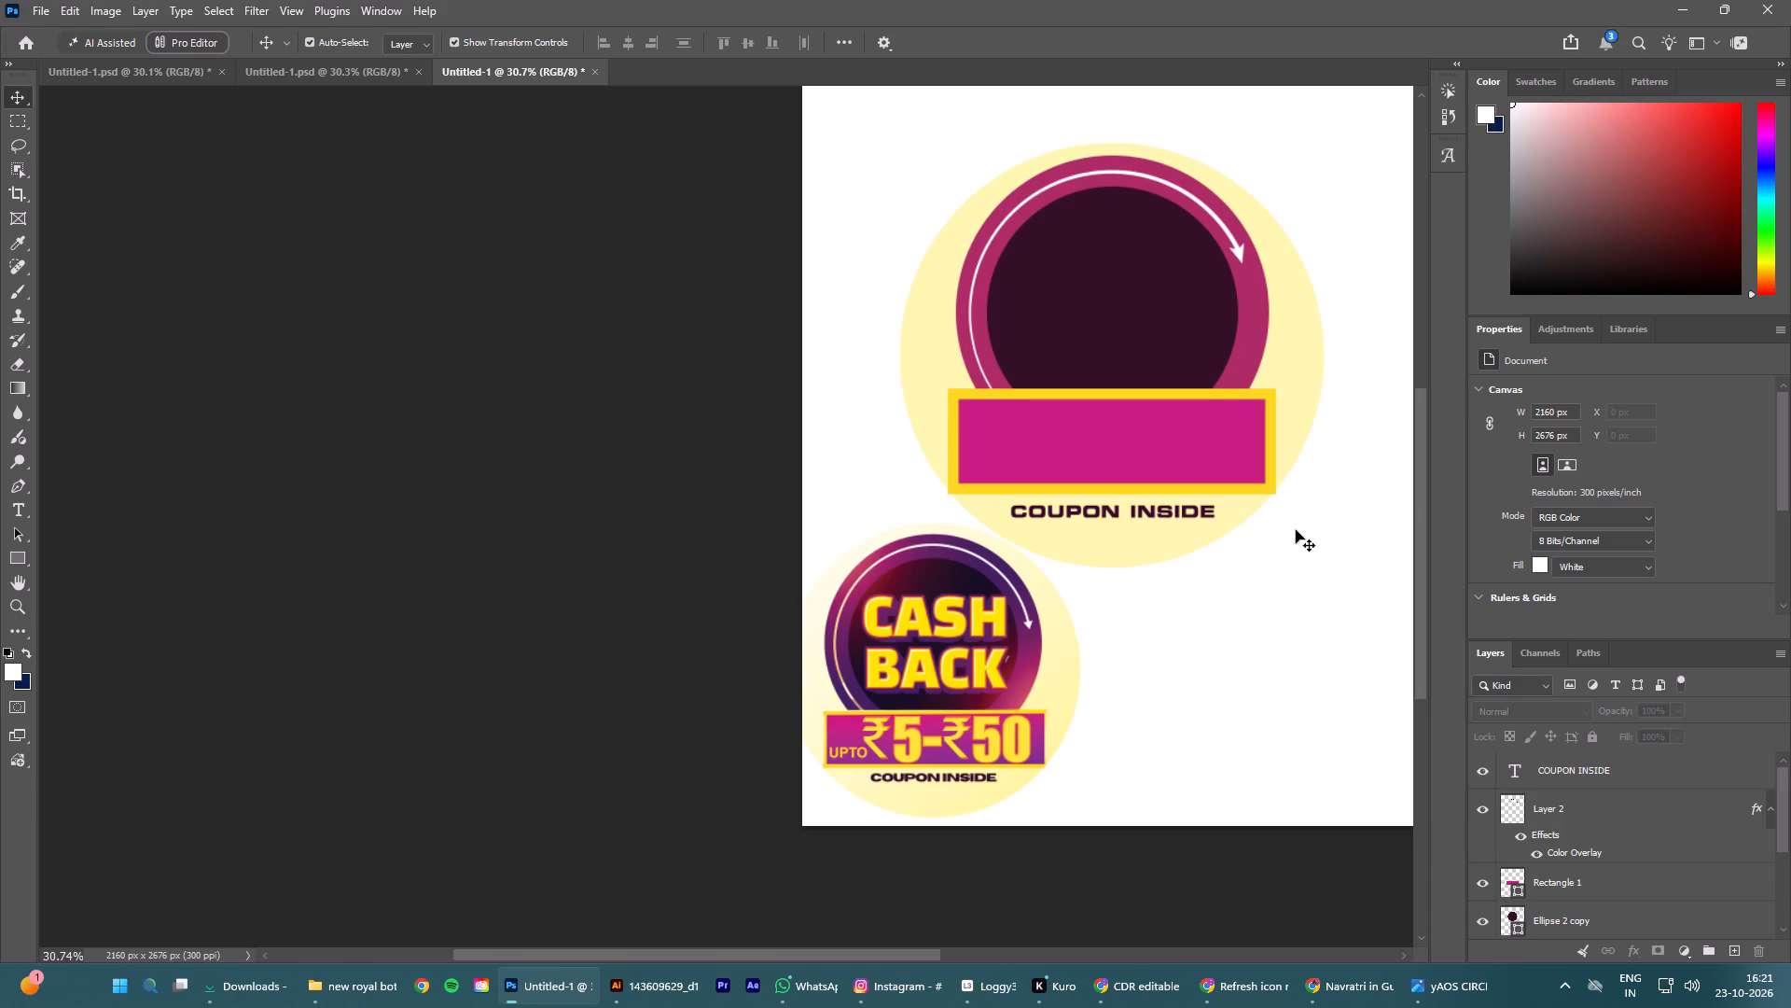
{"action": "scroll", "coordinate": [1296, 530], "scroll_direction": "up", "scroll_amount": 2}
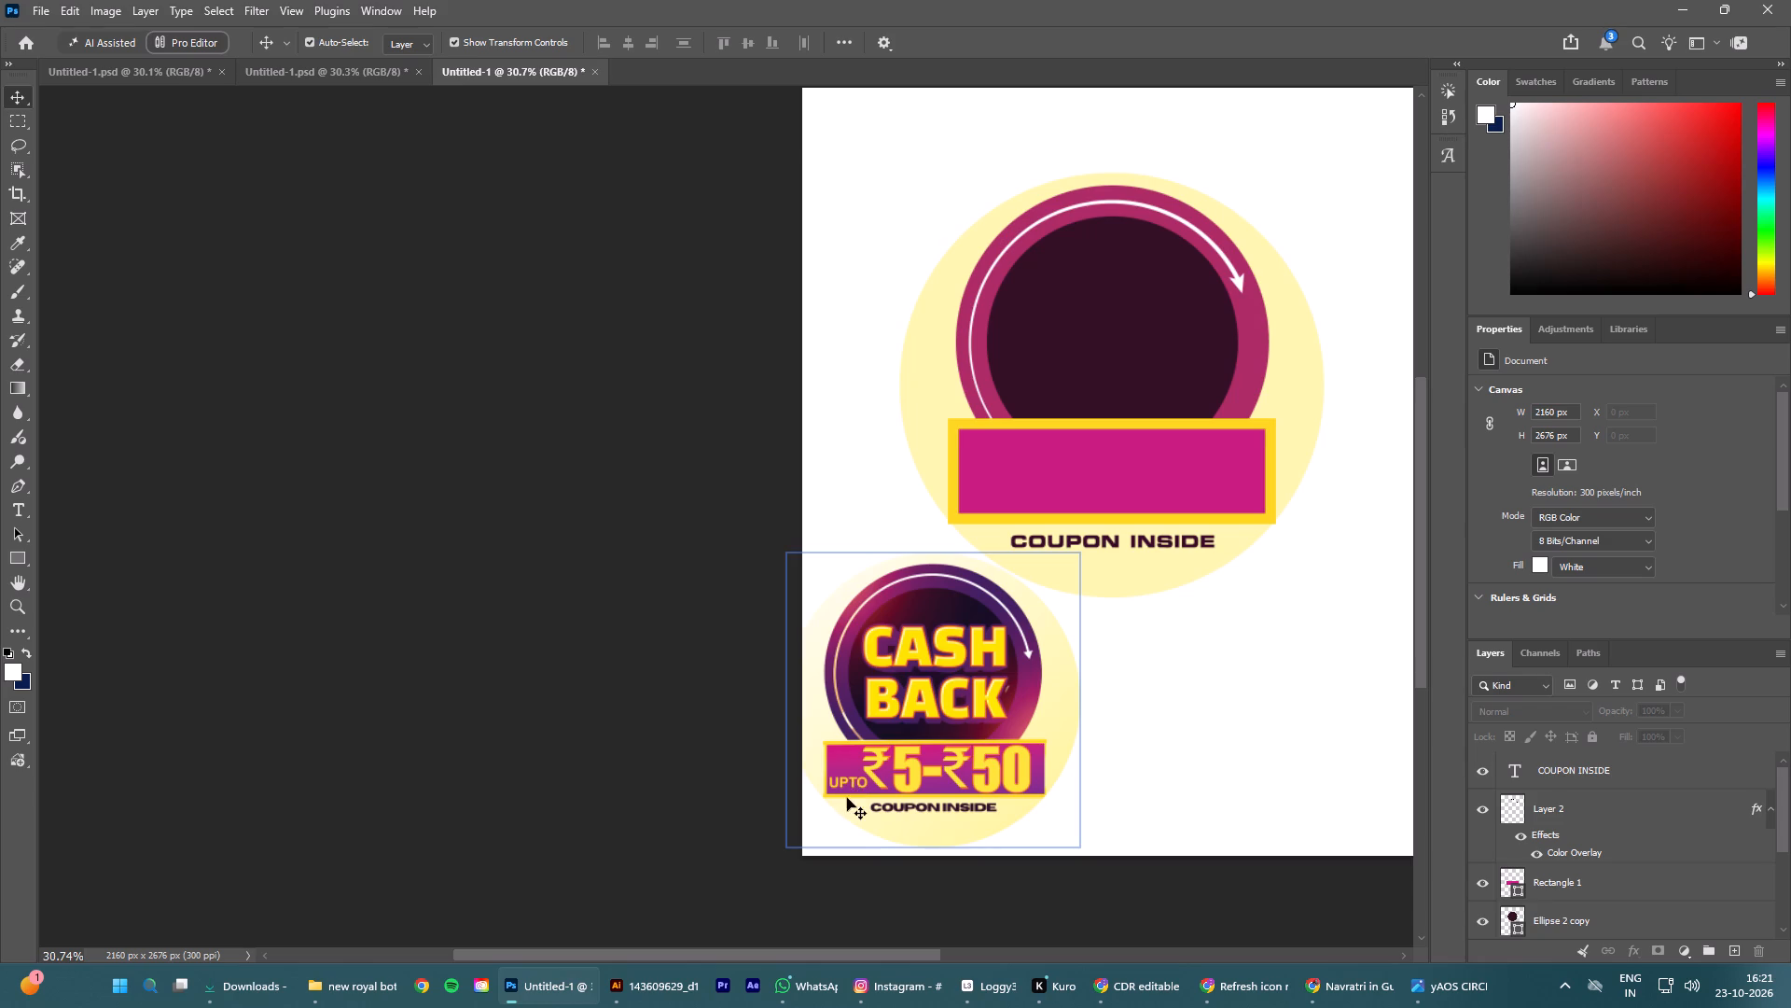
{"action": "scroll", "coordinate": [966, 765], "scroll_direction": "up", "scroll_amount": 5, "text": "alt"}
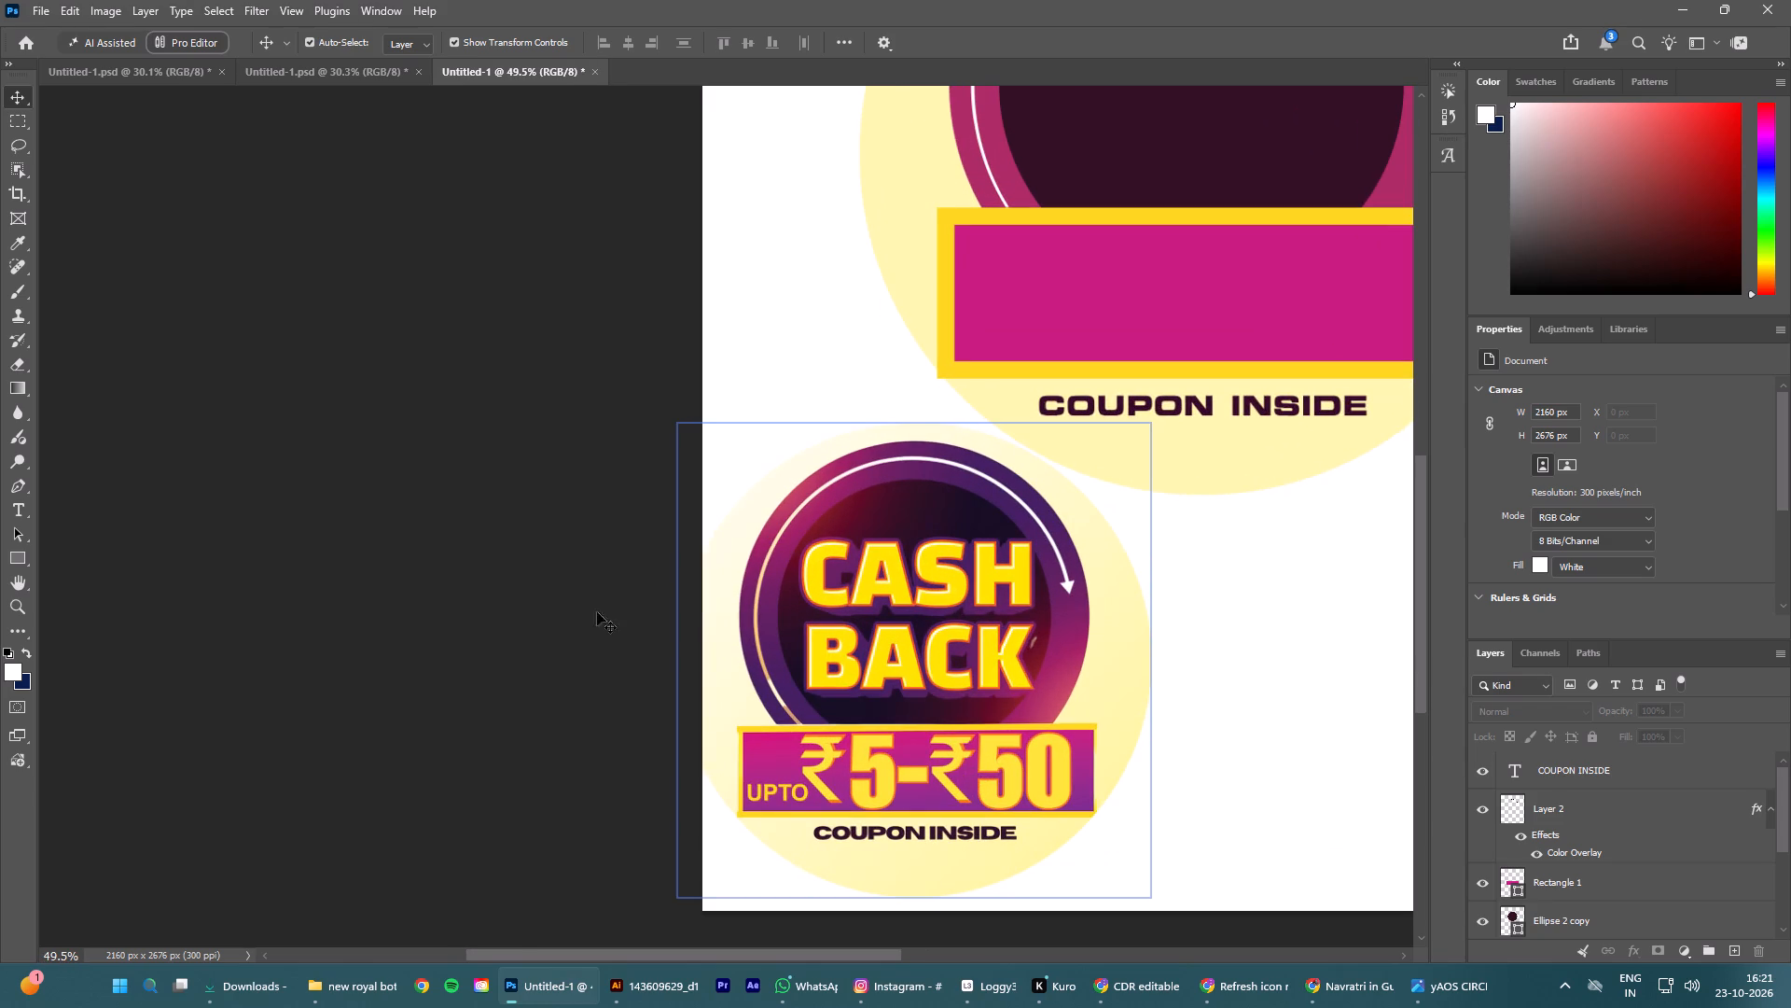
{"action": "left_click", "coordinate": [269, 996]}
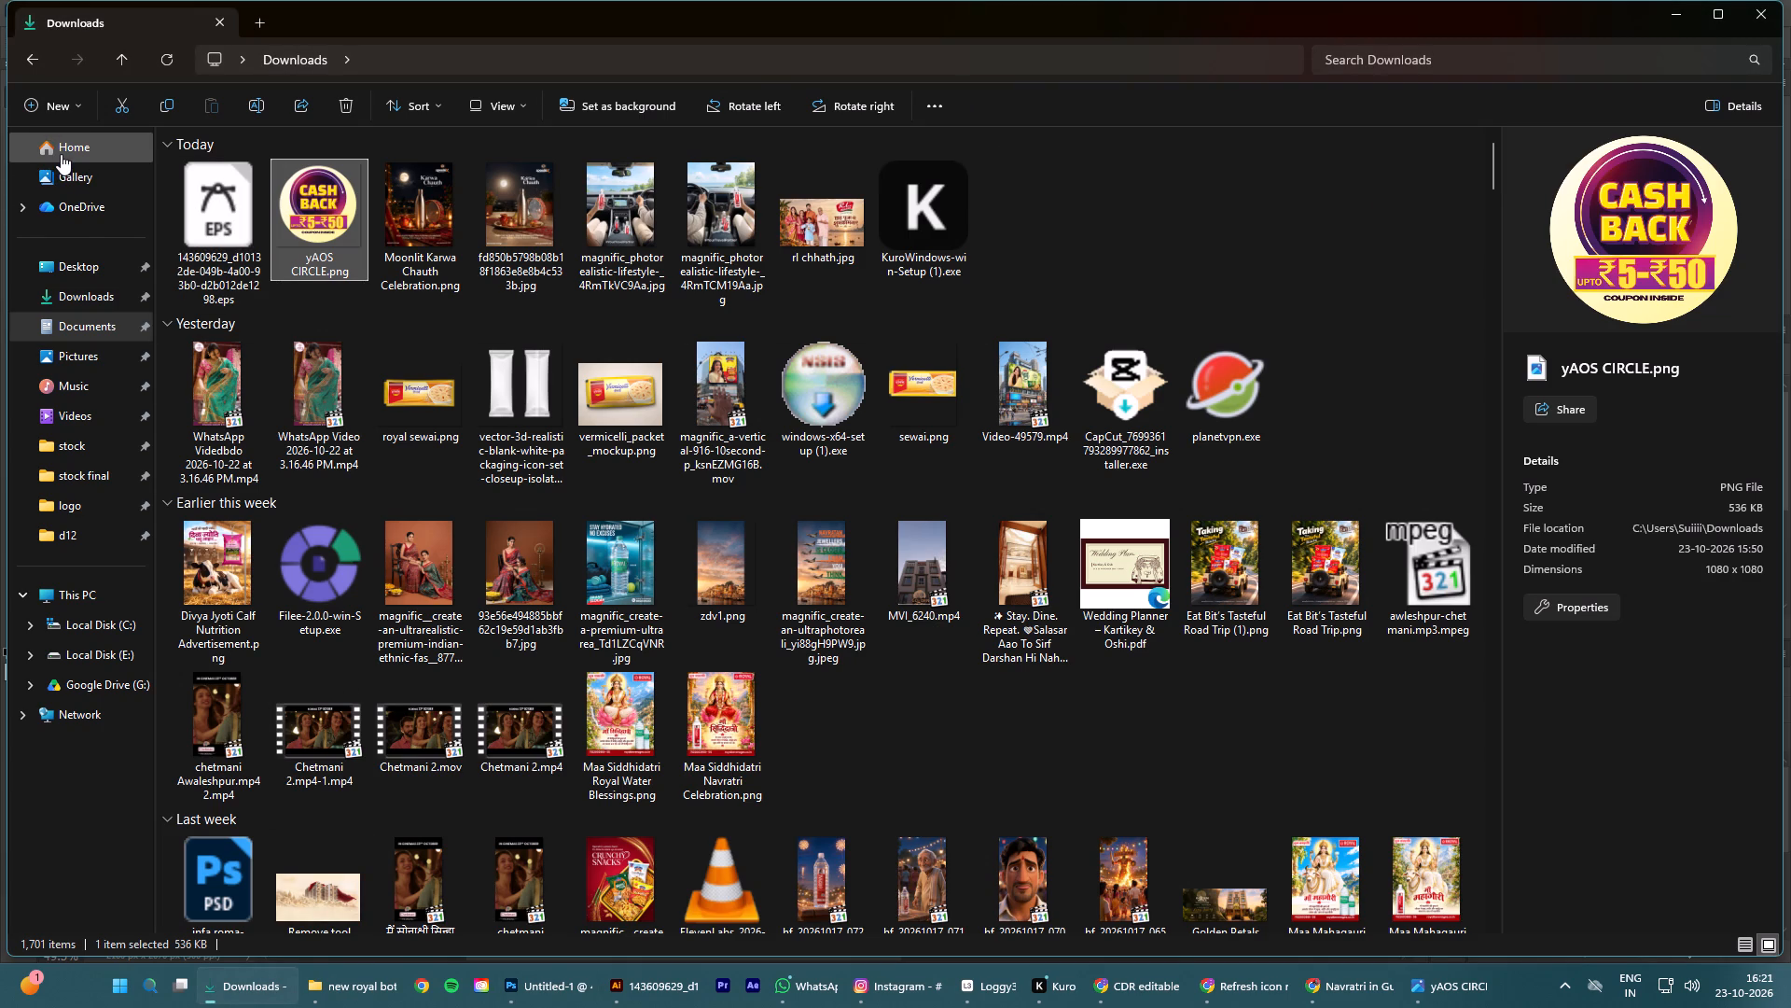
{"action": "left_click", "coordinate": [1441, 981]}
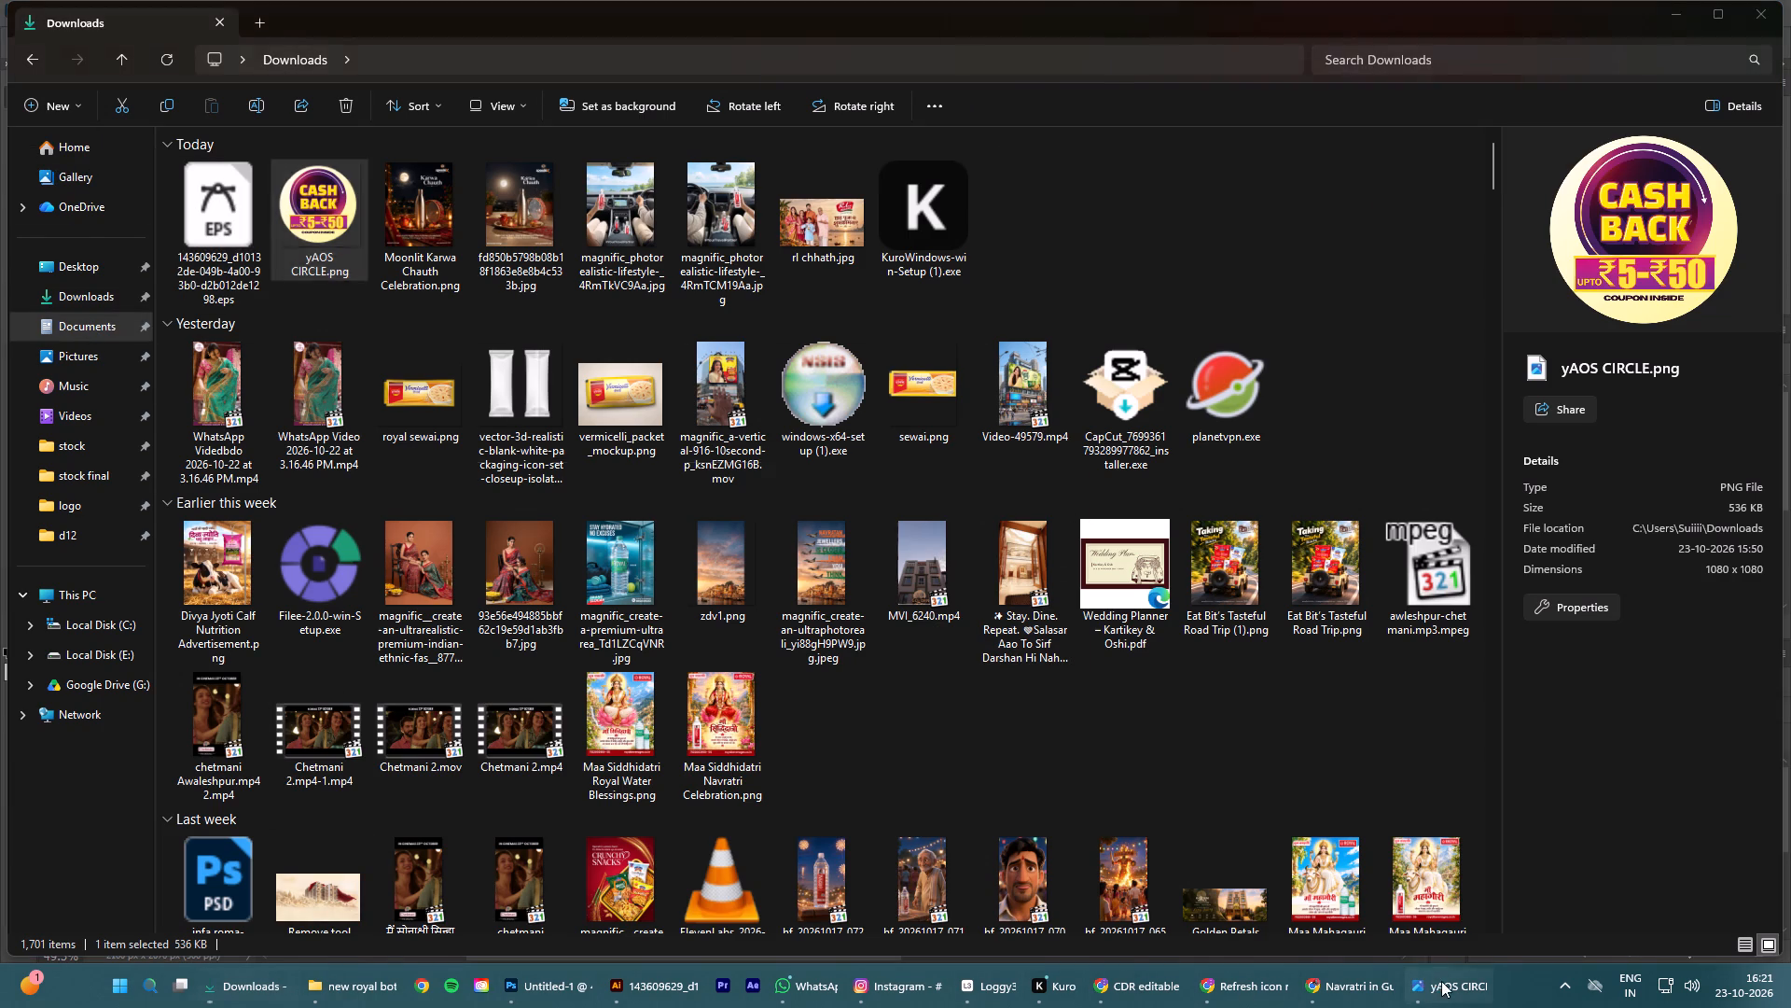
{"action": "left_click_drag", "start_coordinate": [826, 381], "coordinate": [680, 322]}
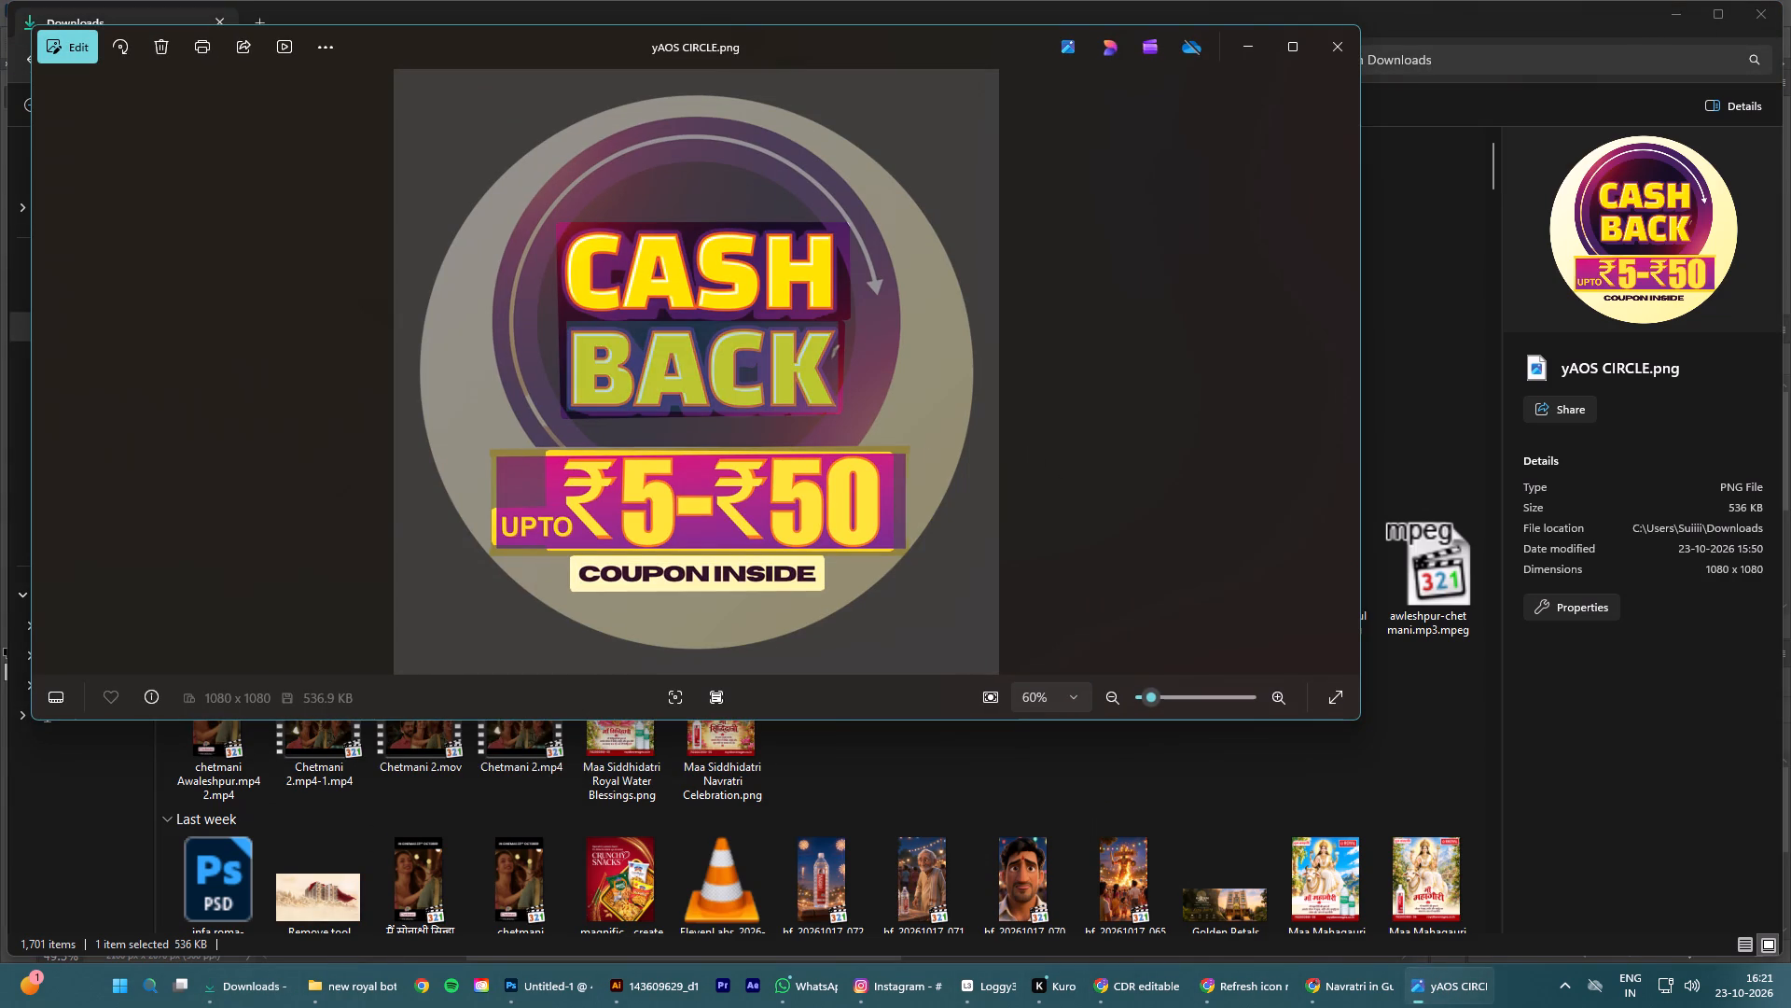
{"action": "left_click_drag", "start_coordinate": [680, 322], "coordinate": [596, 269]}
{"action": "right_click", "coordinate": [626, 269]}
{"action": "left_click", "coordinate": [684, 299]}
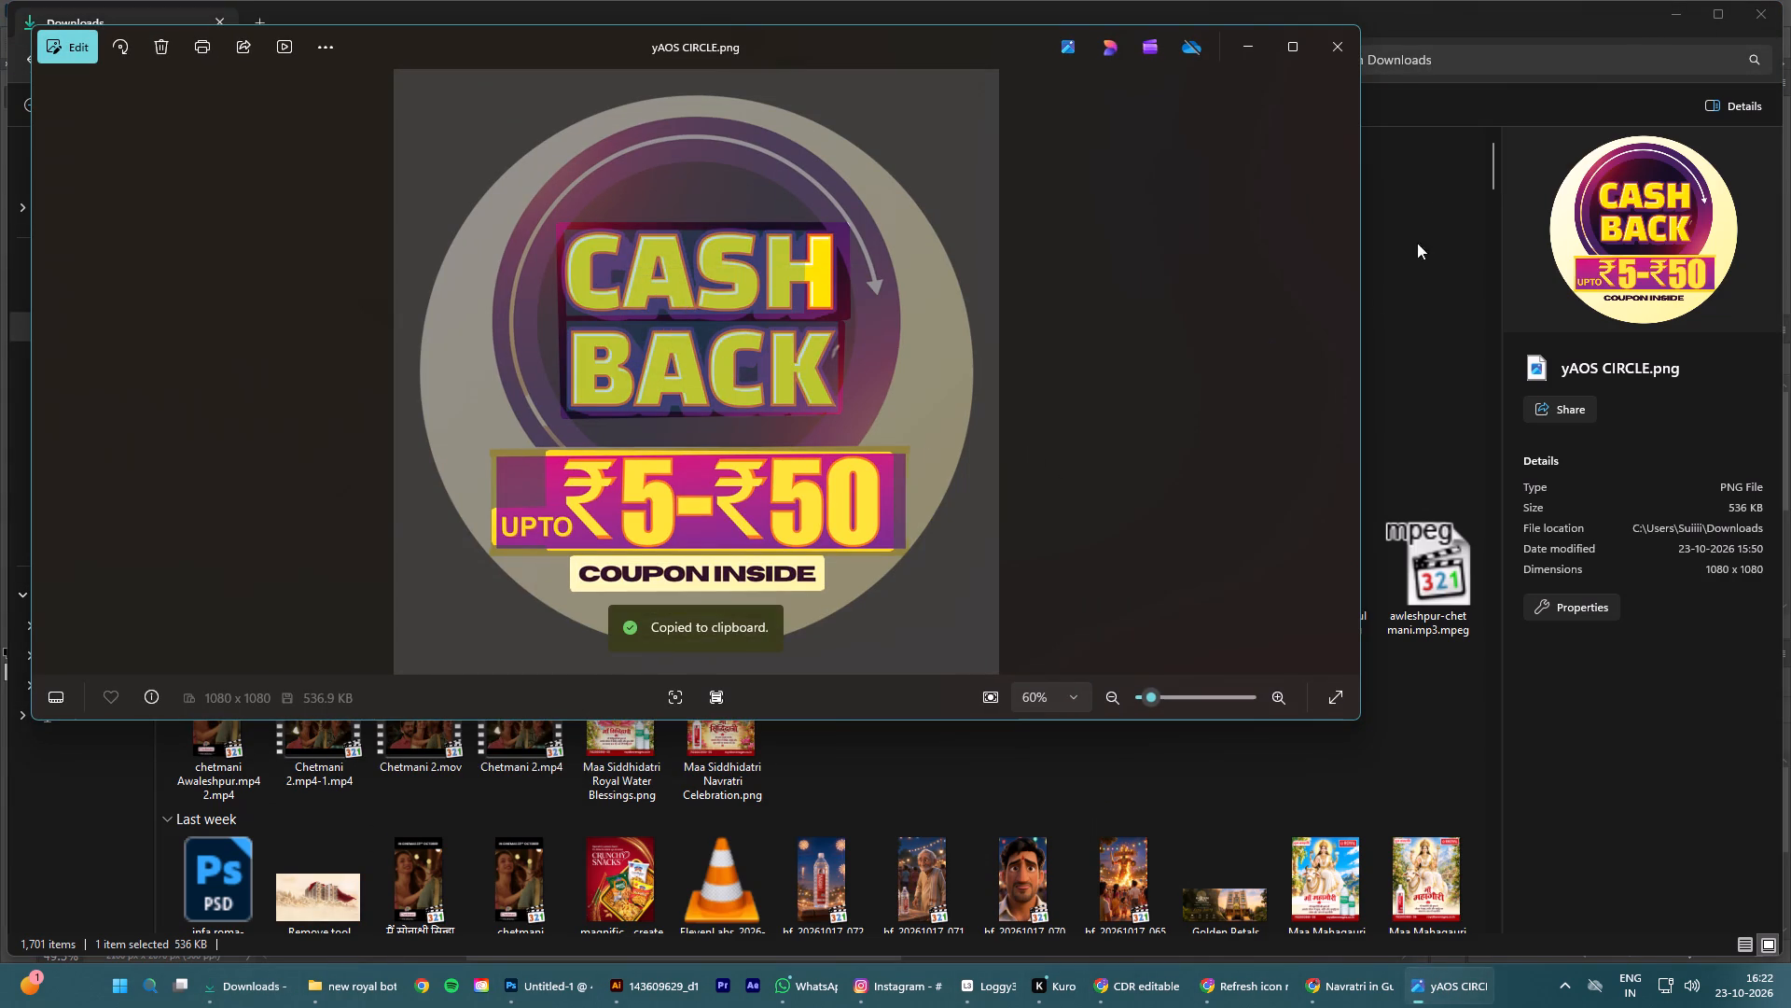
Return to Photoshop and add the copied words CASH BACK as a new two-line text layer inside the dark inner circle.
{"action": "left_click", "coordinate": [1235, 40]}
{"action": "left_click", "coordinate": [1672, 6]}
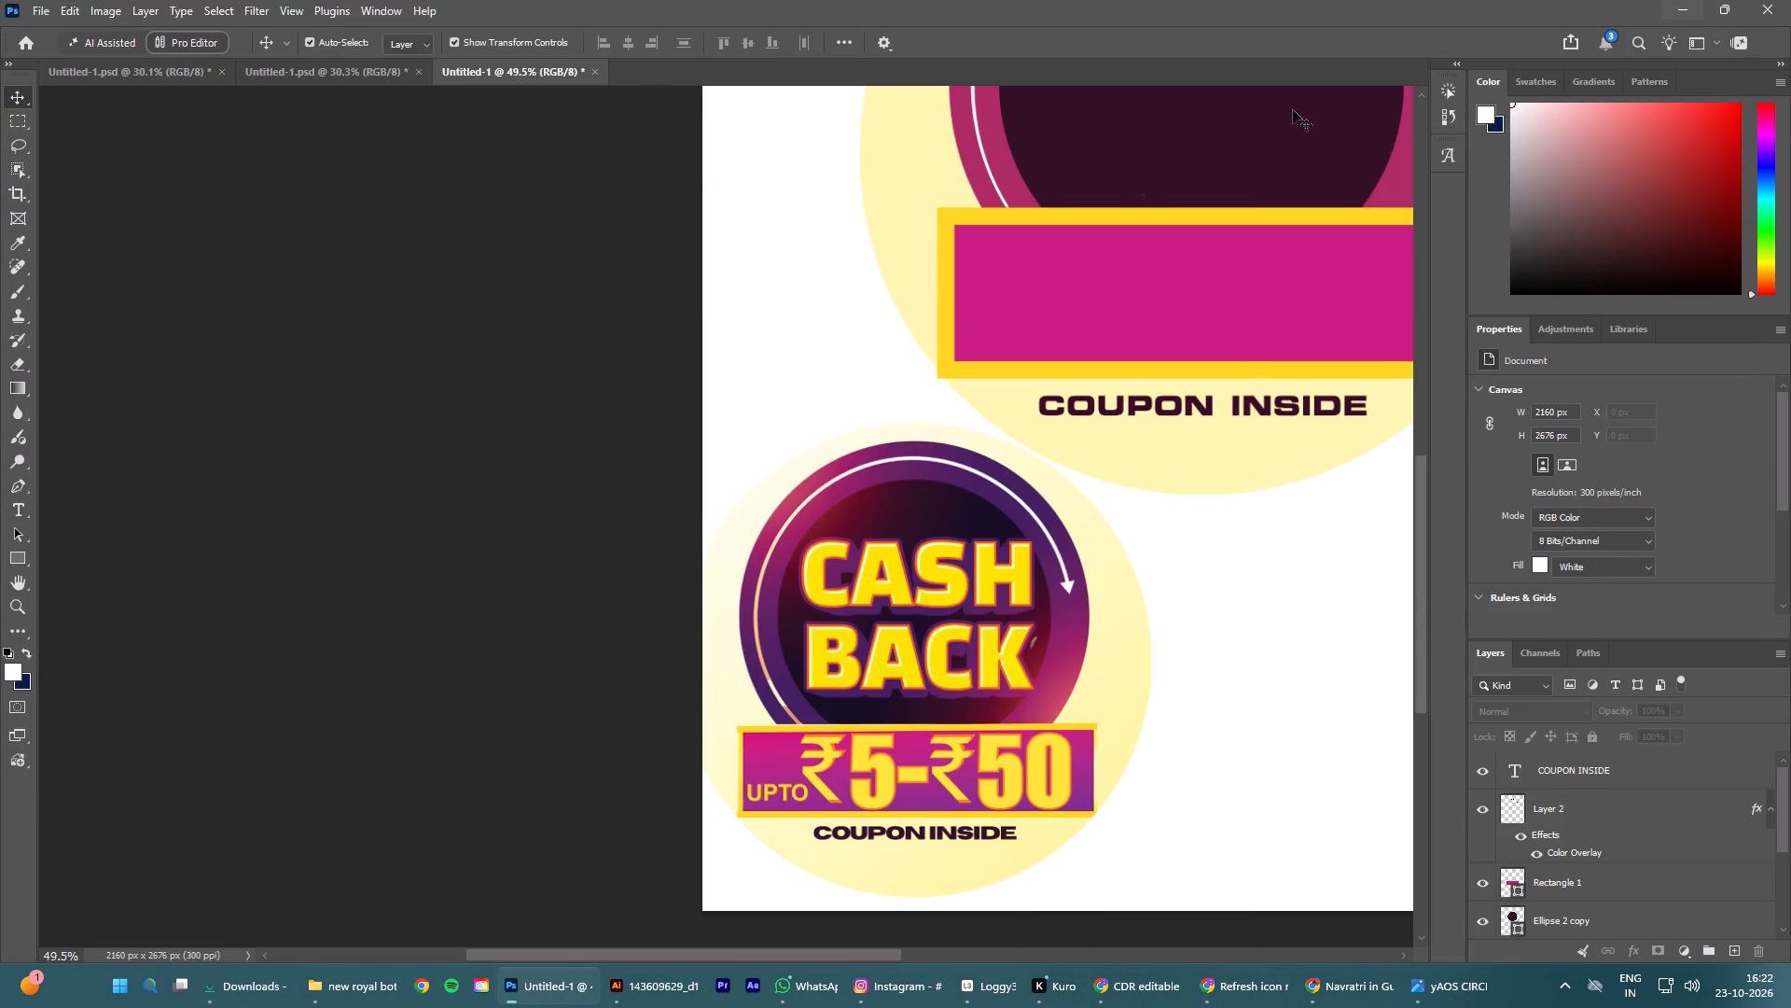
{"action": "left_click_drag", "start_coordinate": [787, 958], "coordinate": [886, 967]}
{"action": "scroll", "coordinate": [881, 737], "scroll_direction": "up", "scroll_amount": 4}
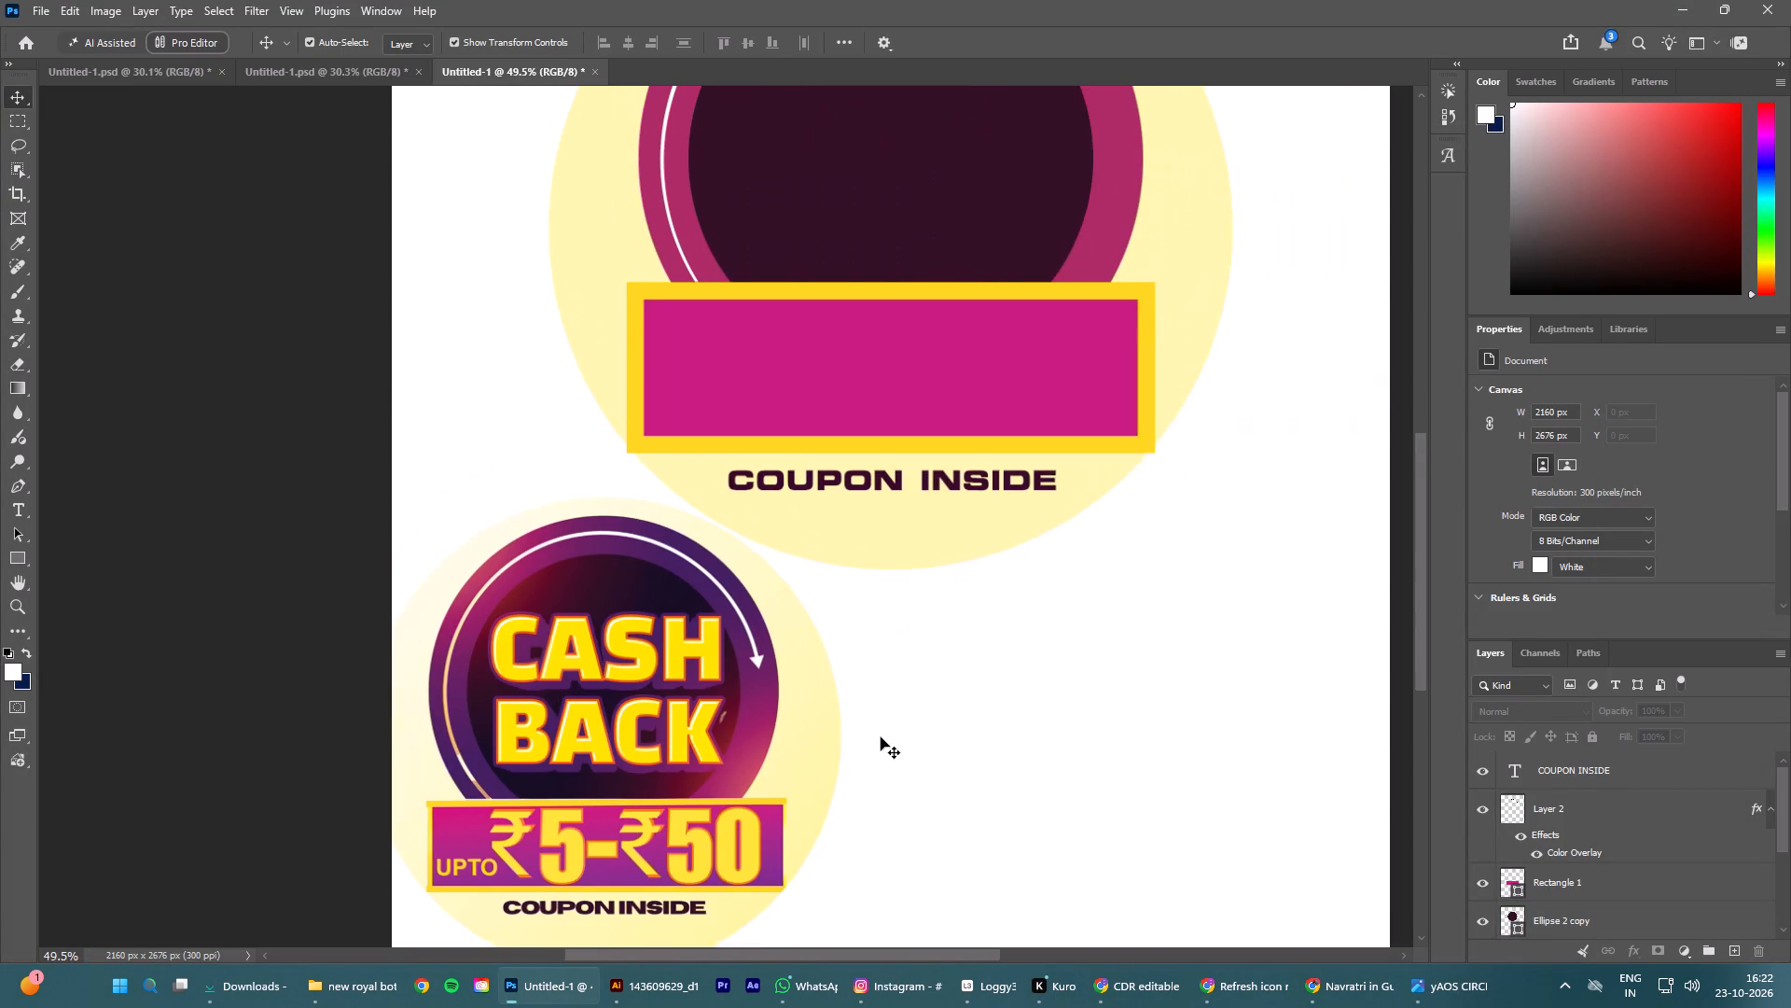
{"action": "scroll", "coordinate": [881, 737], "scroll_direction": "up", "scroll_amount": 18}
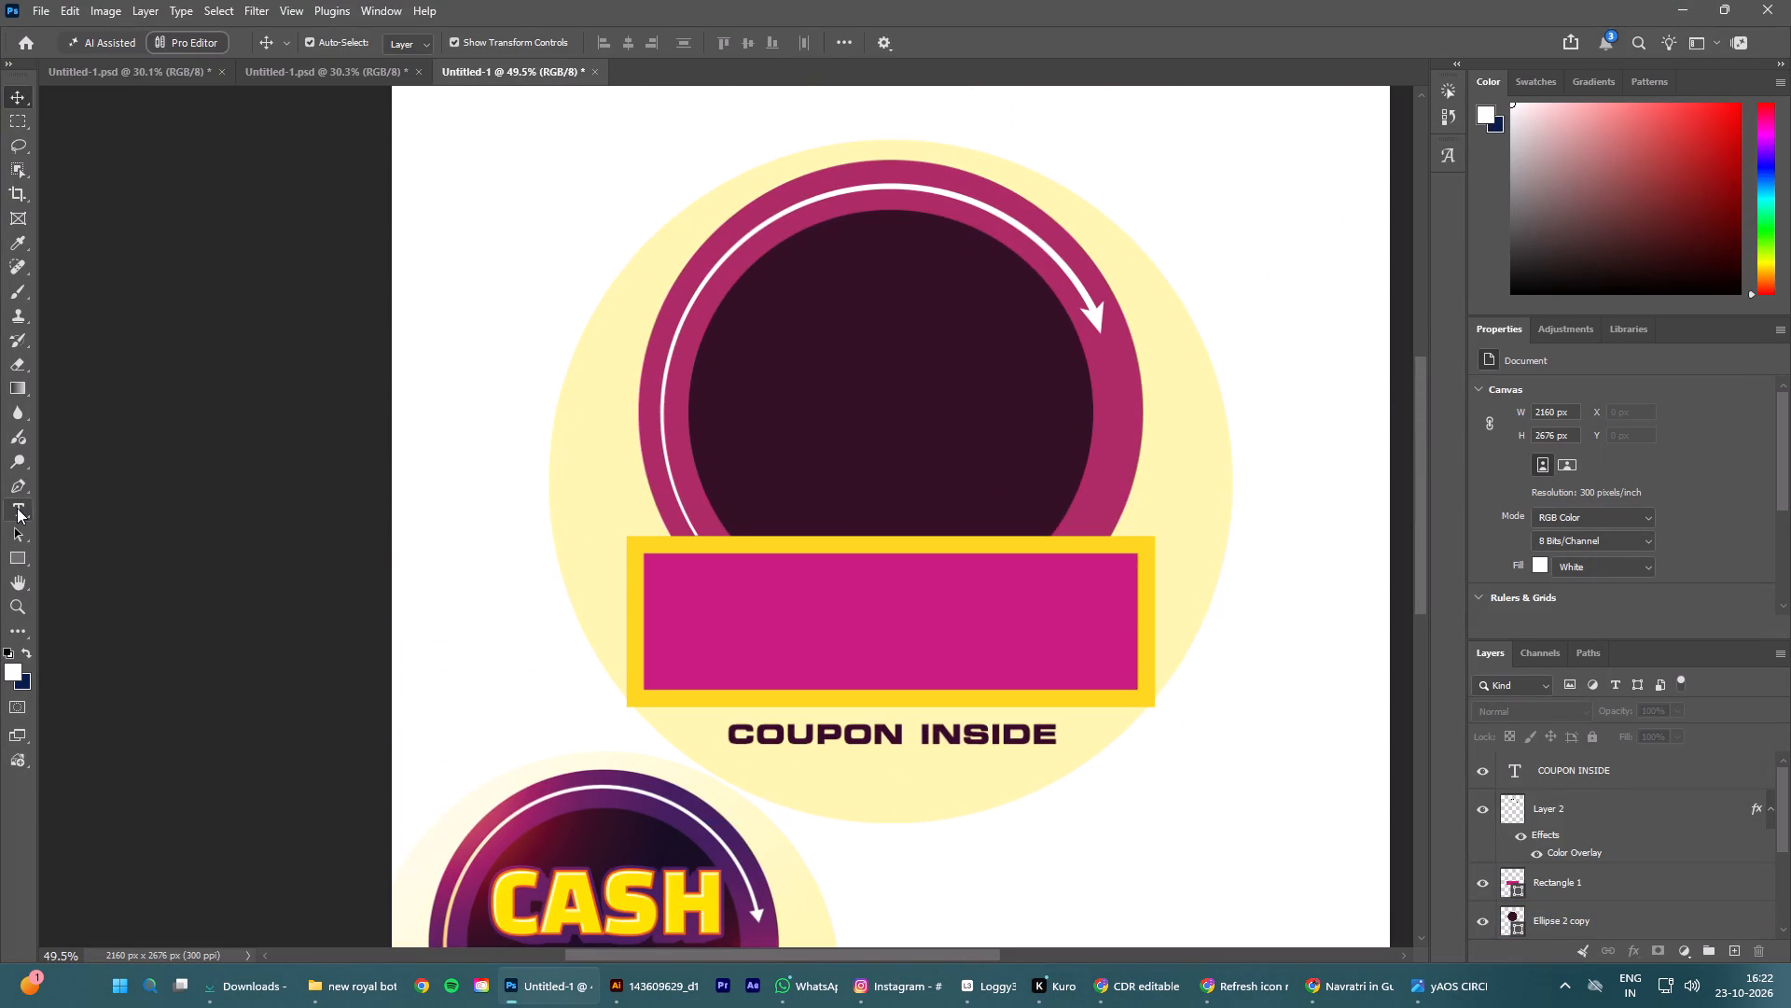
{"action": "left_click", "coordinate": [17, 508]}
{"action": "left_click", "coordinate": [881, 385]}
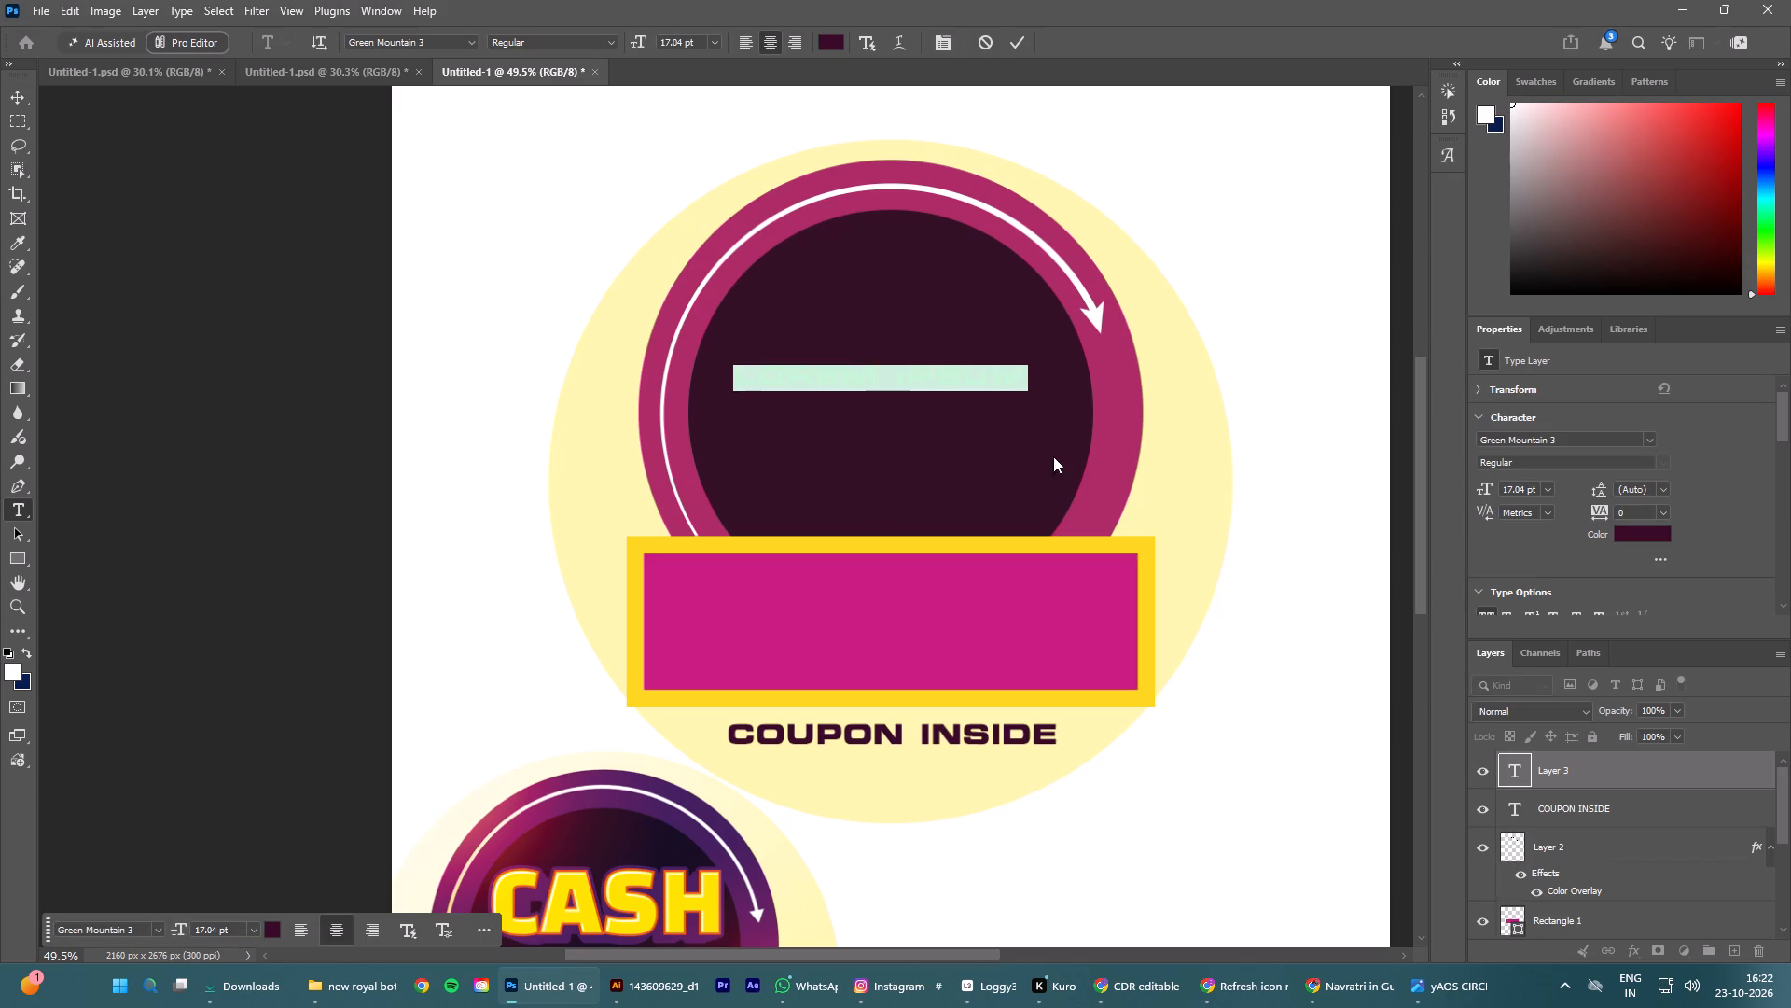
{"action": "left_click", "coordinate": [1571, 802]}
{"action": "left_click", "coordinate": [1575, 773]}
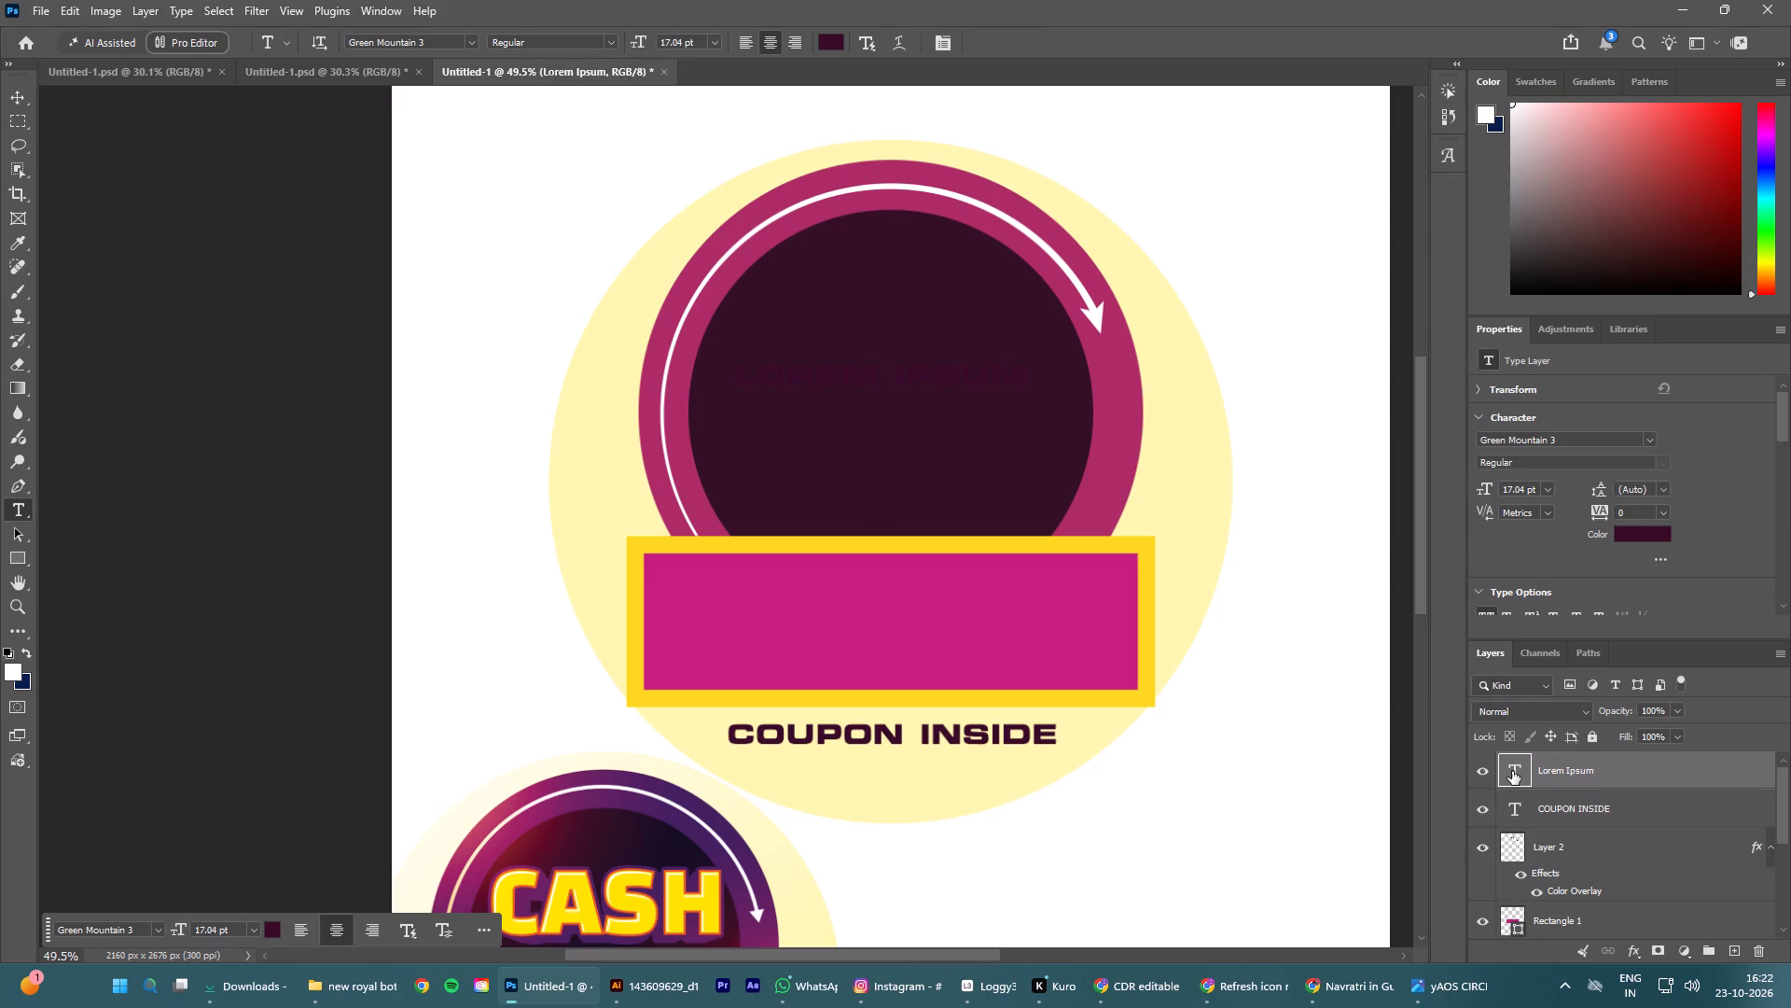
{"action": "double_click", "coordinate": [1512, 770]}
{"action": "key", "text": "ctrl+v"}
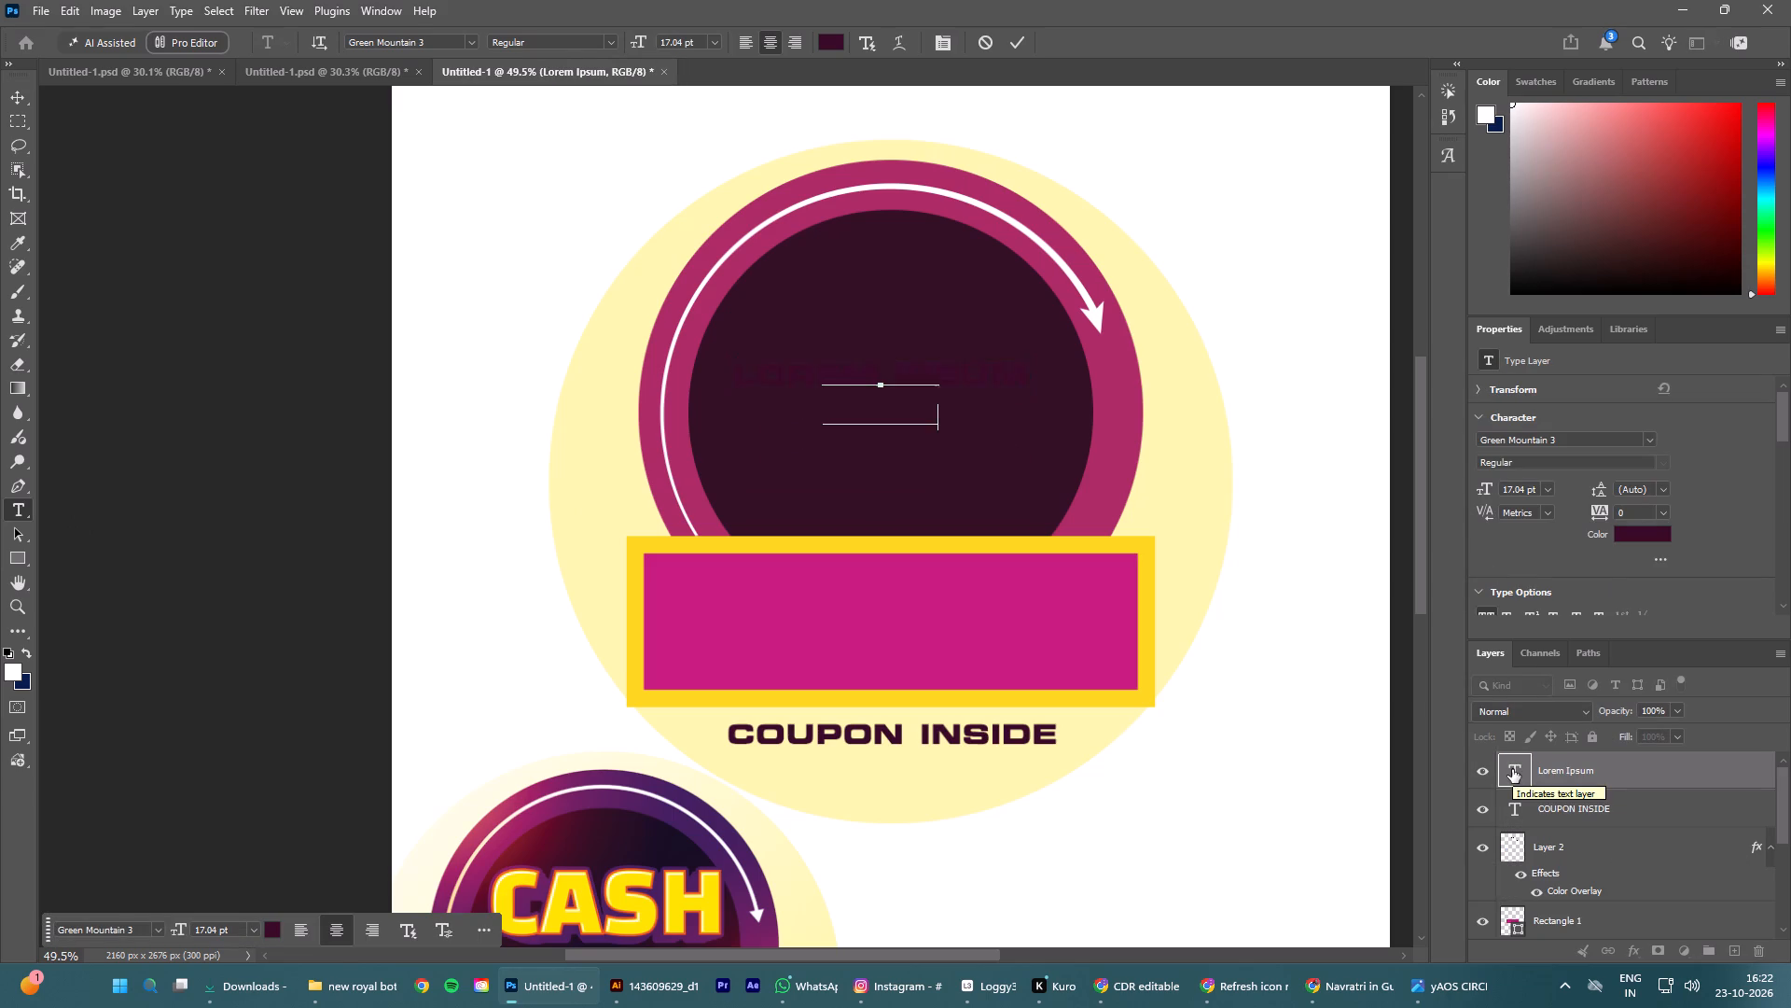
{"action": "left_click", "coordinate": [1573, 821]}
{"action": "left_click", "coordinate": [1559, 782]}
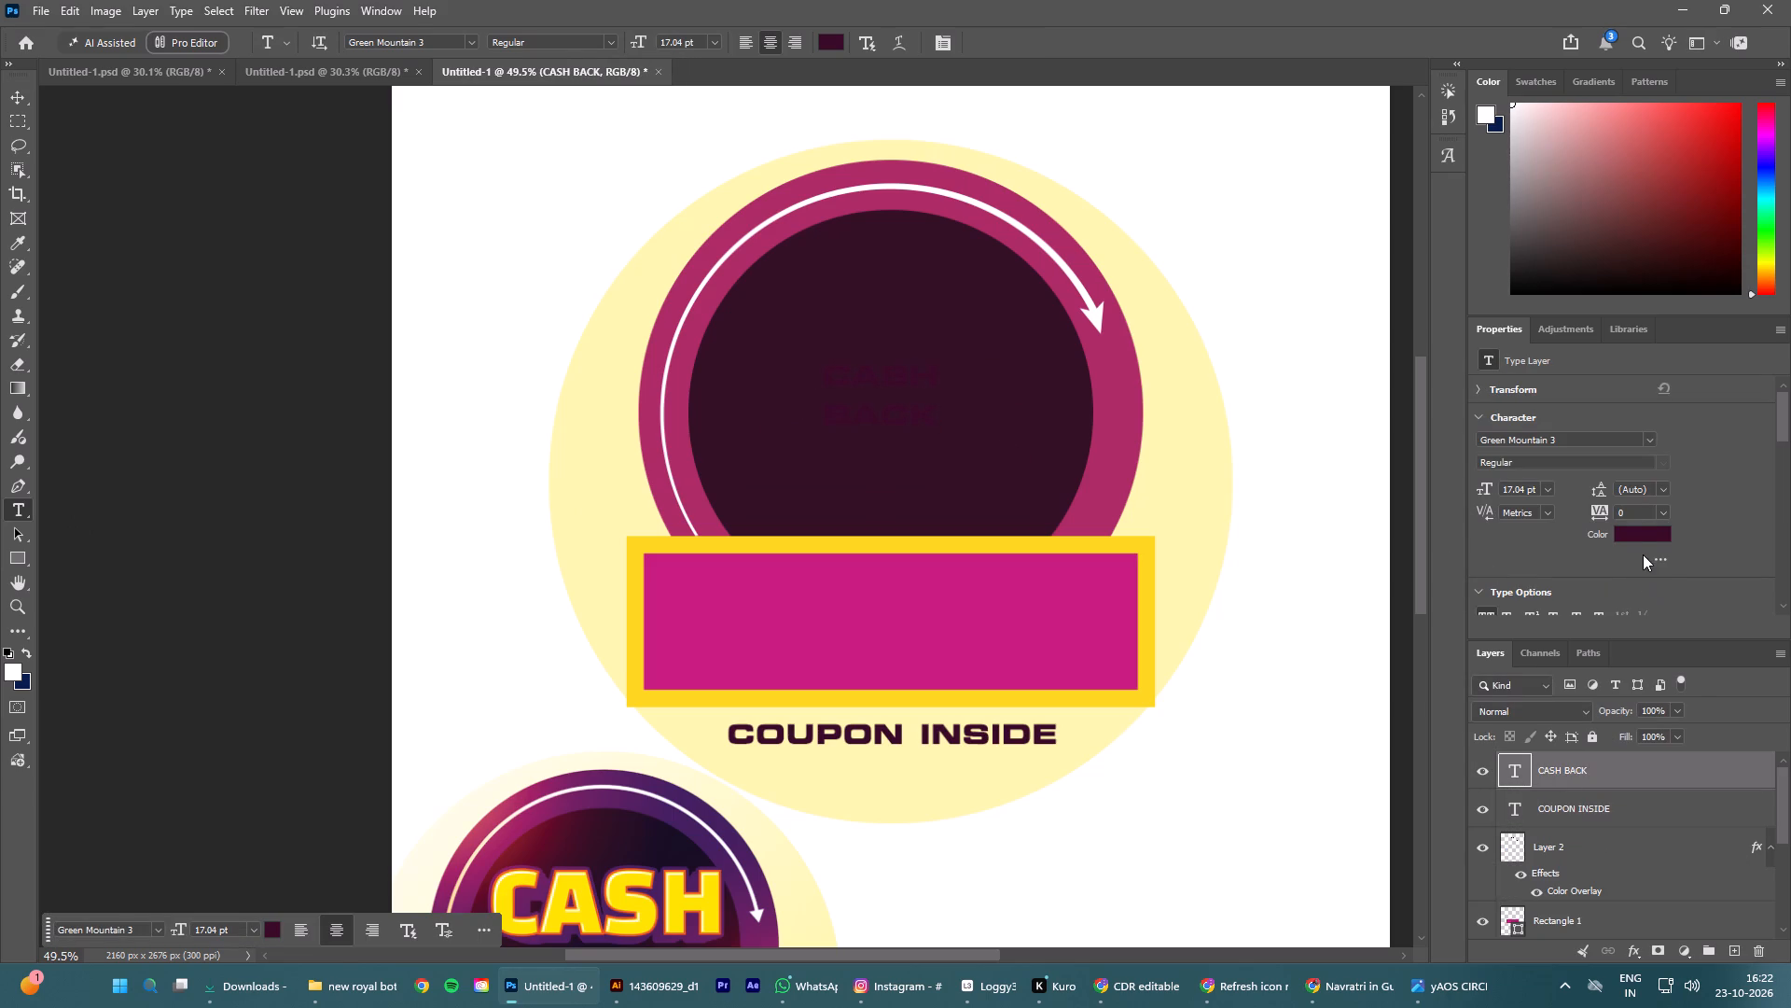
Set the CASH BACK text colour to yellow fee400, sampled from the reference lettering.
{"action": "left_click", "coordinate": [1637, 534]}
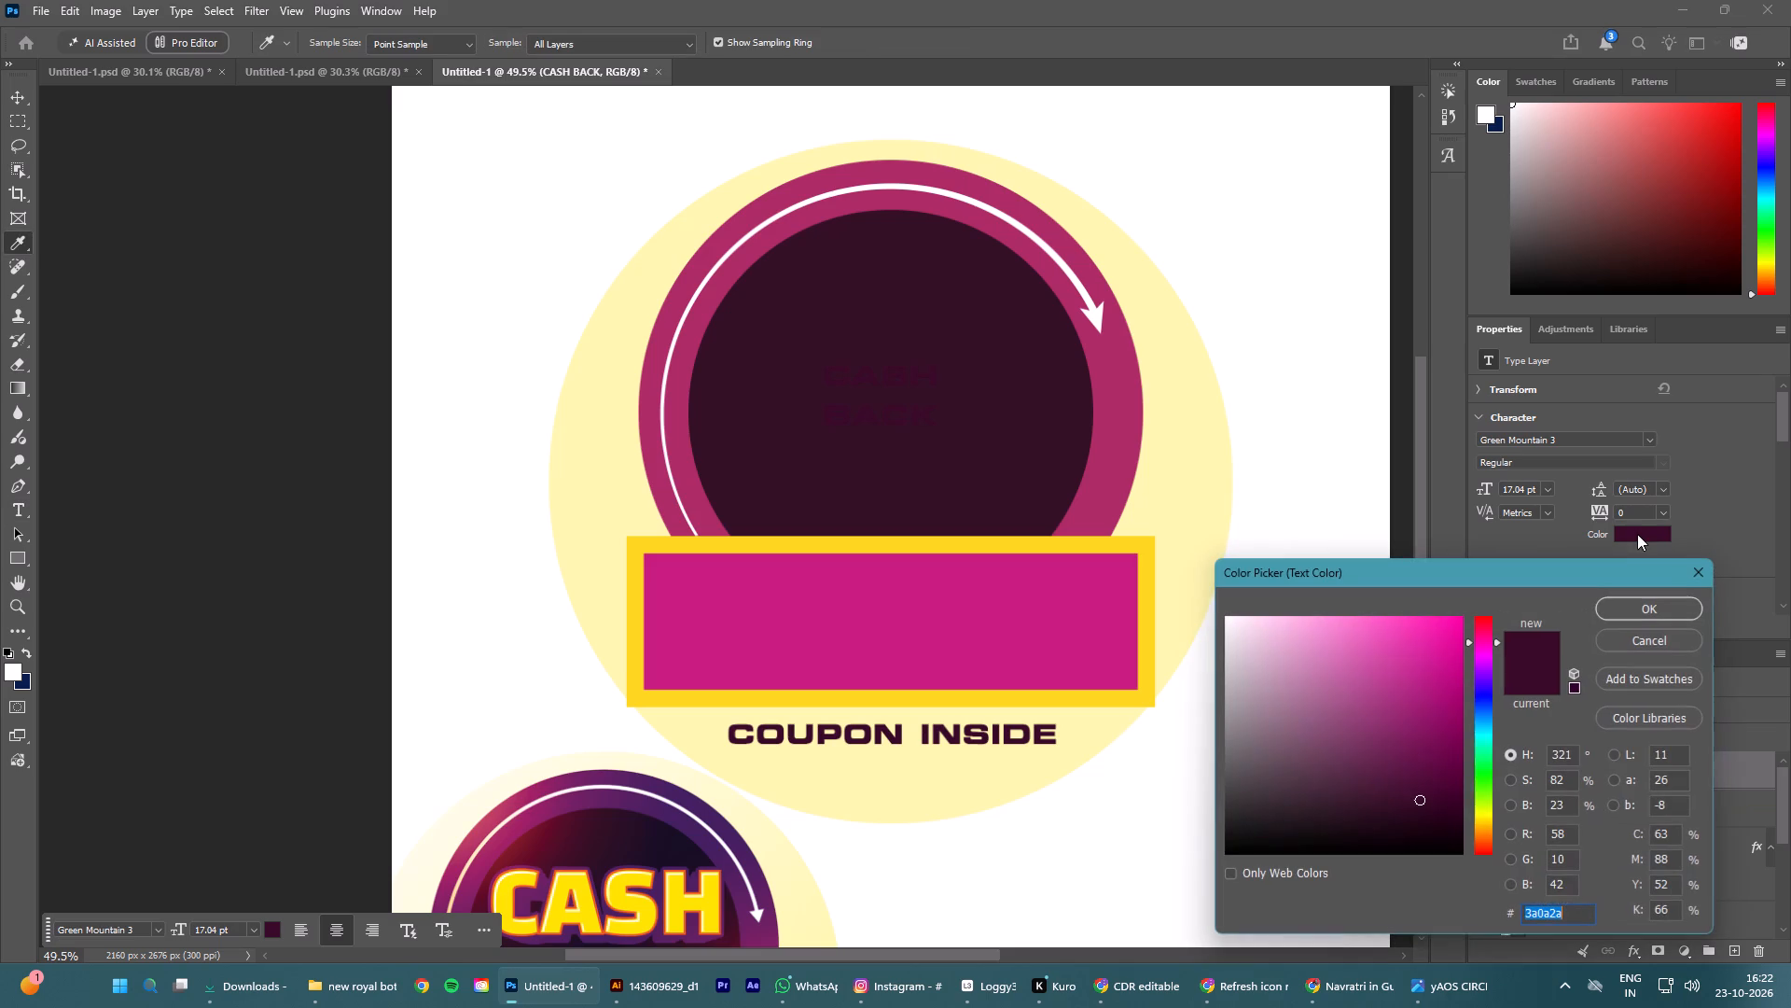
{"action": "left_click", "coordinate": [638, 901]}
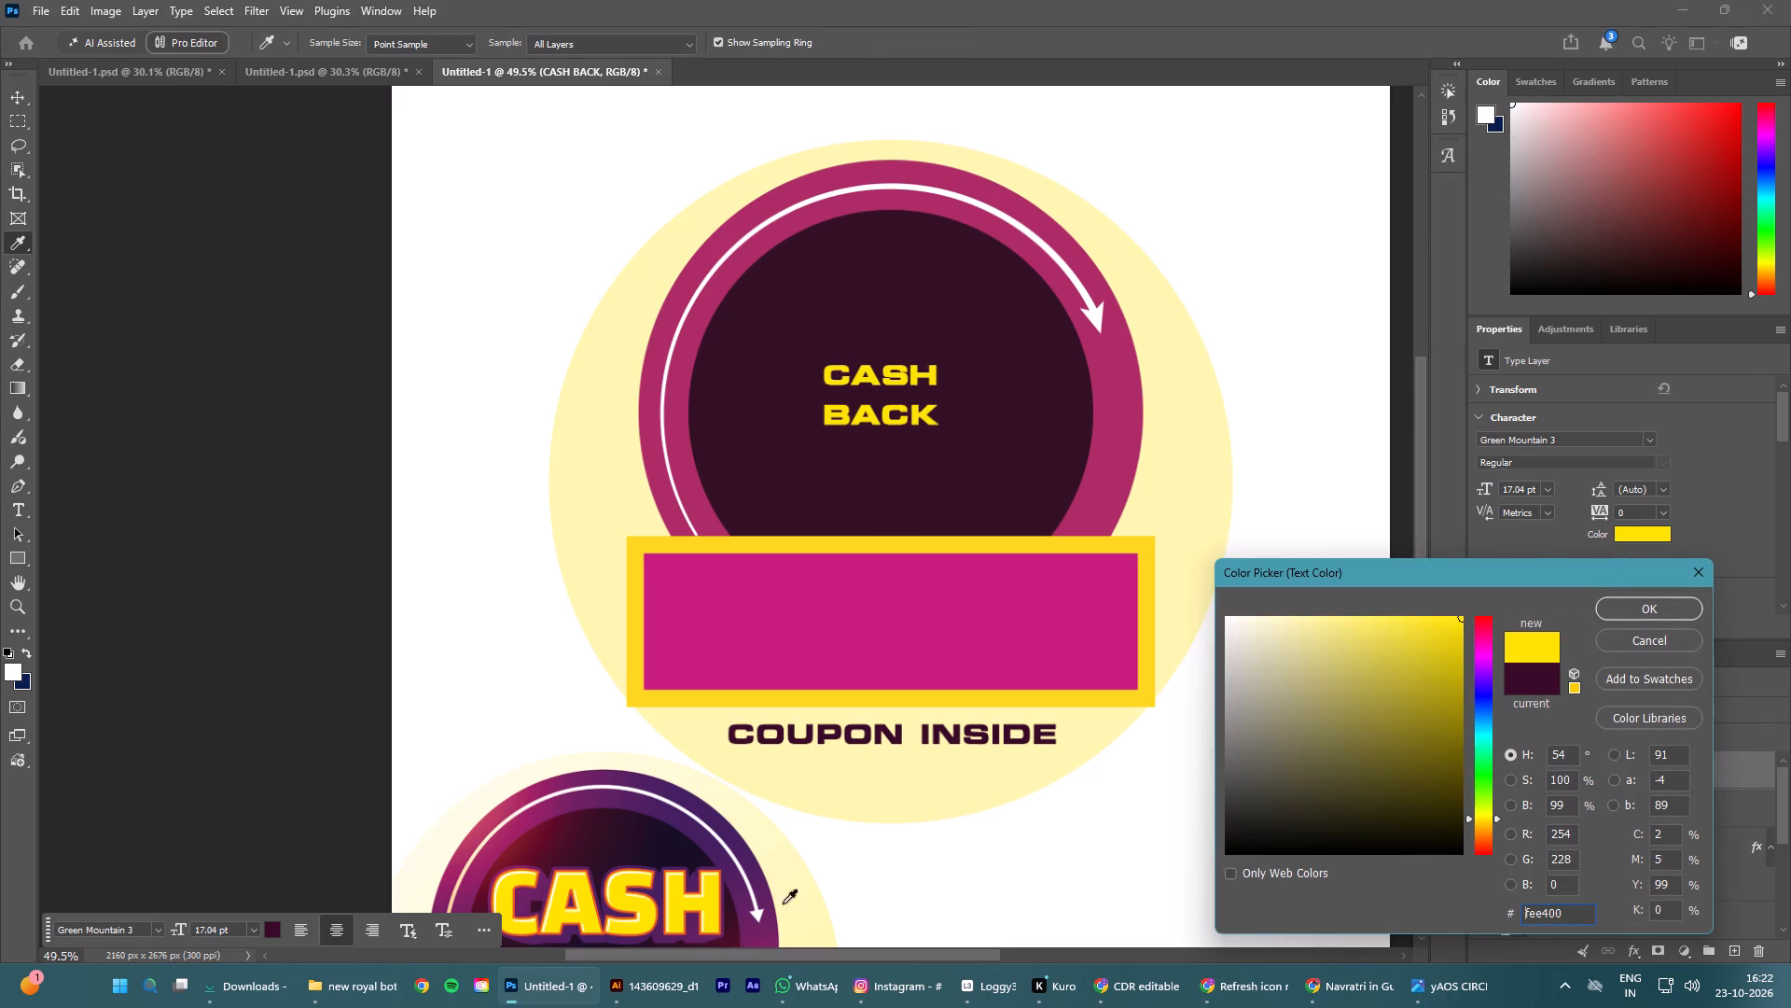
{"action": "left_click", "coordinate": [1631, 611]}
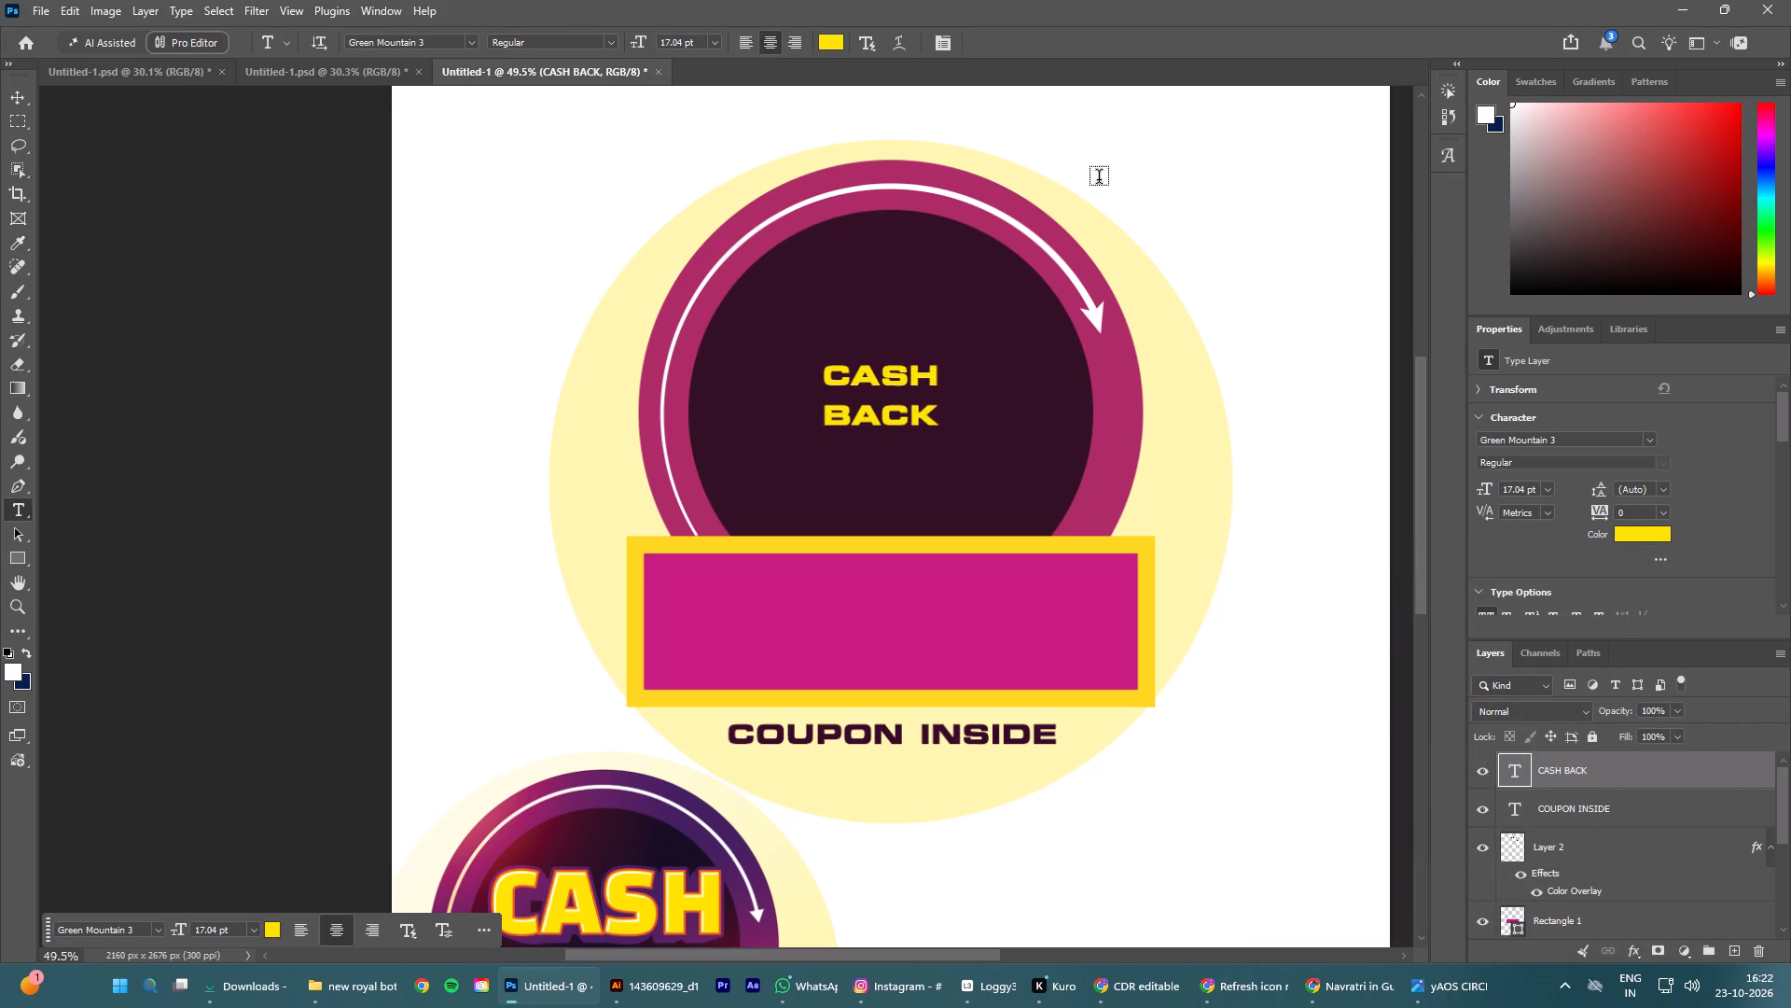
Change the CASH BACK text's font to the heavy display face MikodacsPCS, comparing candidate fonts with the reference lettering.
{"action": "left_click", "coordinate": [1587, 811]}
{"action": "left_click", "coordinate": [1590, 778]}
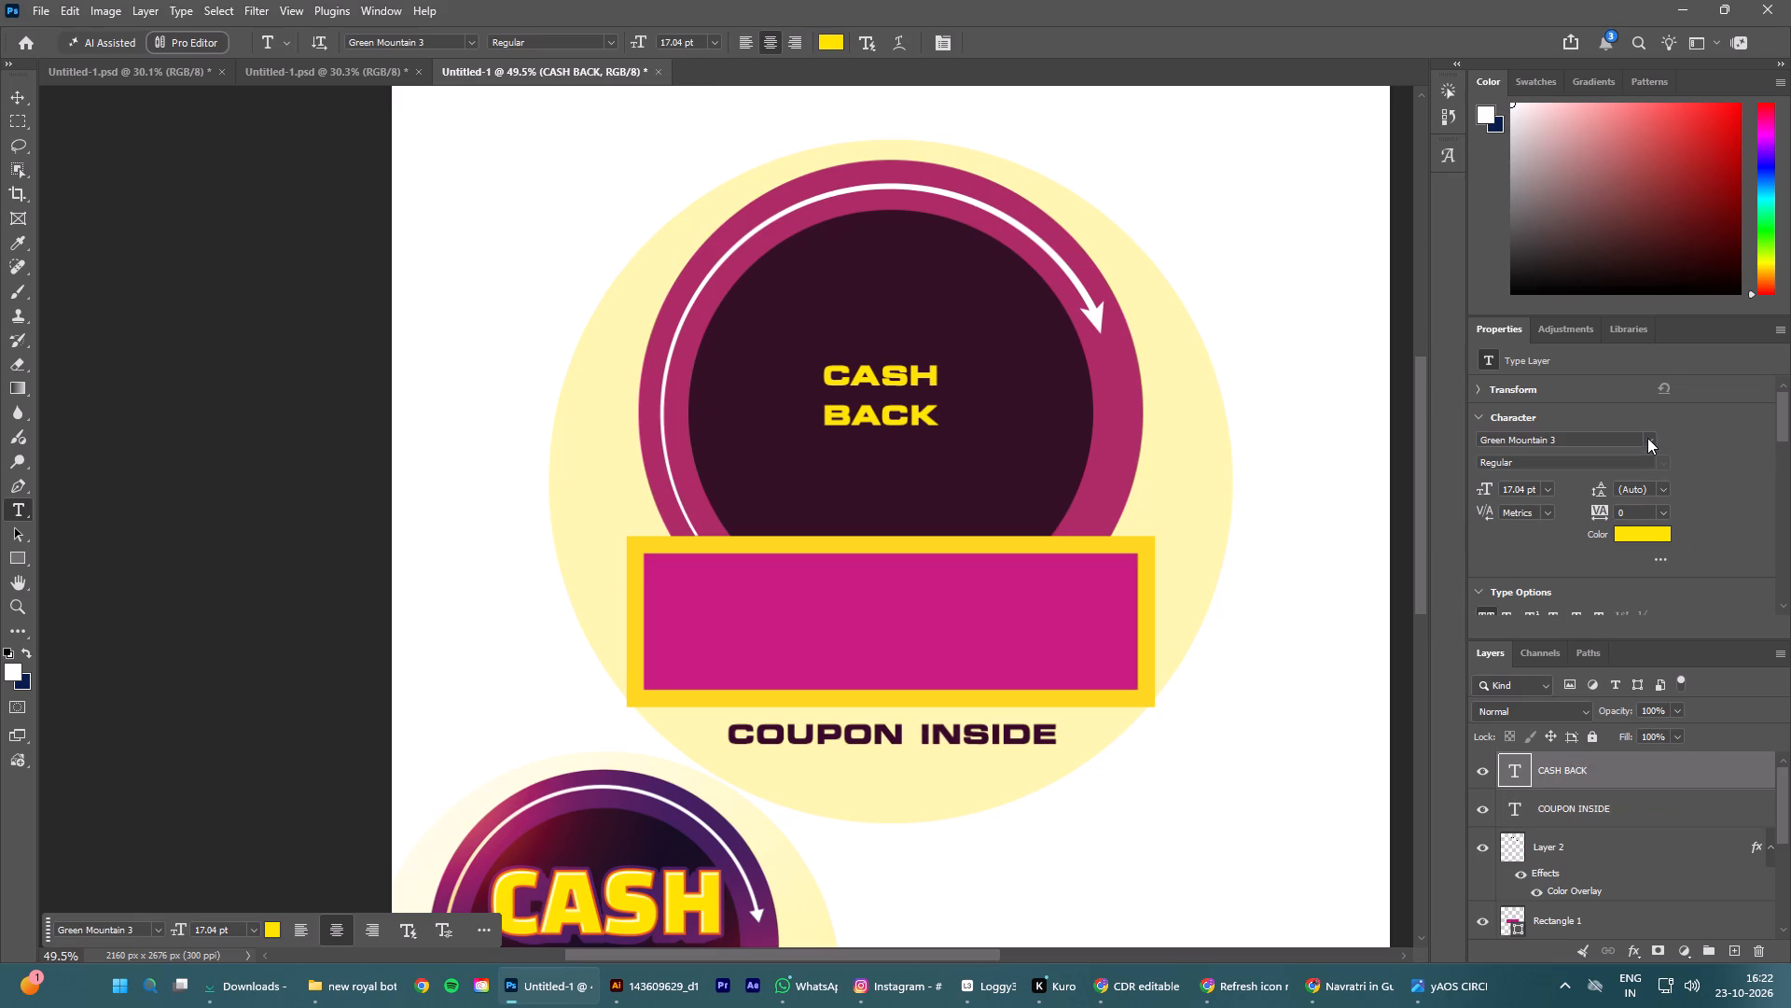
{"action": "left_click", "coordinate": [1647, 438]}
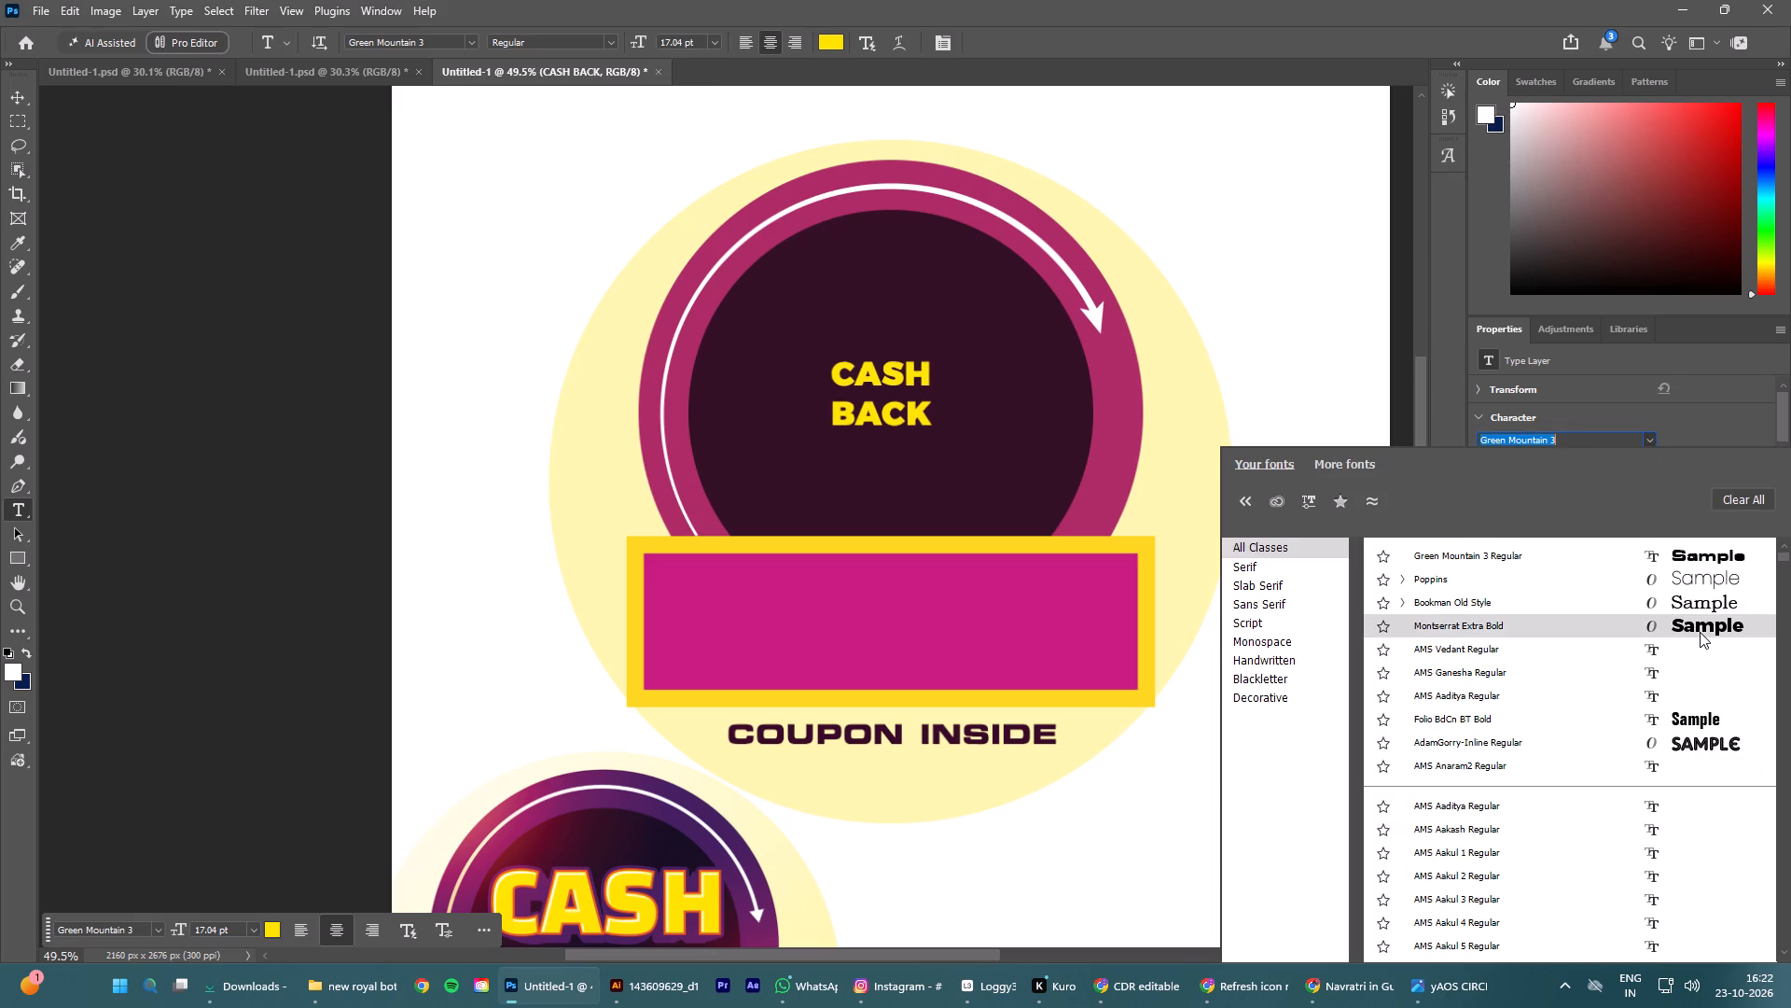
{"action": "scroll", "coordinate": [1701, 620], "scroll_direction": "up", "scroll_amount": 6}
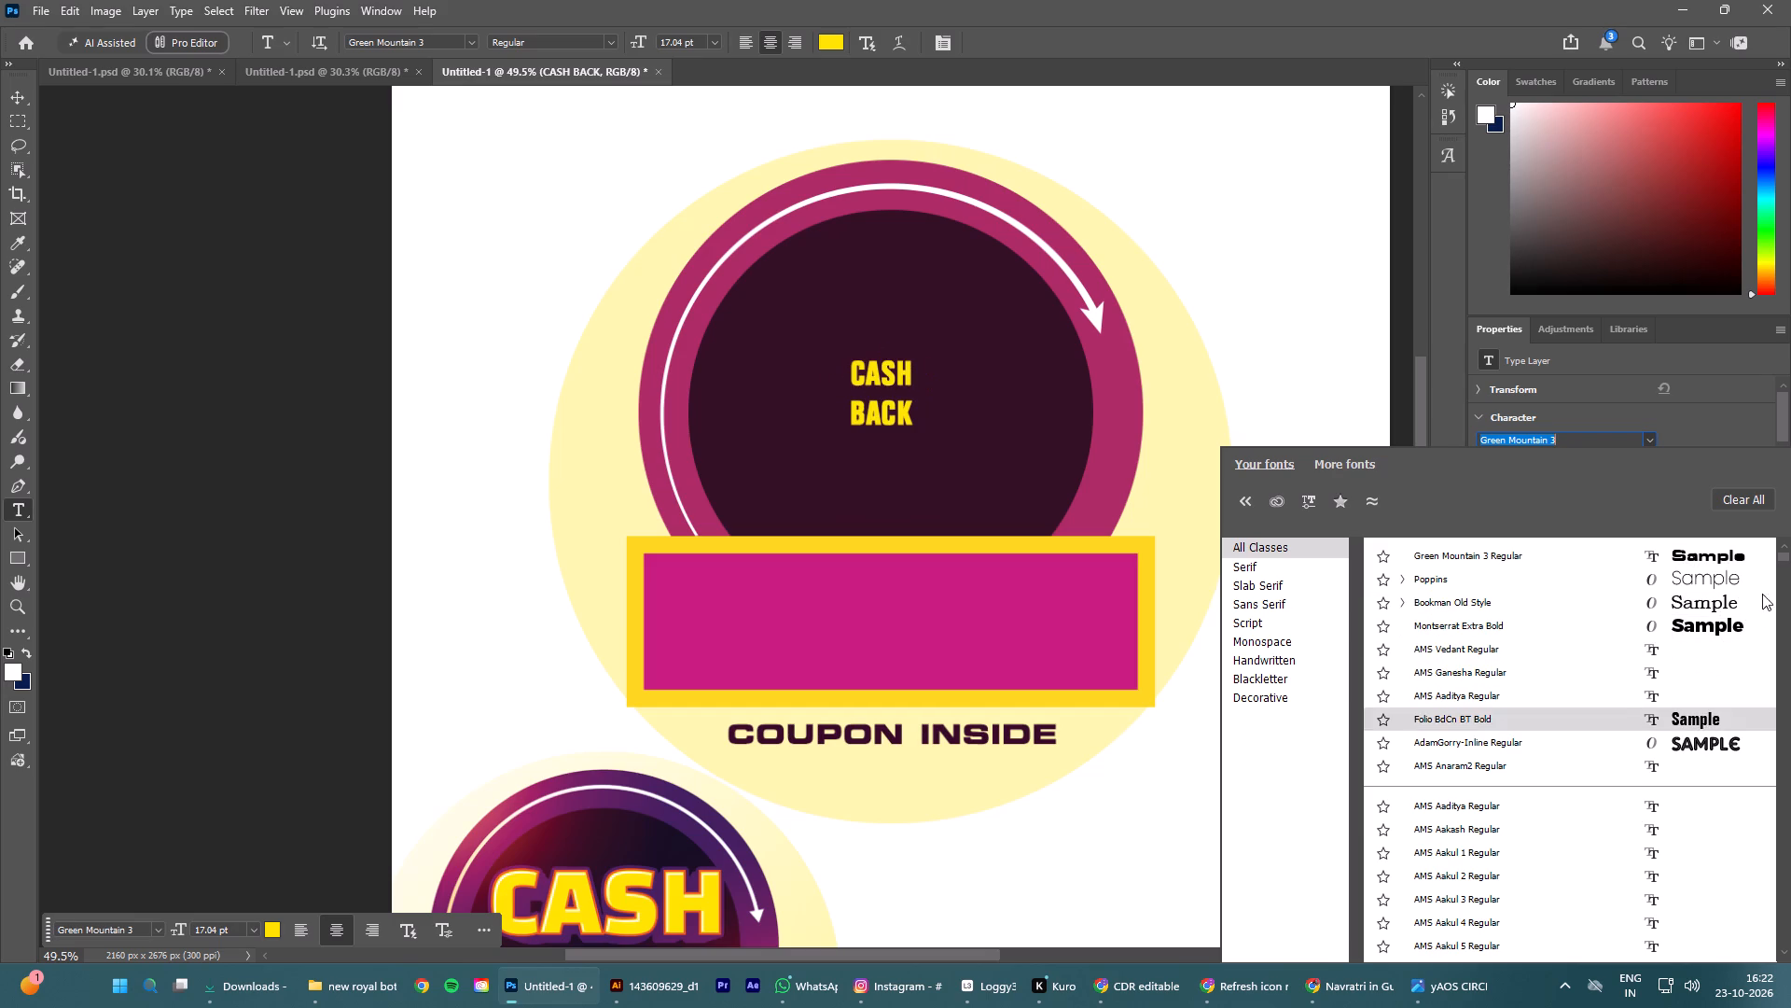
{"action": "left_click_drag", "start_coordinate": [1785, 555], "coordinate": [1787, 628]}
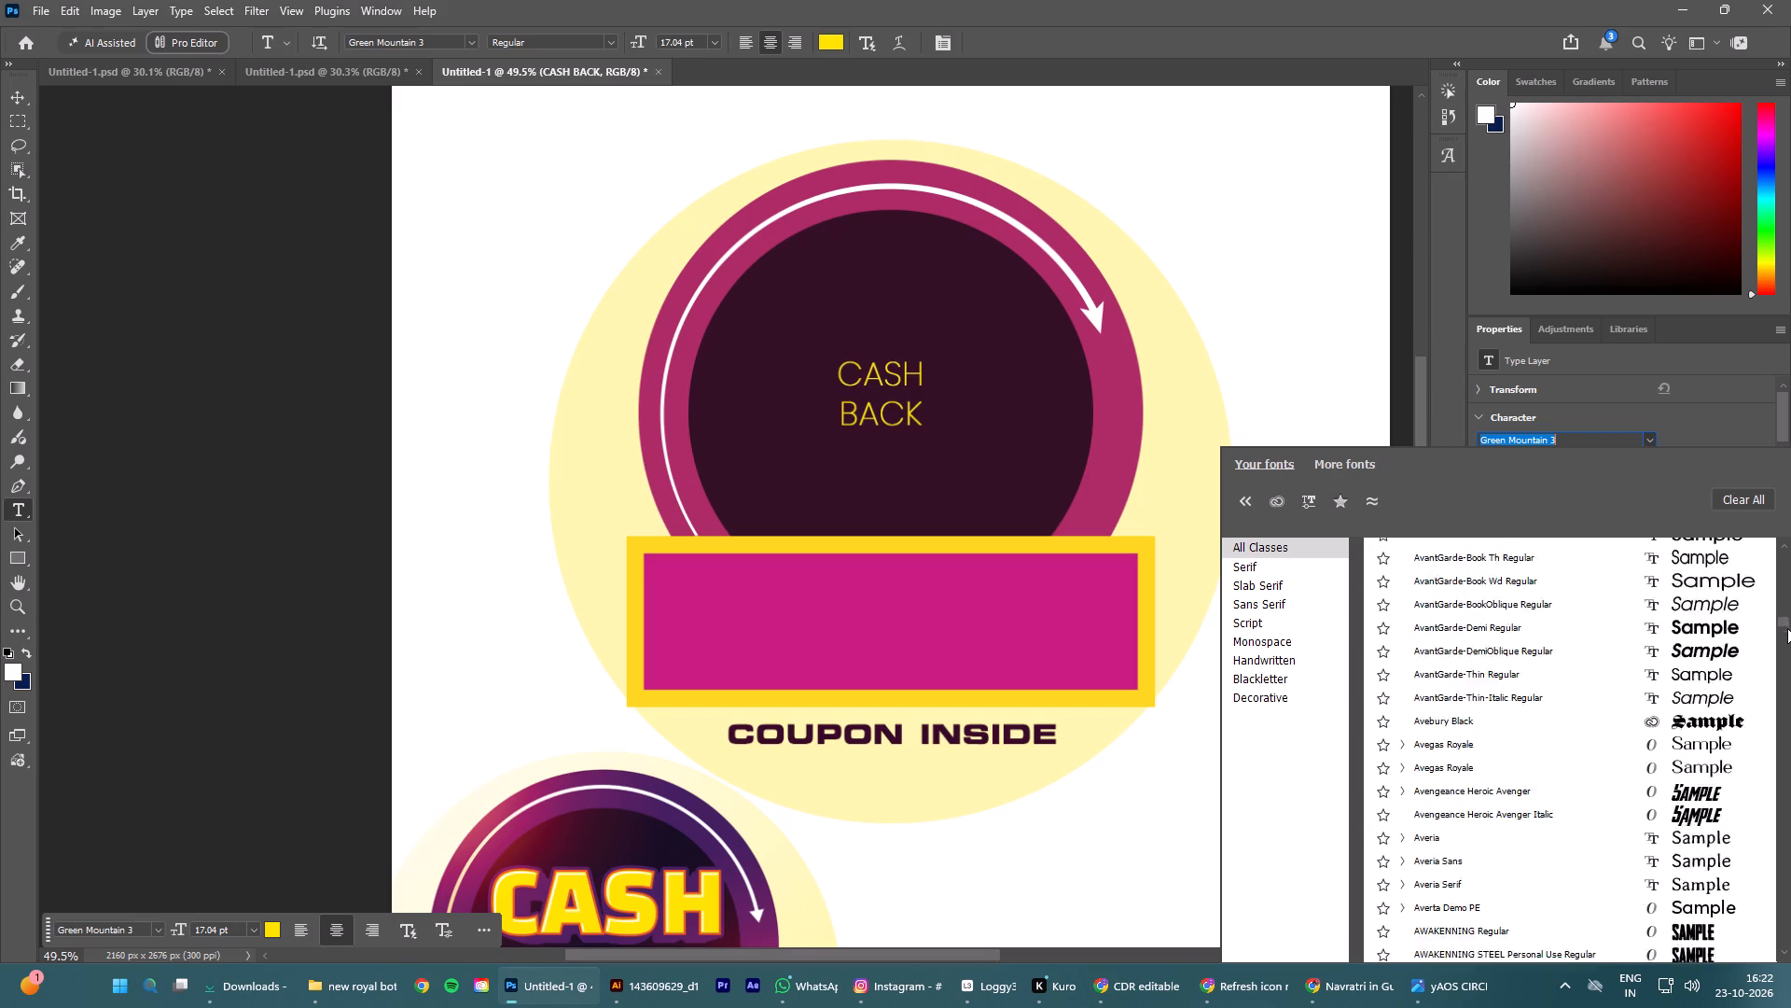
{"action": "left_click_drag", "start_coordinate": [1787, 628], "coordinate": [1786, 631]}
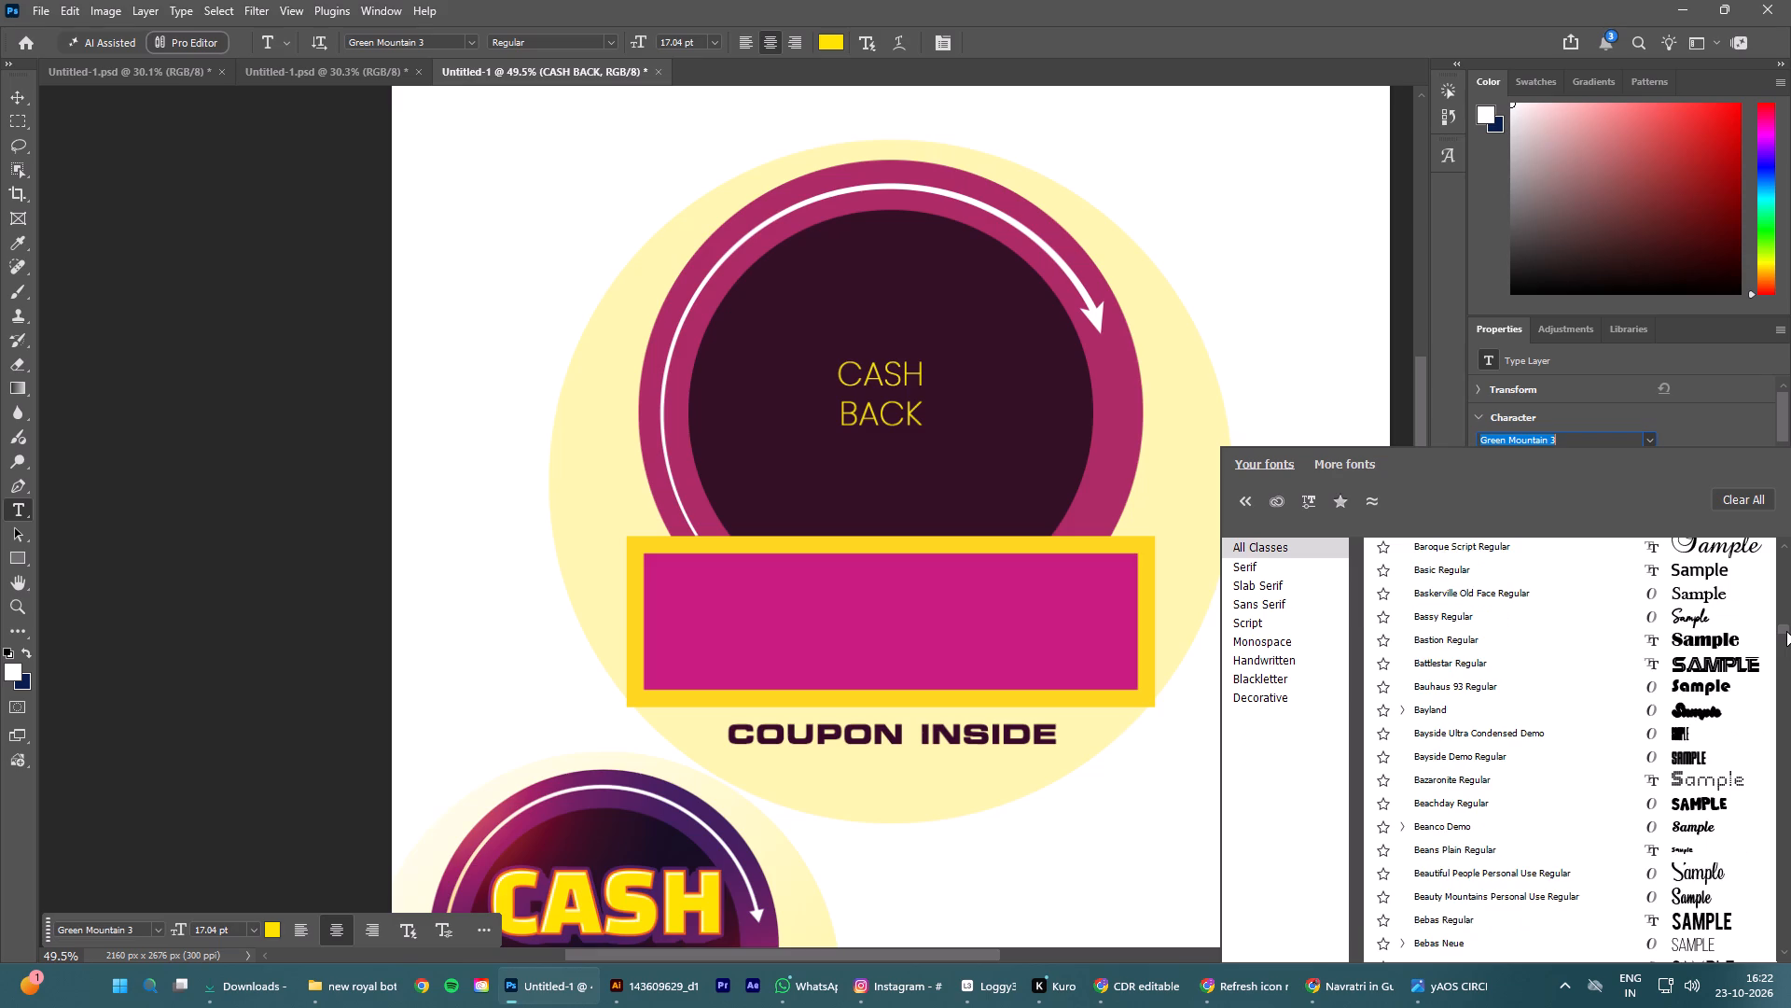
{"action": "left_click_drag", "start_coordinate": [1786, 631], "coordinate": [1787, 653]}
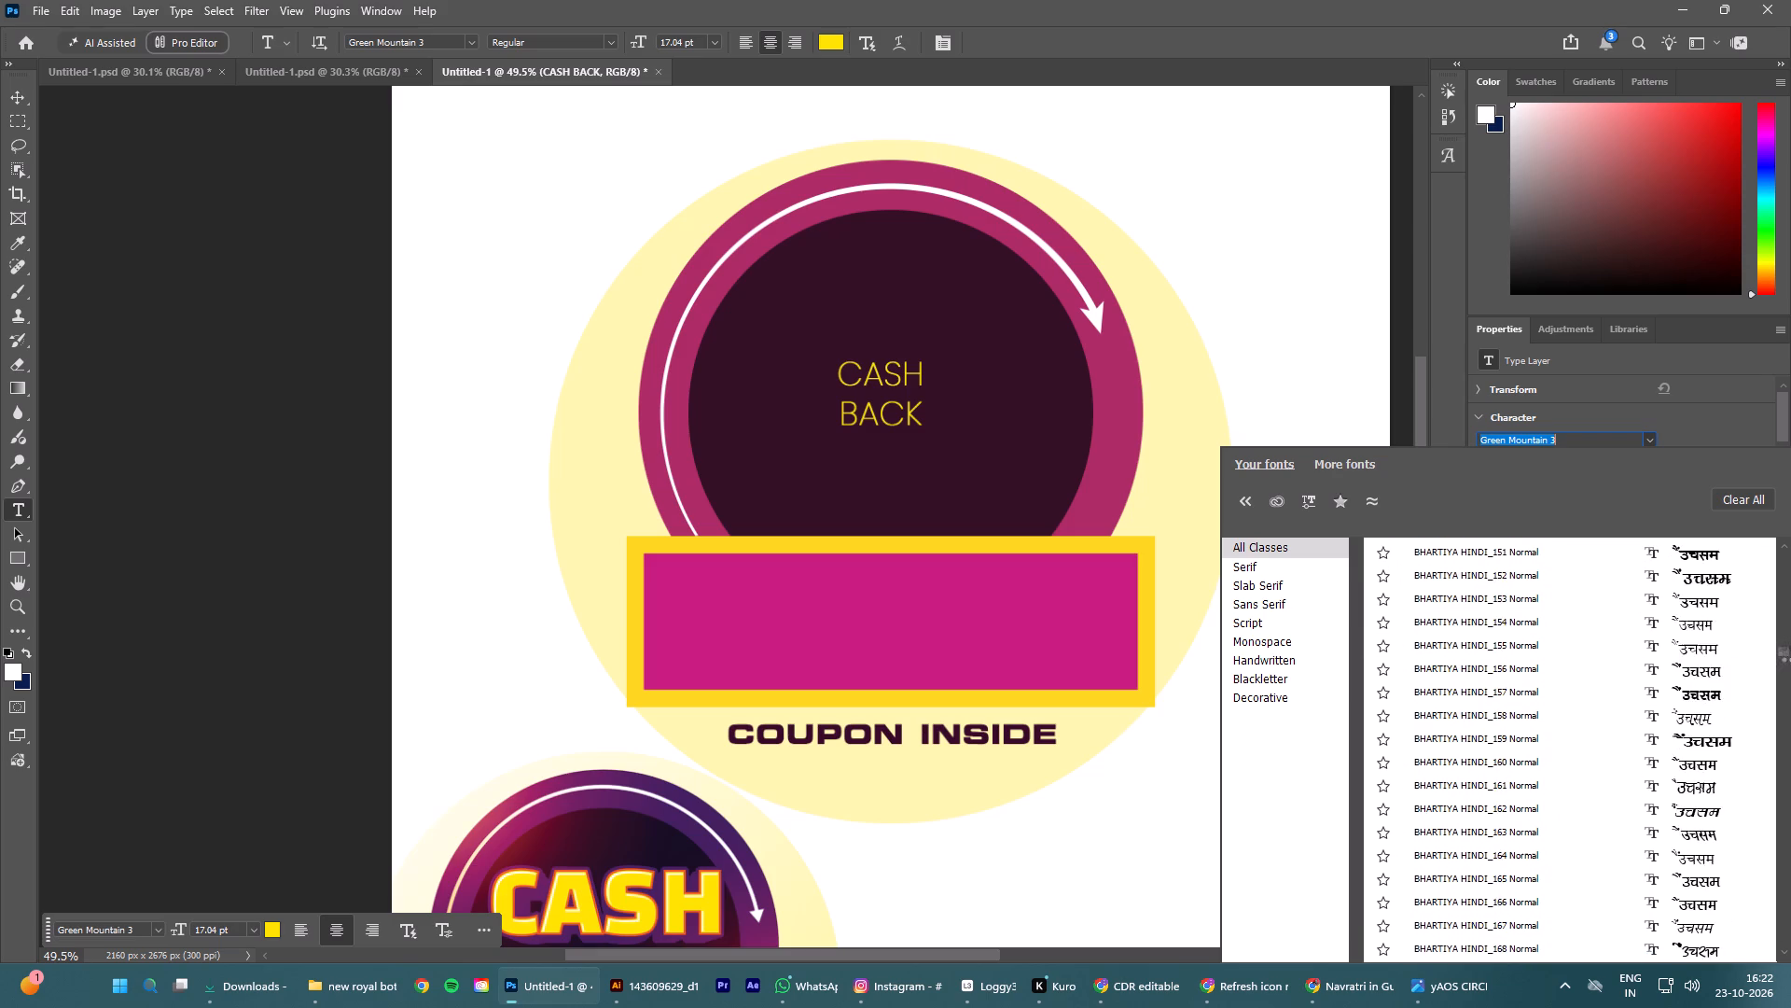
{"action": "left_click_drag", "start_coordinate": [1787, 653], "coordinate": [1786, 723]}
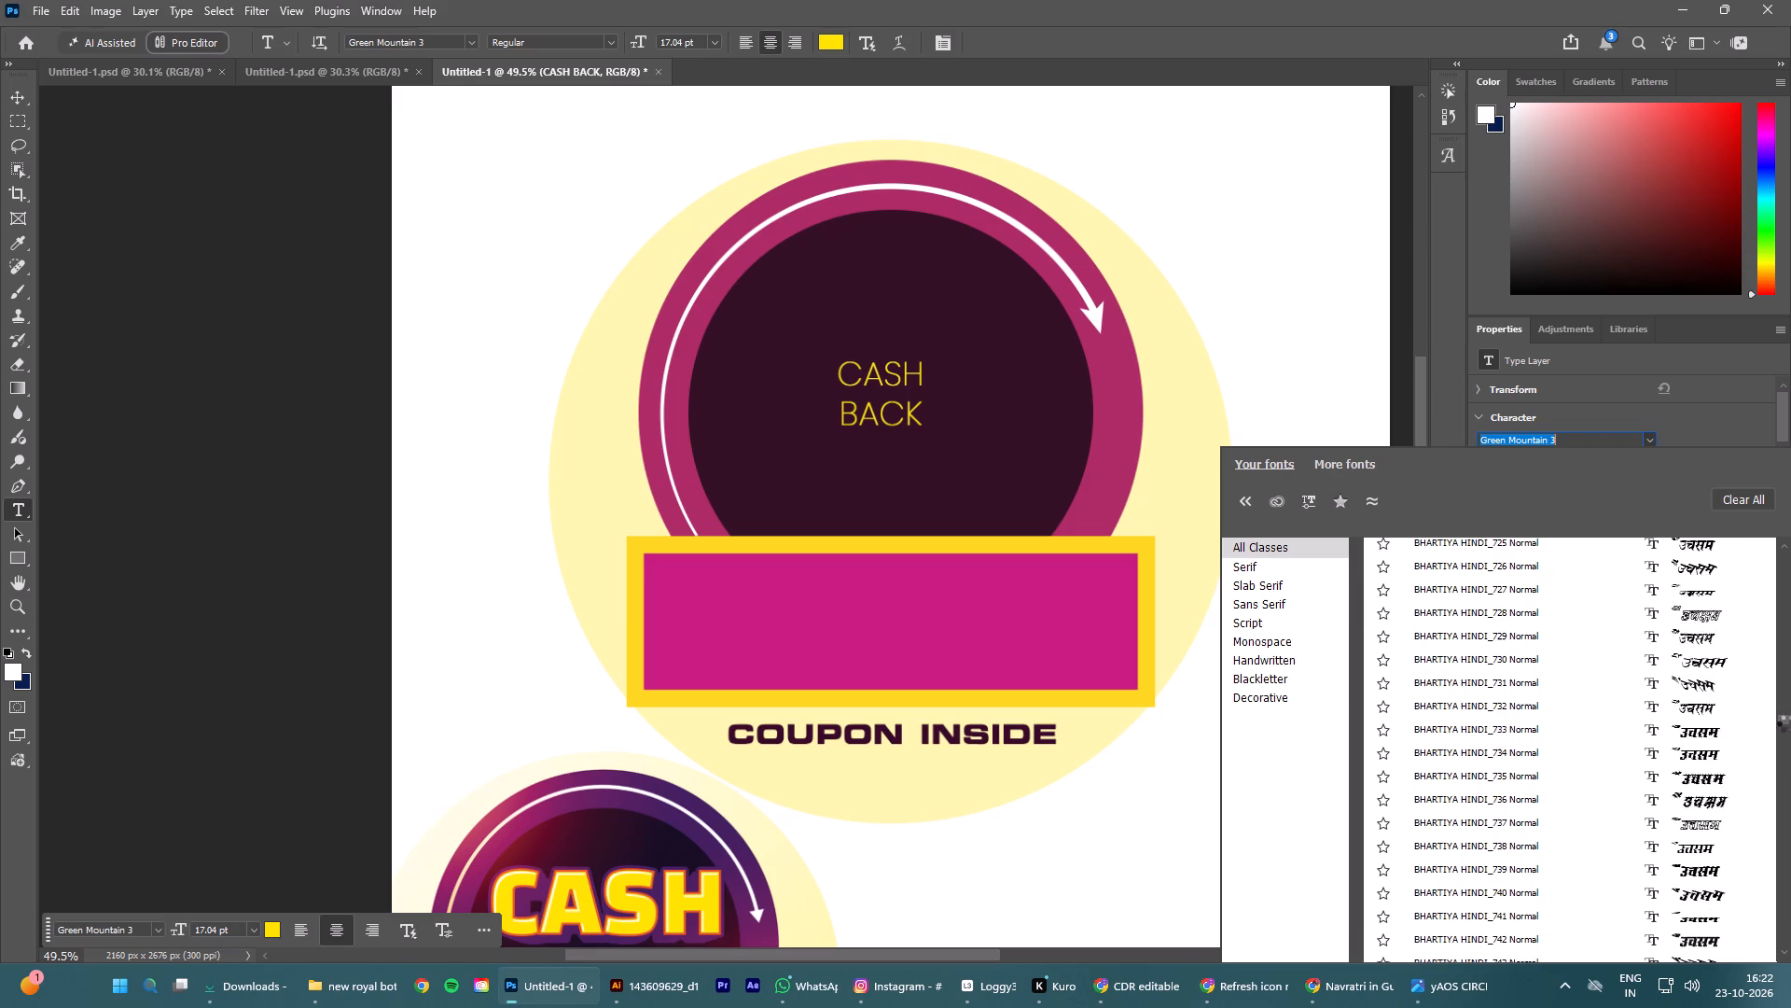
{"action": "left_click_drag", "start_coordinate": [1786, 723], "coordinate": [1786, 740]}
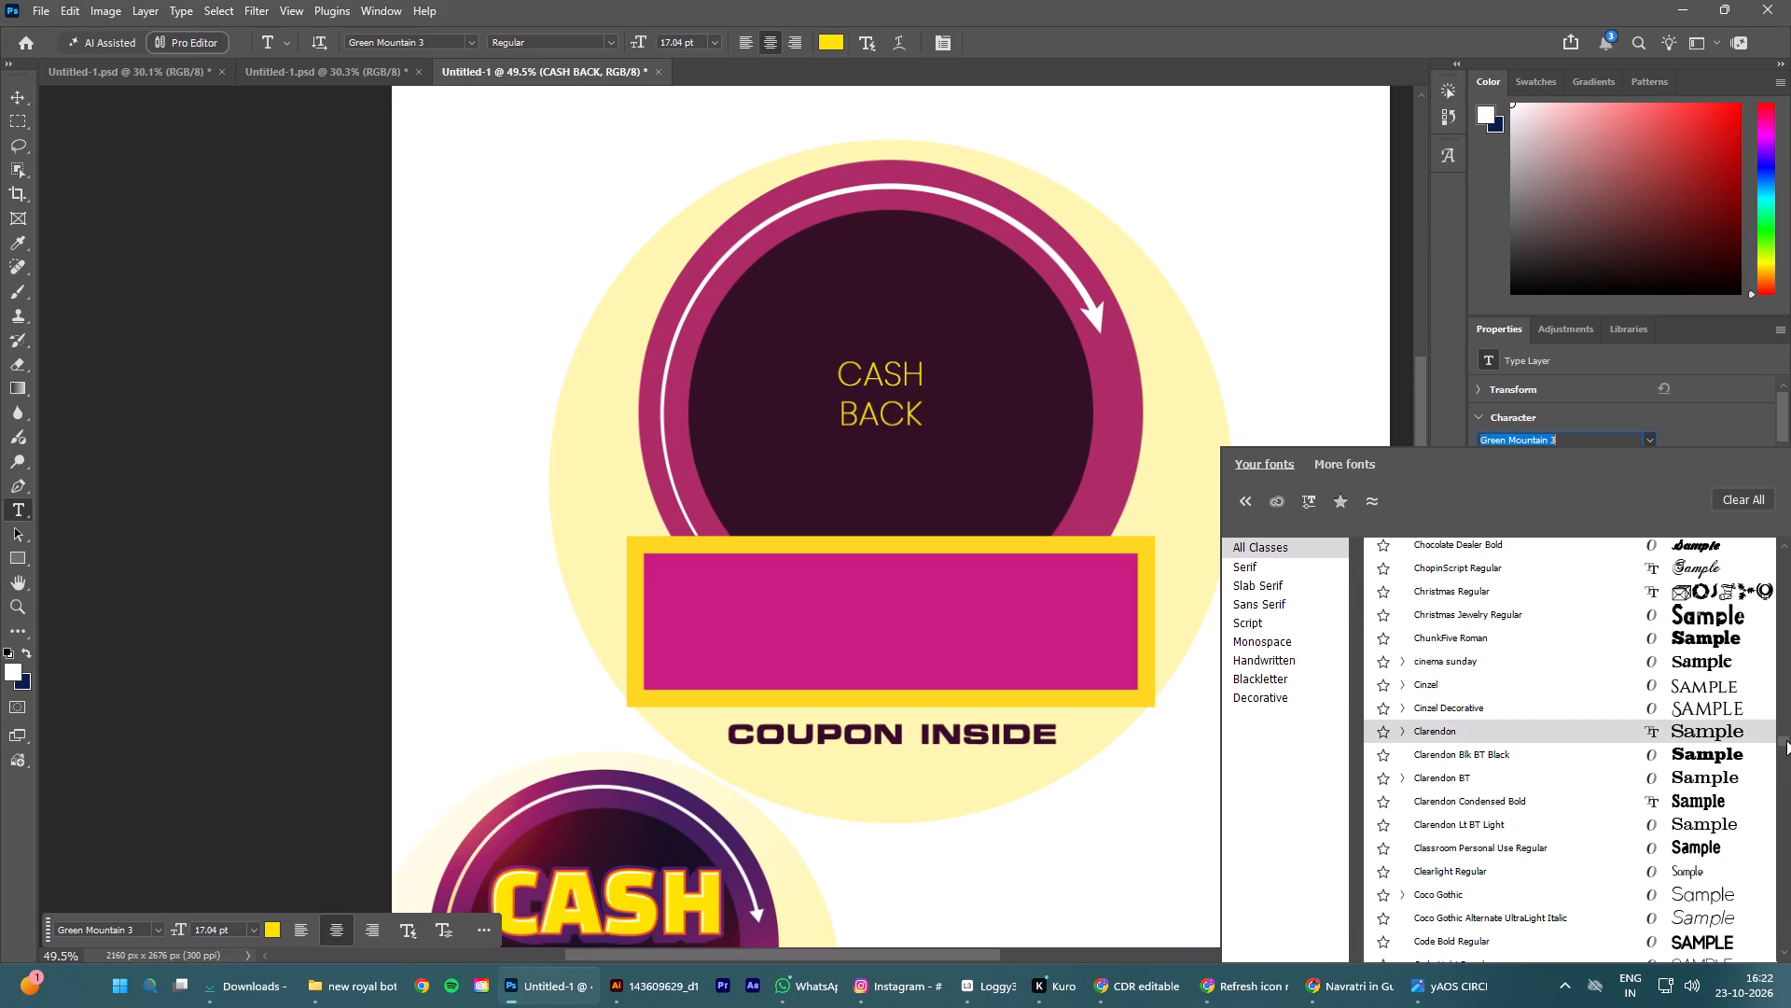
{"action": "left_click_drag", "start_coordinate": [1786, 740], "coordinate": [1784, 733]}
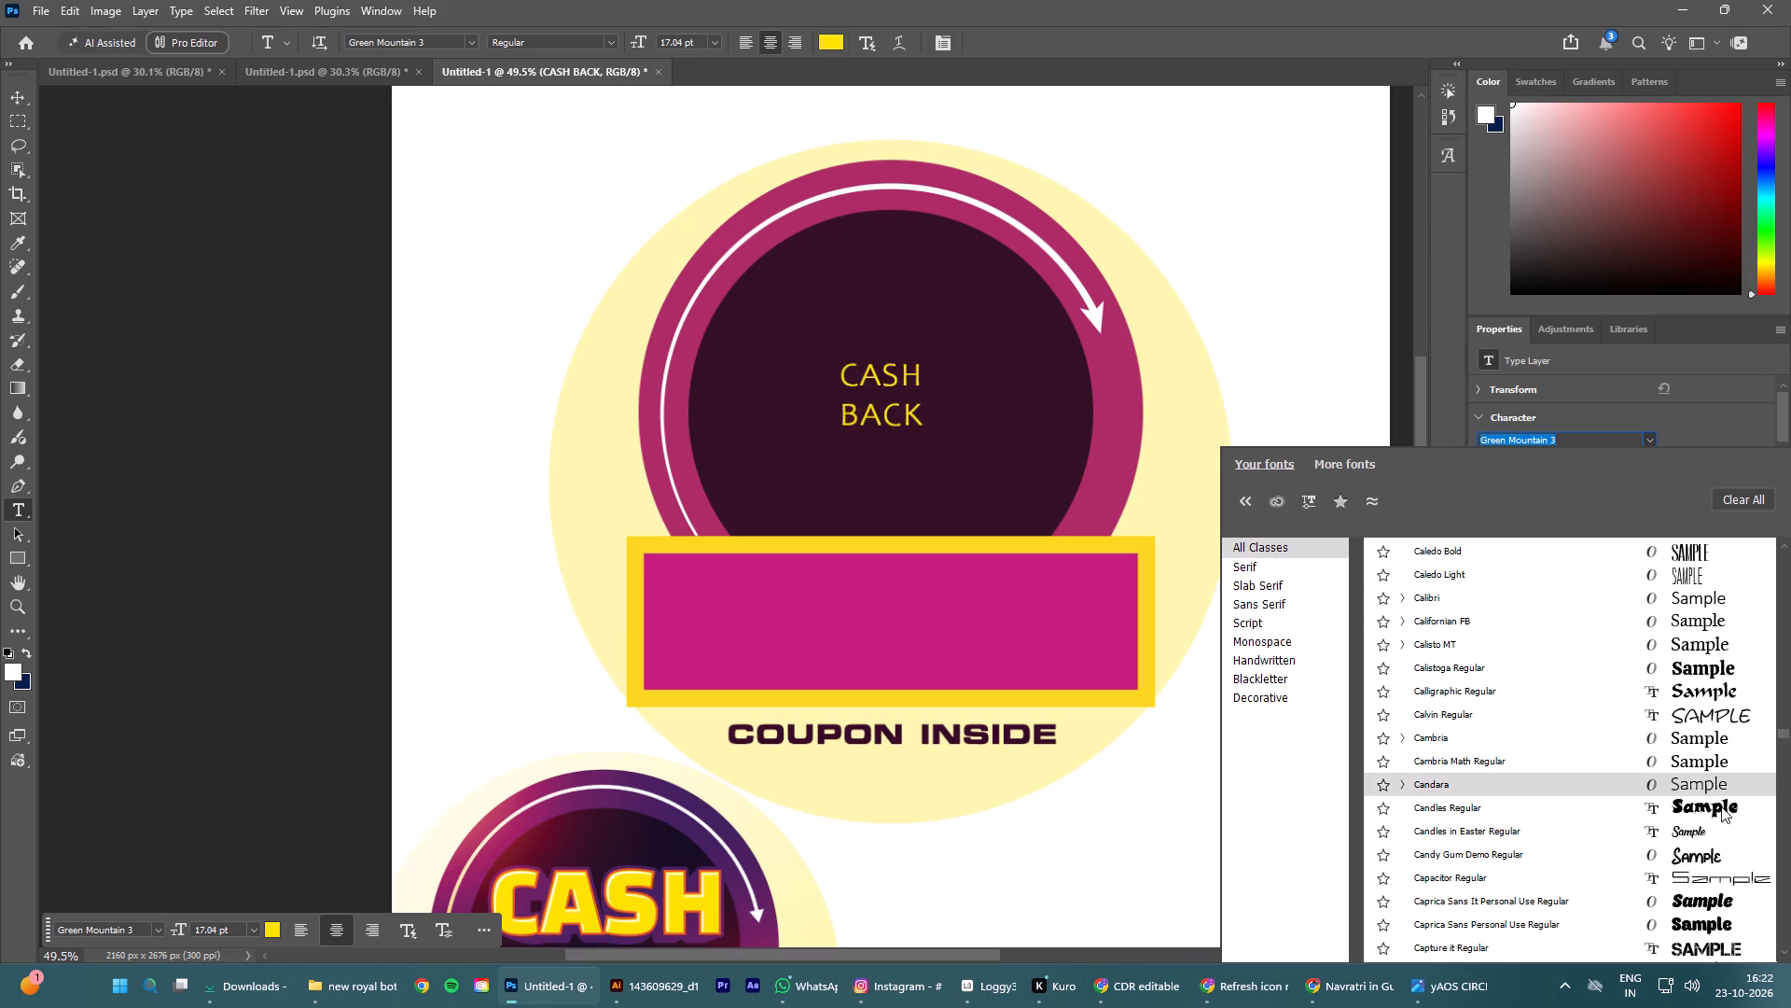
{"action": "left_click_drag", "start_coordinate": [1779, 735], "coordinate": [1780, 735]}
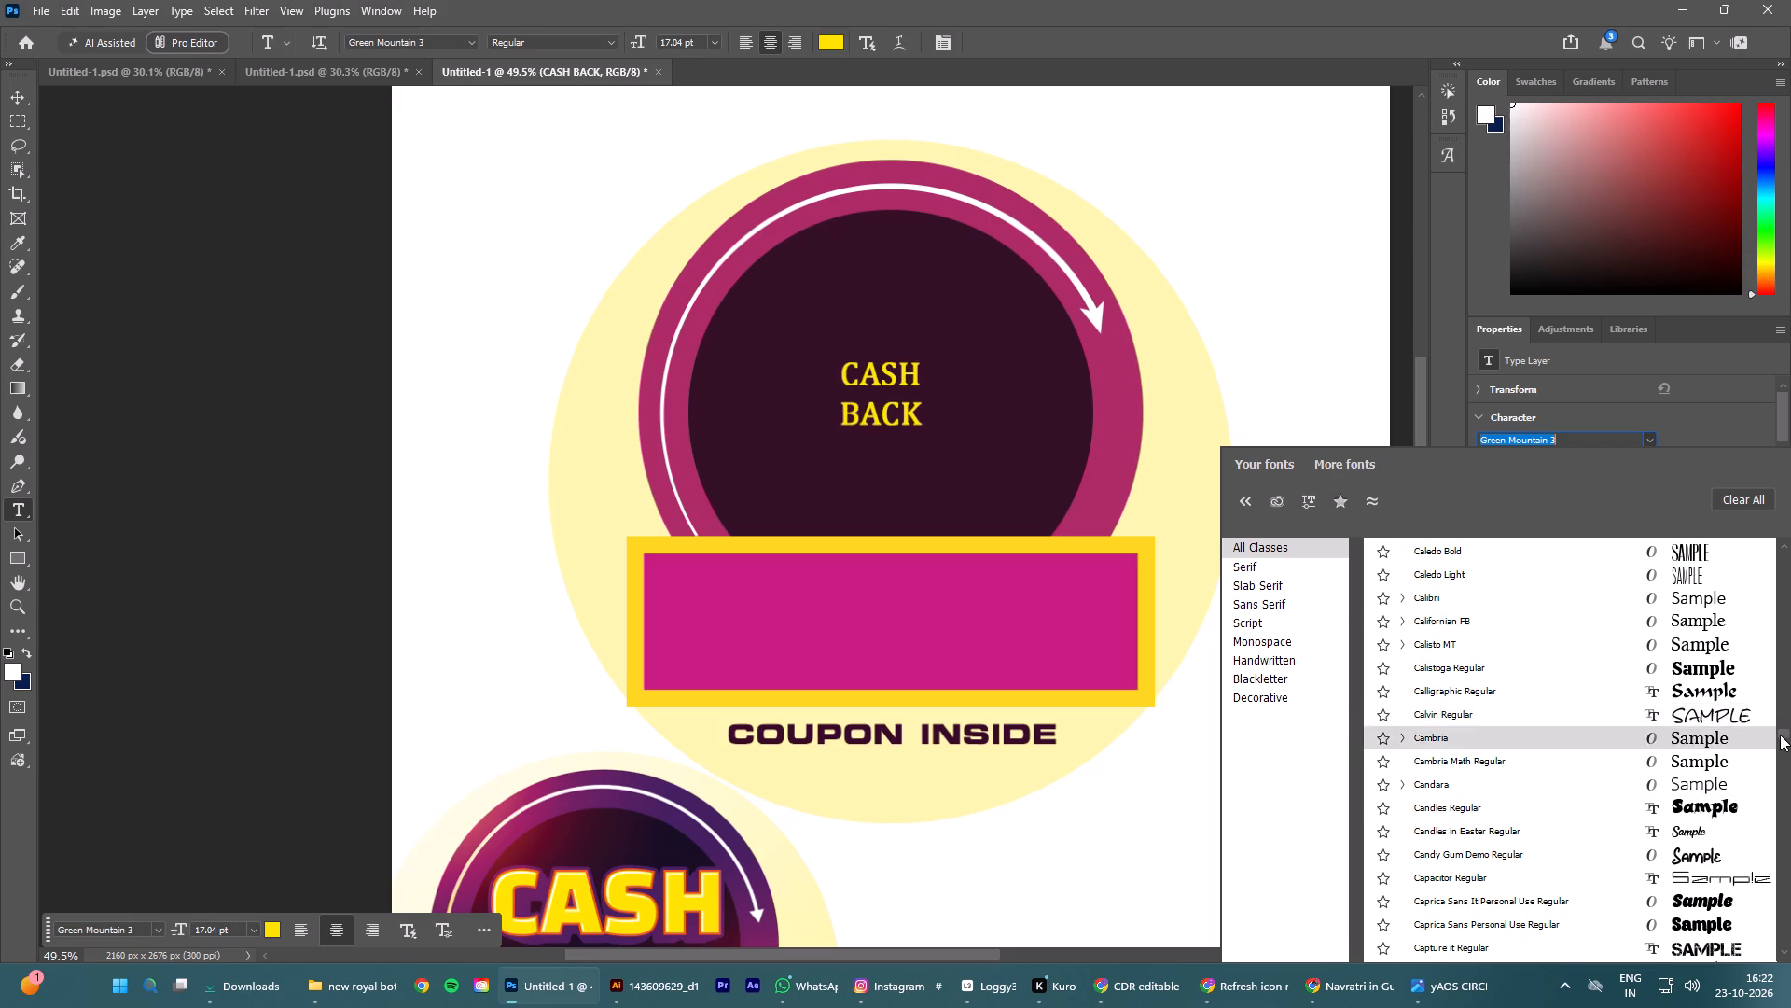
{"action": "left_click_drag", "start_coordinate": [1780, 735], "coordinate": [1777, 775]}
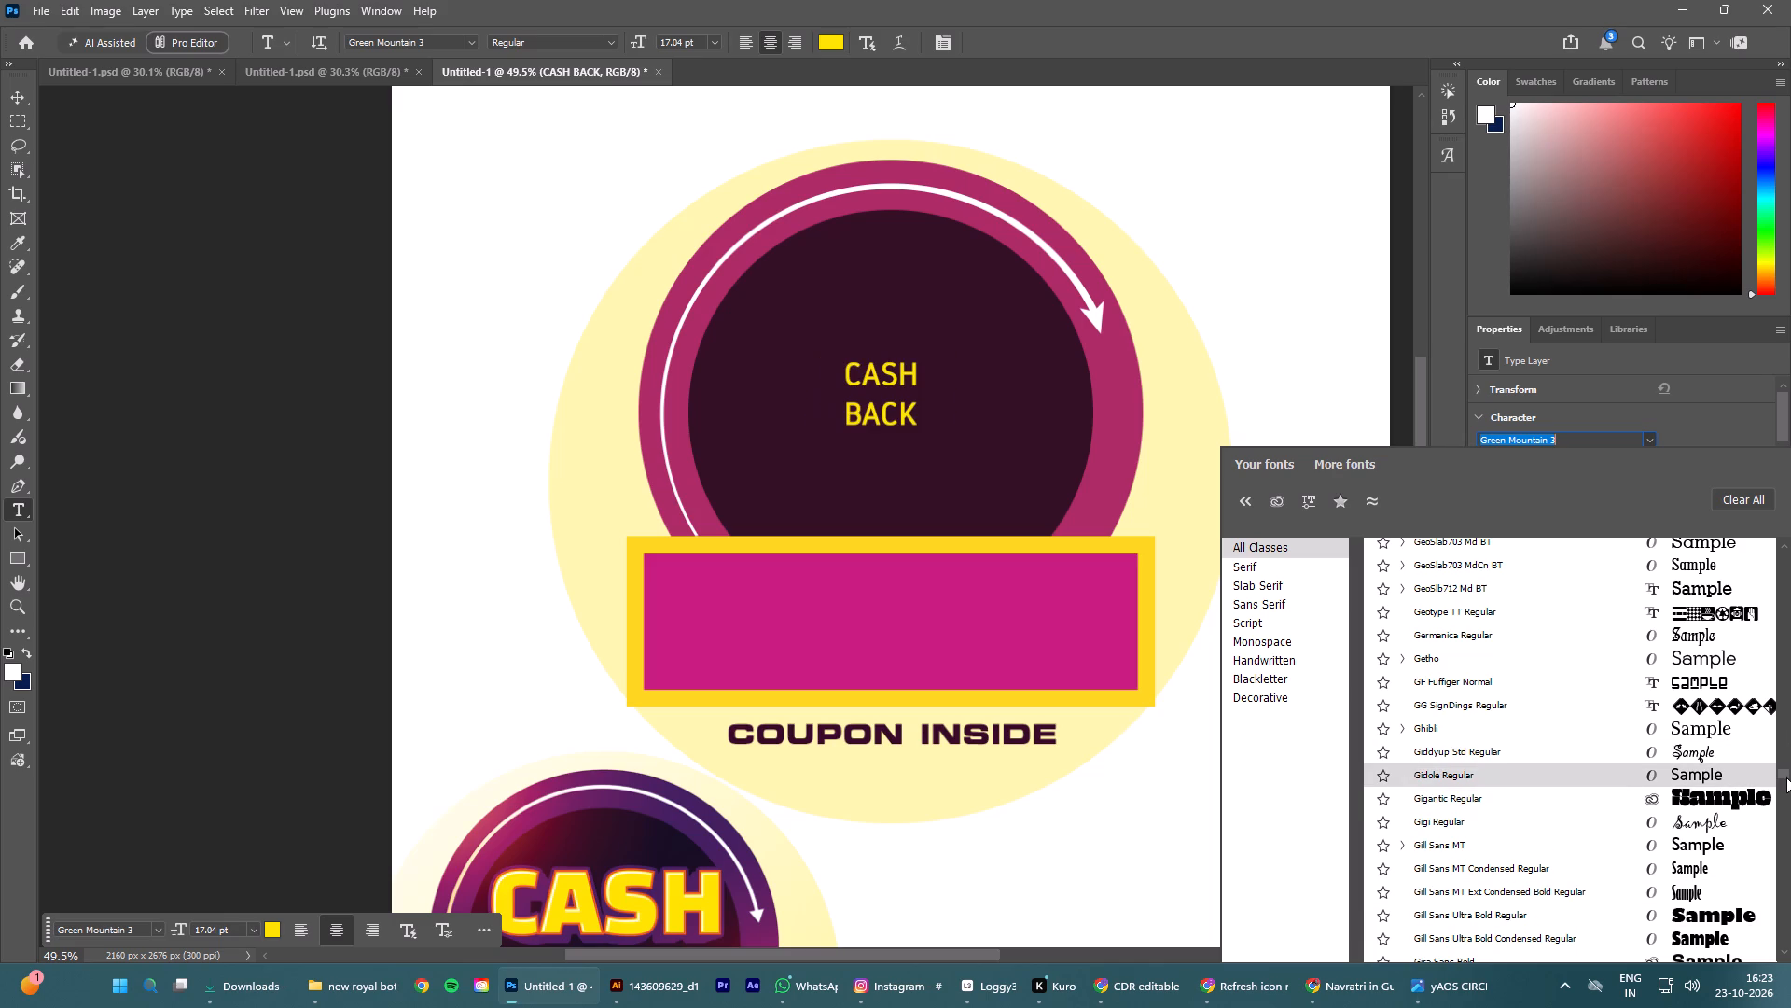
{"action": "left_click_drag", "start_coordinate": [1785, 774], "coordinate": [1785, 779]}
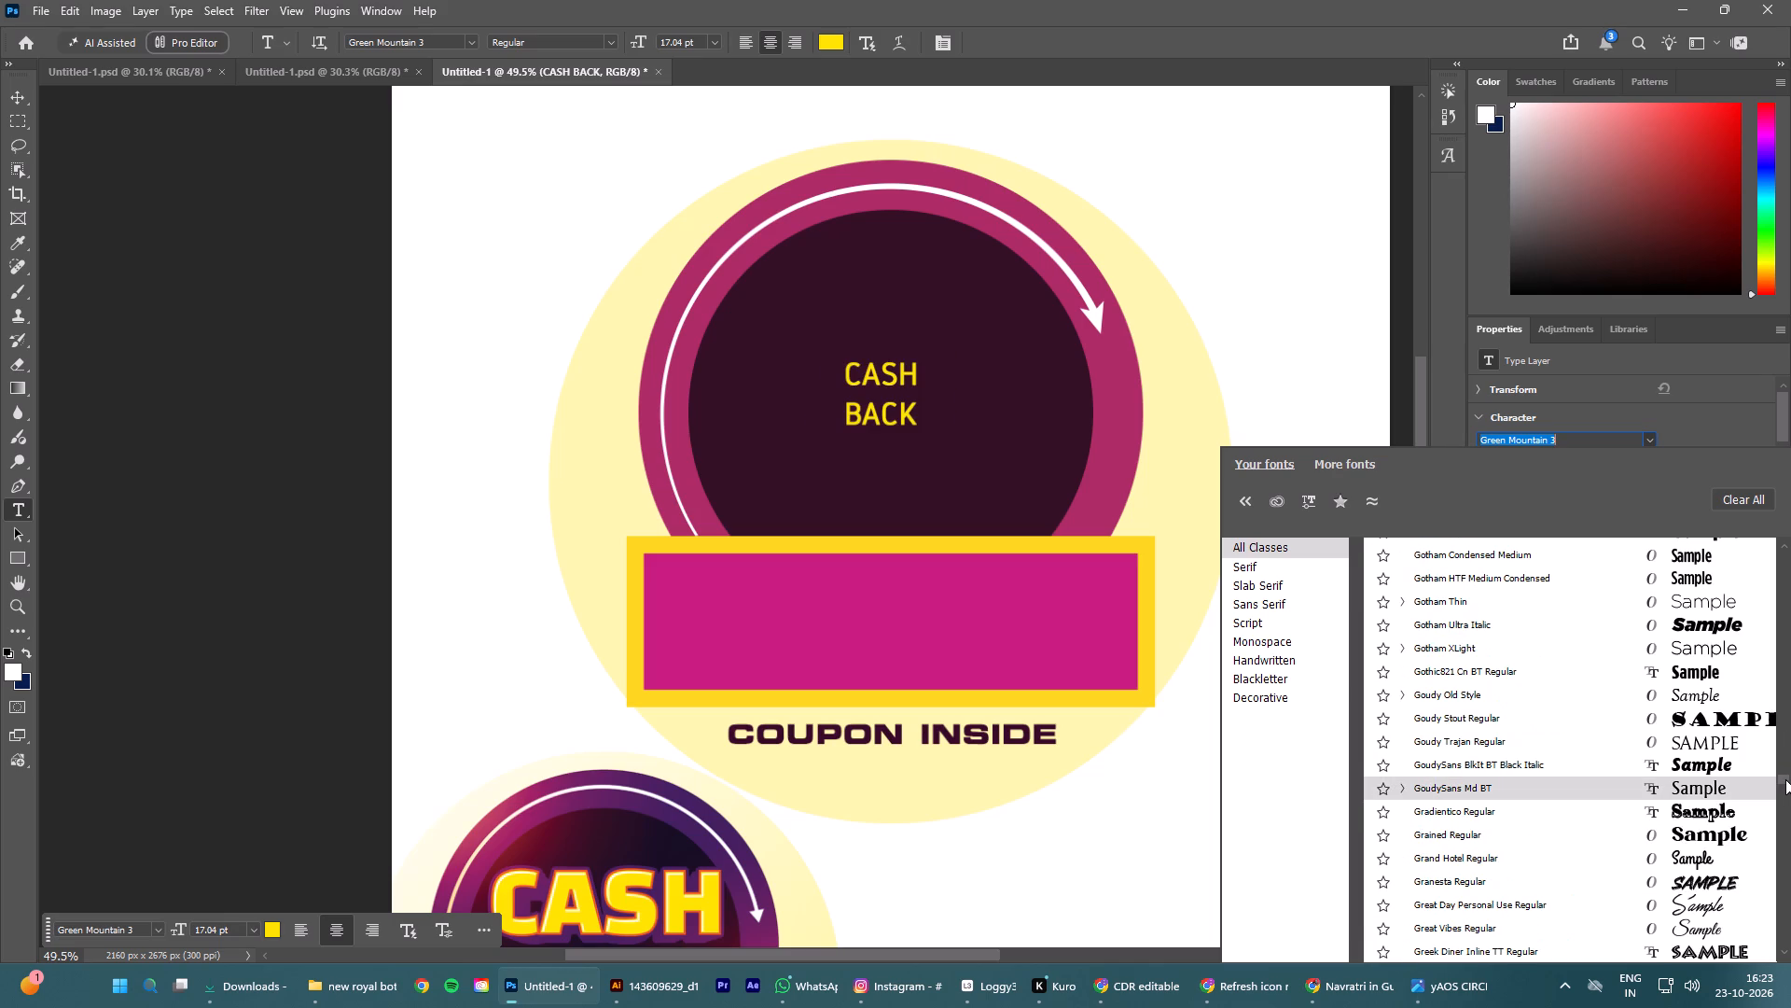
{"action": "left_click_drag", "start_coordinate": [1785, 779], "coordinate": [1780, 790]}
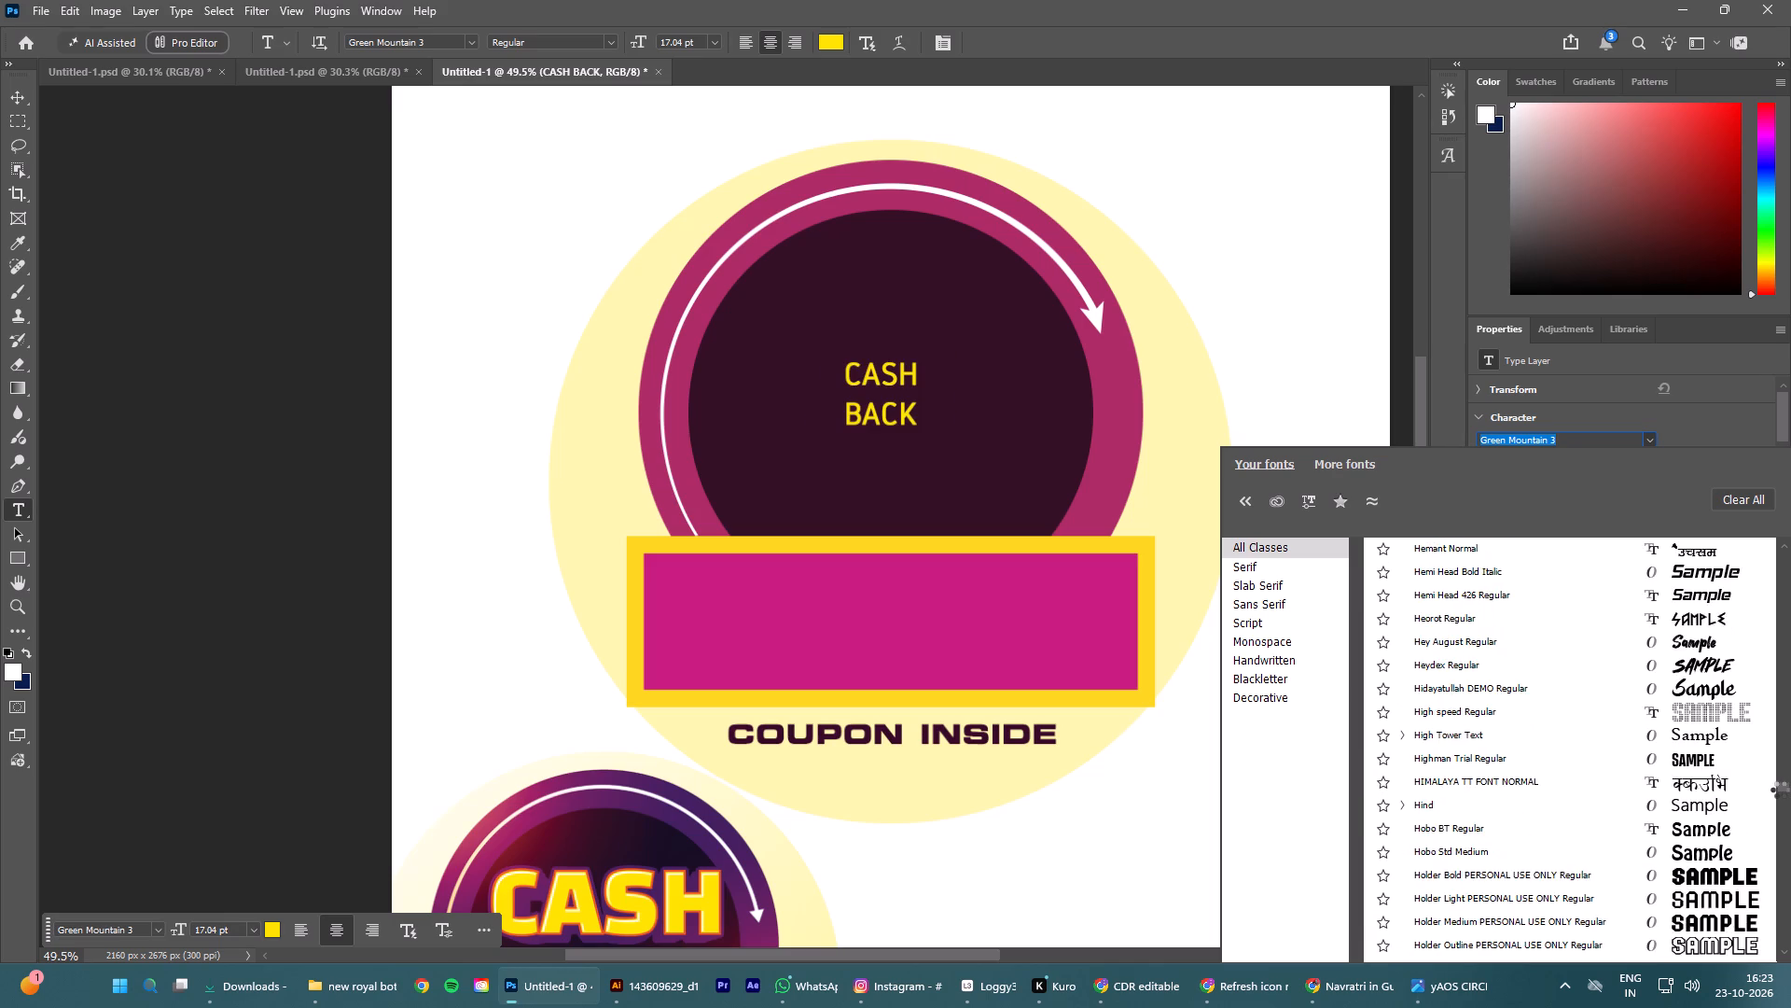
{"action": "left_click_drag", "start_coordinate": [1780, 790], "coordinate": [1775, 803]}
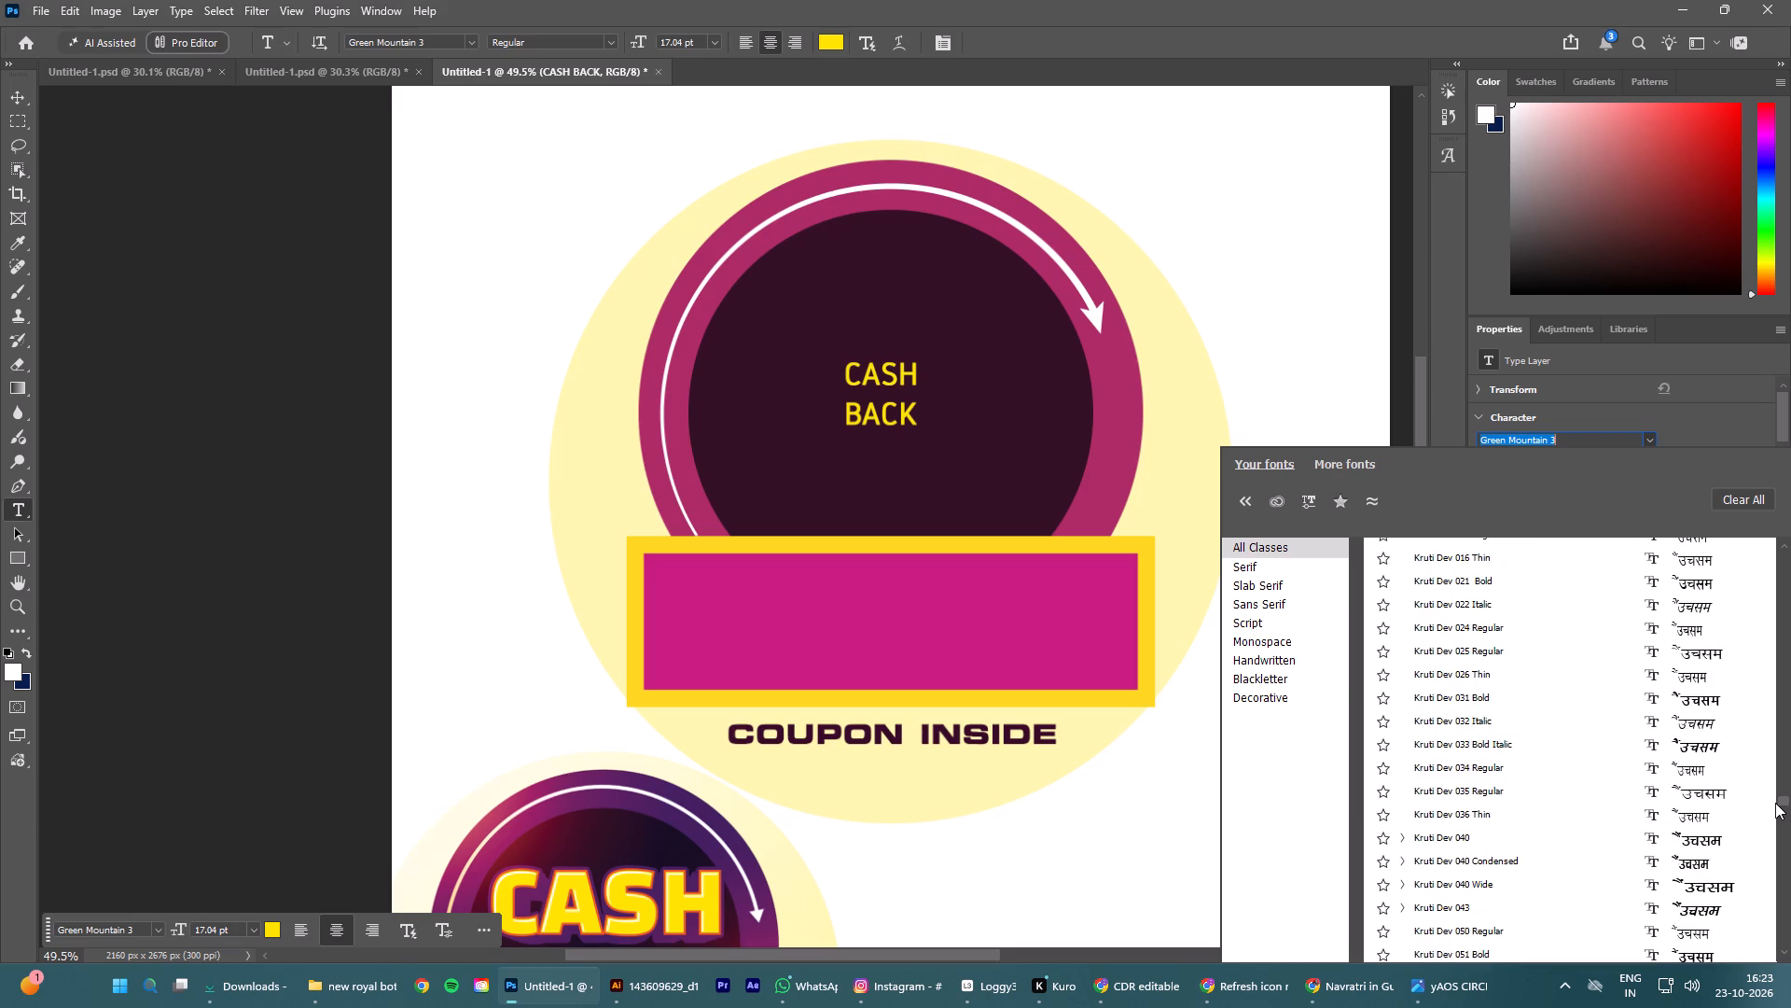
{"action": "left_click_drag", "start_coordinate": [1775, 803], "coordinate": [1780, 846]}
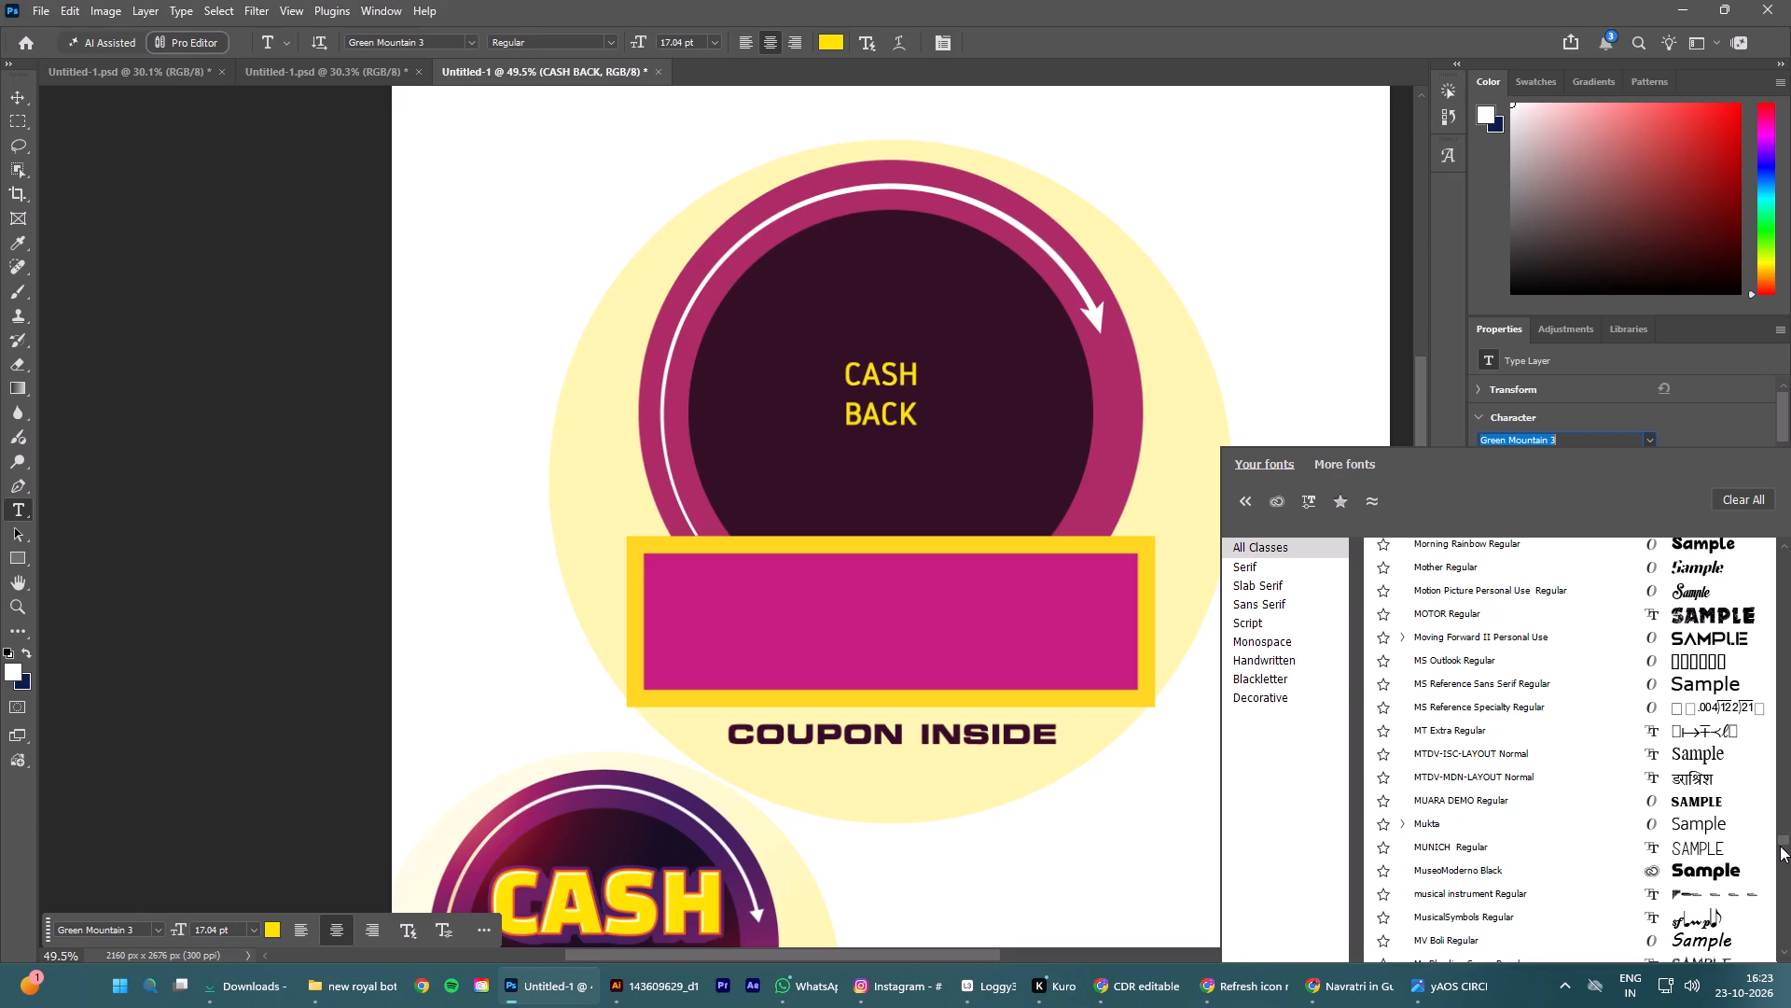
{"action": "left_click_drag", "start_coordinate": [1780, 846], "coordinate": [1780, 838]}
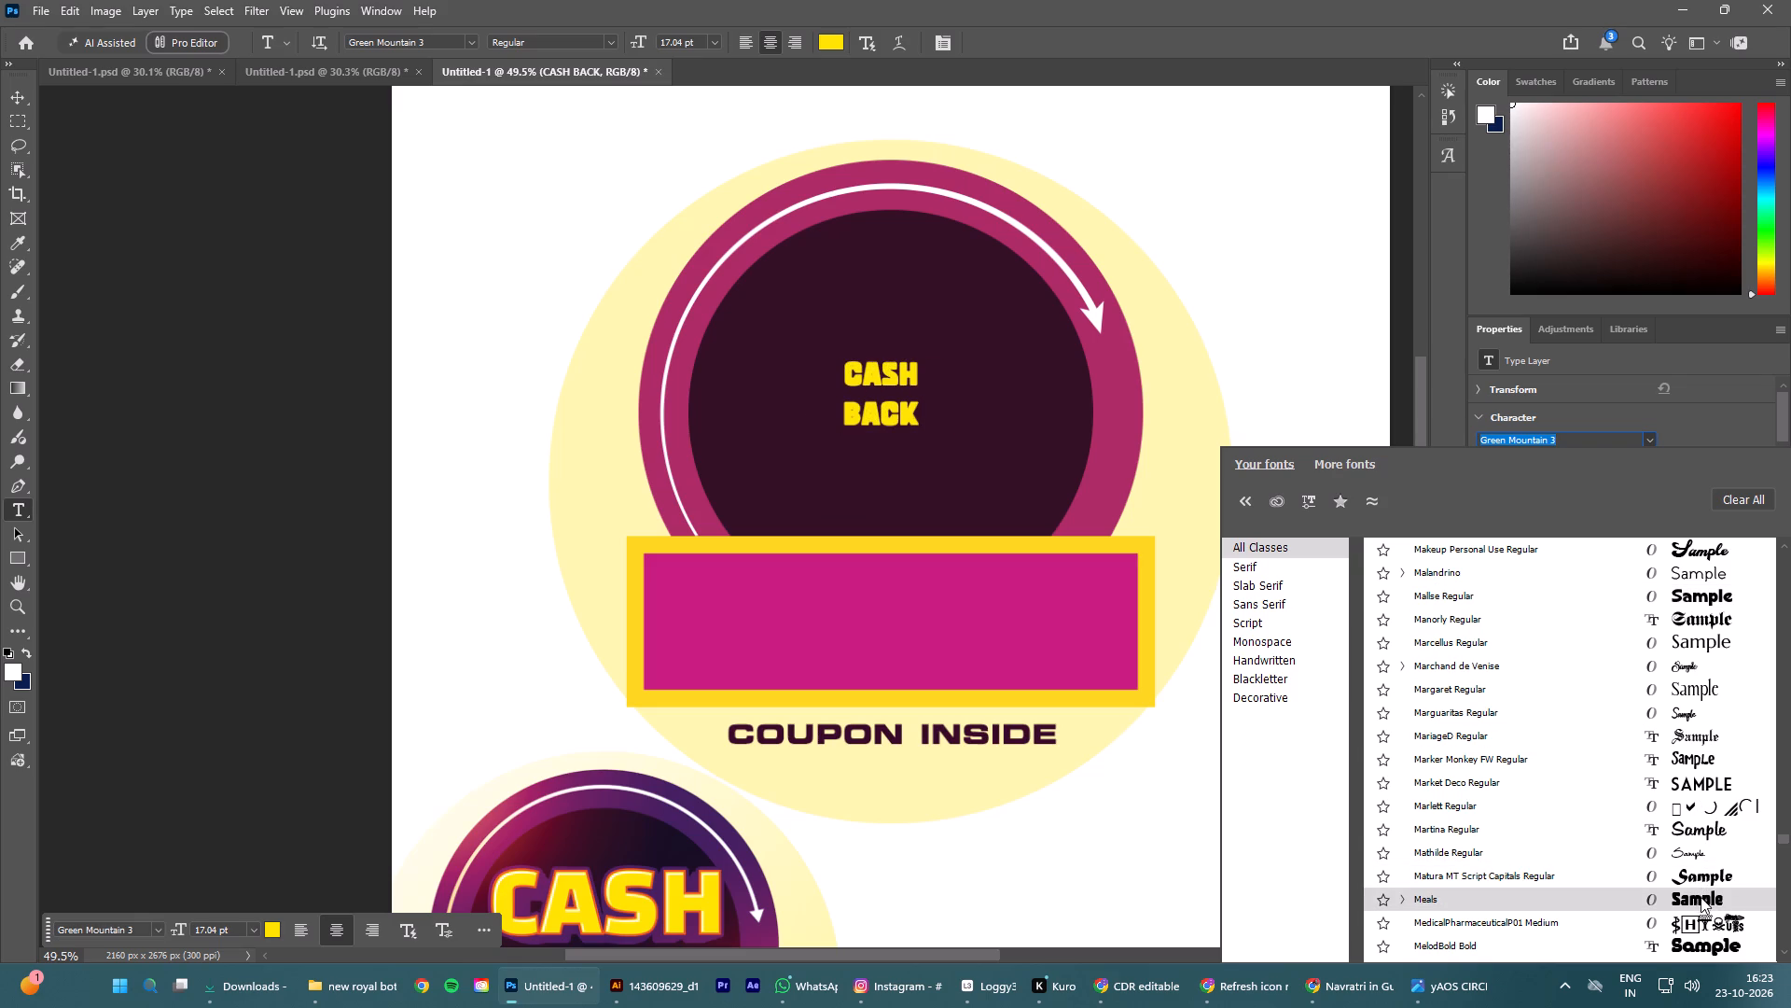
{"action": "scroll", "coordinate": [1703, 896], "scroll_direction": "down", "scroll_amount": 11}
{"action": "scroll", "coordinate": [1725, 822], "scroll_direction": "down", "scroll_amount": 5}
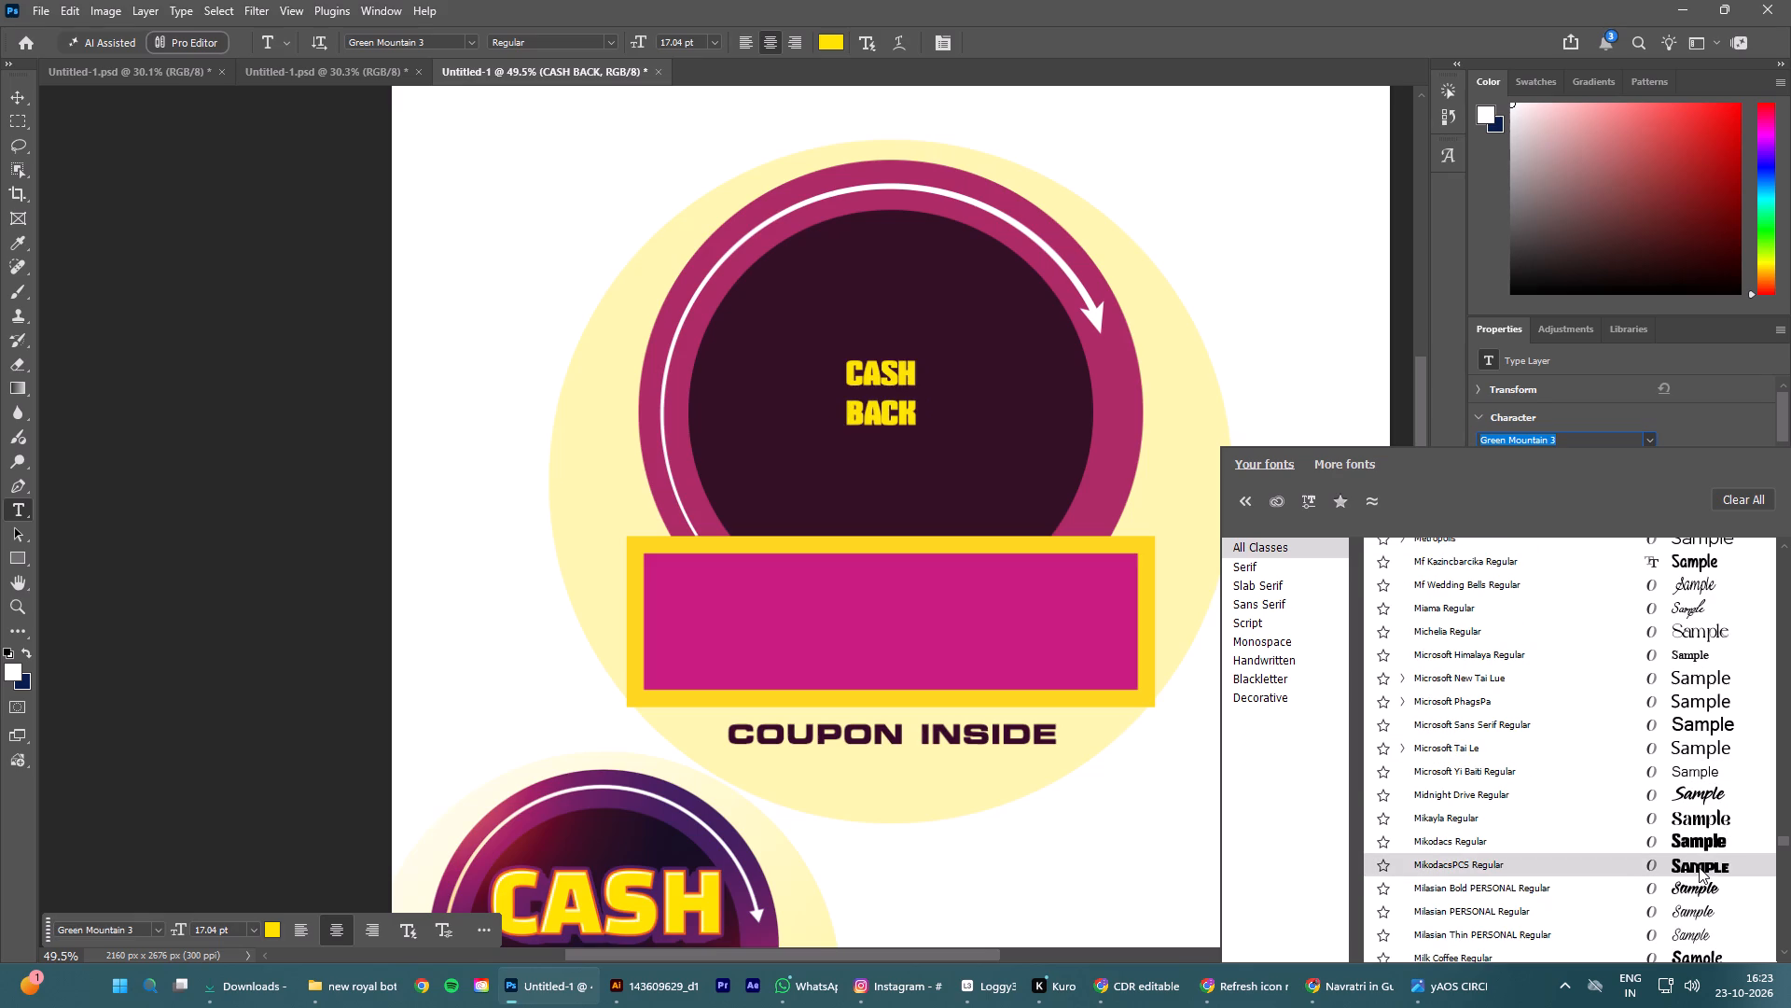
{"action": "left_click", "coordinate": [1699, 867]}
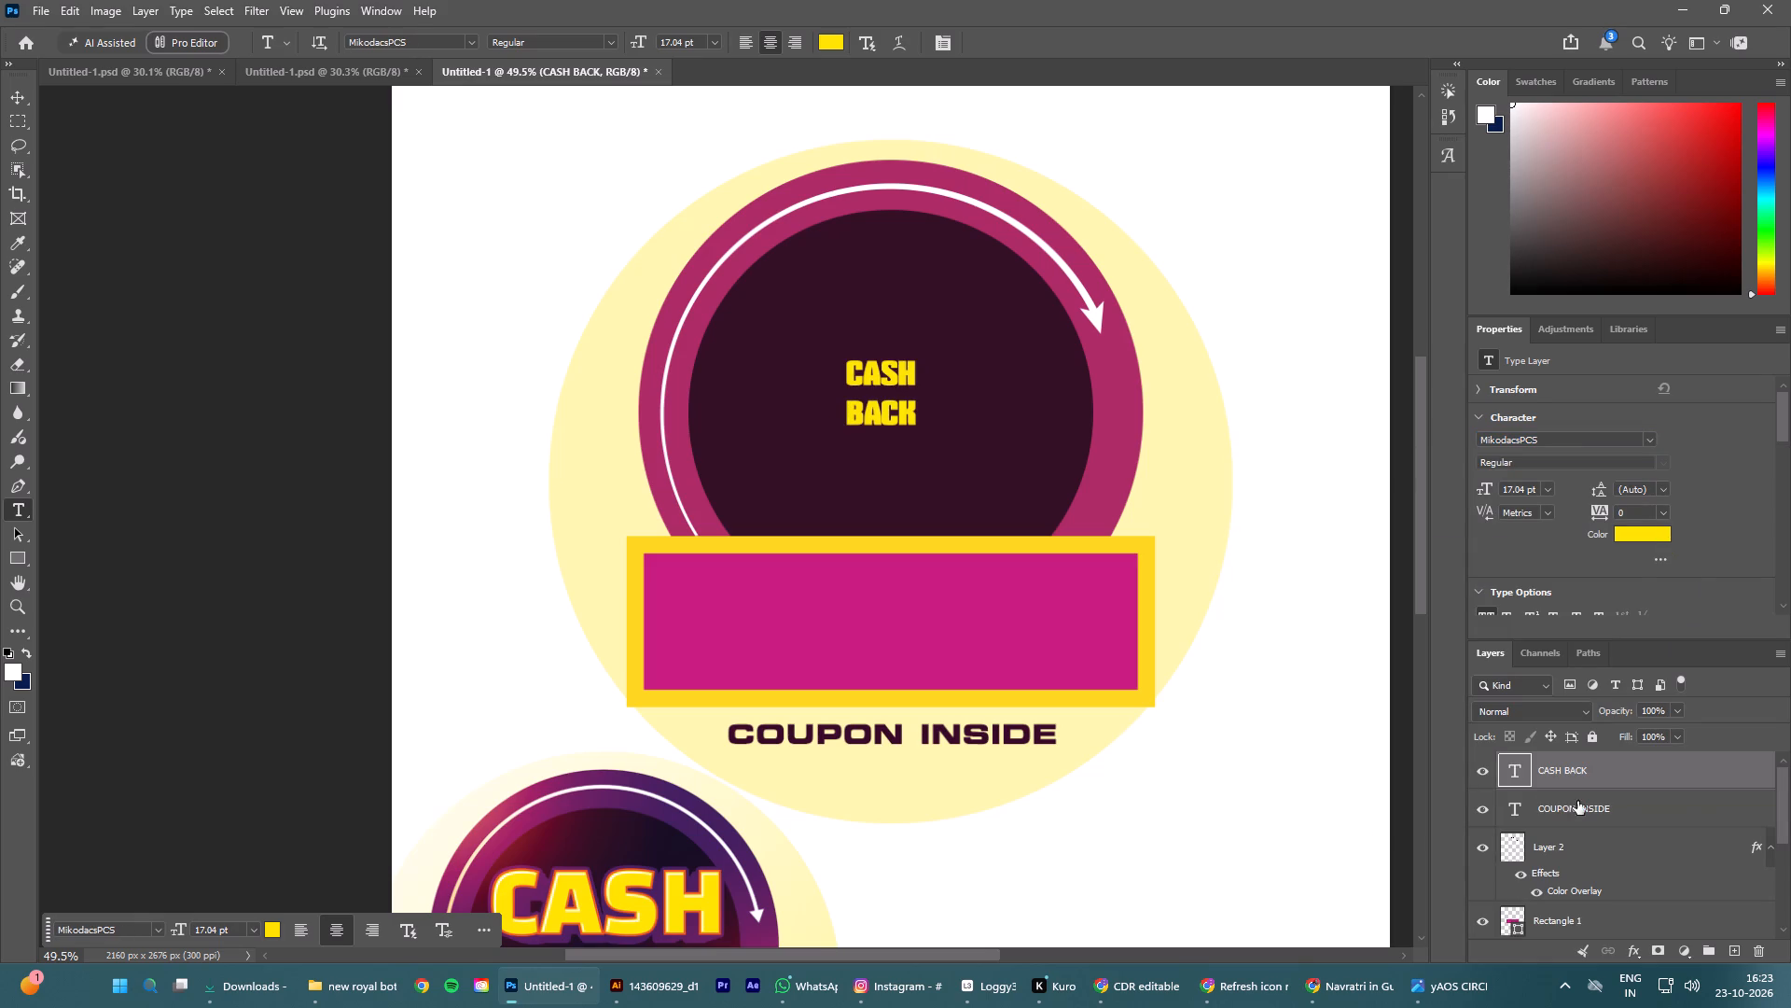
Align the CASH BACK text to the horizontal and vertical centre of the canvas.
{"action": "left_click", "coordinate": [20, 96]}
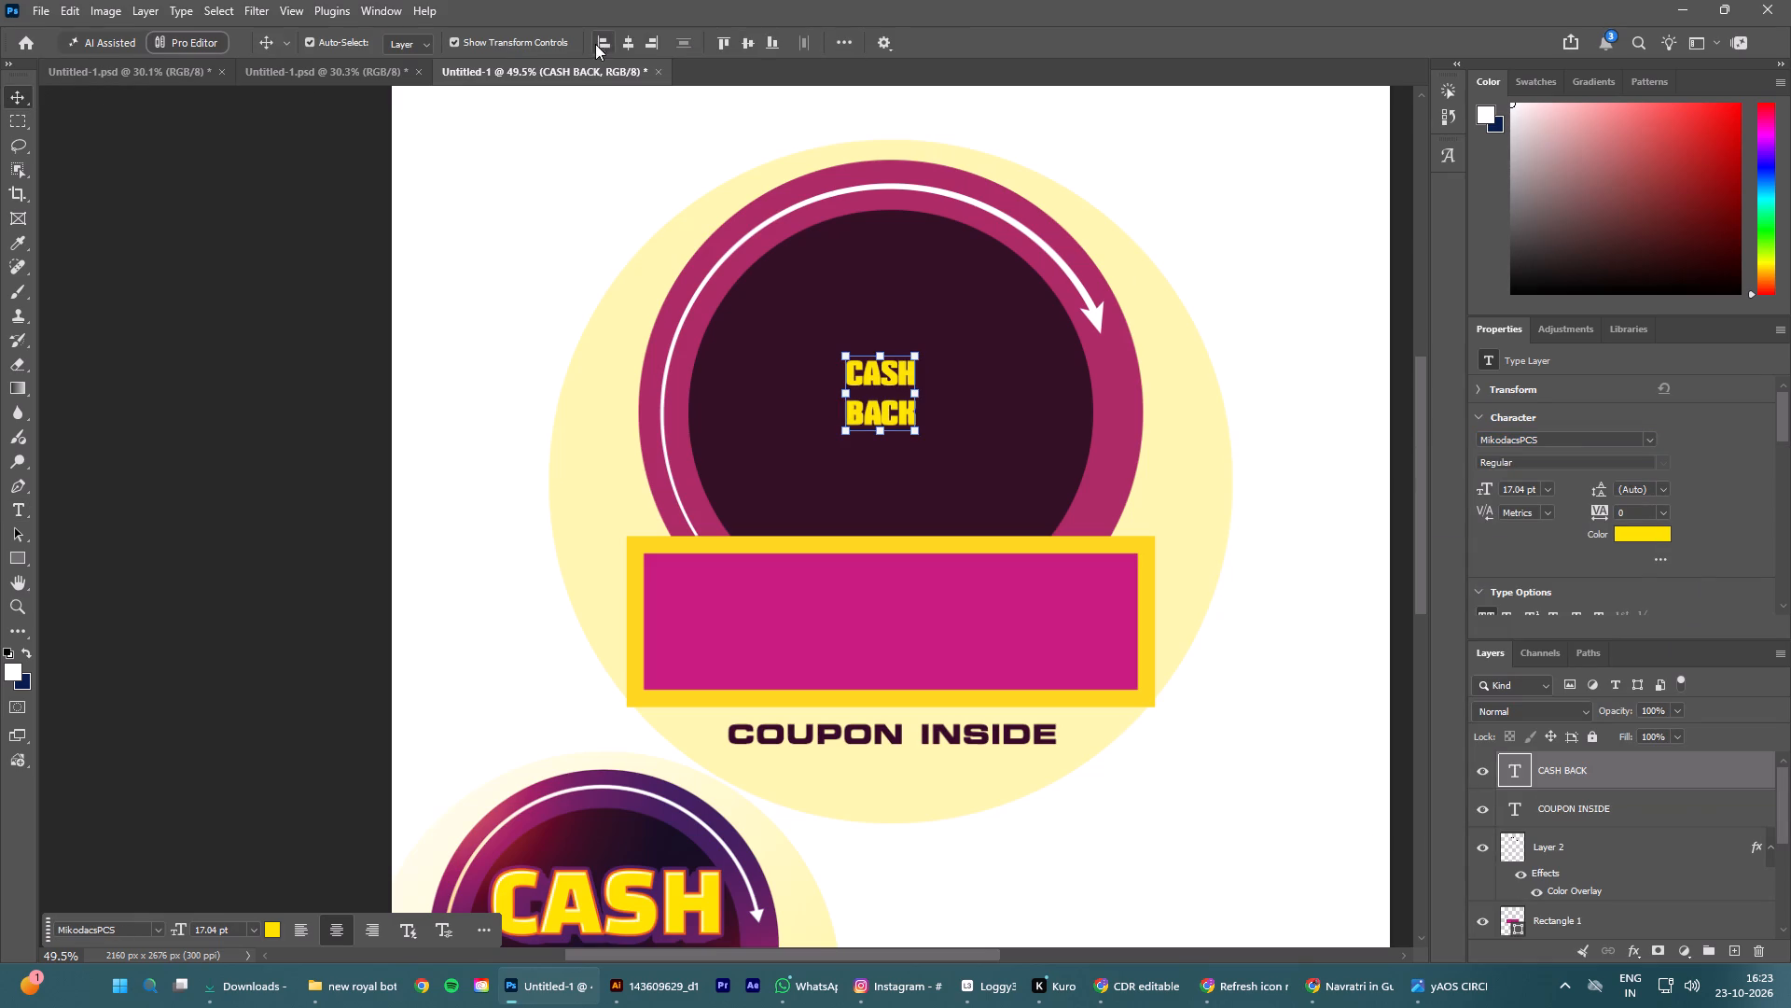
{"action": "left_click", "coordinate": [624, 46]}
{"action": "left_click", "coordinate": [749, 43]}
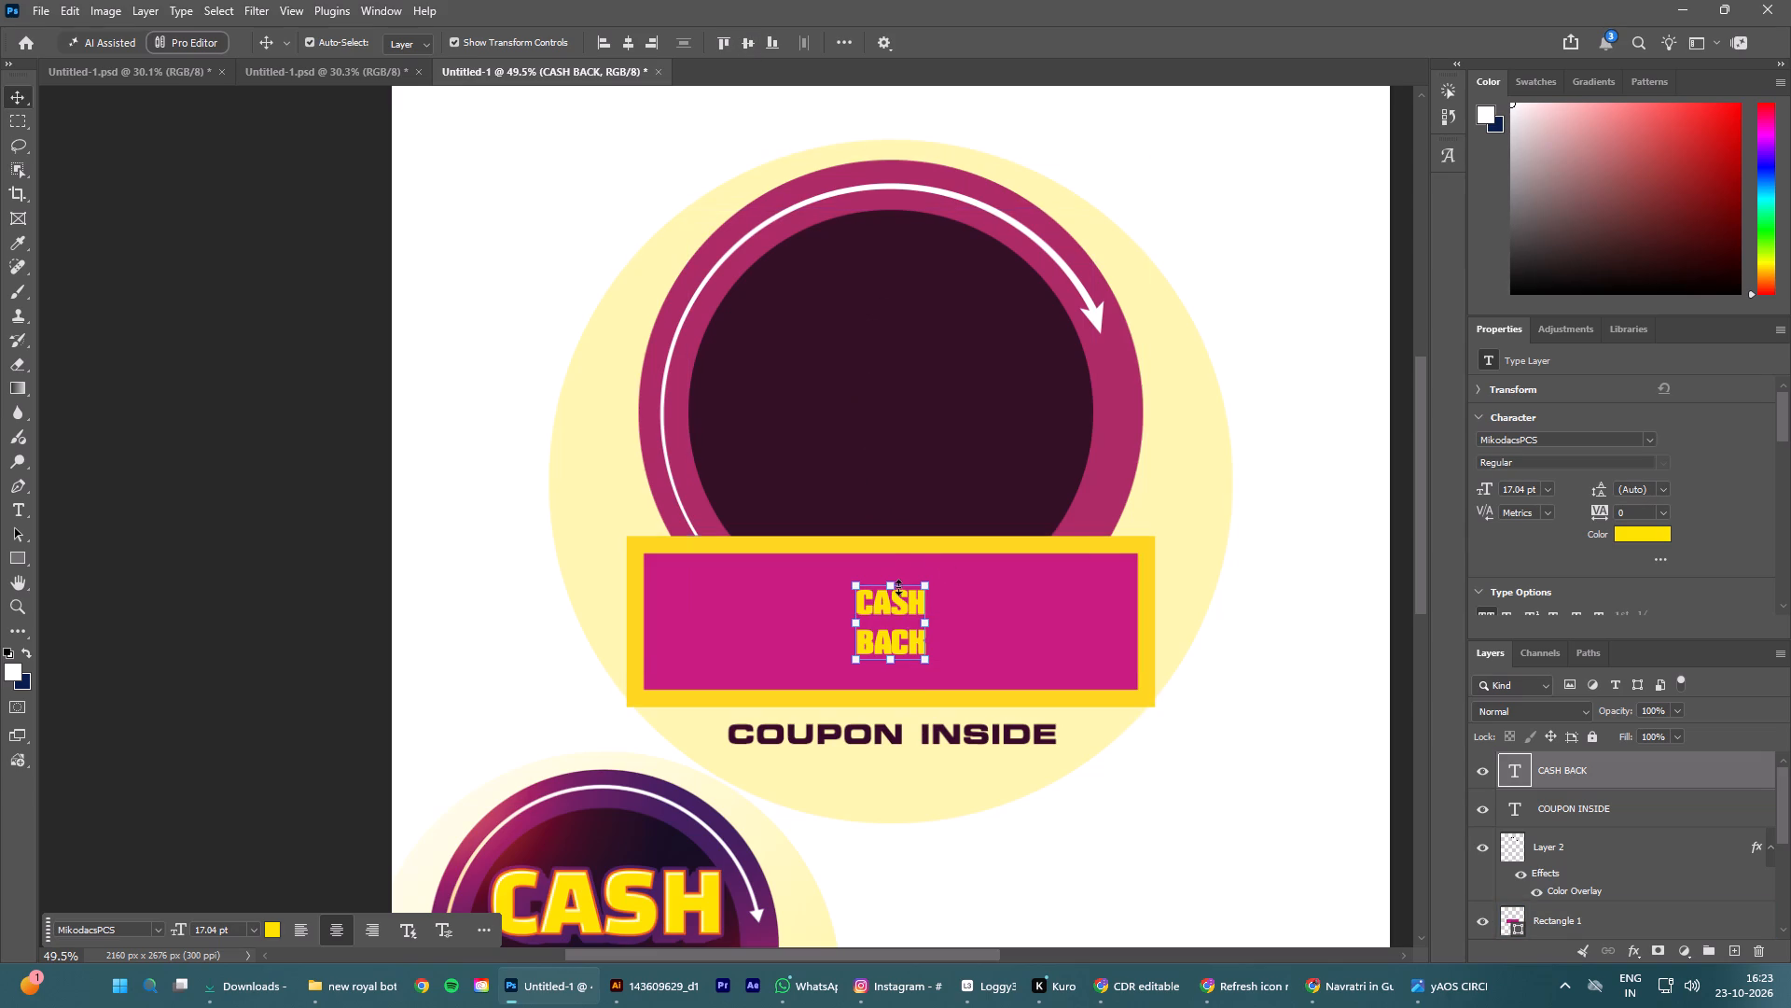
Scale the CASH BACK text to about 348% and move it up about 325 px into the dark inner circle, keeping it centred.
{"action": "left_click_drag", "start_coordinate": [892, 583], "coordinate": [933, 396]}
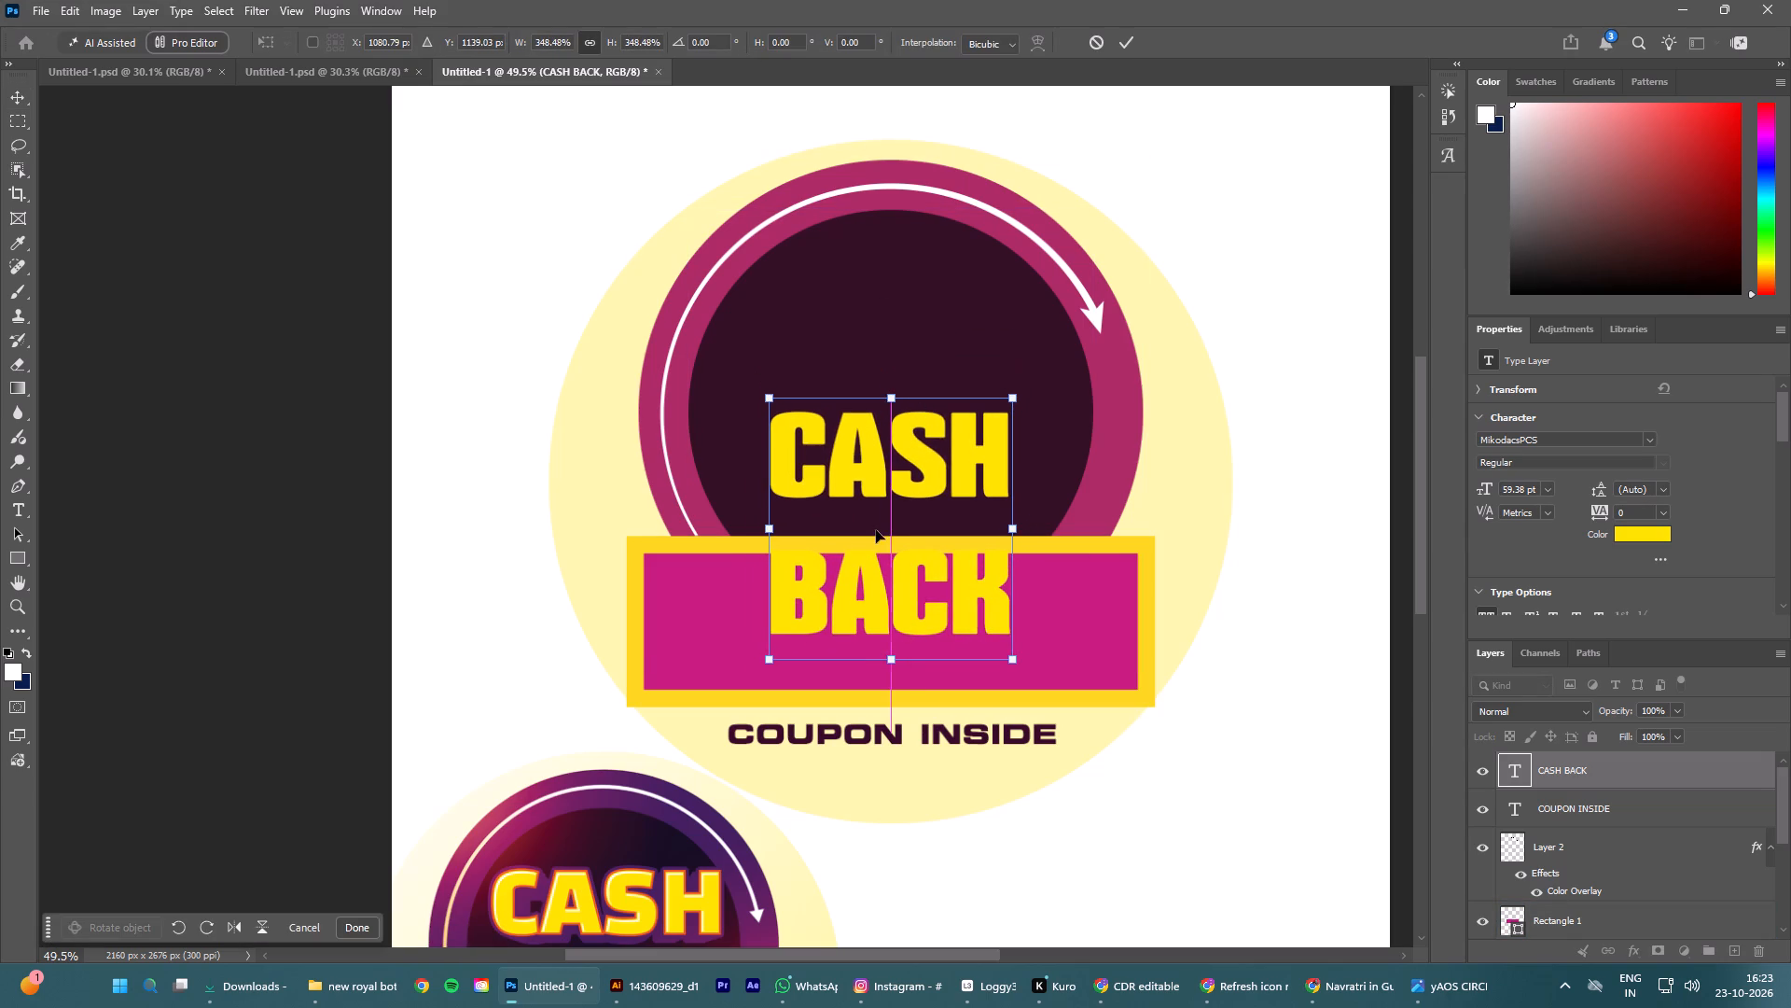
{"action": "scroll", "coordinate": [859, 542], "scroll_direction": "down", "scroll_amount": 9}
{"action": "scroll", "coordinate": [855, 533], "scroll_direction": "up", "scroll_amount": 2}
{"action": "scroll", "coordinate": [855, 533], "scroll_direction": "down", "scroll_amount": 2, "text": "alt"}
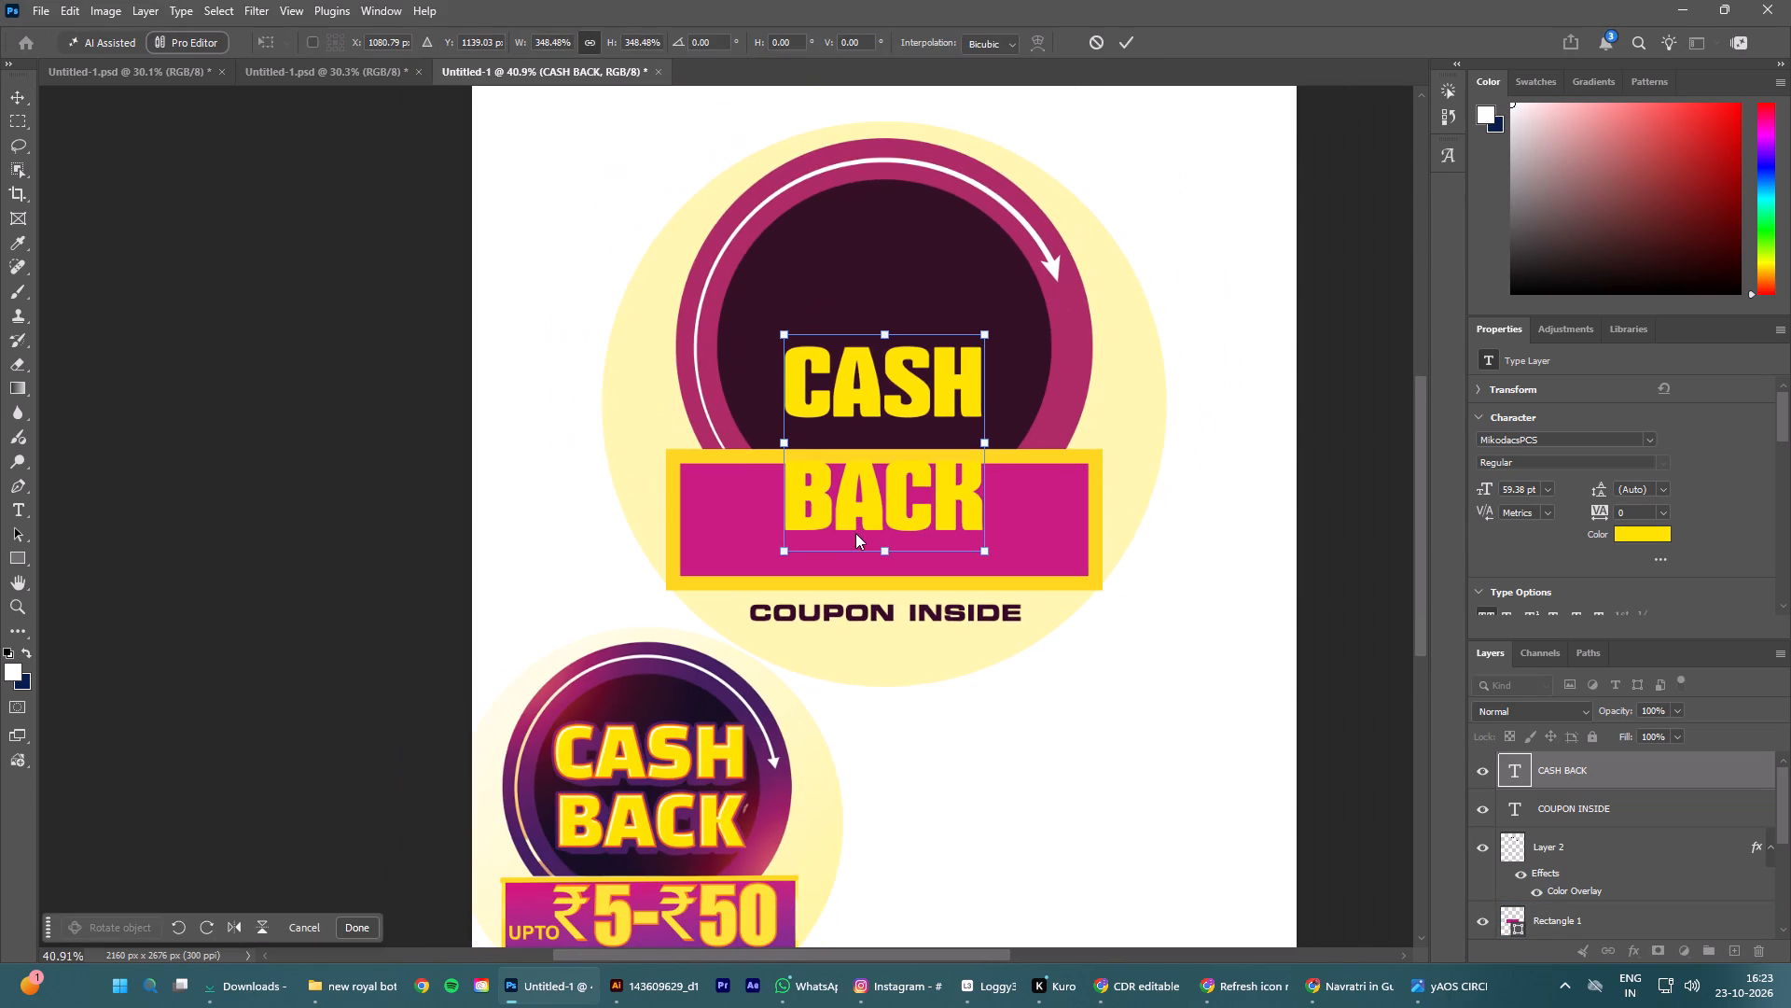
{"action": "scroll", "coordinate": [855, 533], "scroll_direction": "down", "scroll_amount": 5, "text": "alt"}
{"action": "left_click_drag", "start_coordinate": [914, 408], "coordinate": [911, 279]}
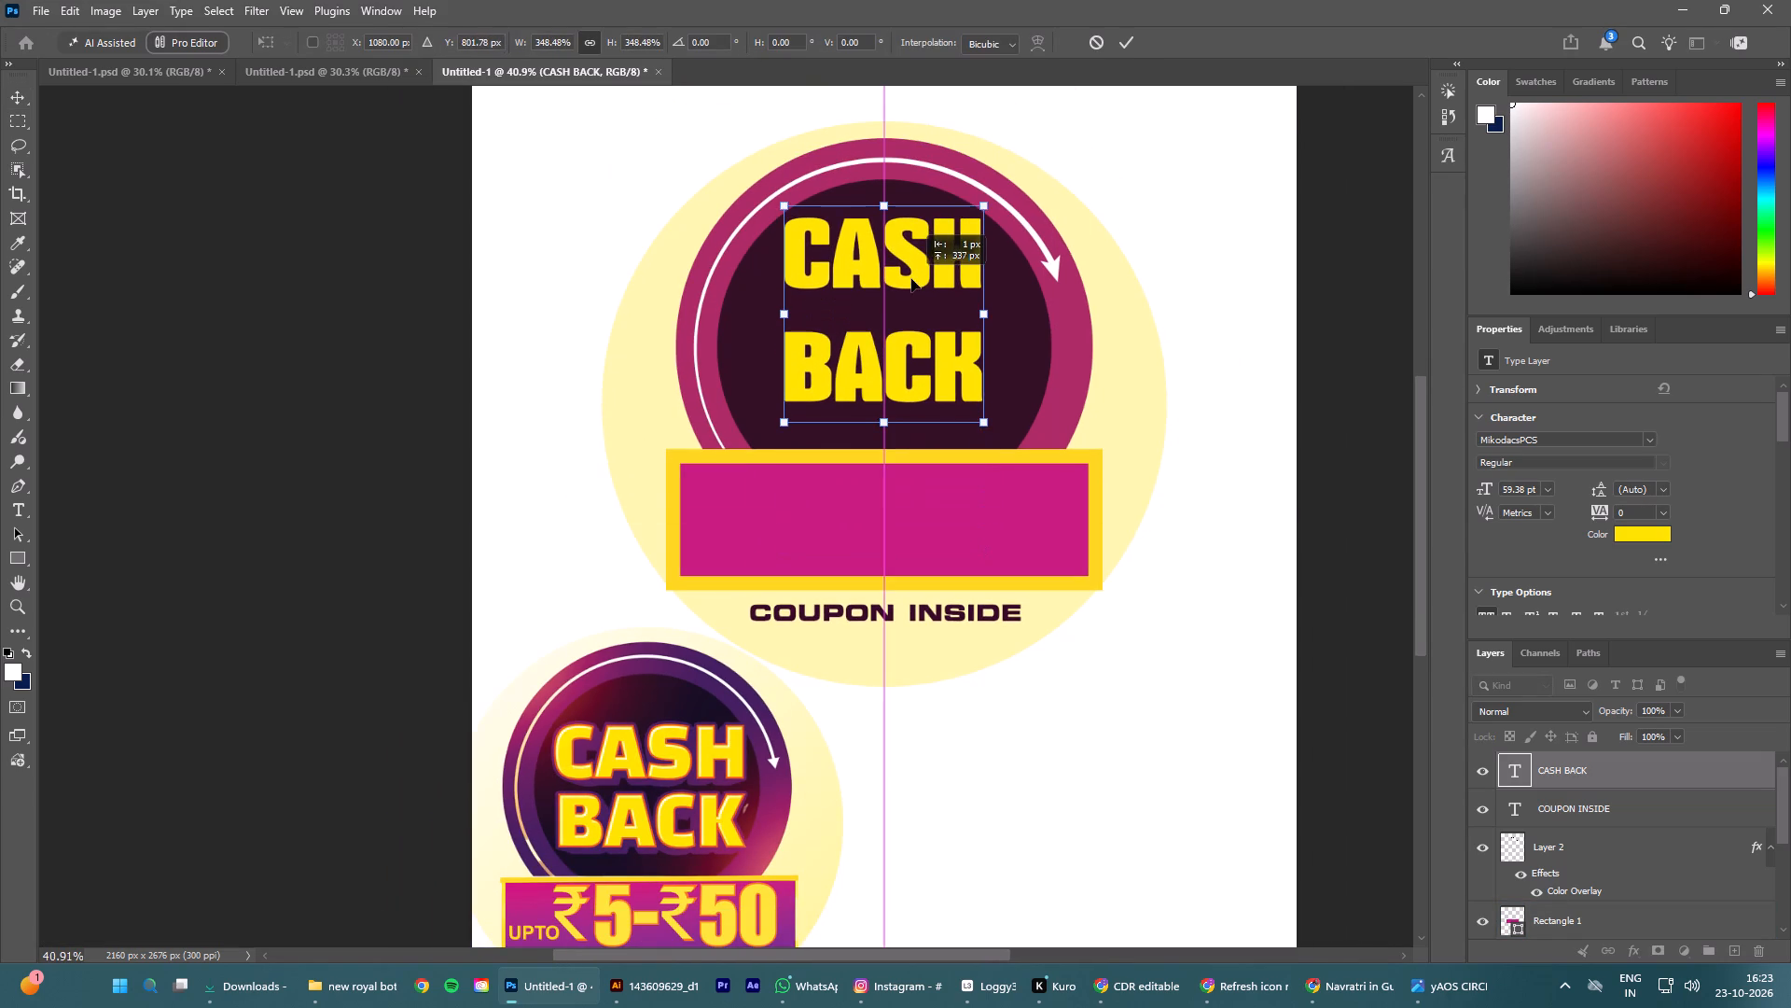
{"action": "left_click_drag", "start_coordinate": [911, 279], "coordinate": [912, 284]}
{"action": "left_click", "coordinate": [1124, 47]}
Enlarge the CASH BACK text from its centre to about 113%, bringing it to 67.36 pt.
{"action": "scroll", "coordinate": [1129, 262], "scroll_direction": "down", "scroll_amount": 2, "text": "alt"}
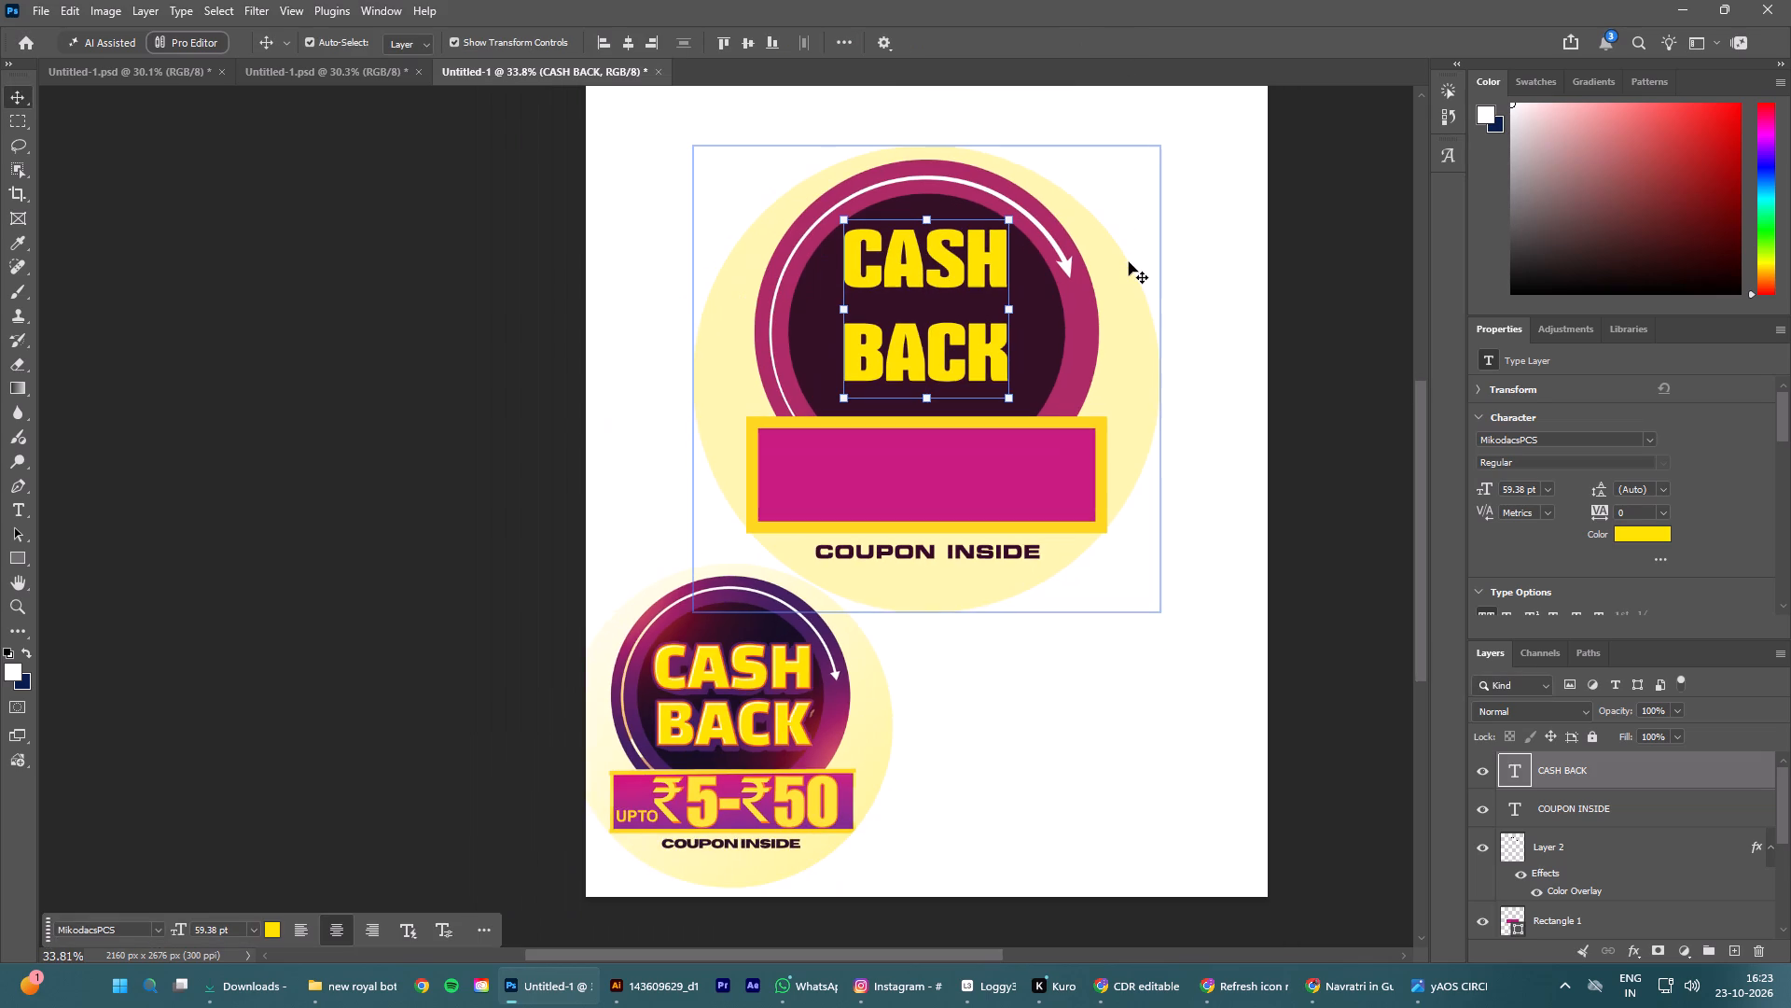
{"action": "scroll", "coordinate": [1129, 262], "scroll_direction": "down", "scroll_amount": 1}
{"action": "left_click", "coordinate": [934, 322]}
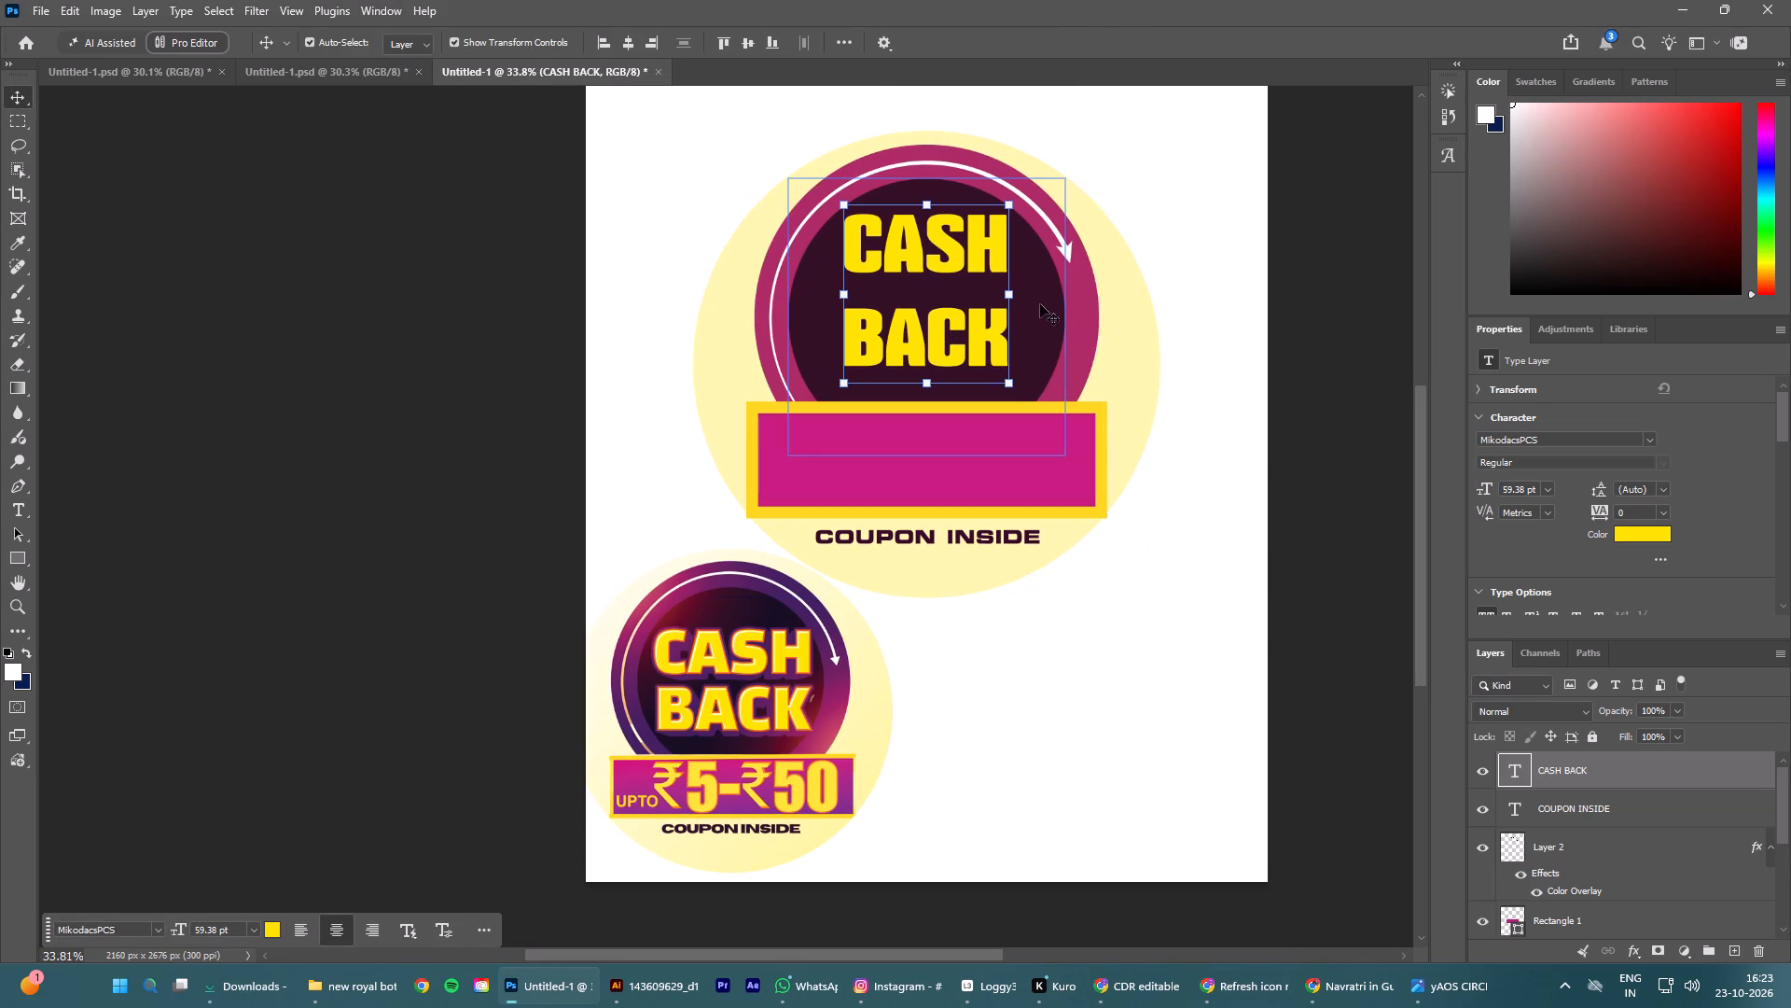
{"action": "left_click", "coordinate": [1006, 298]}
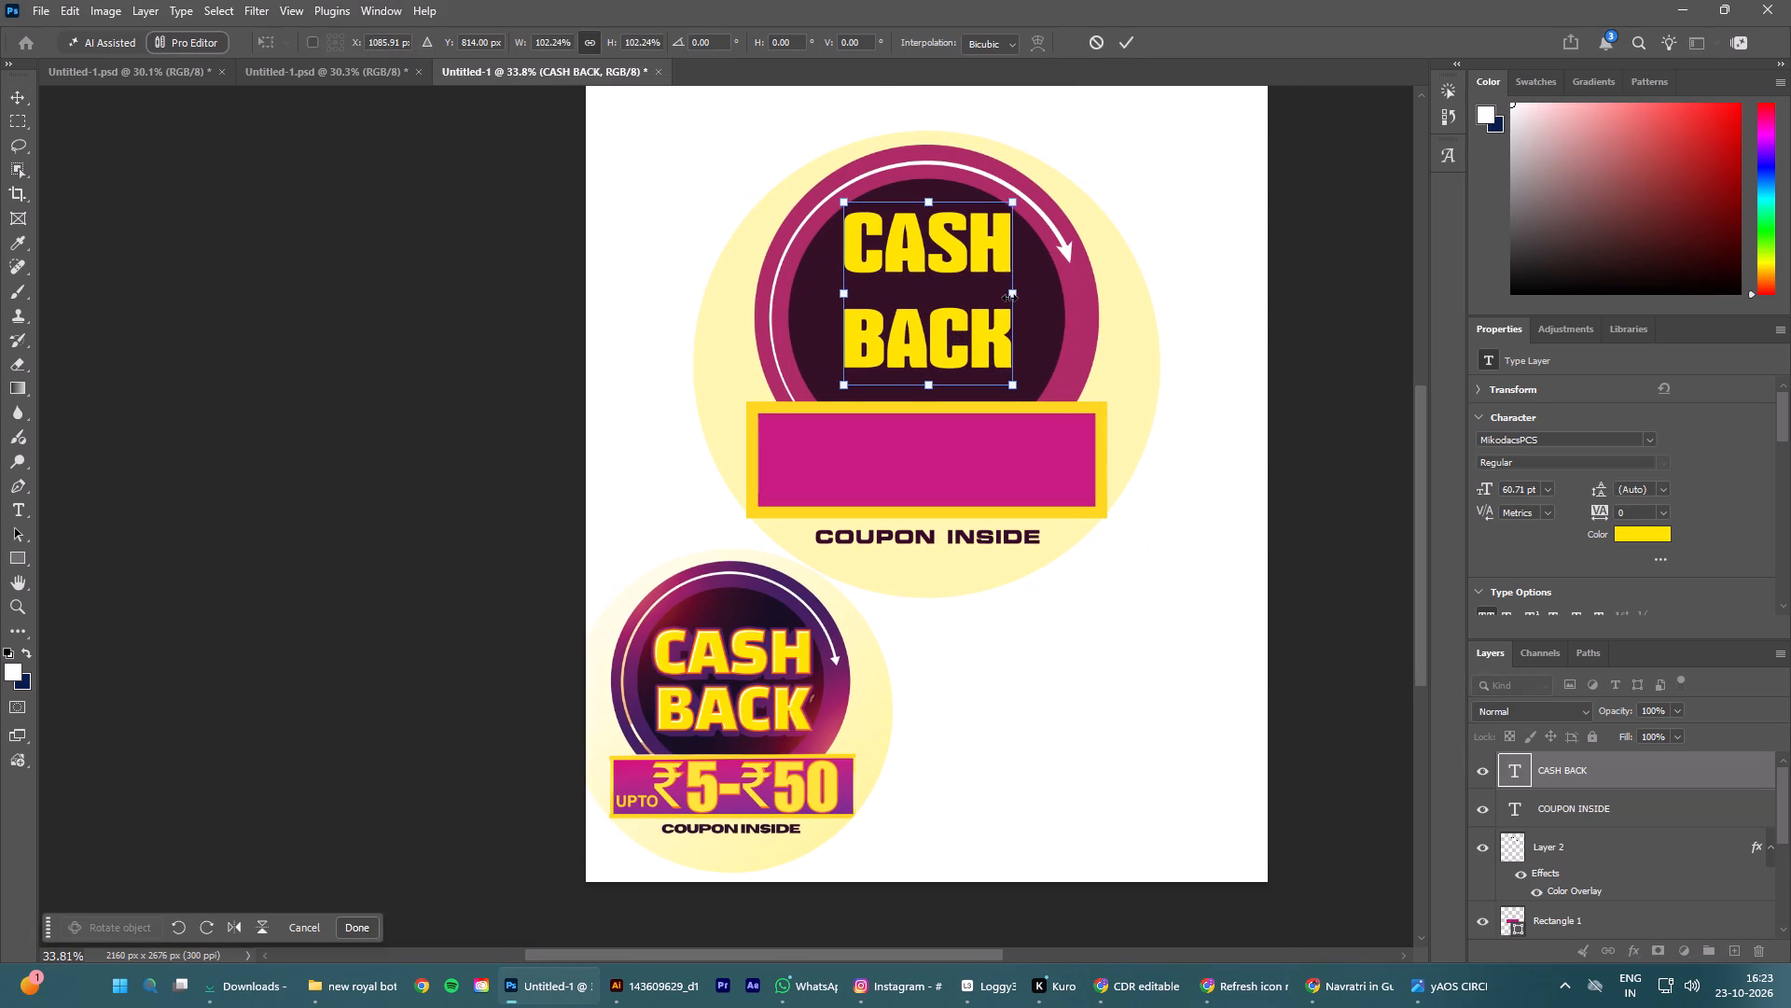
{"action": "key", "text": "ctrl+z"}
{"action": "left_click_drag", "start_coordinate": [1009, 298], "coordinate": [1019, 301], "text": "alt"}
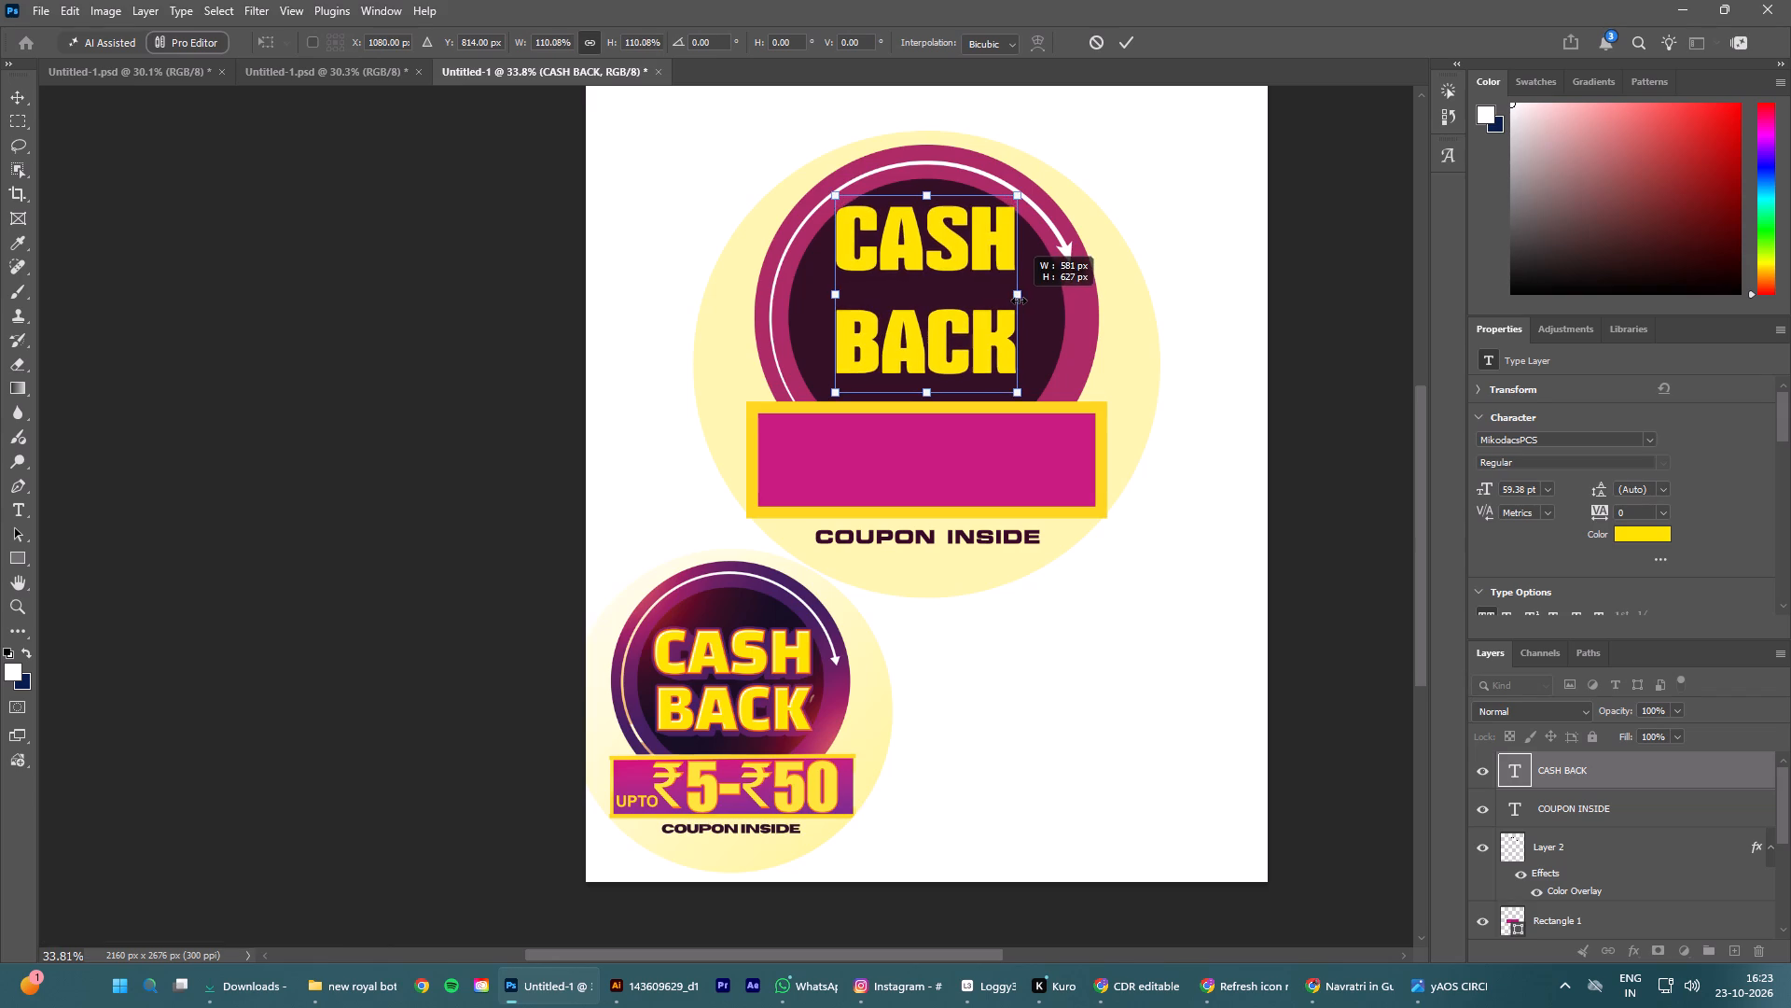
{"action": "left_click_drag", "start_coordinate": [1019, 301], "coordinate": [1020, 302], "text": "alt"}
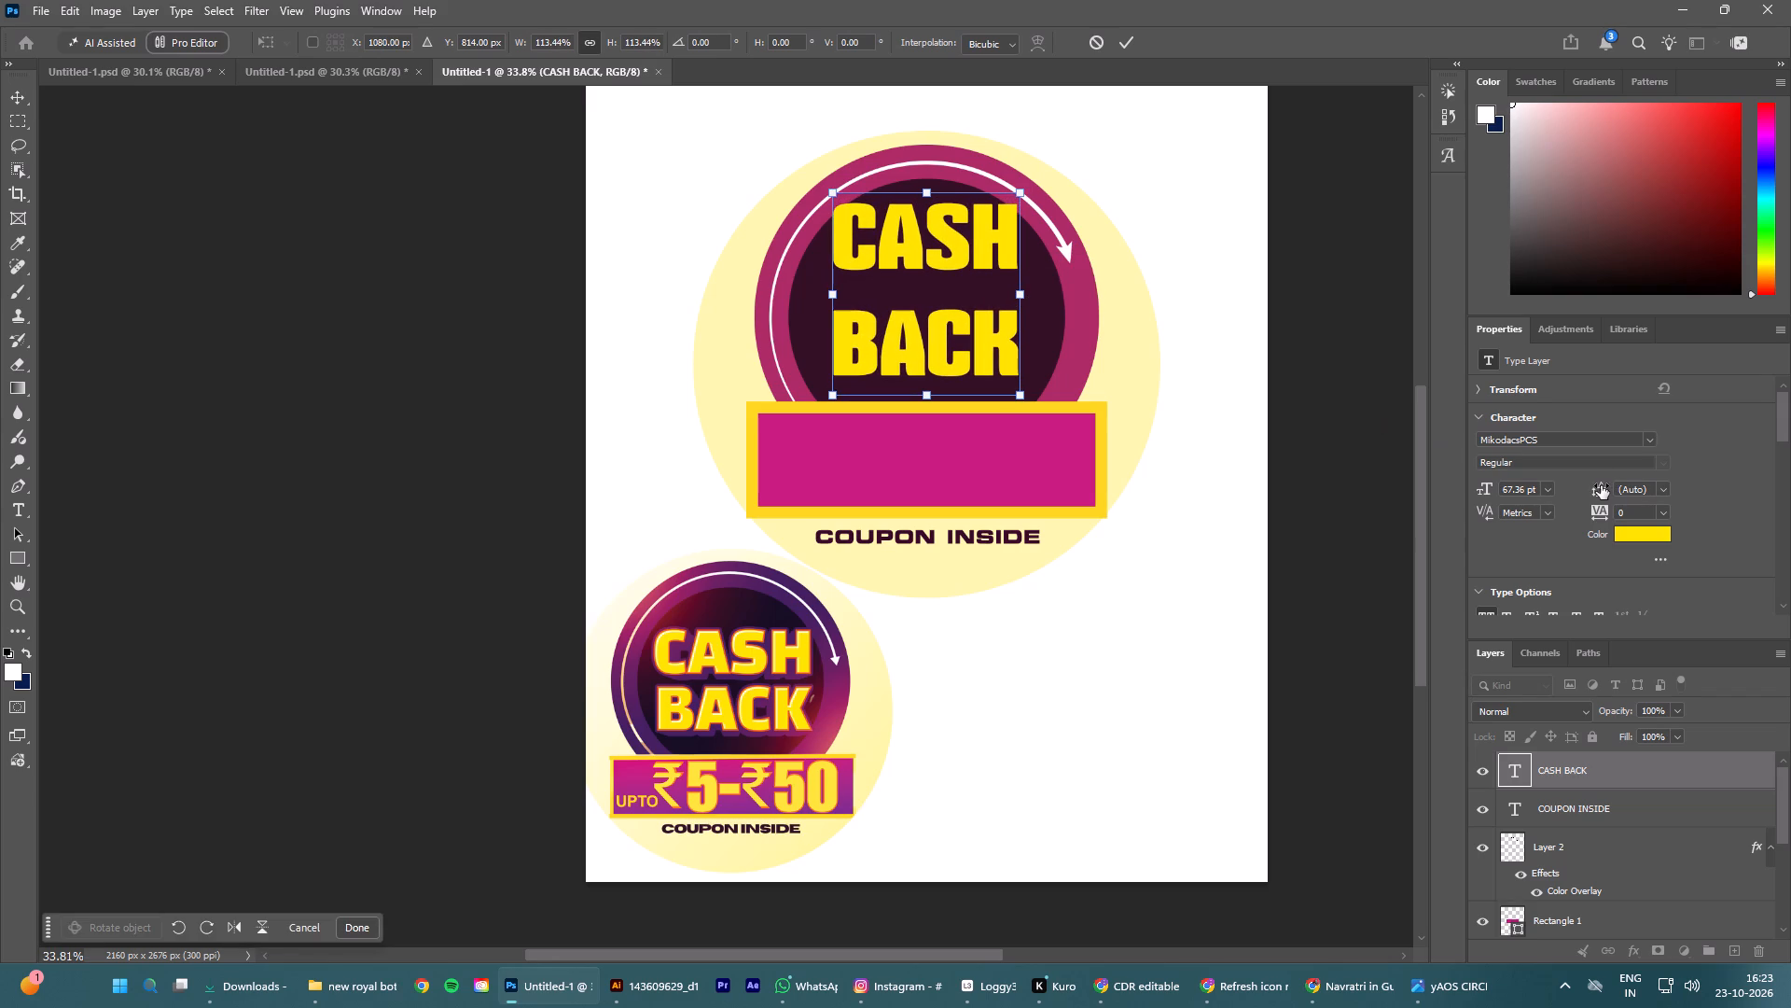
{"action": "left_click_drag", "start_coordinate": [1599, 485], "coordinate": [1586, 490]}
{"action": "left_click", "coordinate": [1129, 43]}
Tighten the line spacing of the CASH BACK text to 61 pt.
{"action": "left_click", "coordinate": [1578, 805]}
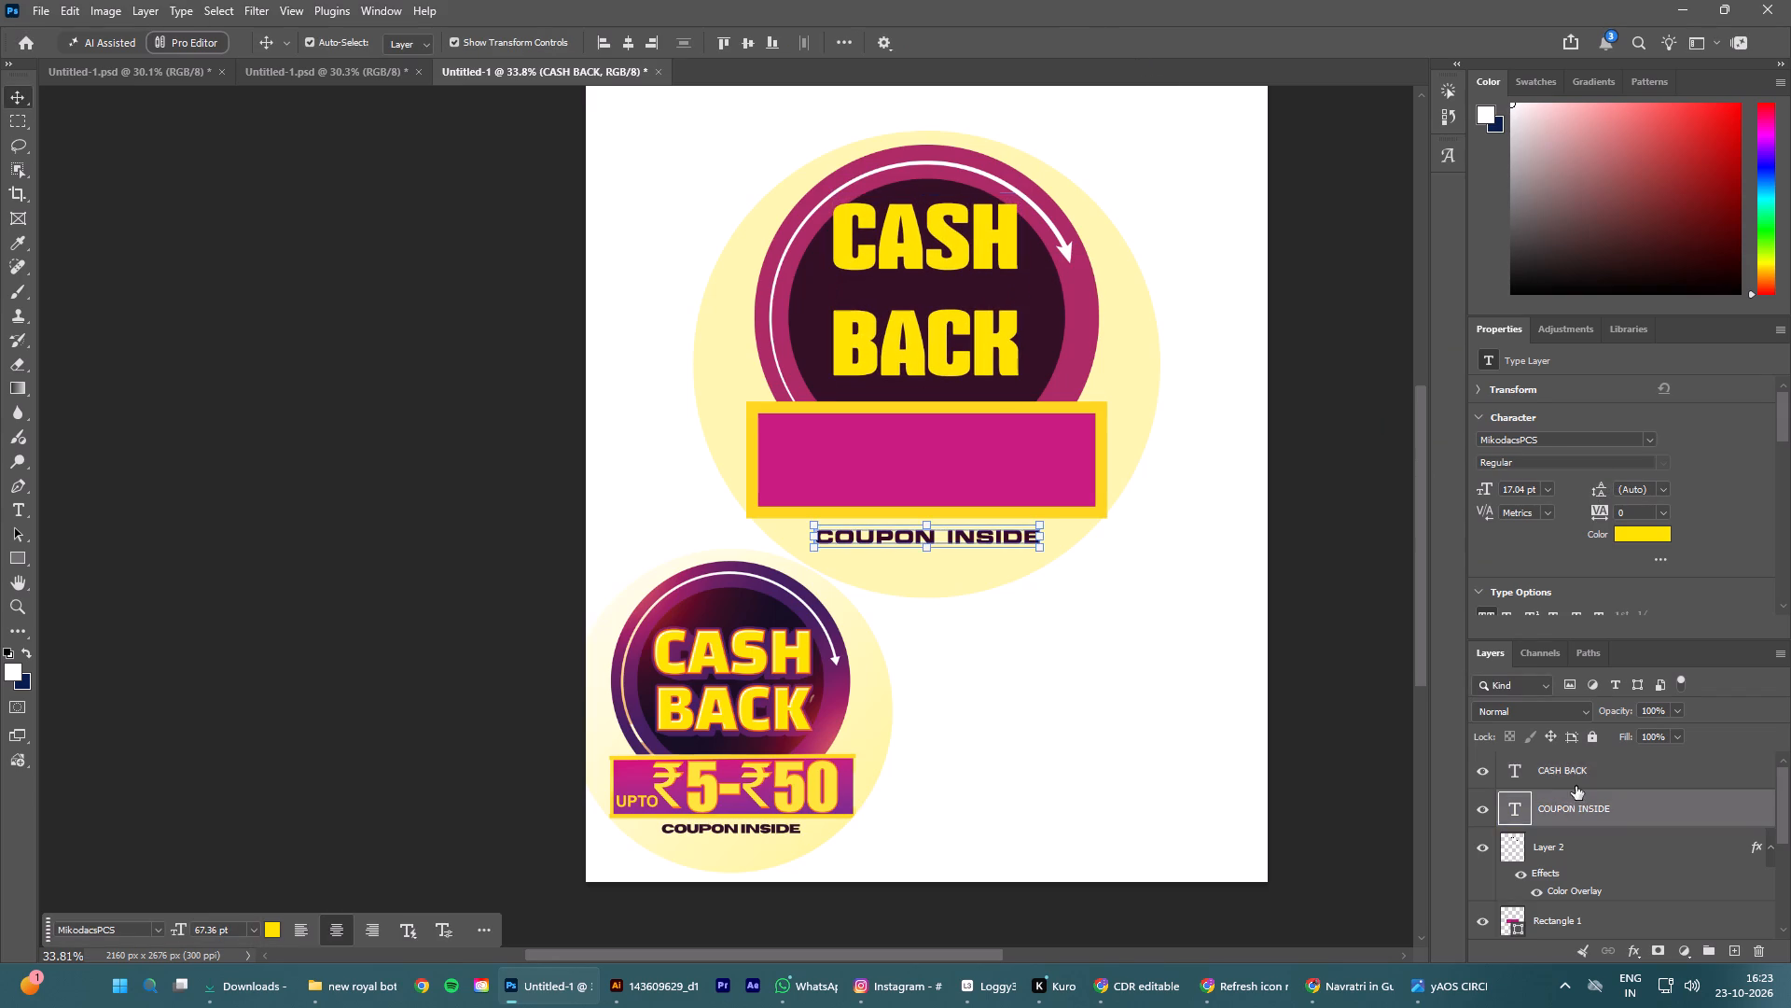
{"action": "left_click", "coordinate": [1573, 777]}
{"action": "left_click_drag", "start_coordinate": [1602, 491], "coordinate": [1585, 497]}
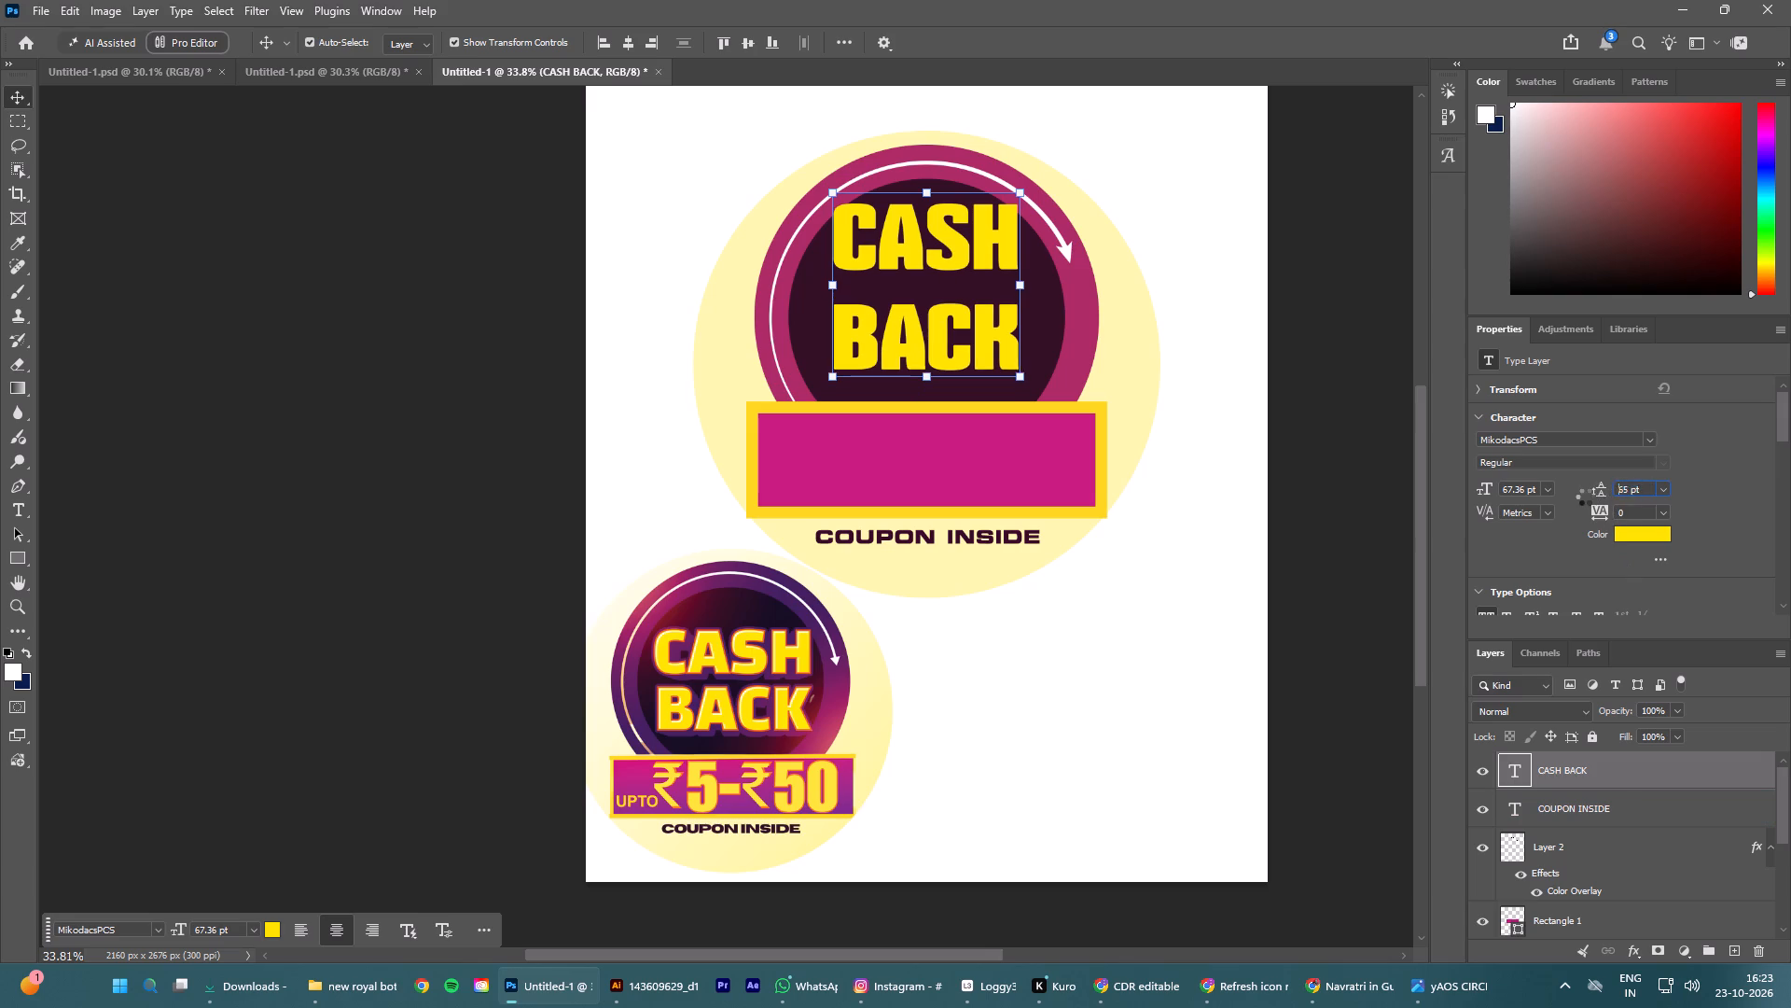
{"action": "left_click_drag", "start_coordinate": [1585, 497], "coordinate": [1581, 499]}
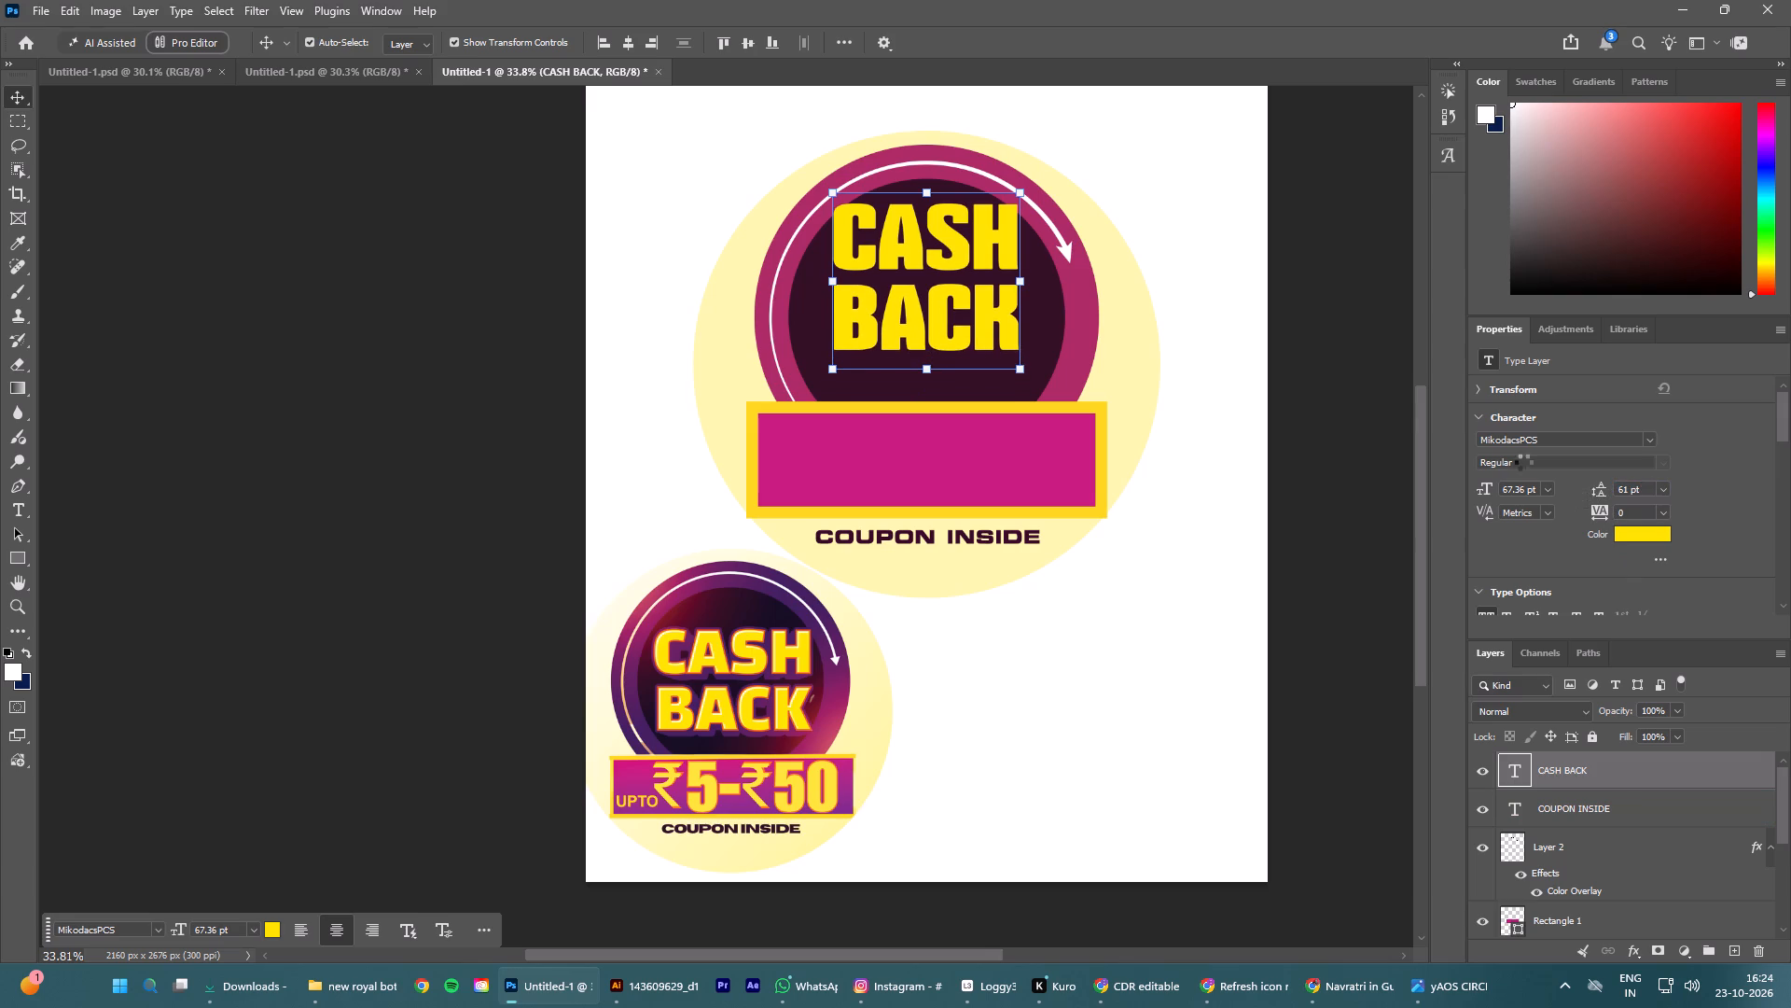
Move the CASH BACK text down to just above the banner and realign it to the canvas's horizontal centre.
{"action": "left_click_drag", "start_coordinate": [940, 310], "coordinate": [936, 335]}
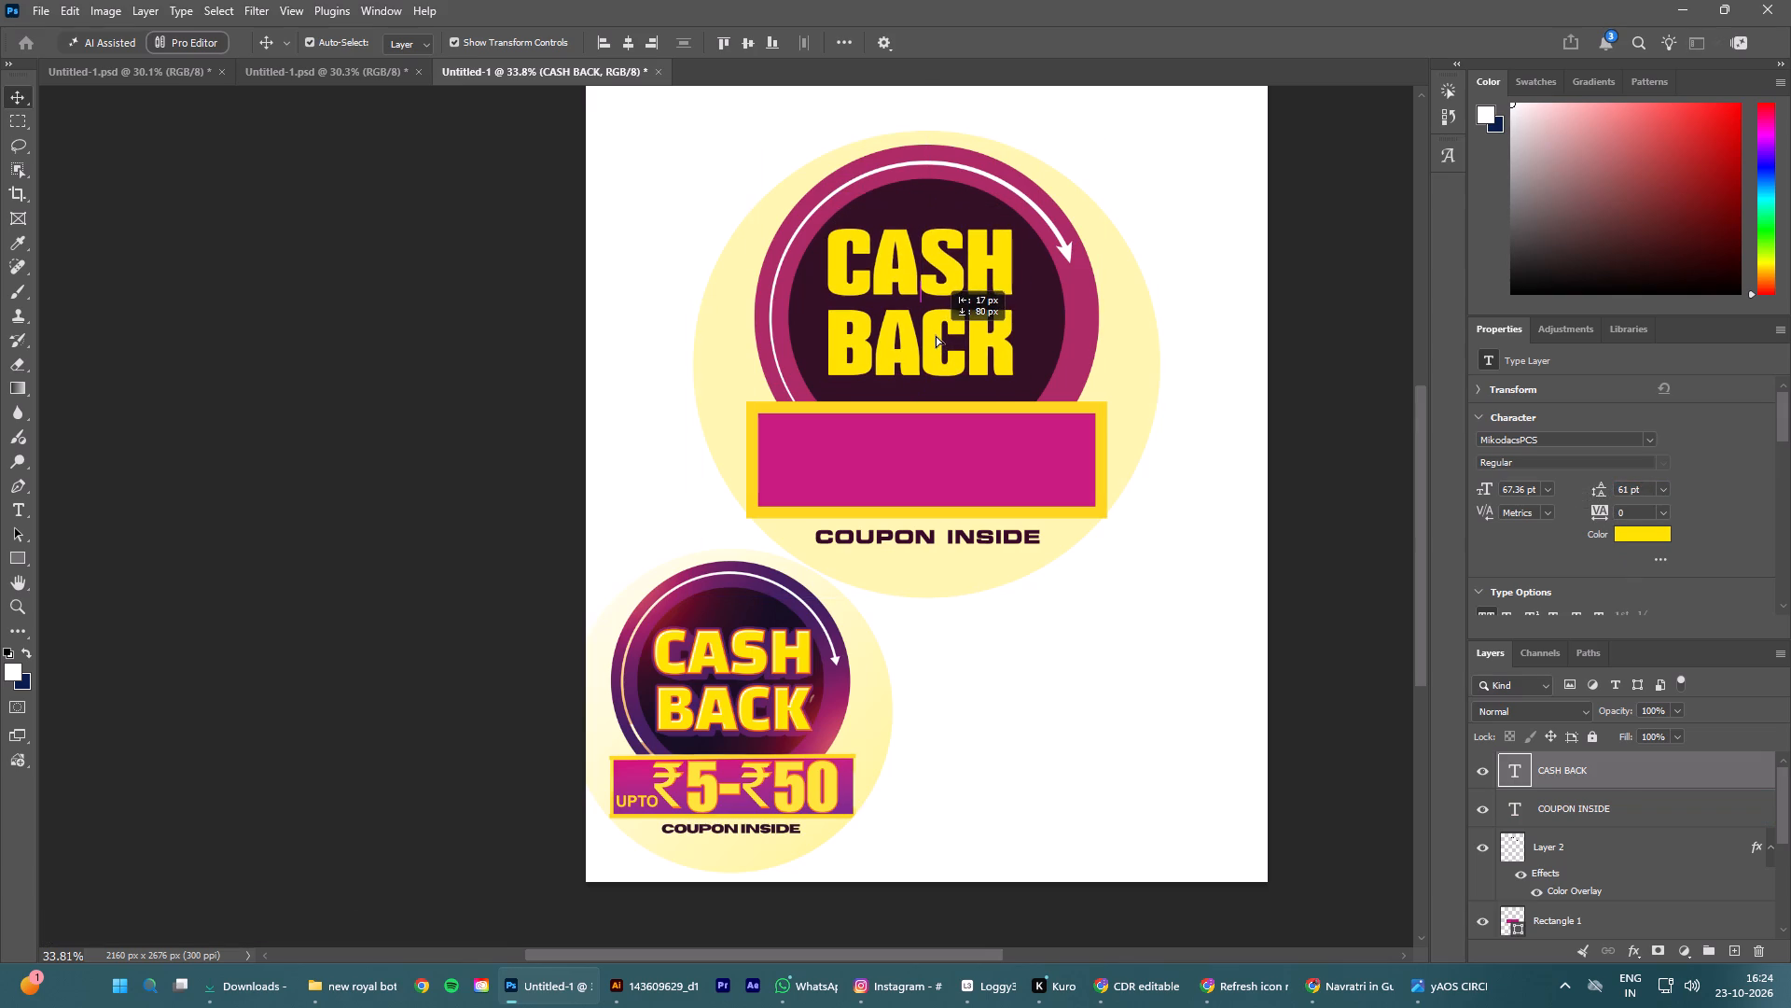
{"action": "left_click_drag", "start_coordinate": [936, 335], "coordinate": [937, 338]}
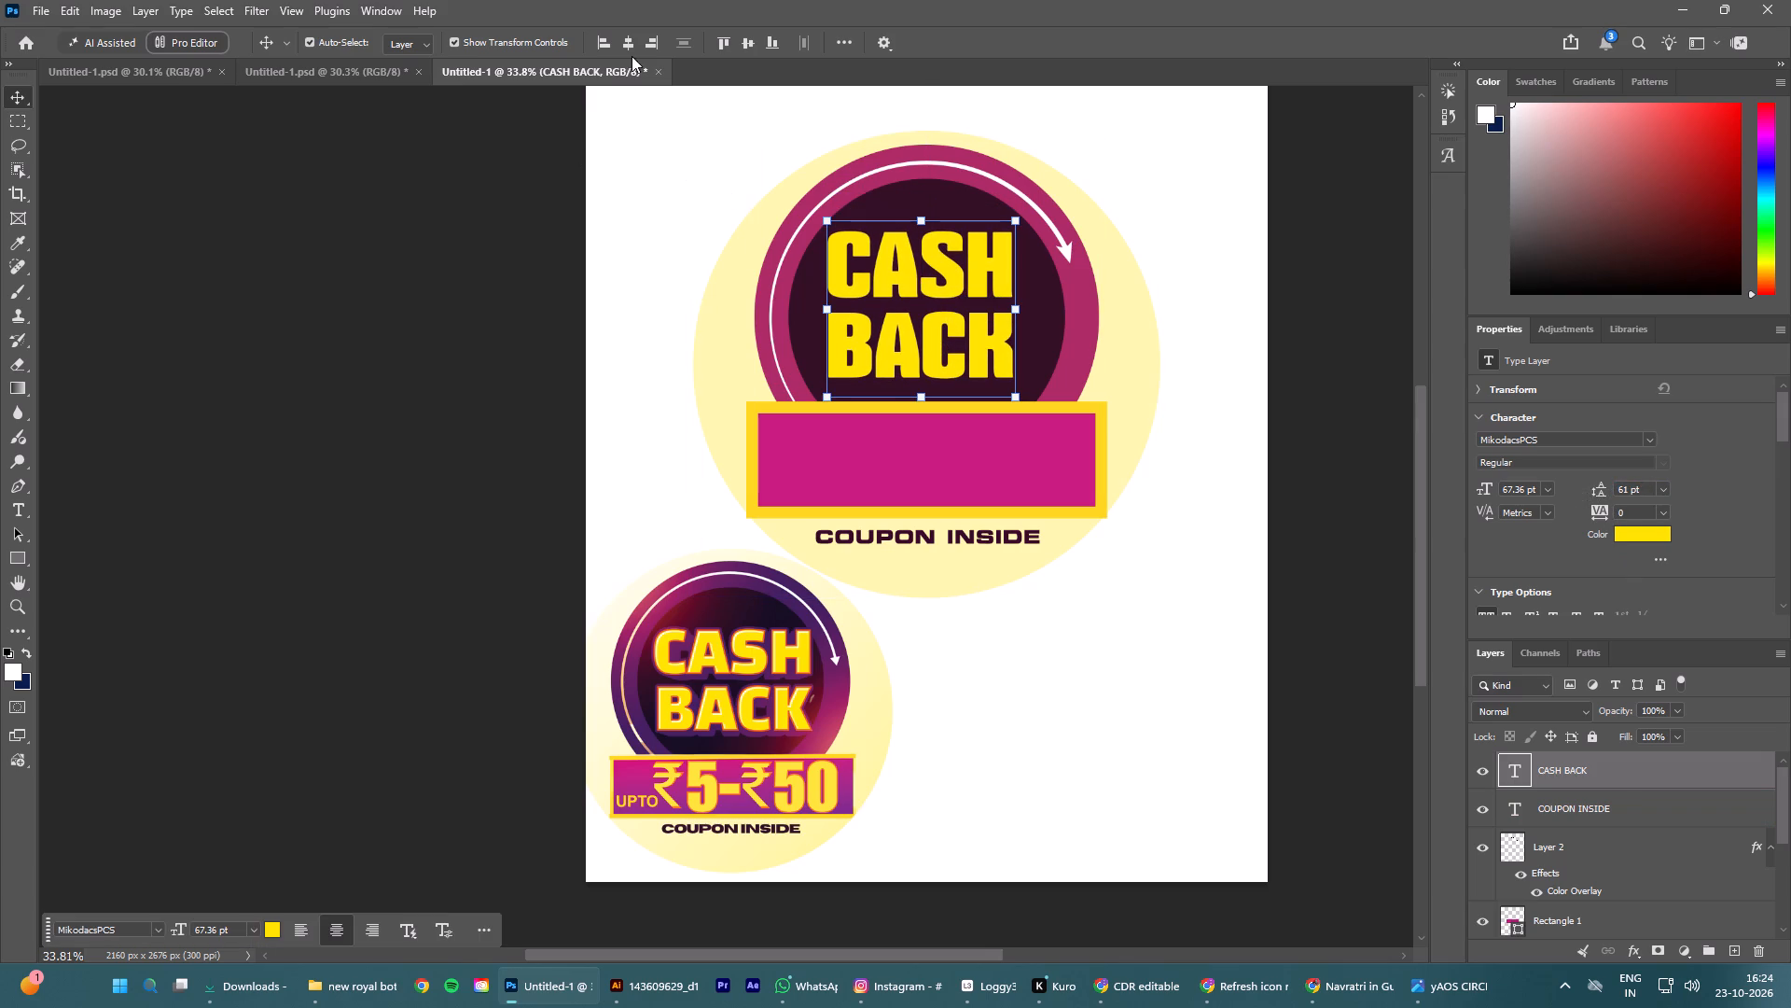
{"action": "left_click", "coordinate": [630, 46]}
Enlarge the CASH BACK text to about 111% (74.79 pt), nudge it down slightly and recentre it horizontally on the canvas.
{"action": "left_click_drag", "start_coordinate": [929, 220], "coordinate": [935, 206]}
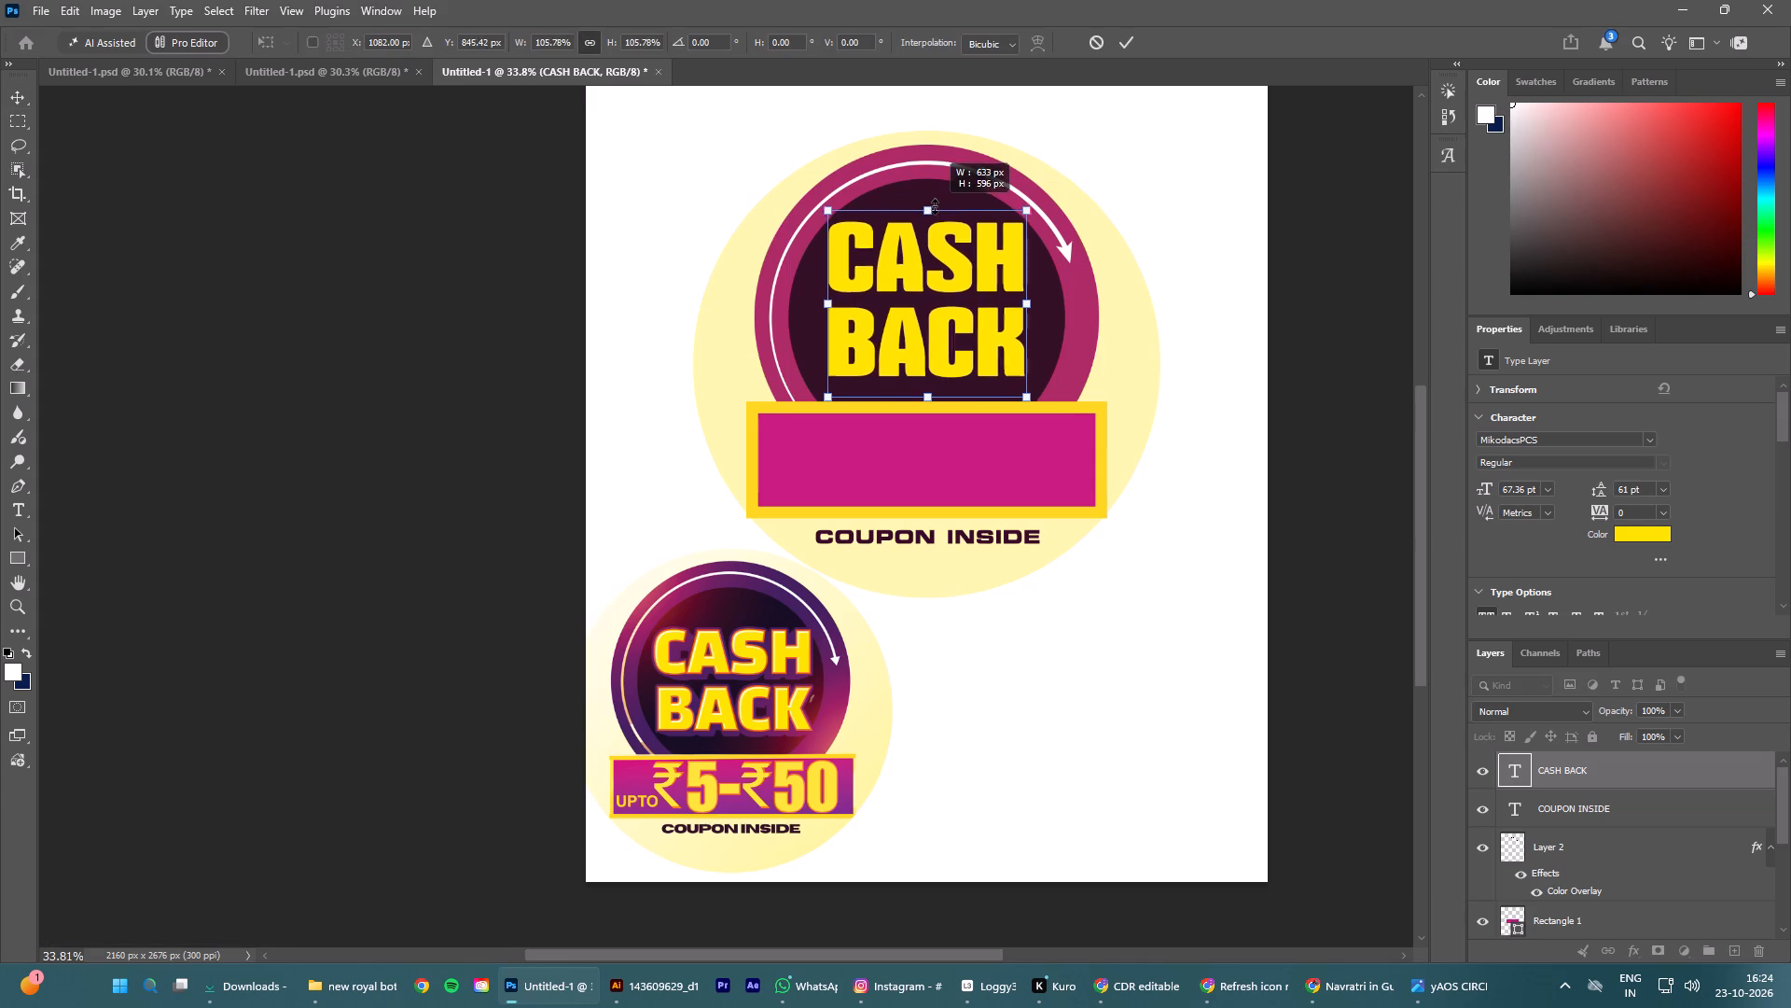
{"action": "left_click_drag", "start_coordinate": [935, 206], "coordinate": [937, 201]}
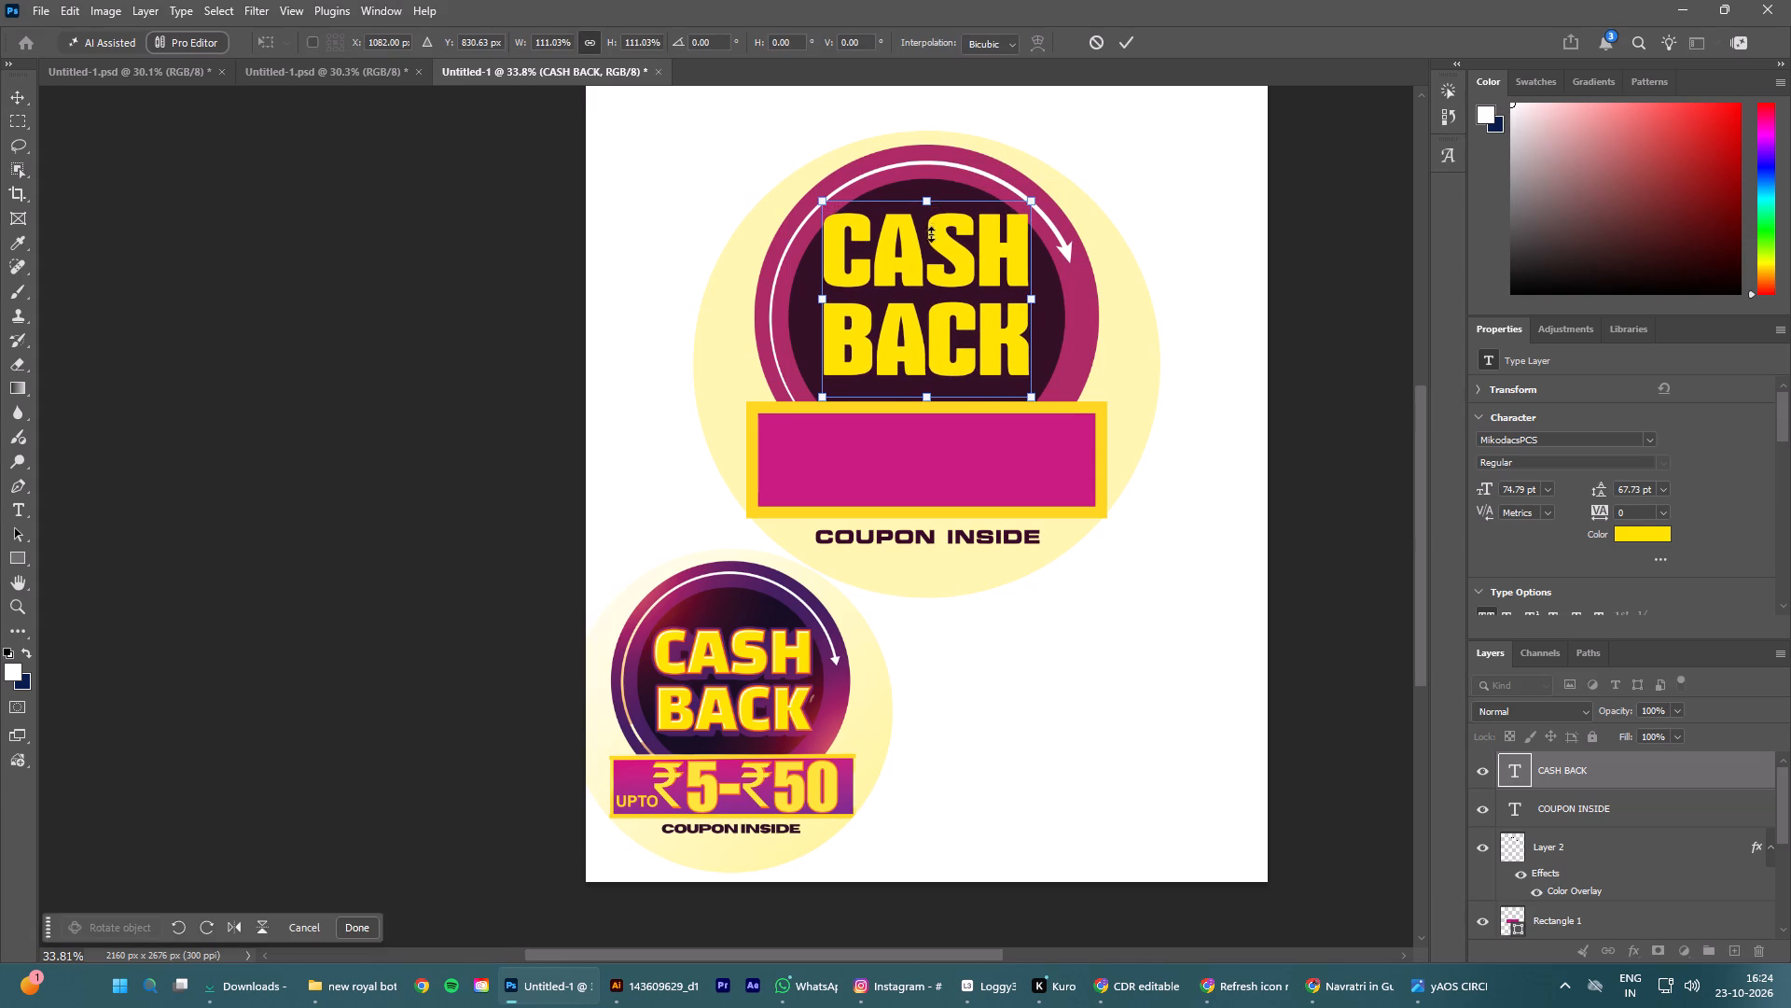
{"action": "left_click_drag", "start_coordinate": [928, 258], "coordinate": [930, 267]}
{"action": "left_click", "coordinate": [1127, 46]}
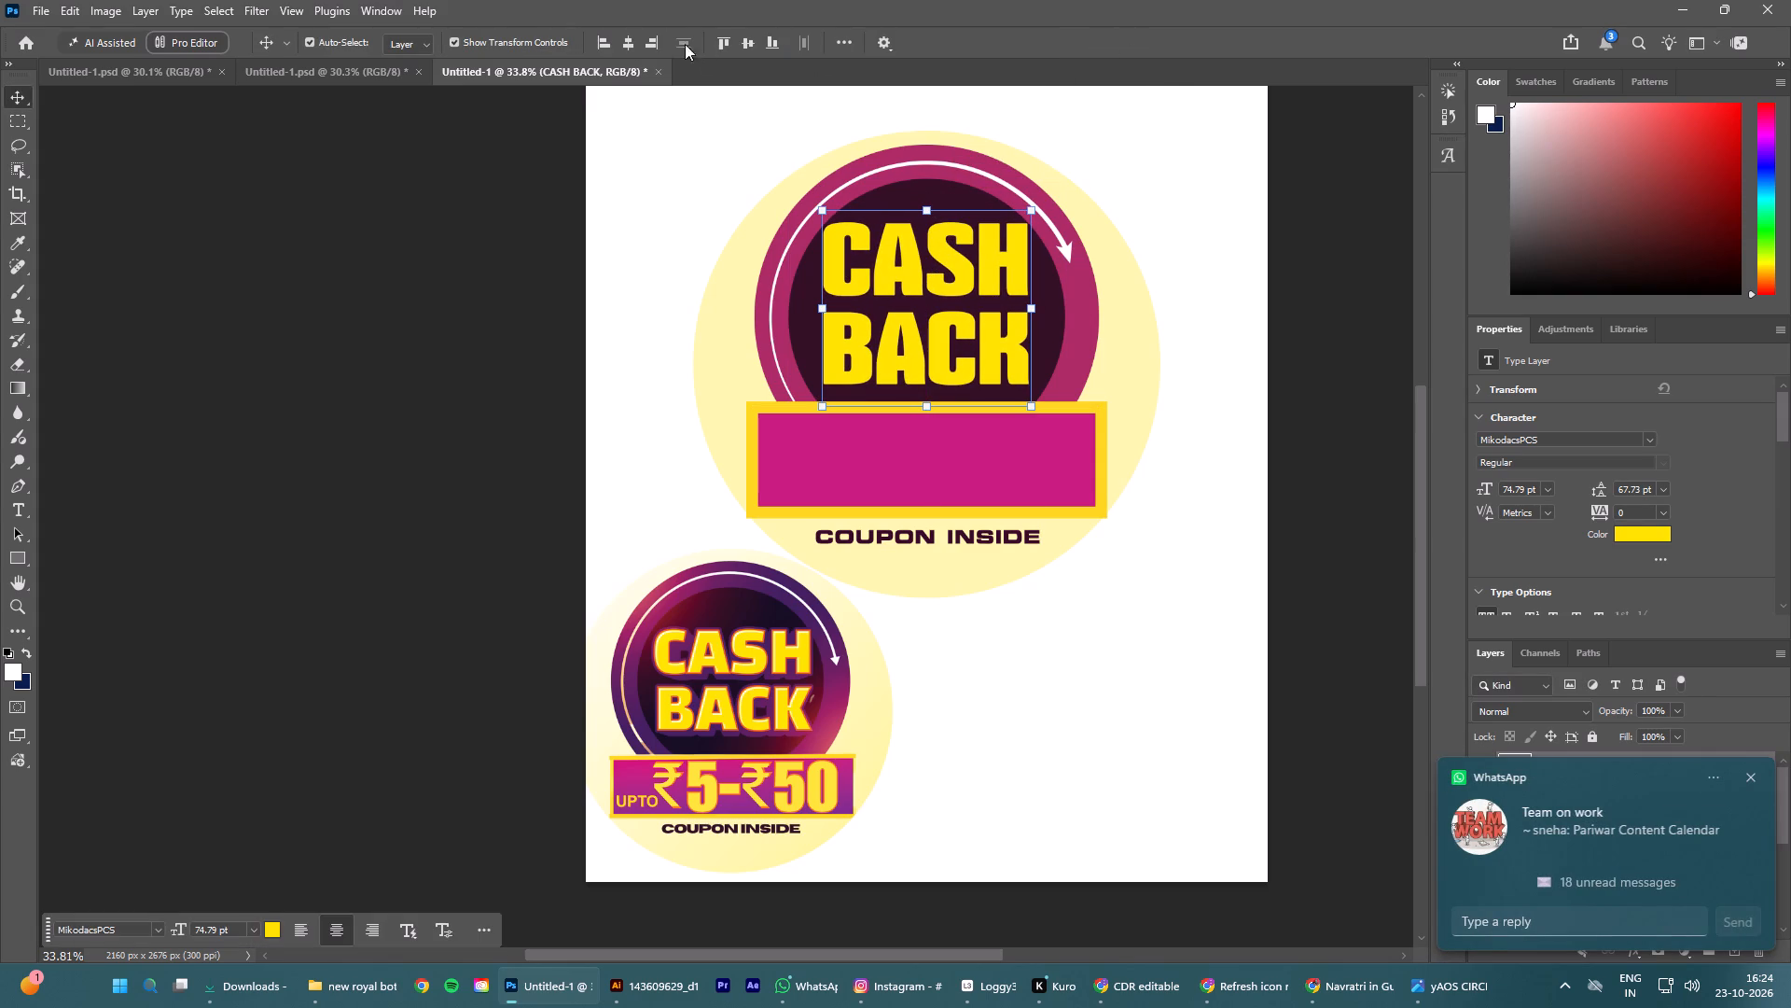
{"action": "left_click", "coordinate": [624, 40]}
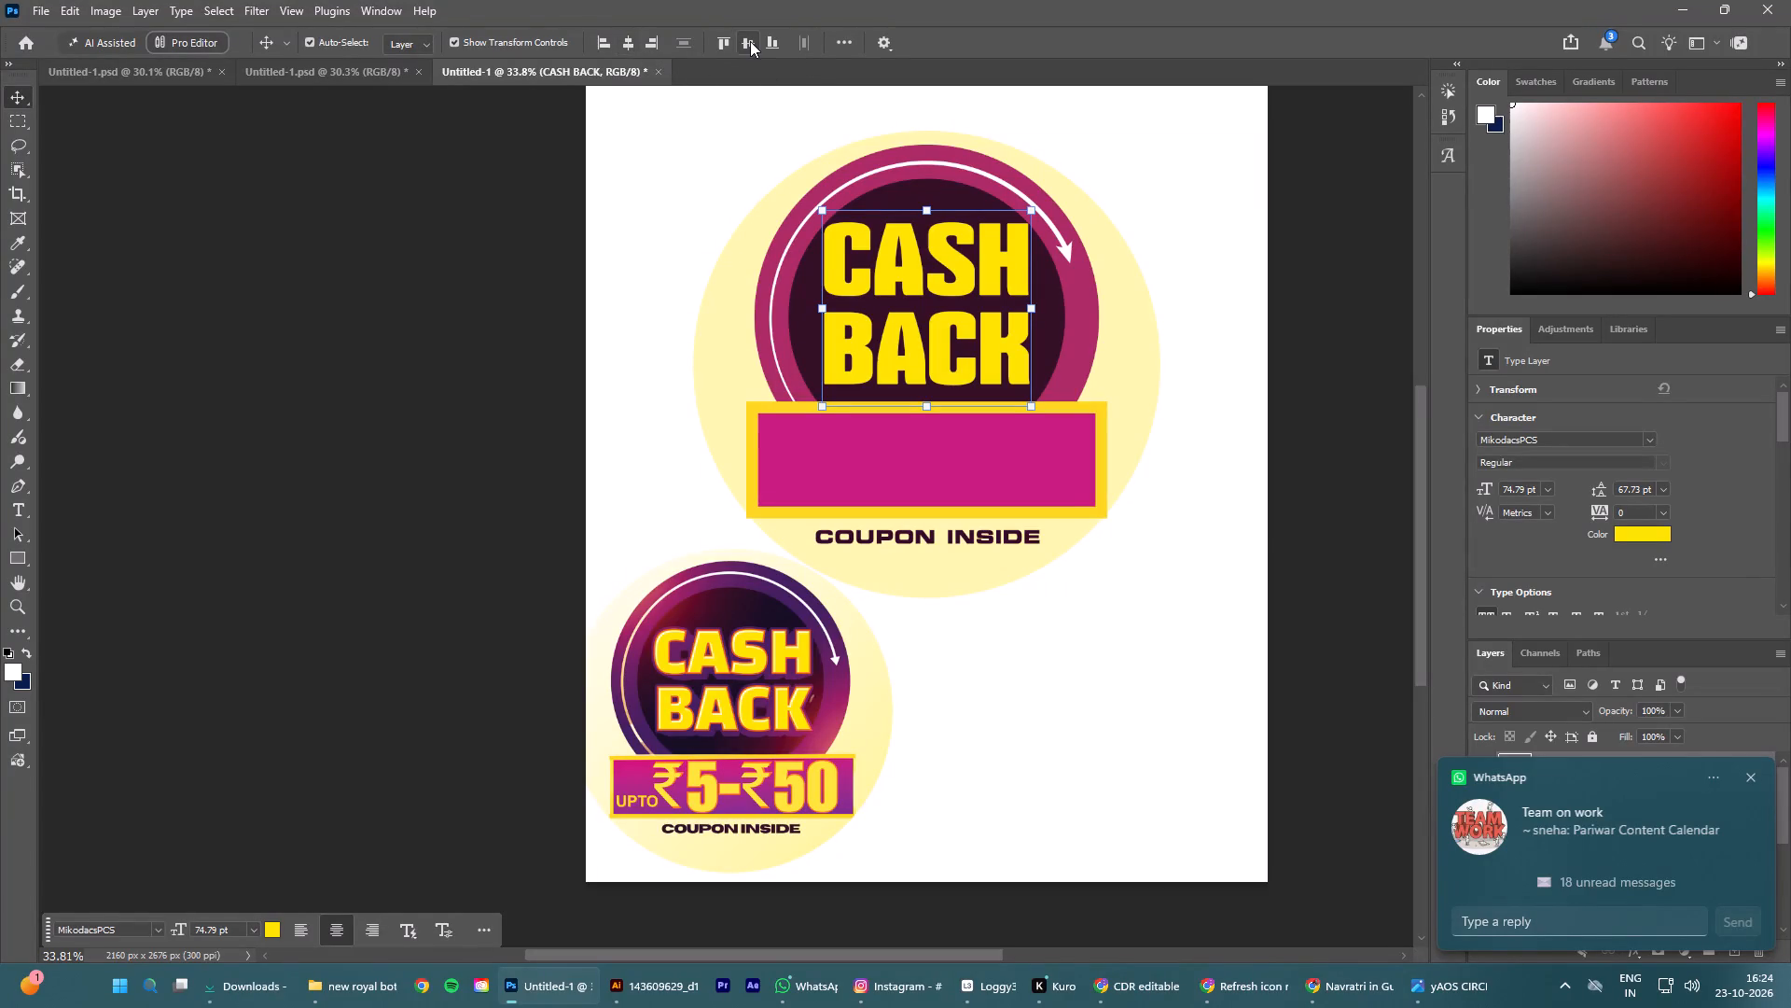
{"action": "left_click", "coordinate": [1308, 287]}
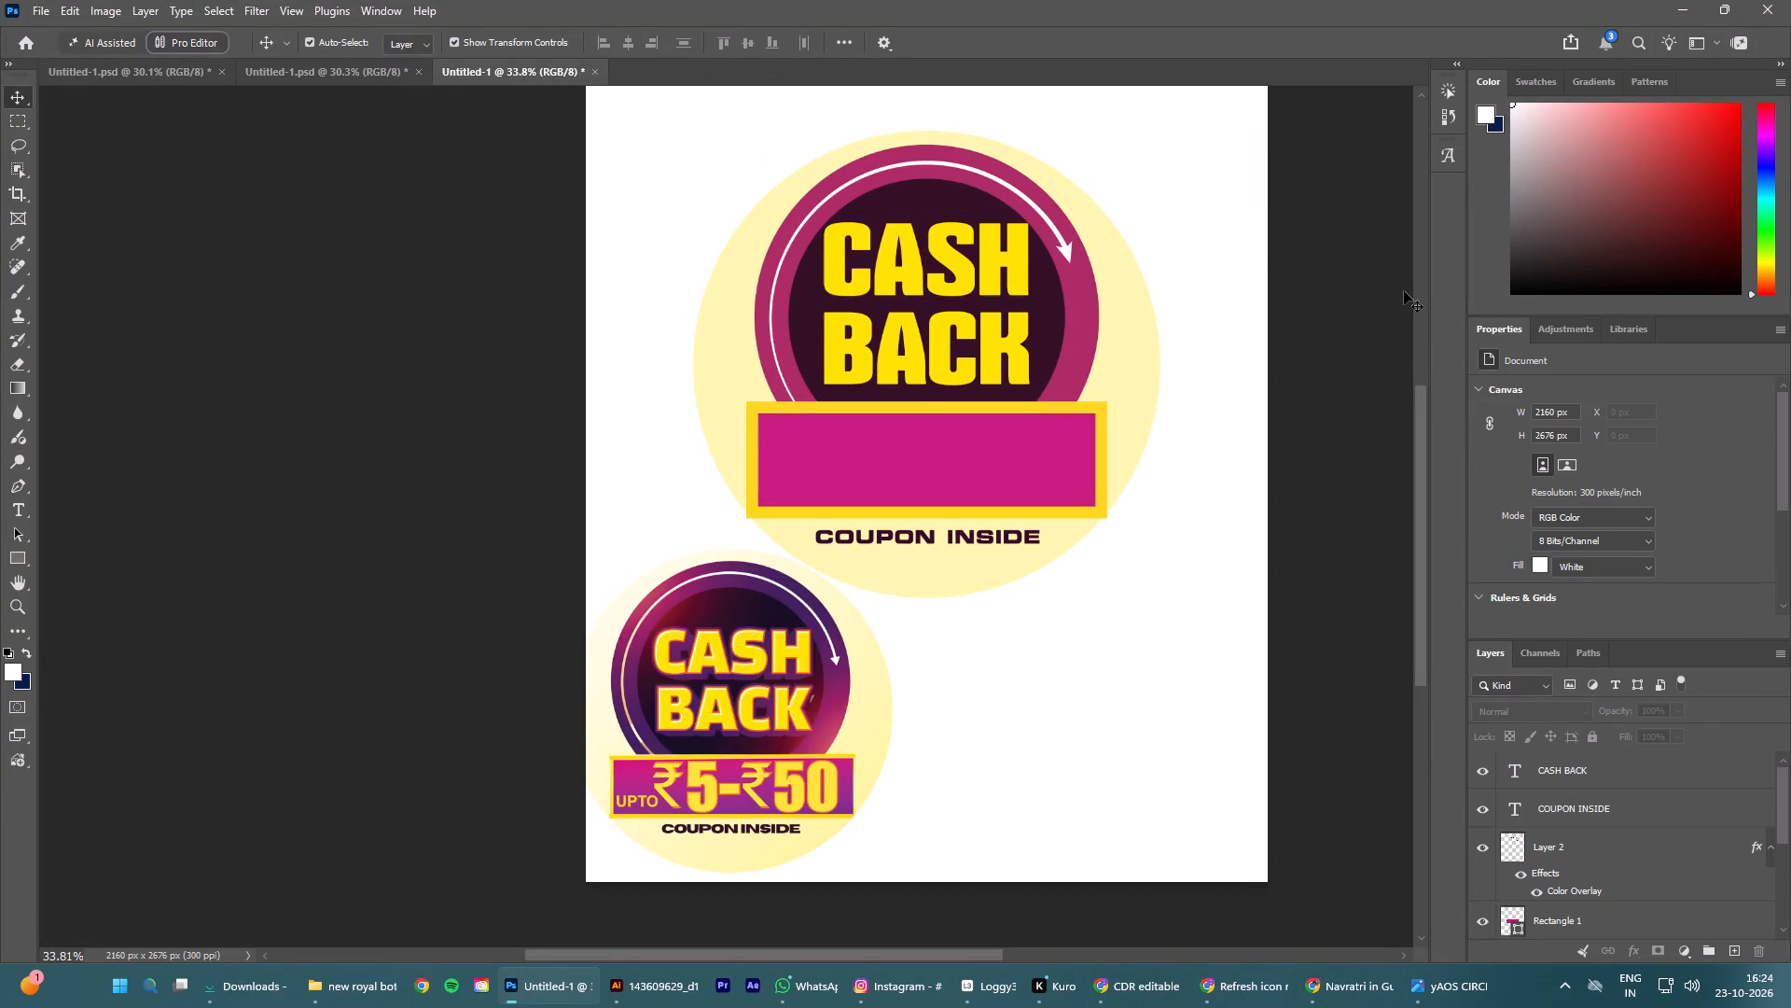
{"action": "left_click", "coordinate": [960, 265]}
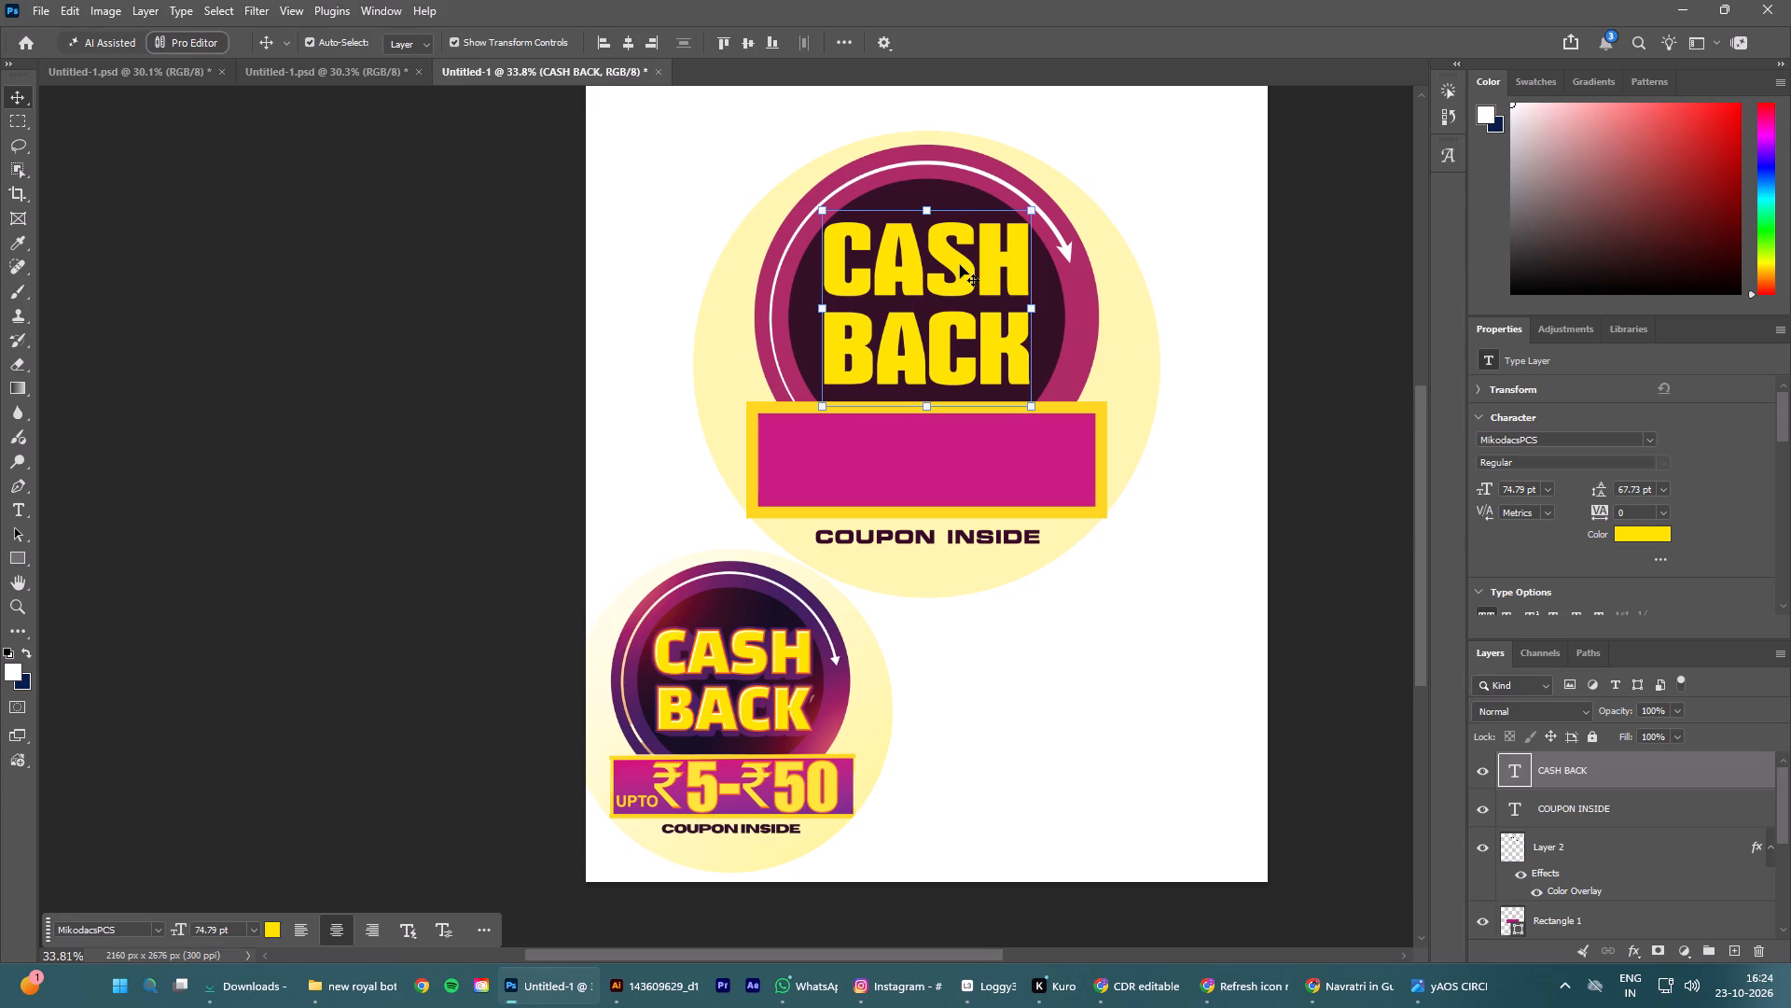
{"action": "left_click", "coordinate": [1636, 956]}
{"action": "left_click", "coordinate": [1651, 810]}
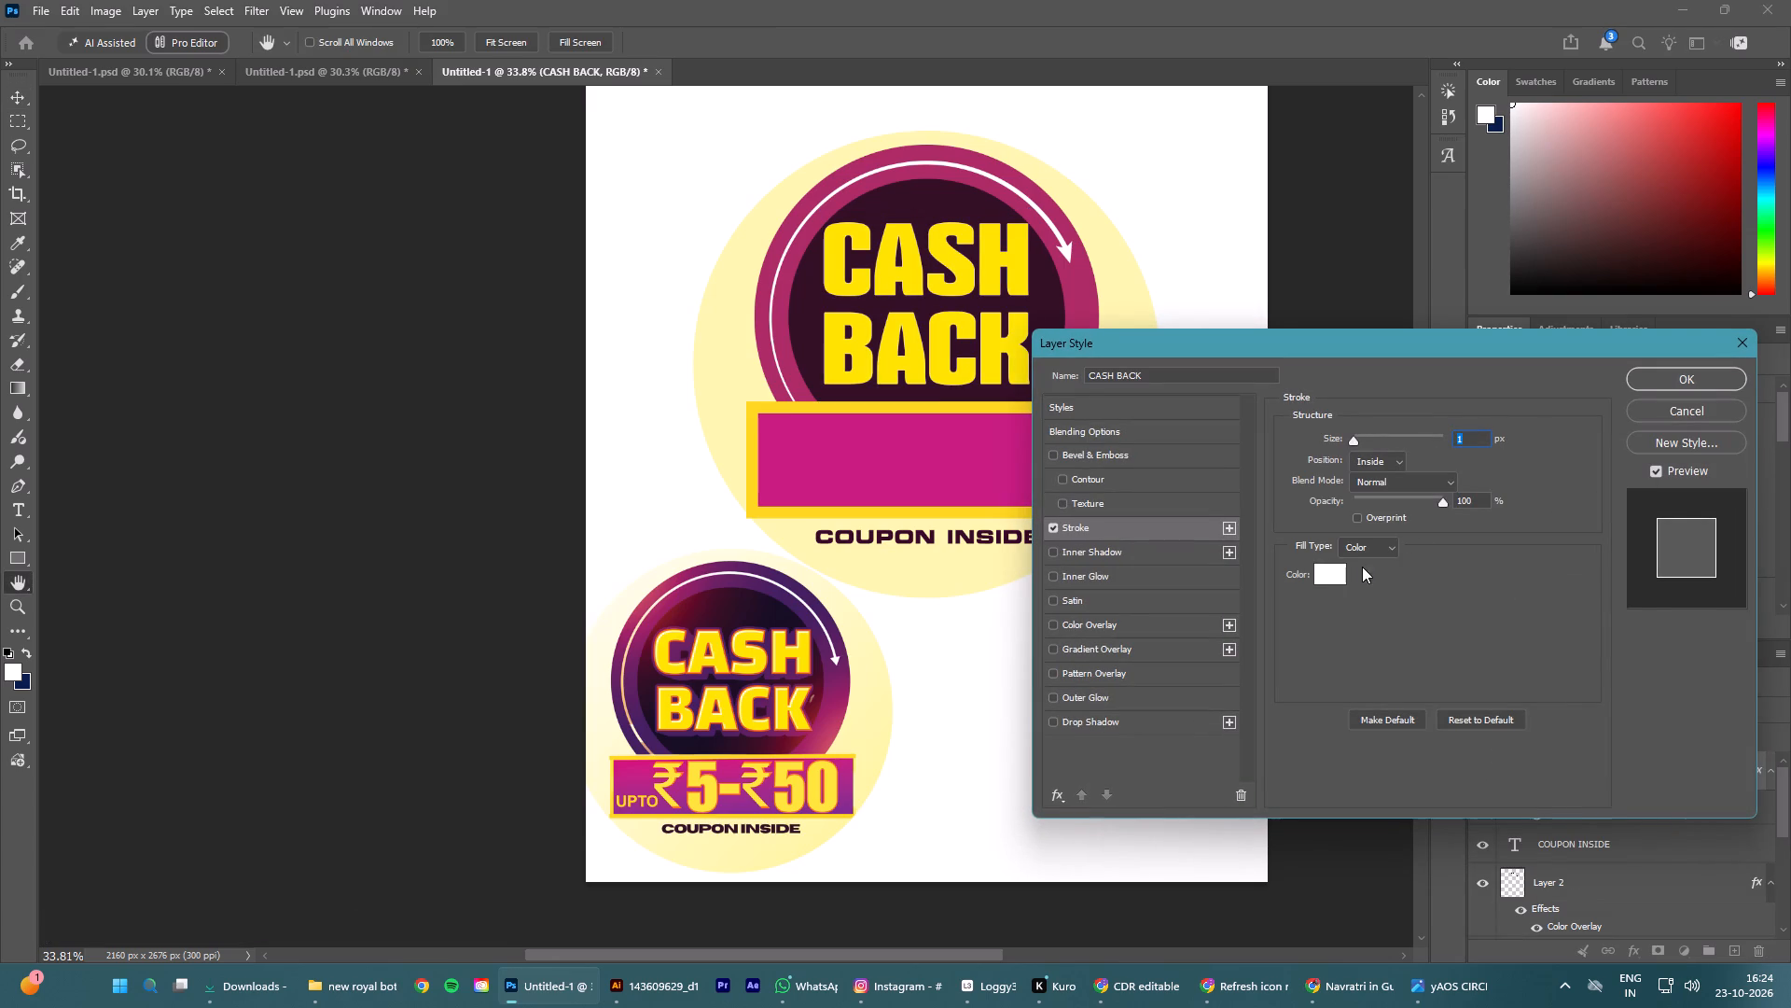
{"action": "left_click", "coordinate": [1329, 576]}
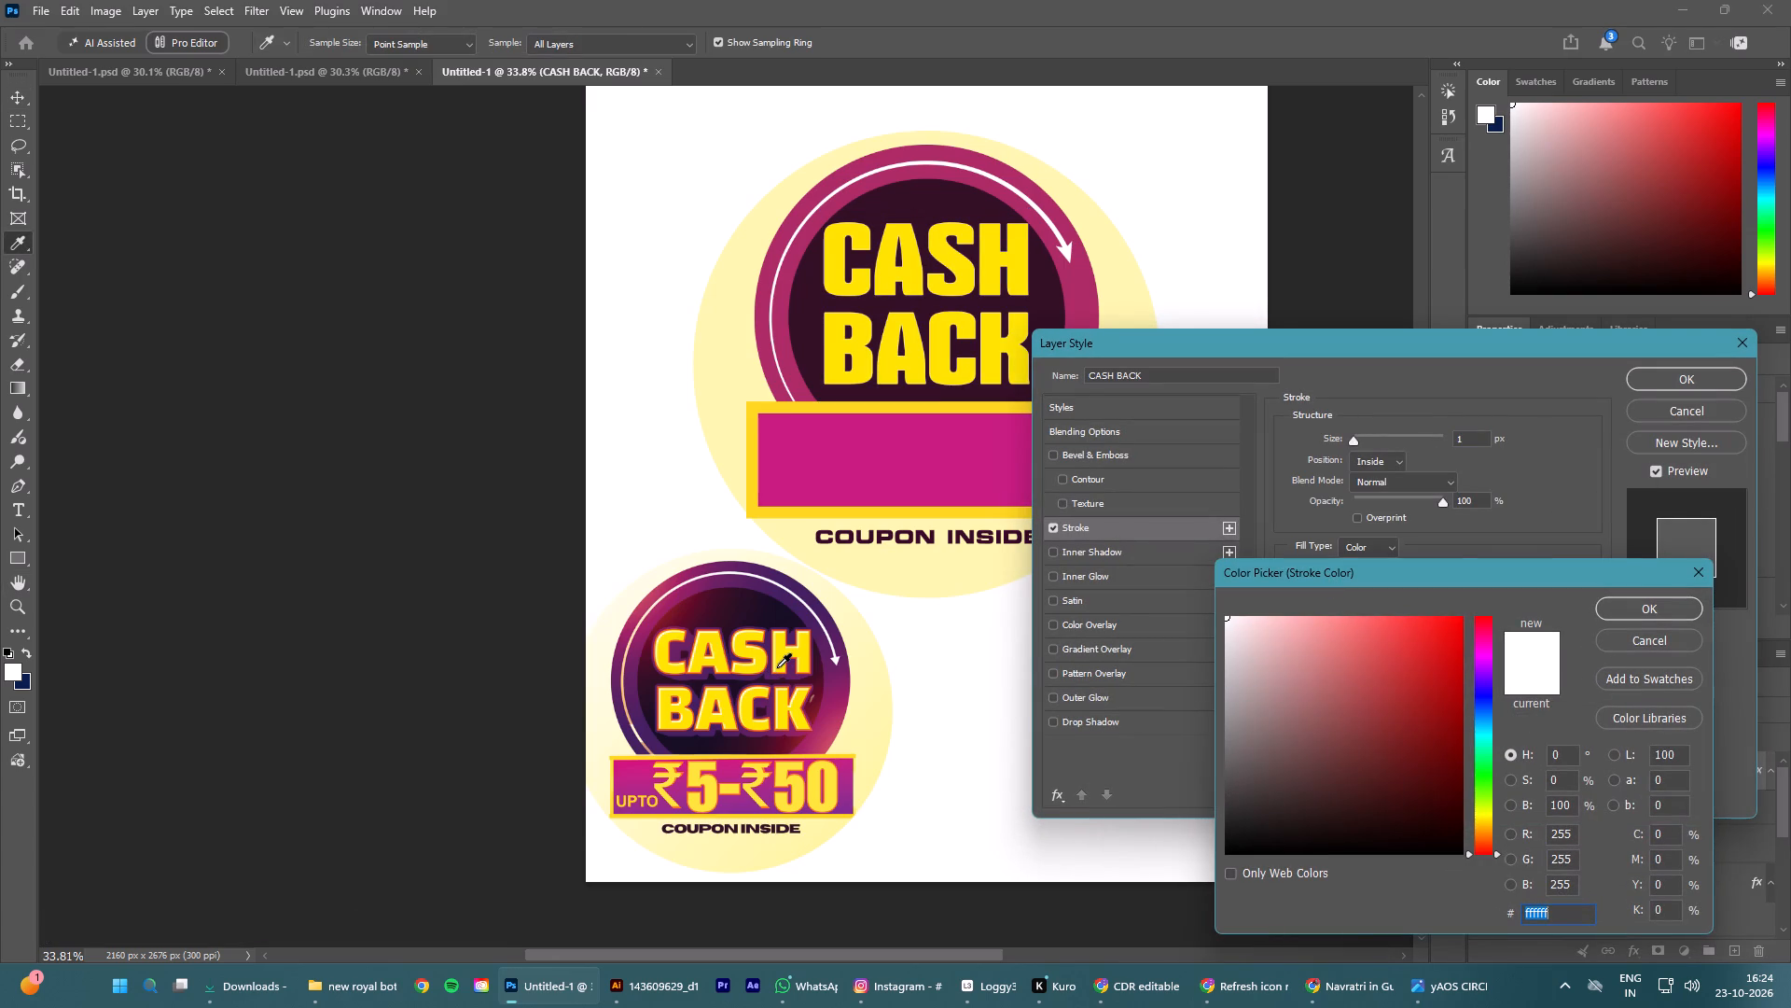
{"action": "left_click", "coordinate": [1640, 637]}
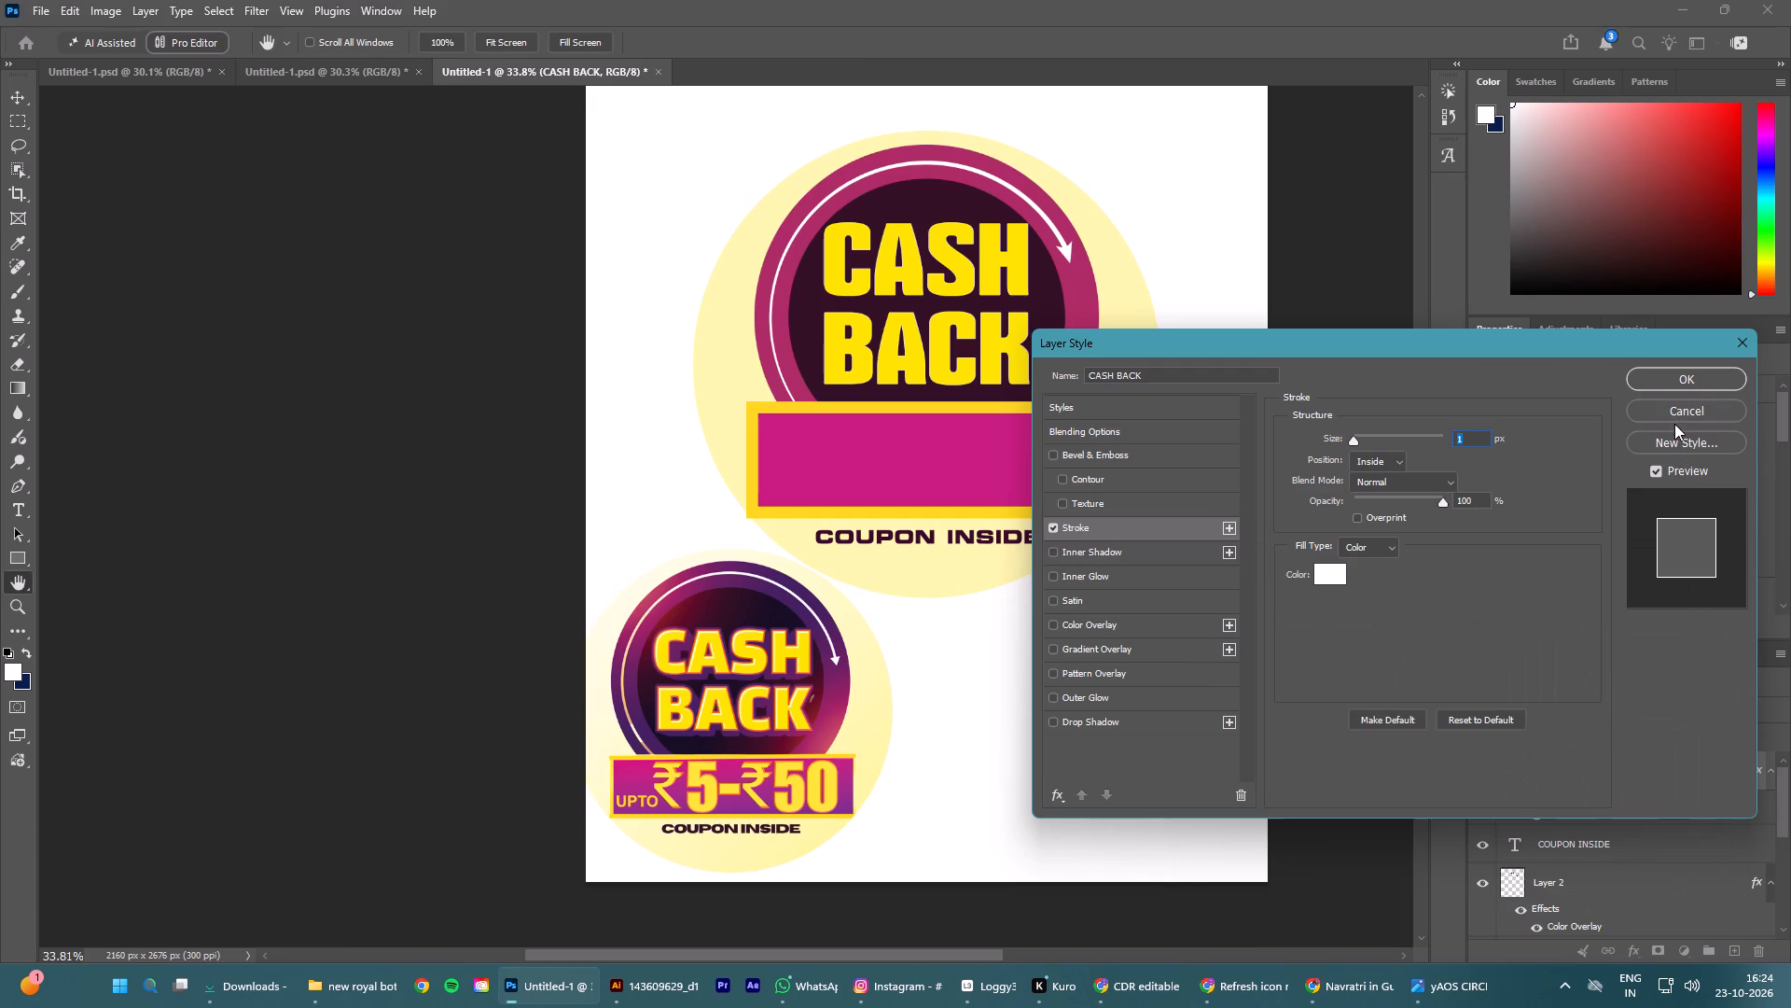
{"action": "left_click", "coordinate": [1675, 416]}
Add a stroke to the CASH BACK text in orange #fa5c1e, sampled from the letter outline in the reference badge.
{"action": "scroll", "coordinate": [684, 633], "scroll_direction": "up", "scroll_amount": 6, "text": "alt"}
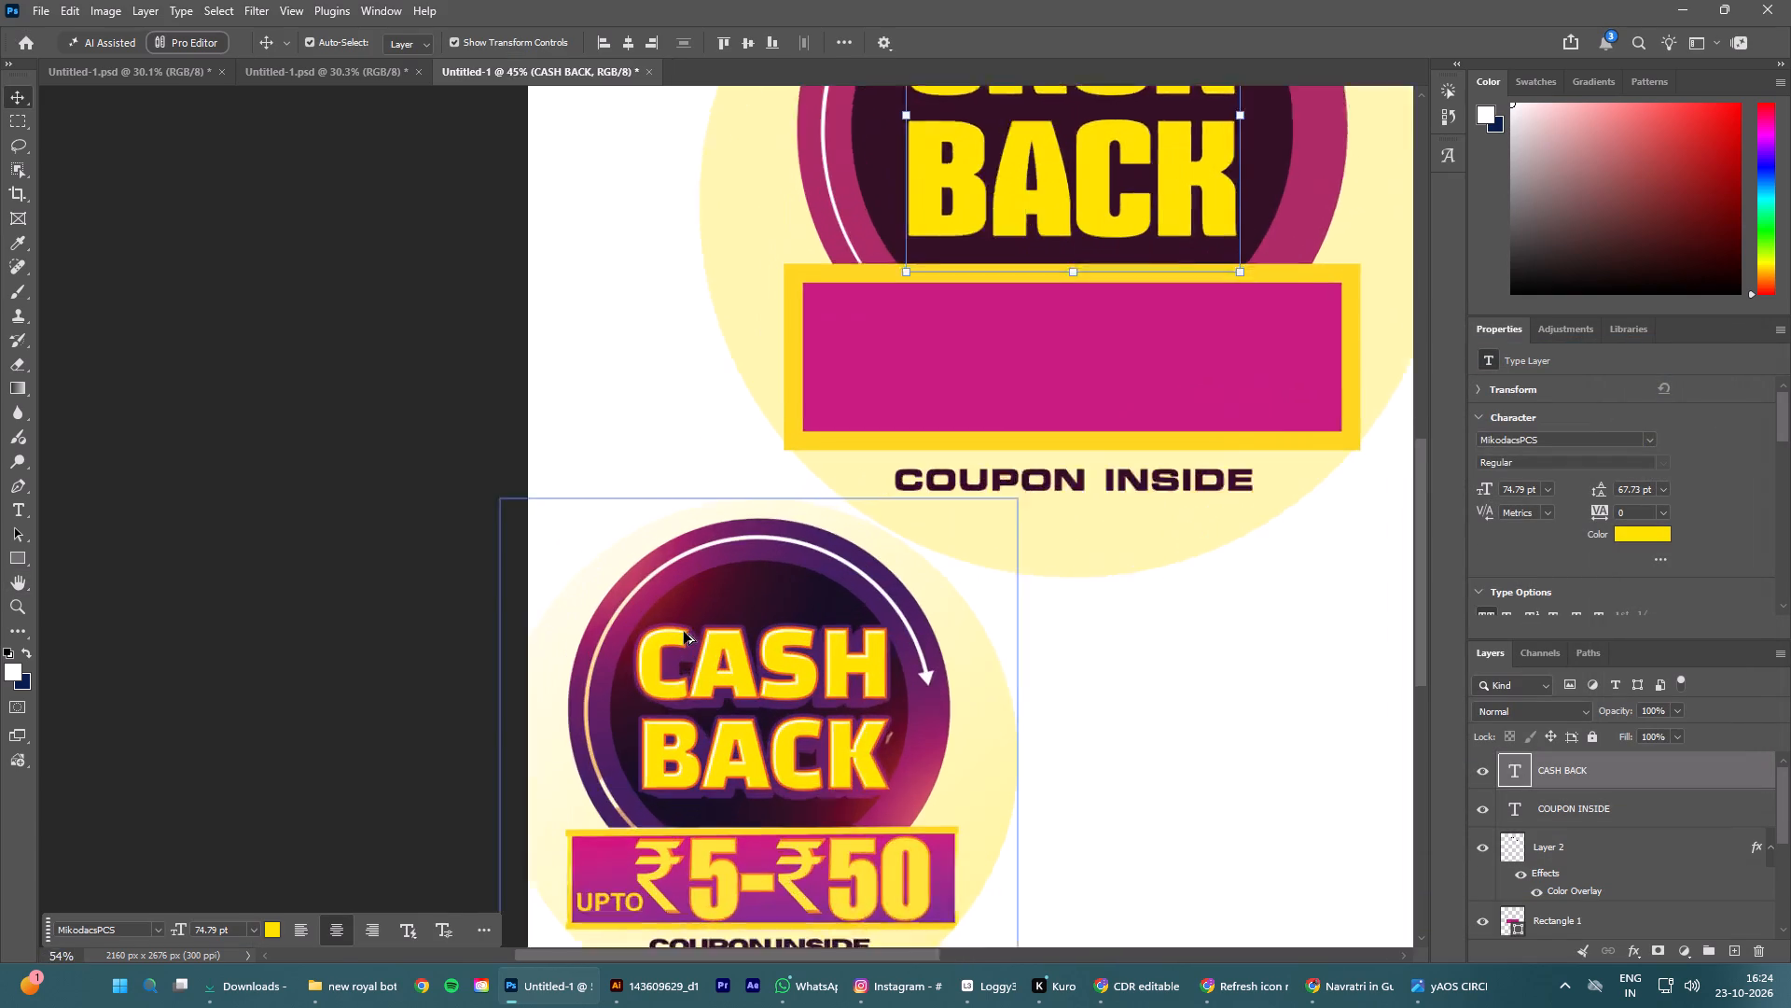
{"action": "scroll", "coordinate": [684, 632], "scroll_direction": "up", "scroll_amount": 9, "text": "alt"}
{"action": "scroll", "coordinate": [780, 675], "scroll_direction": "up", "scroll_amount": 7, "text": "alt"}
{"action": "scroll", "coordinate": [780, 675], "scroll_direction": "down", "scroll_amount": 6, "text": "alt"}
{"action": "scroll", "coordinate": [780, 675], "scroll_direction": "up", "scroll_amount": 1}
{"action": "scroll", "coordinate": [780, 675], "scroll_direction": "down", "scroll_amount": 2, "text": "alt"}
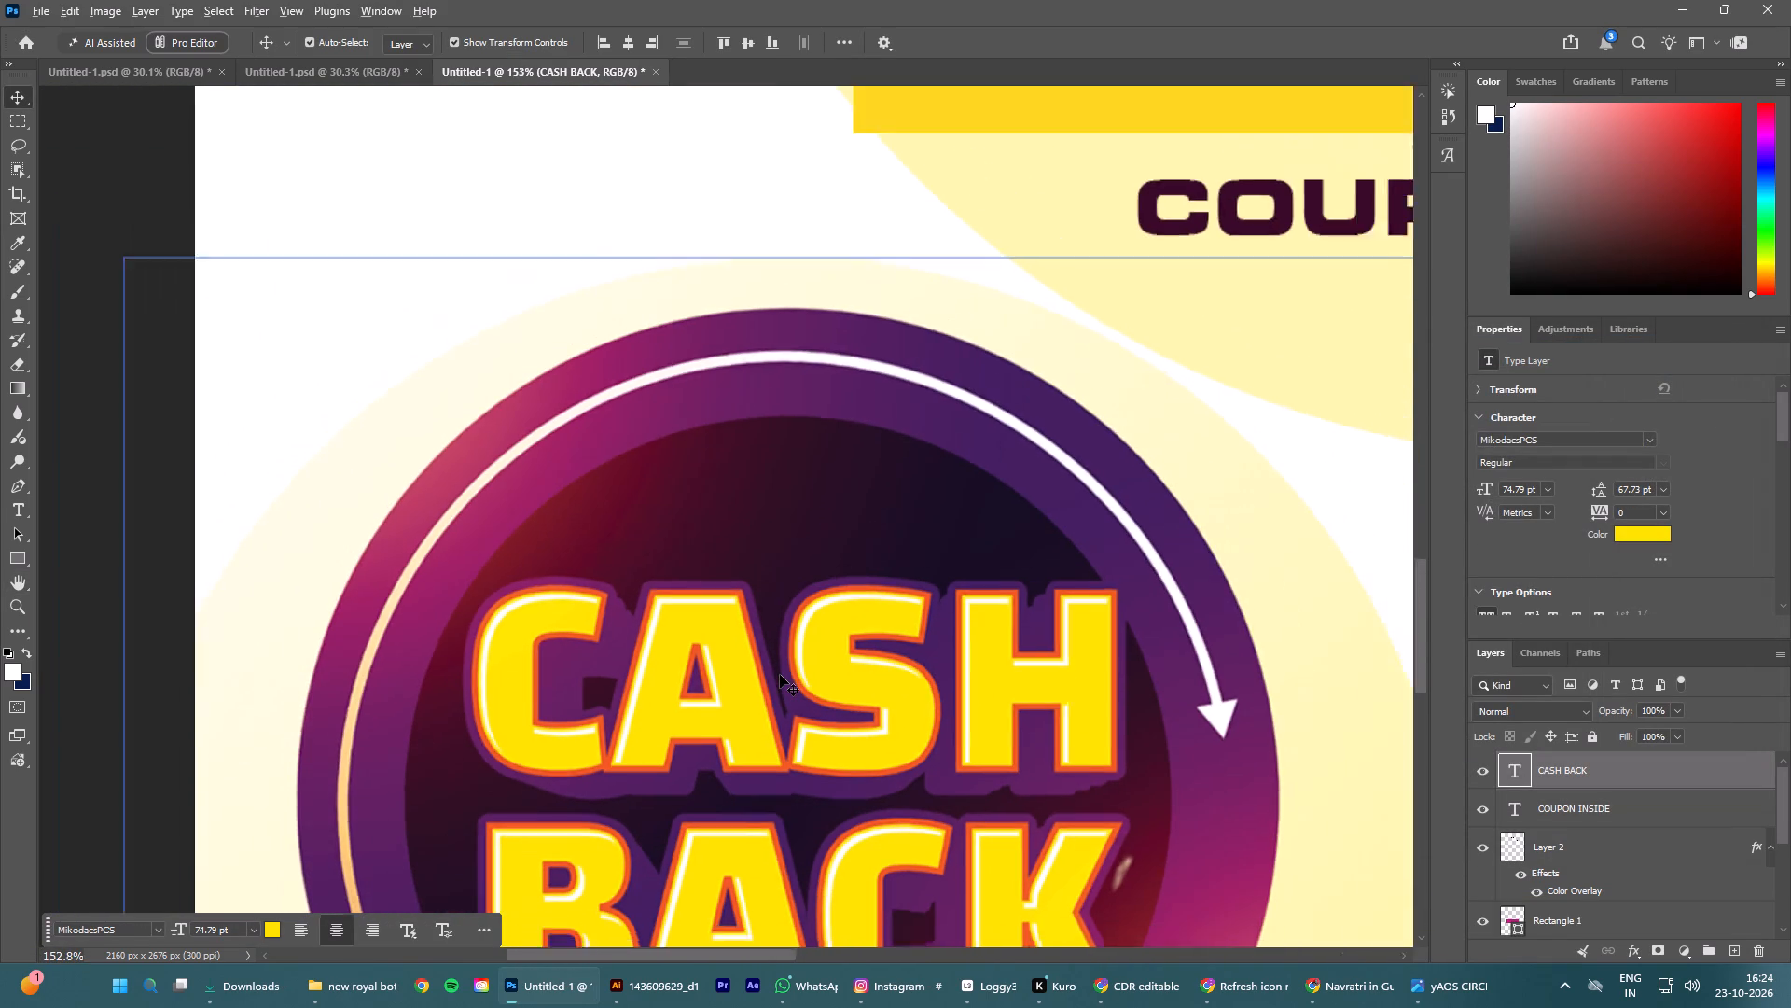
{"action": "scroll", "coordinate": [780, 675], "scroll_direction": "down", "scroll_amount": 3, "text": "alt"}
{"action": "scroll", "coordinate": [780, 675], "scroll_direction": "up", "scroll_amount": 6}
{"action": "scroll", "coordinate": [780, 675], "scroll_direction": "down", "scroll_amount": 8, "text": "alt"}
{"action": "scroll", "coordinate": [782, 676], "scroll_direction": "up", "scroll_amount": 5}
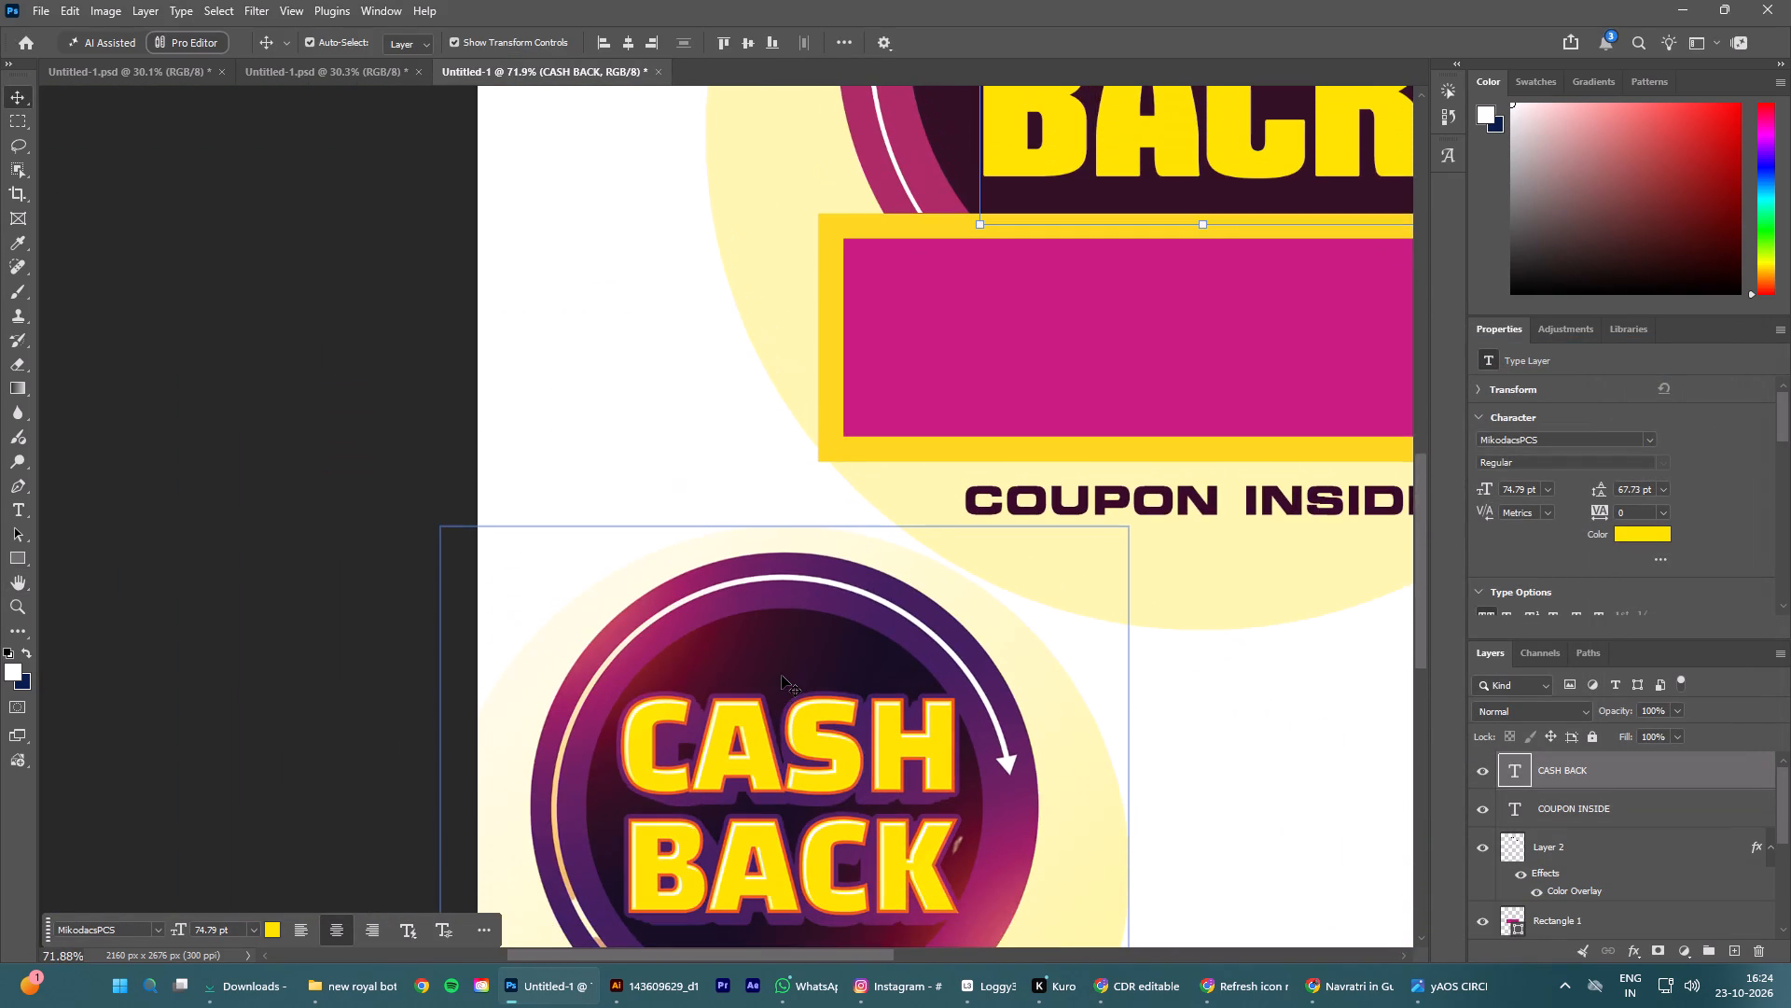
{"action": "scroll", "coordinate": [782, 676], "scroll_direction": "down", "scroll_amount": 1}
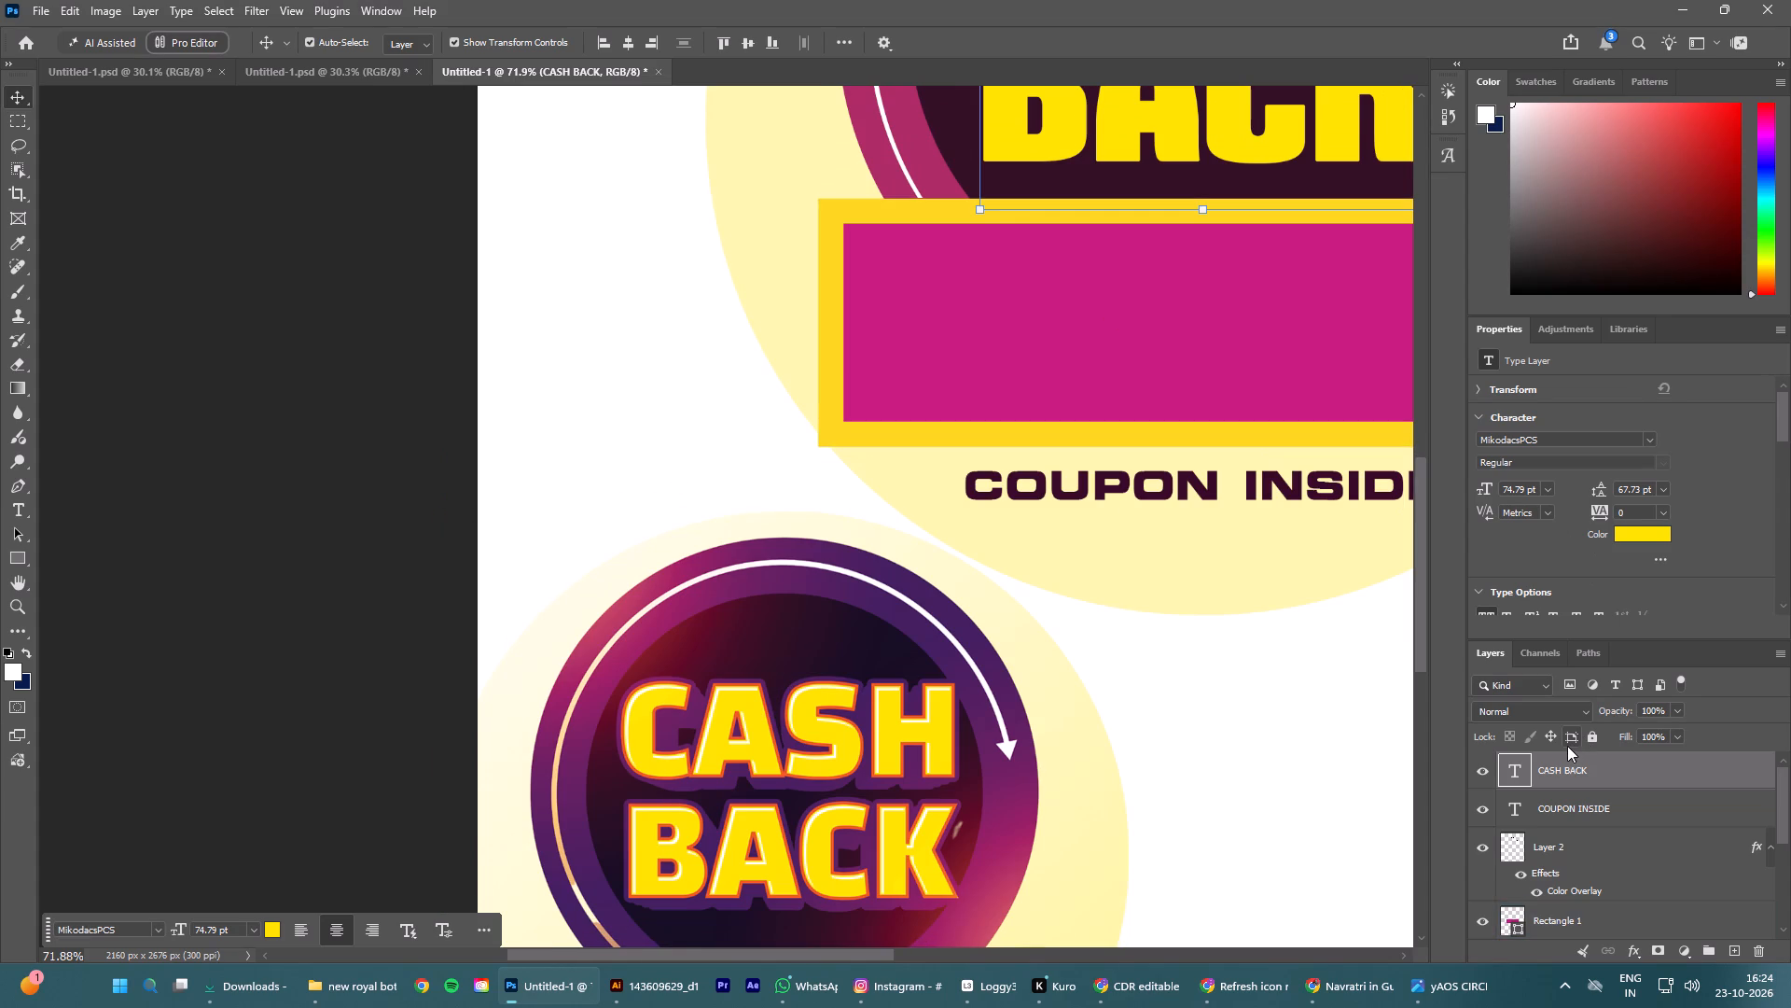
{"action": "left_click", "coordinate": [1635, 949]}
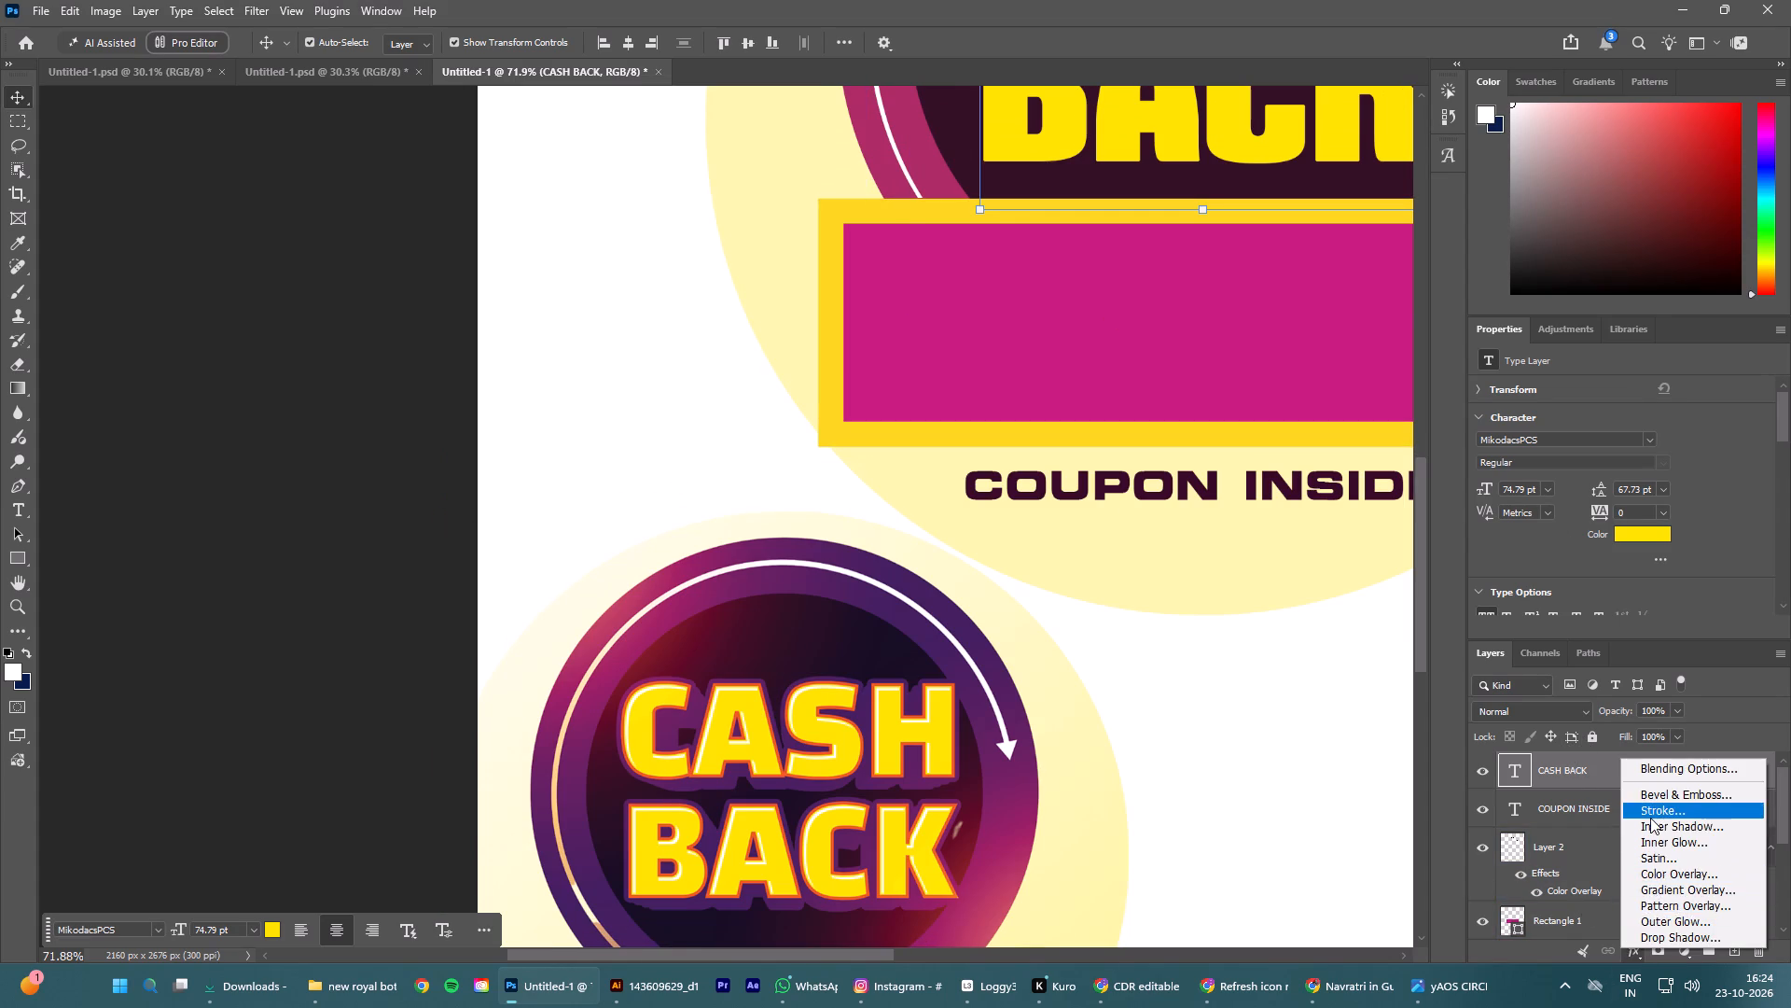
{"action": "left_click", "coordinate": [1650, 816]}
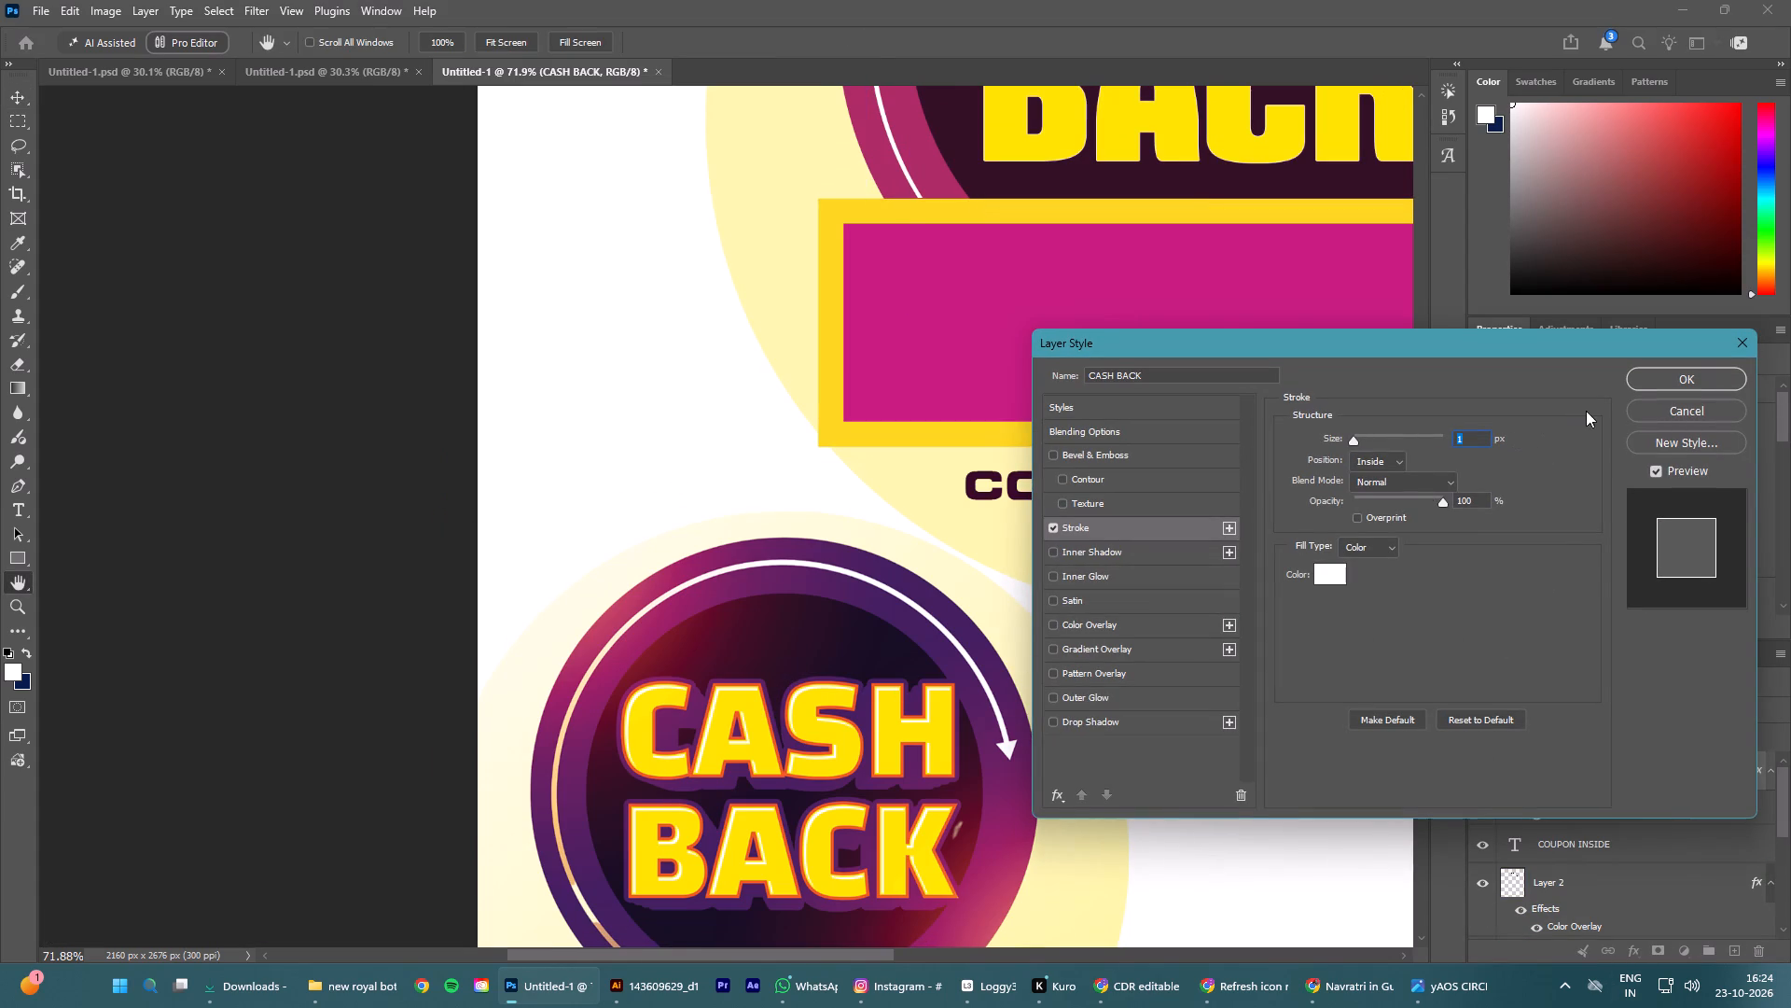
{"action": "left_click", "coordinate": [1333, 576]}
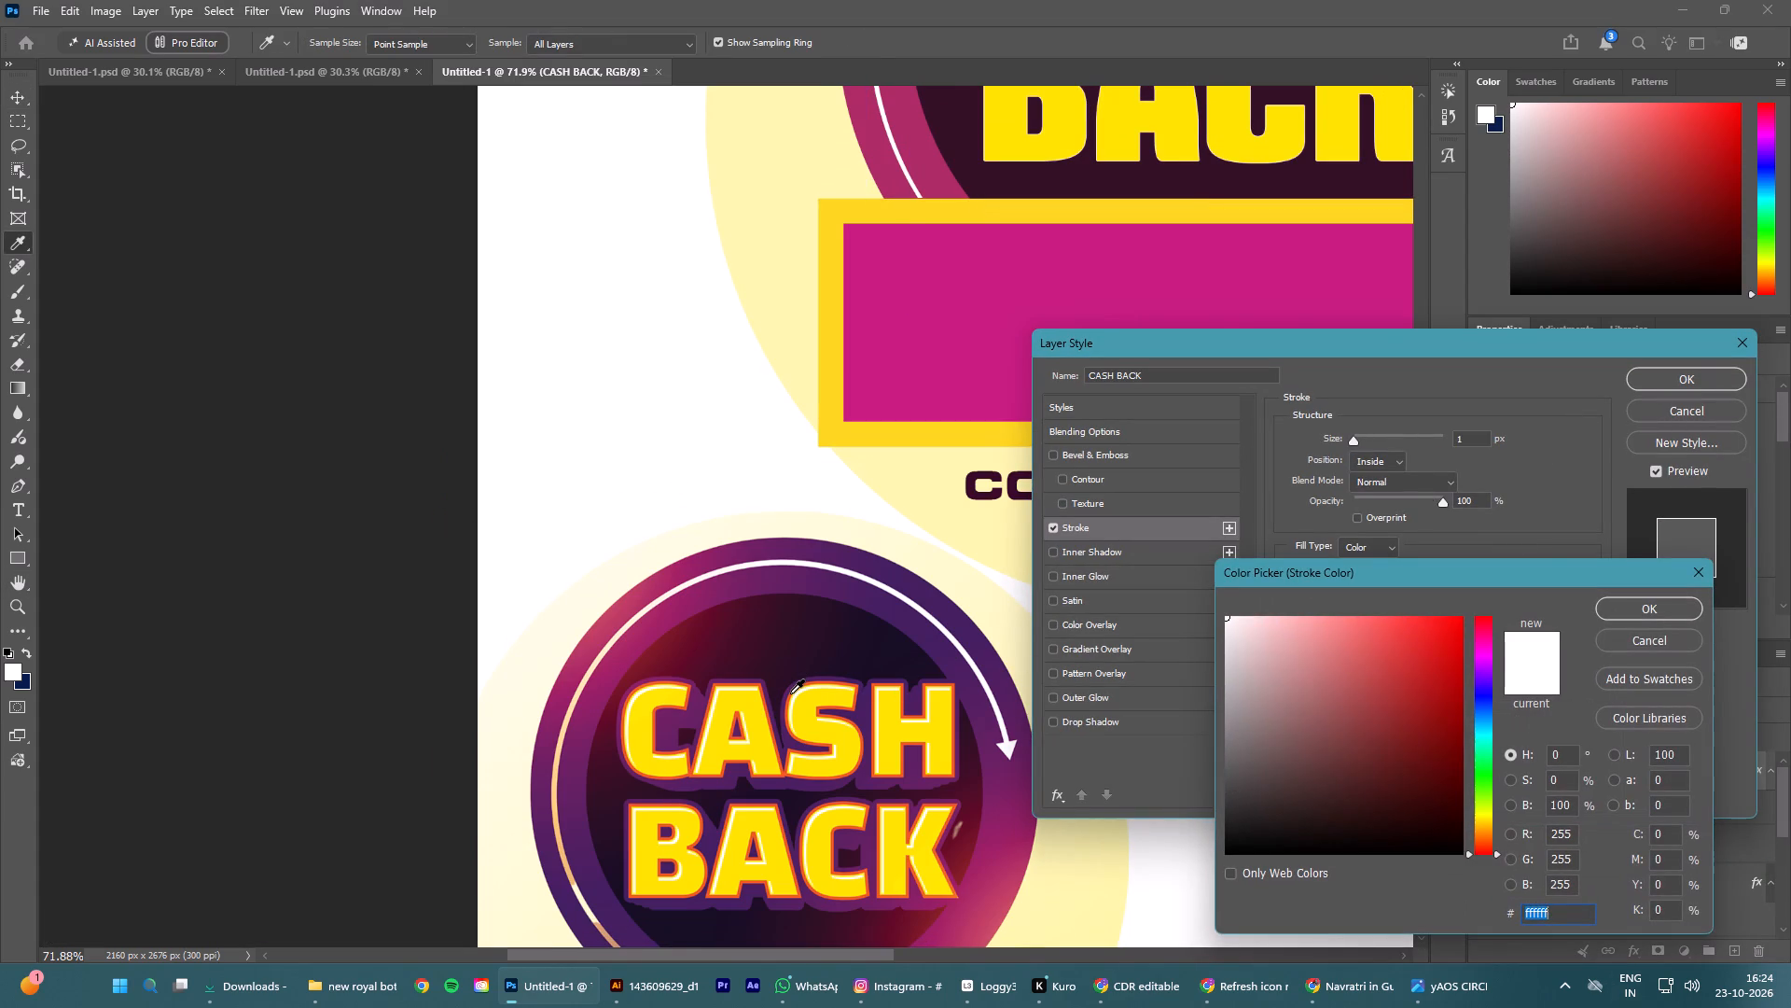
{"action": "left_click", "coordinate": [790, 693]}
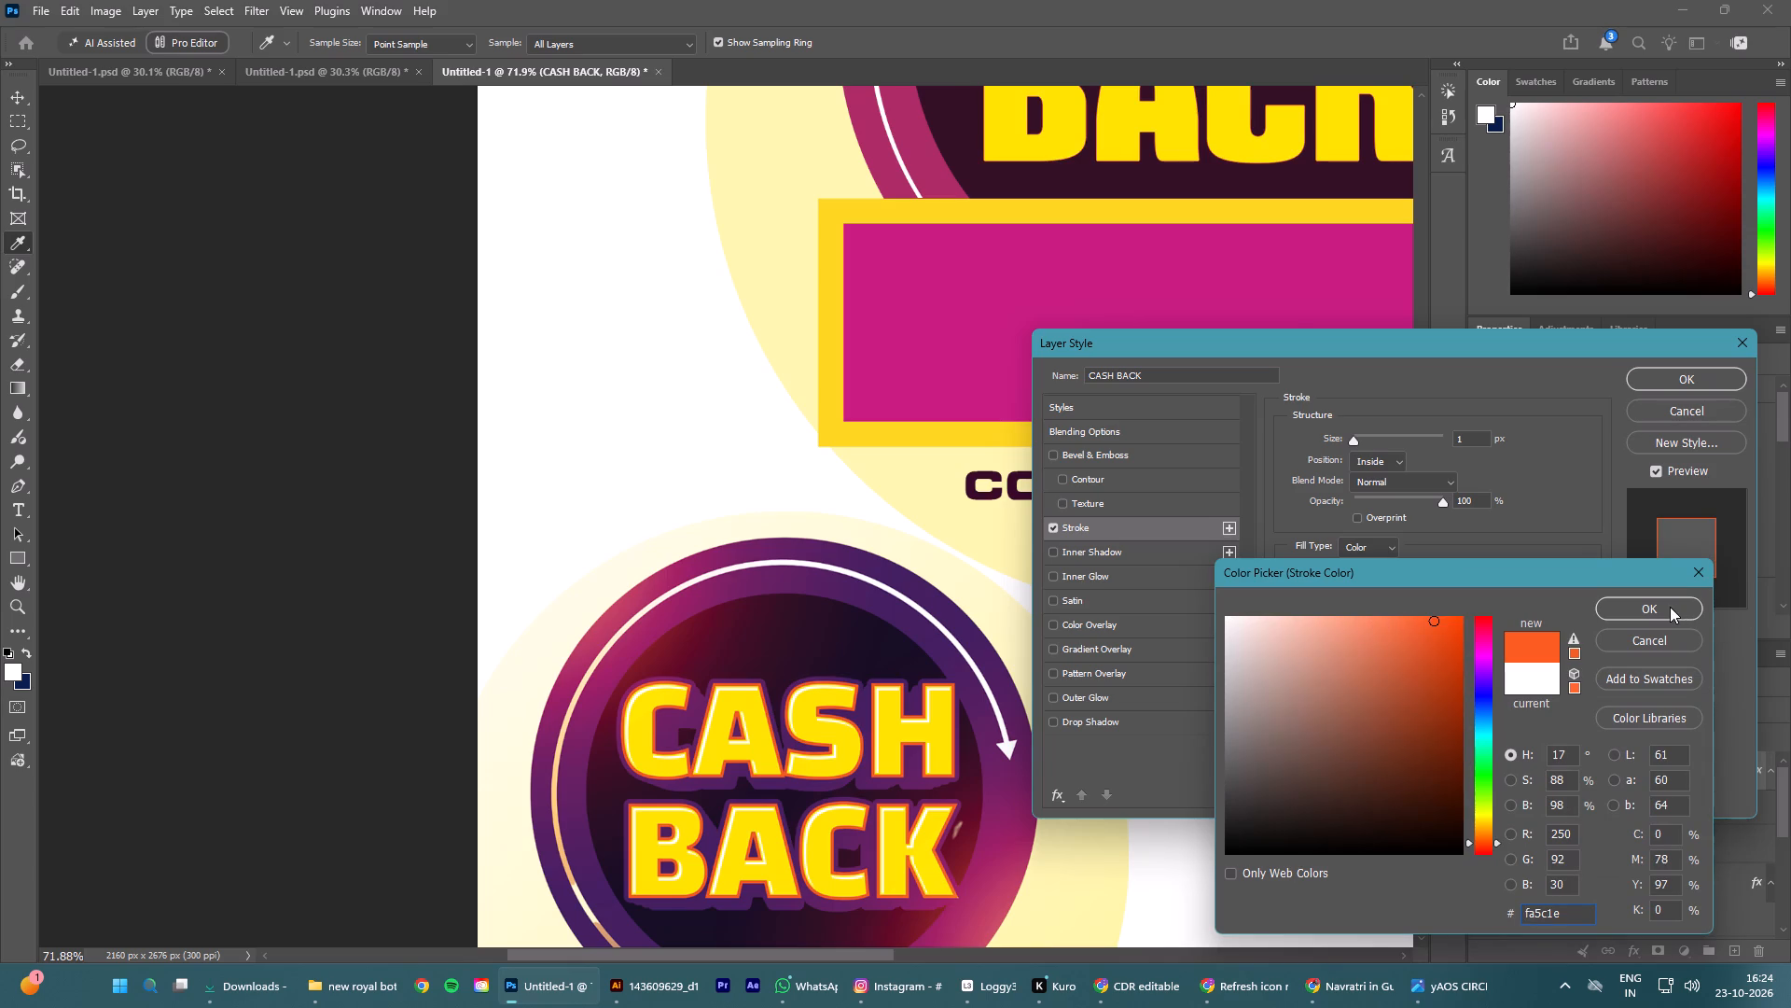
{"action": "left_click", "coordinate": [1666, 605]}
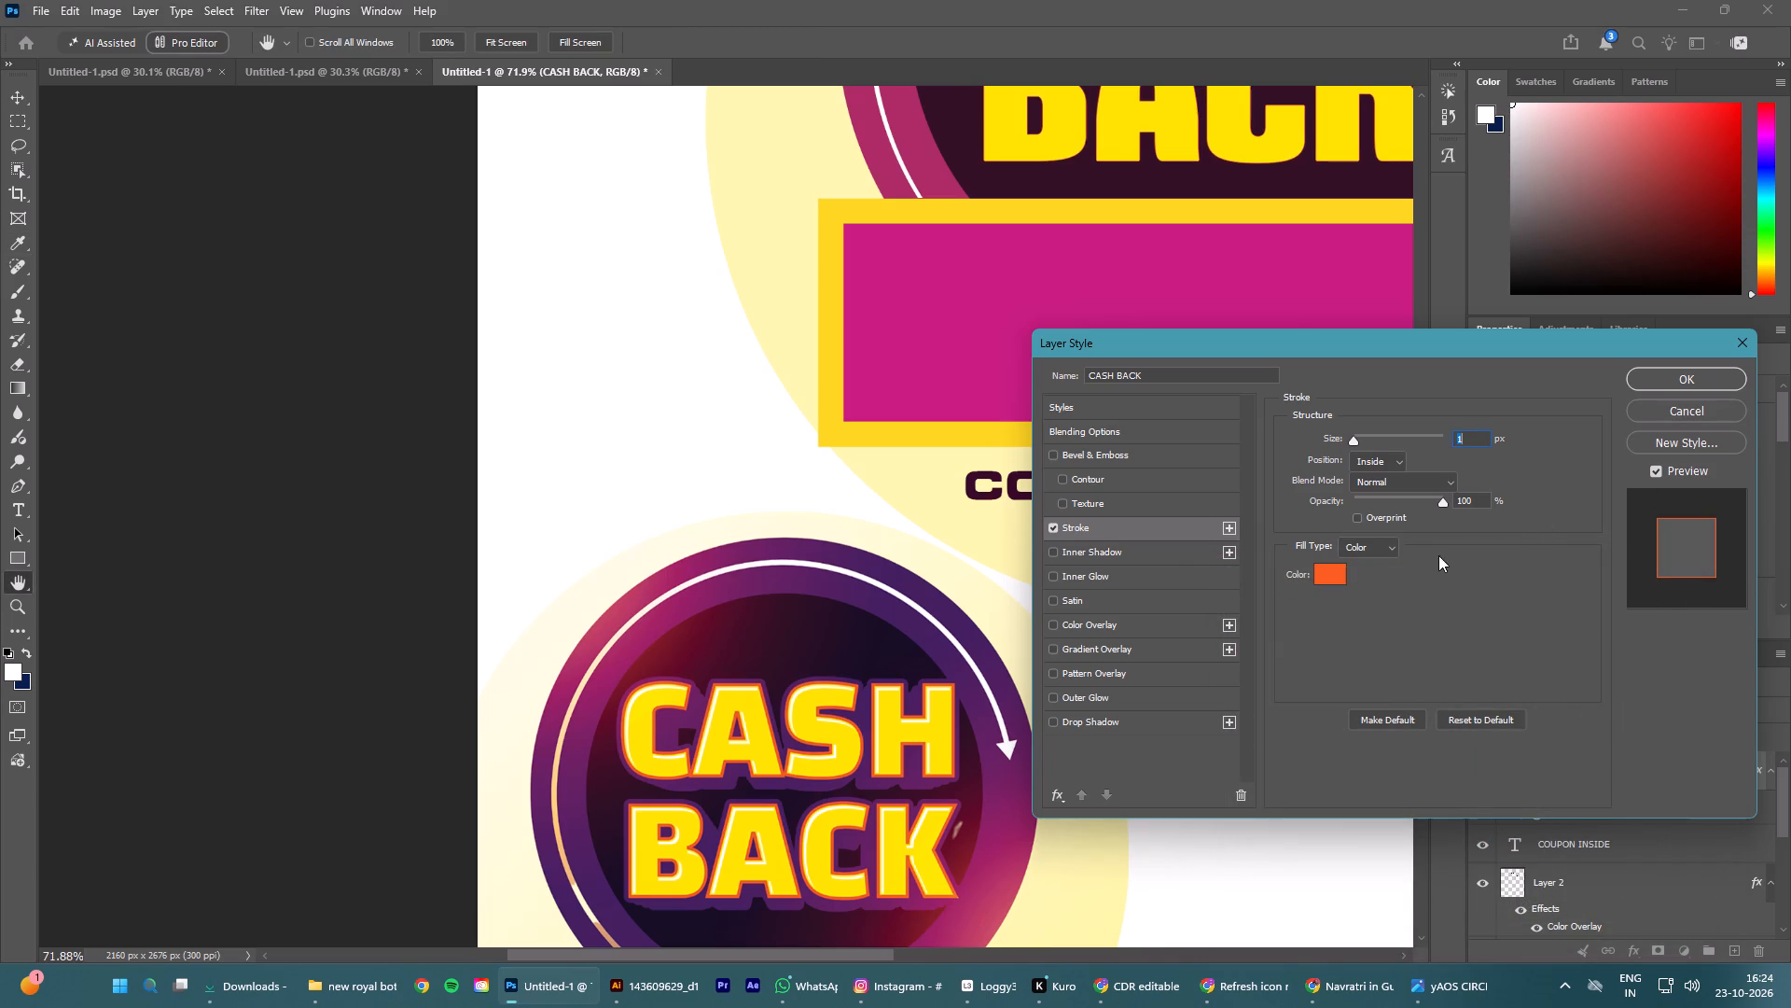
Set the CASH BACK stroke to 5 px, positioned outside the letters, and apply it.
{"action": "left_click", "coordinate": [1355, 440]}
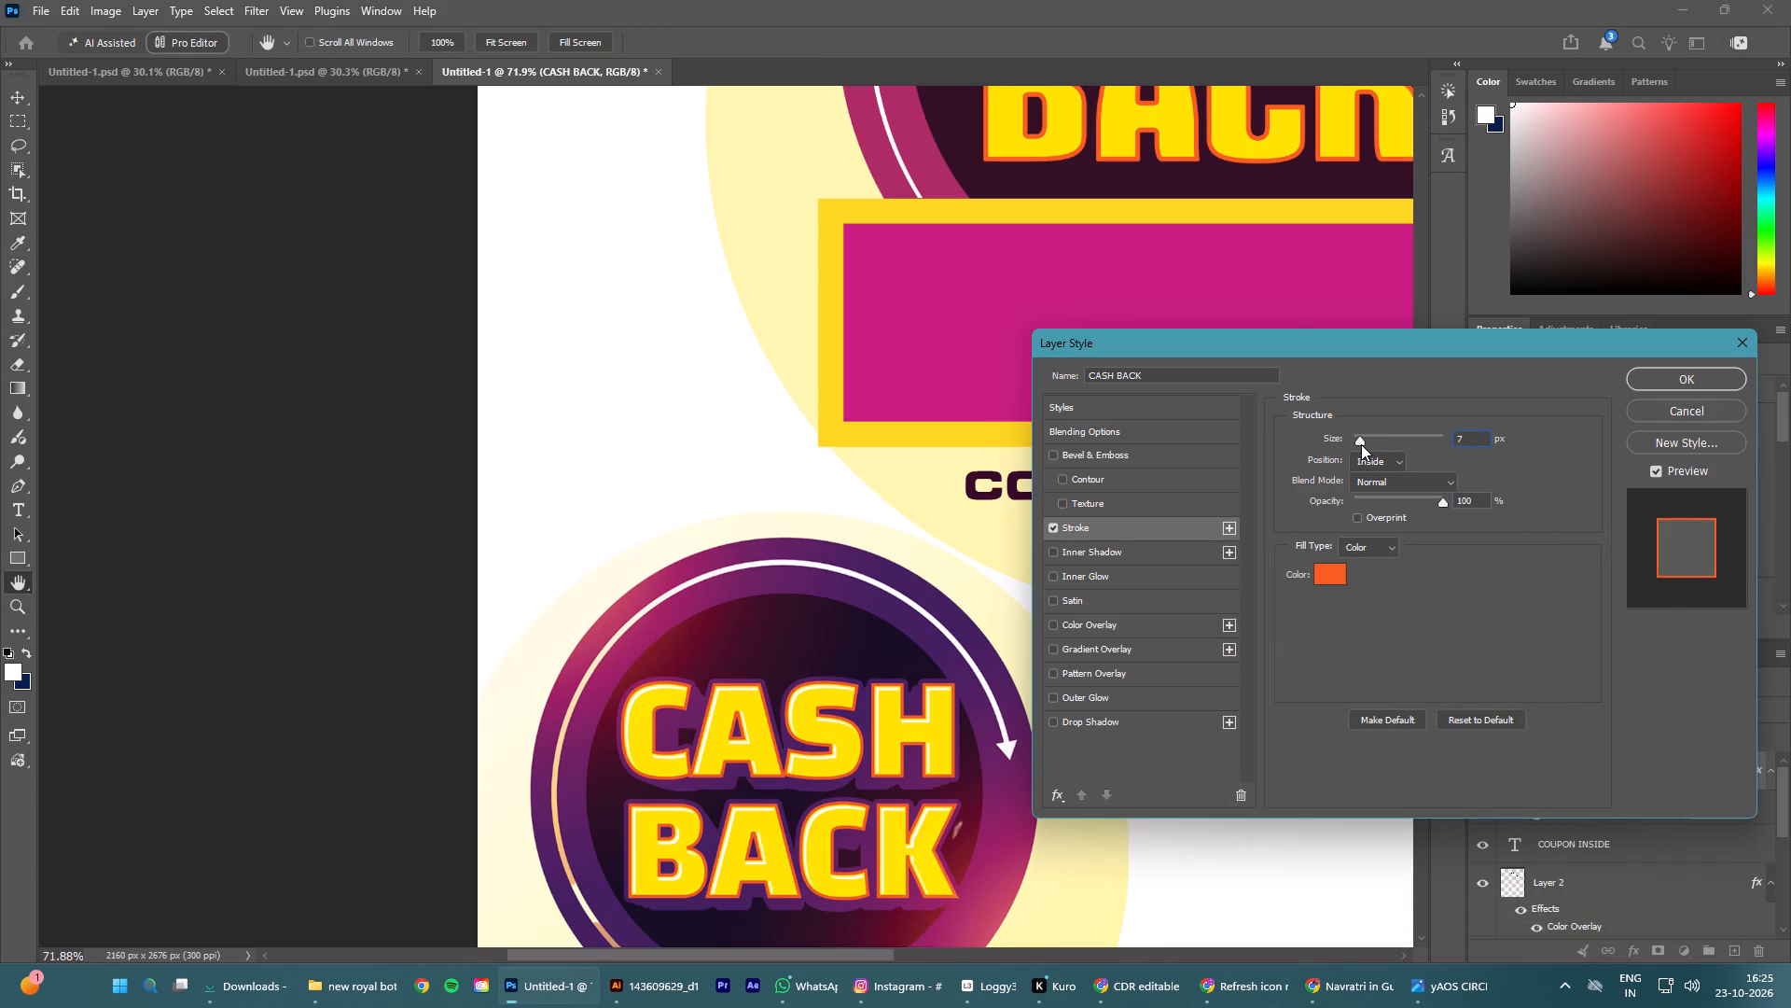
{"action": "left_click", "coordinate": [1384, 458]}
{"action": "left_click", "coordinate": [1377, 480]}
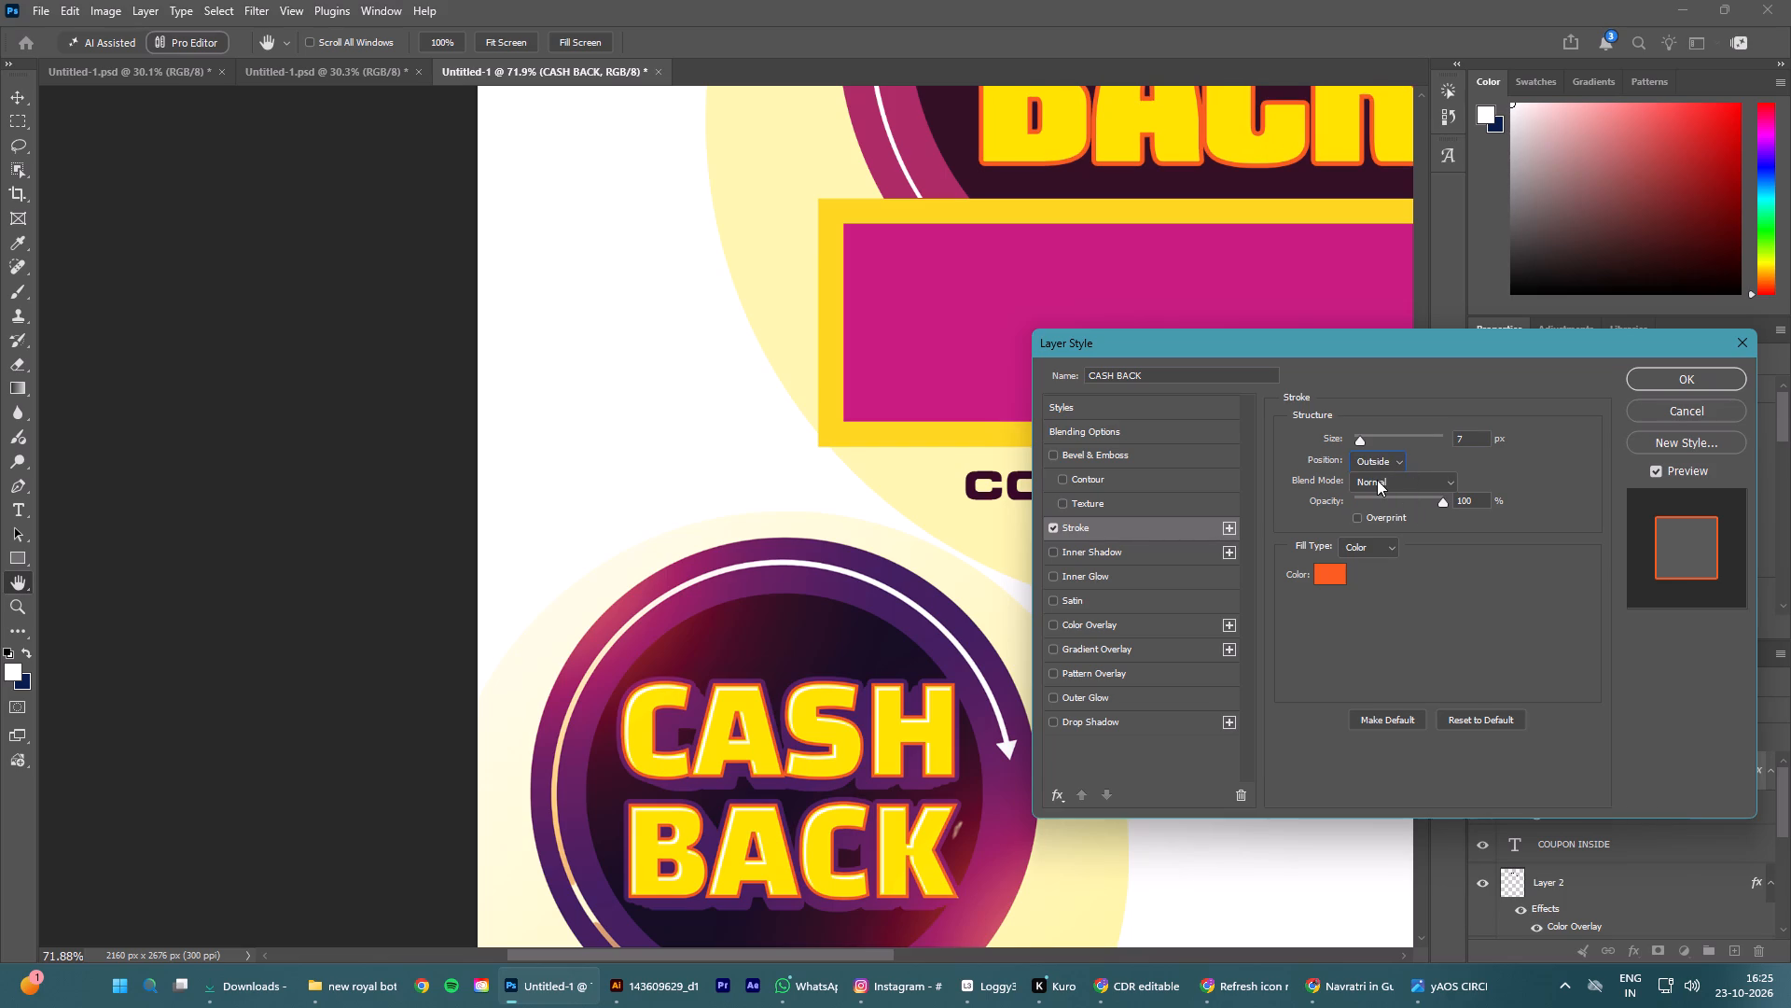
{"action": "left_click", "coordinate": [1359, 441]}
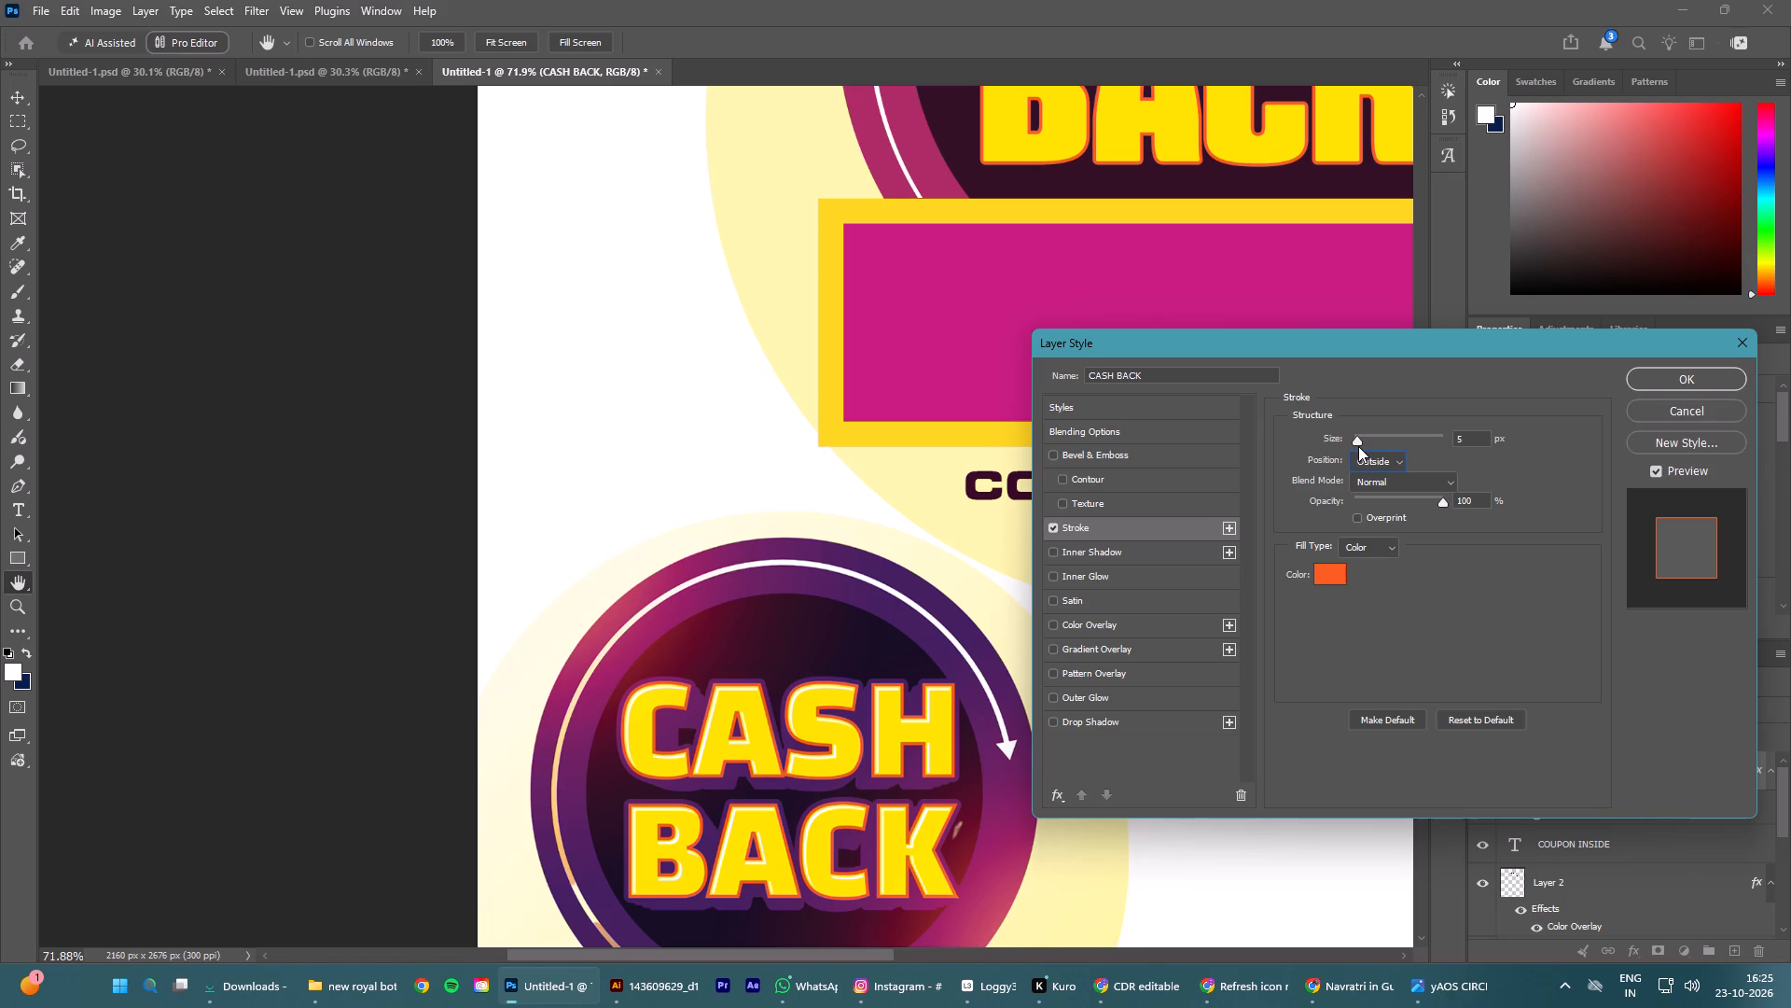
{"action": "left_click", "coordinate": [1687, 379]}
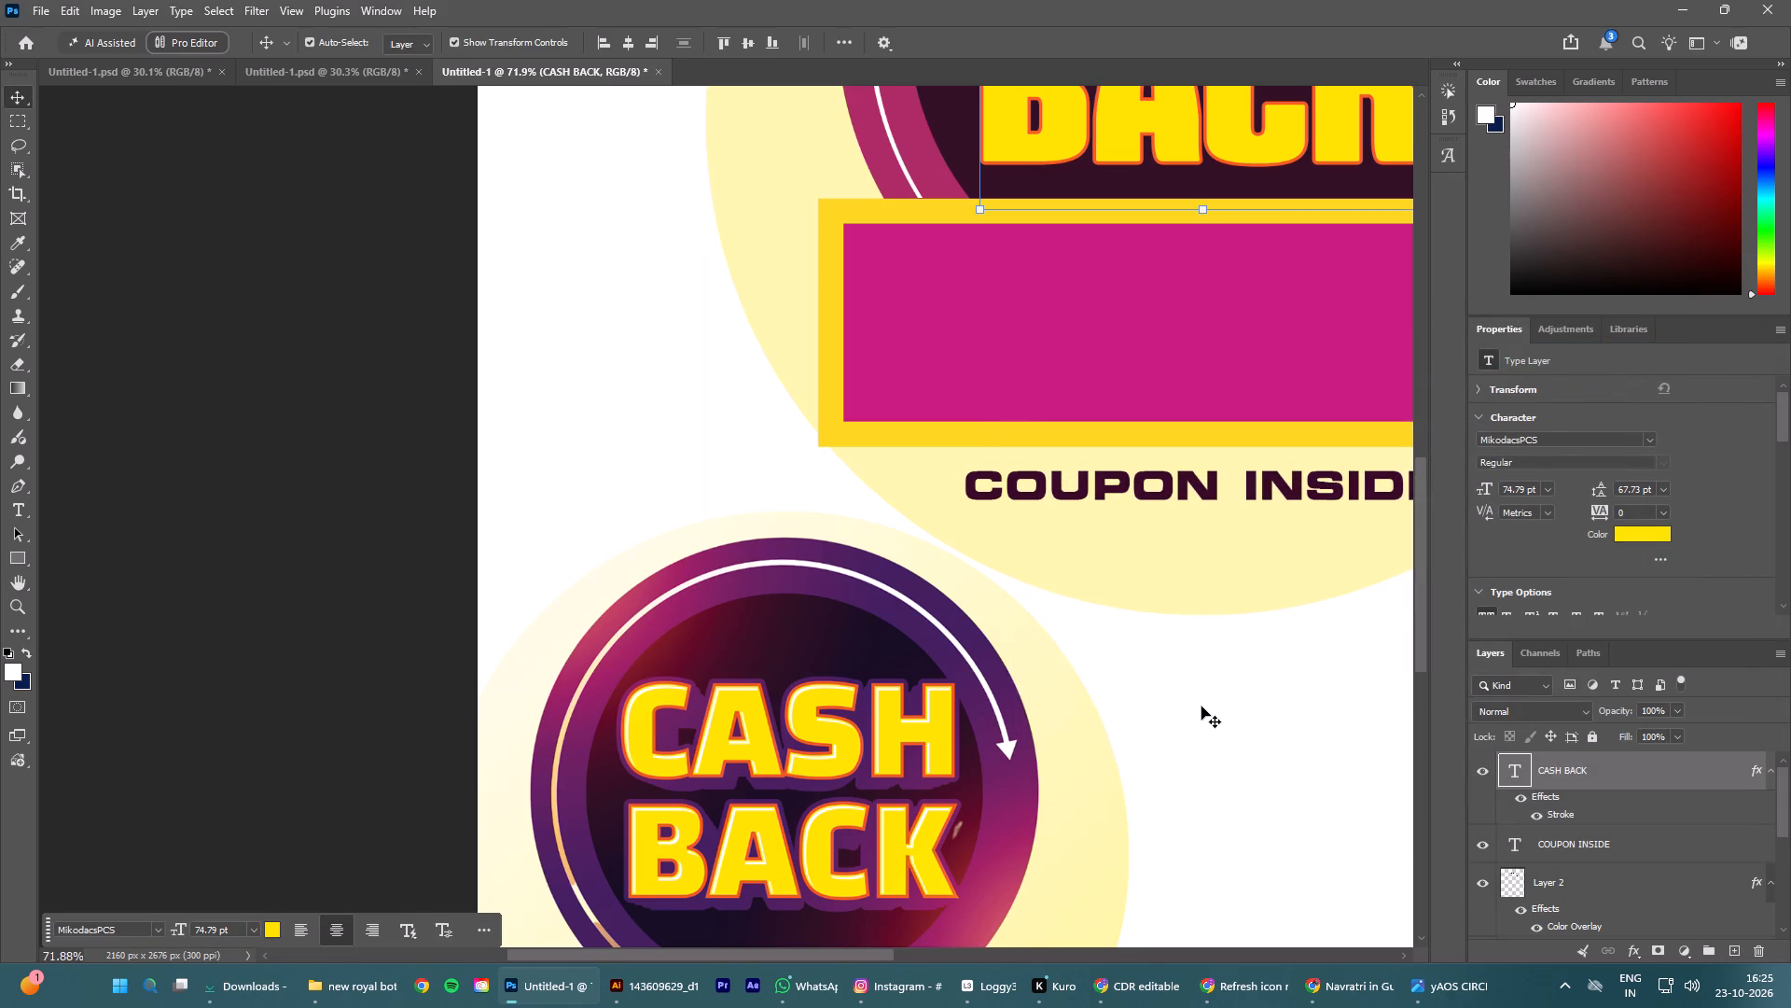
{"action": "left_click", "coordinate": [1201, 707]}
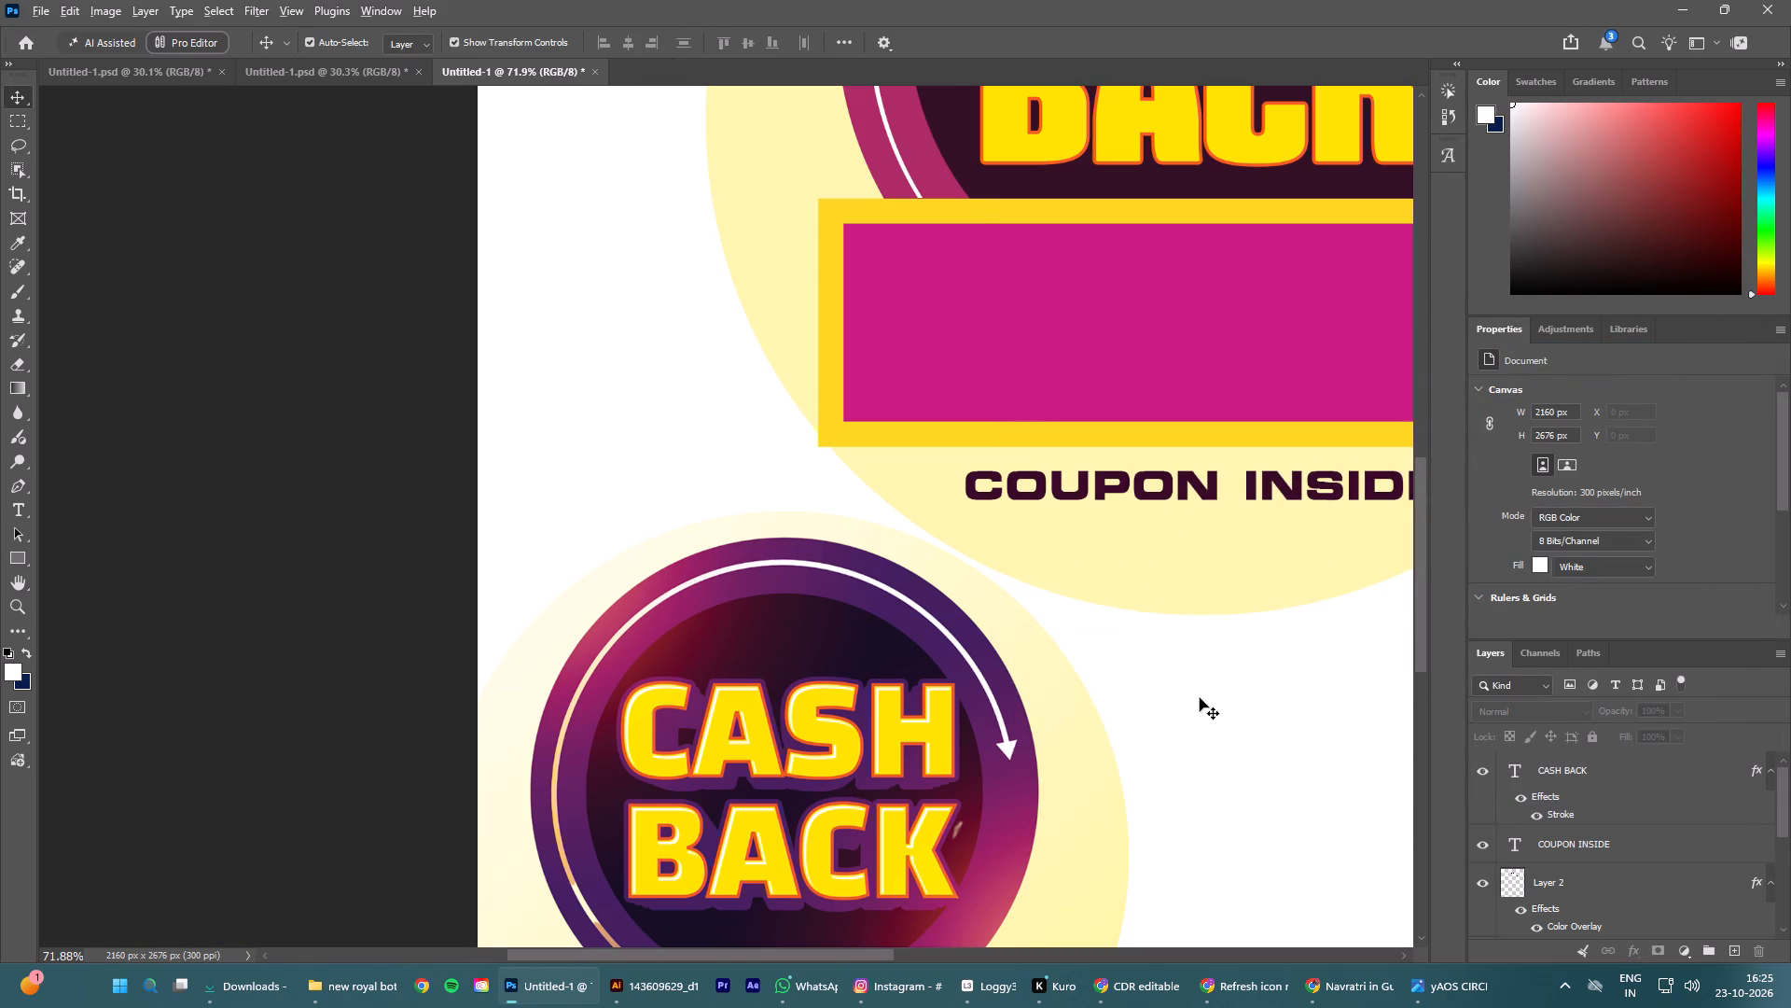
Compare the colours and lettering of the rebuilt badge with the reference badge.
{"action": "scroll", "coordinate": [1200, 698], "scroll_direction": "down", "scroll_amount": 6, "text": "alt"}
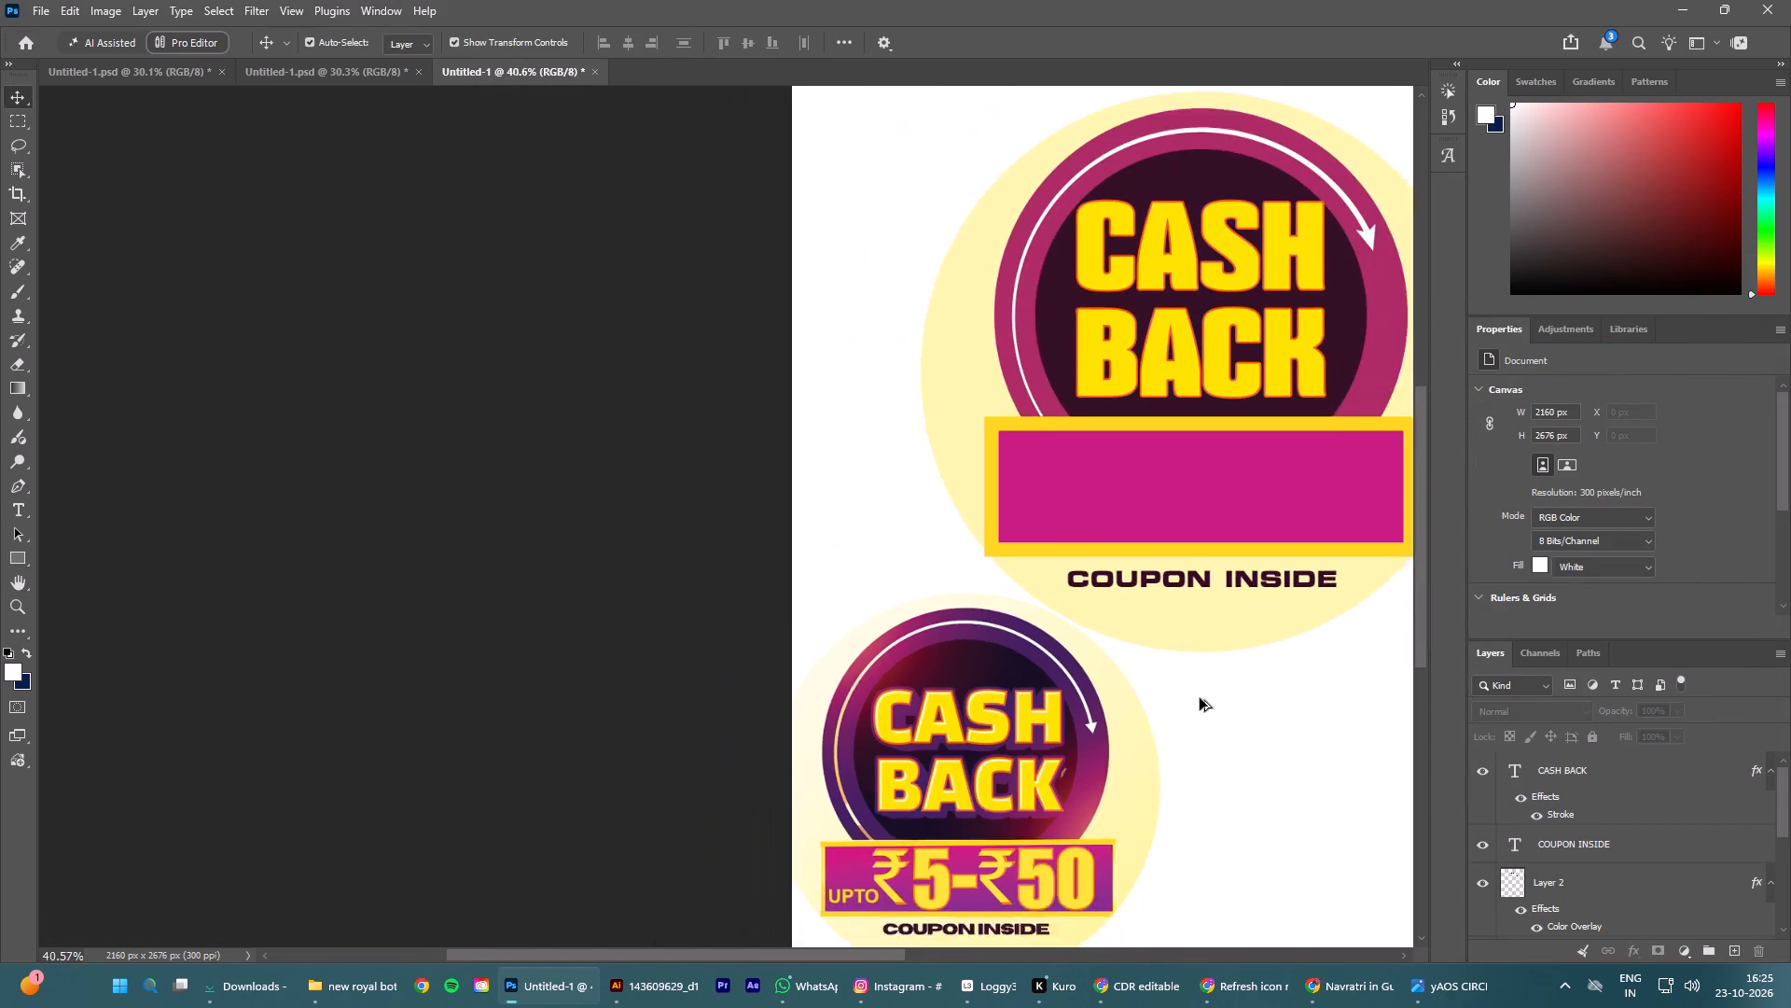
{"action": "scroll", "coordinate": [1200, 698], "scroll_direction": "down", "scroll_amount": 1, "text": "alt"}
{"action": "scroll", "coordinate": [1335, 677], "scroll_direction": "up", "scroll_amount": 2, "text": "alt"}
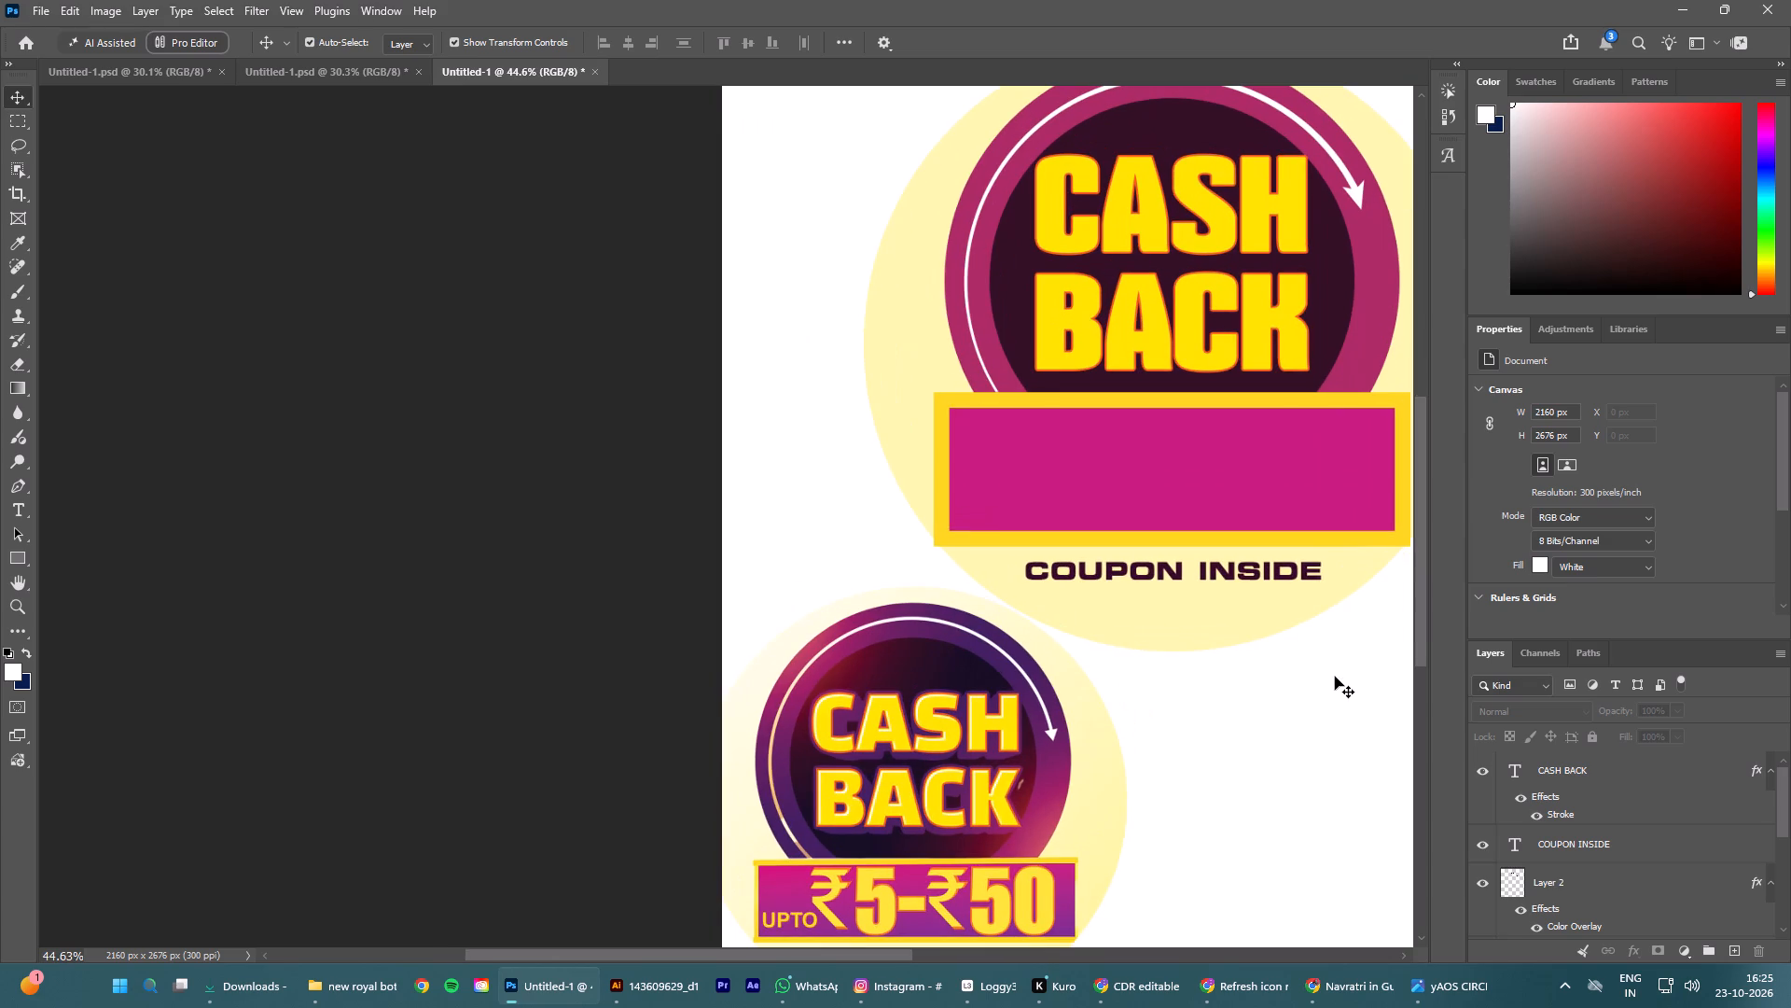
{"action": "scroll", "coordinate": [1305, 749], "scroll_direction": "up", "scroll_amount": 2}
{"action": "scroll", "coordinate": [1305, 749], "scroll_direction": "down", "scroll_amount": 4}
{"action": "scroll", "coordinate": [1302, 748], "scroll_direction": "down", "scroll_amount": 2, "text": "alt"}
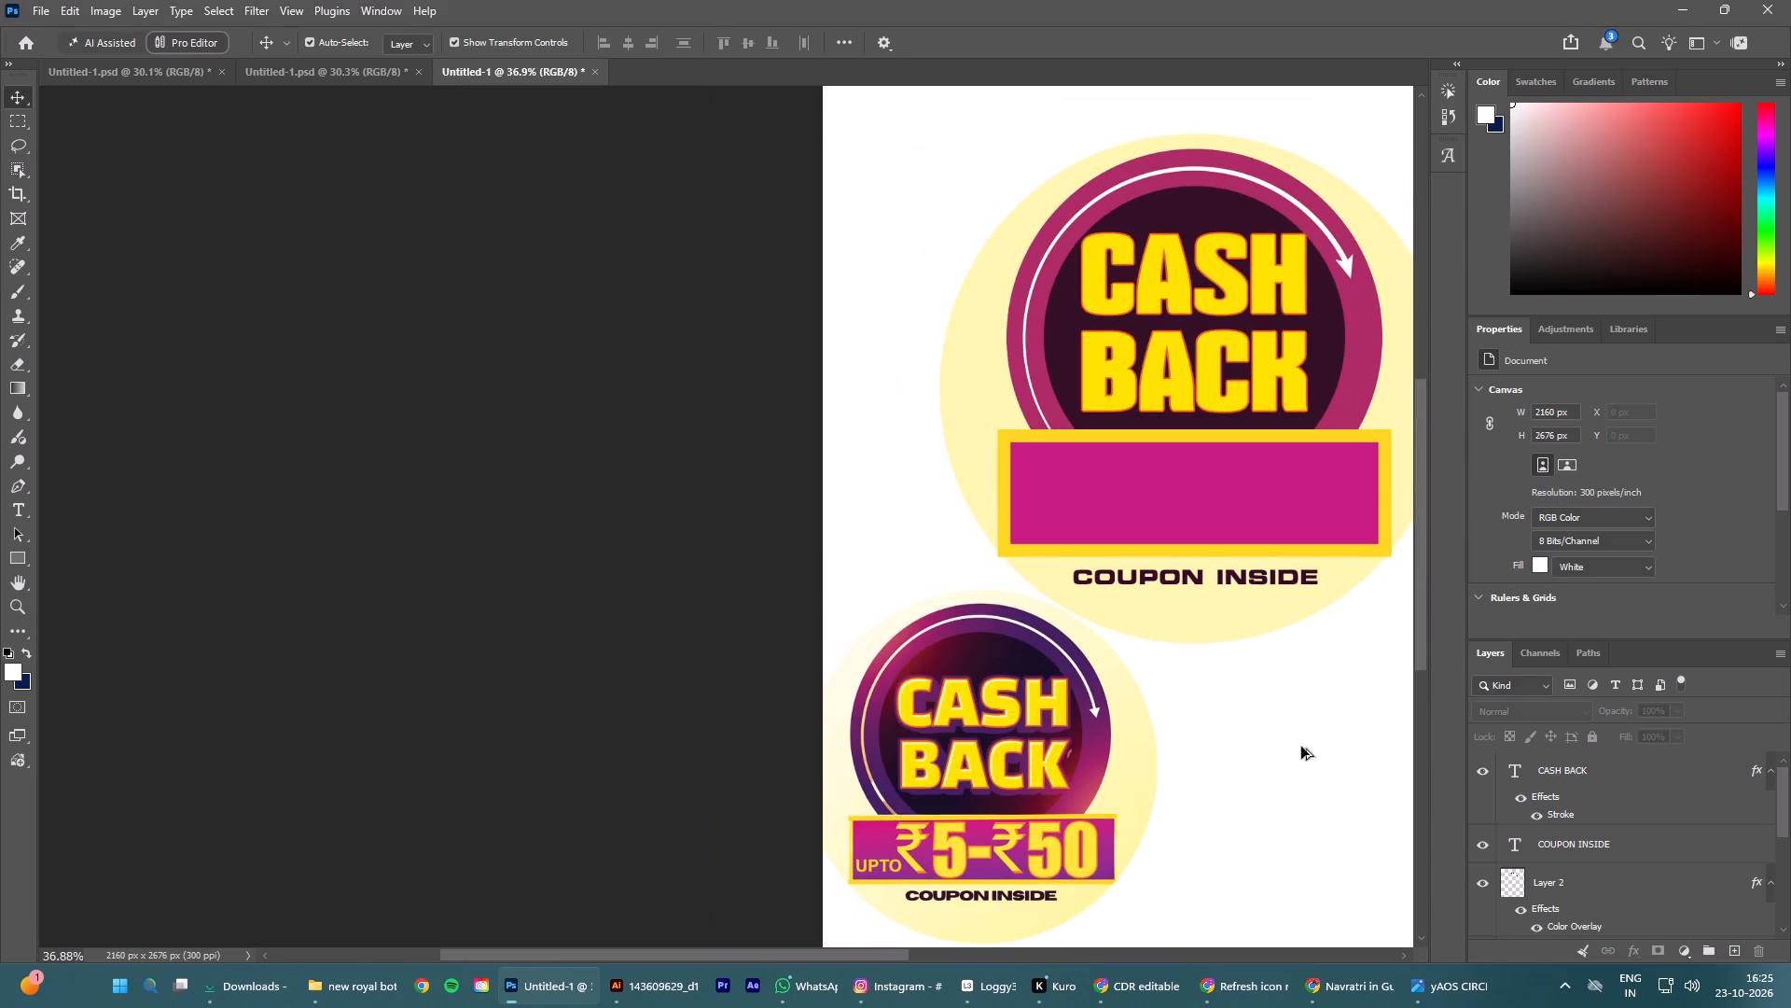
{"action": "scroll", "coordinate": [1298, 804], "scroll_direction": "down", "scroll_amount": 3}
{"action": "scroll", "coordinate": [1294, 797], "scroll_direction": "up", "scroll_amount": 4, "text": "alt"}
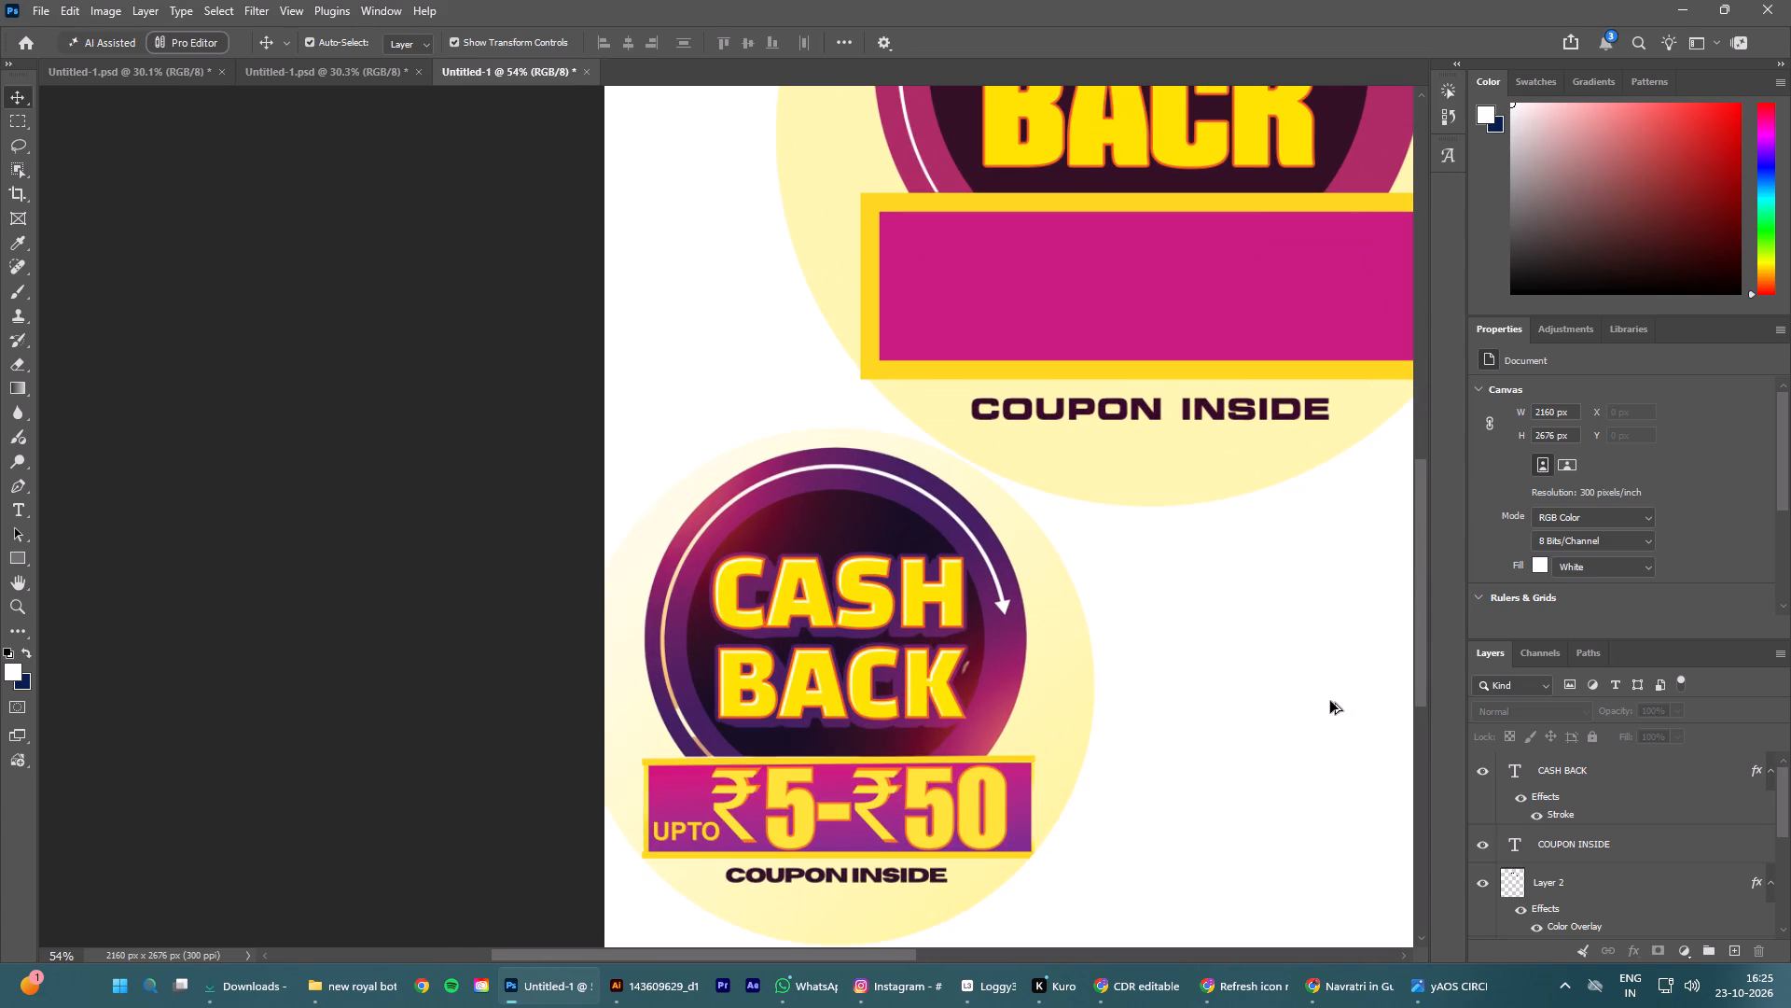
{"action": "scroll", "coordinate": [1330, 696], "scroll_direction": "up", "scroll_amount": 4}
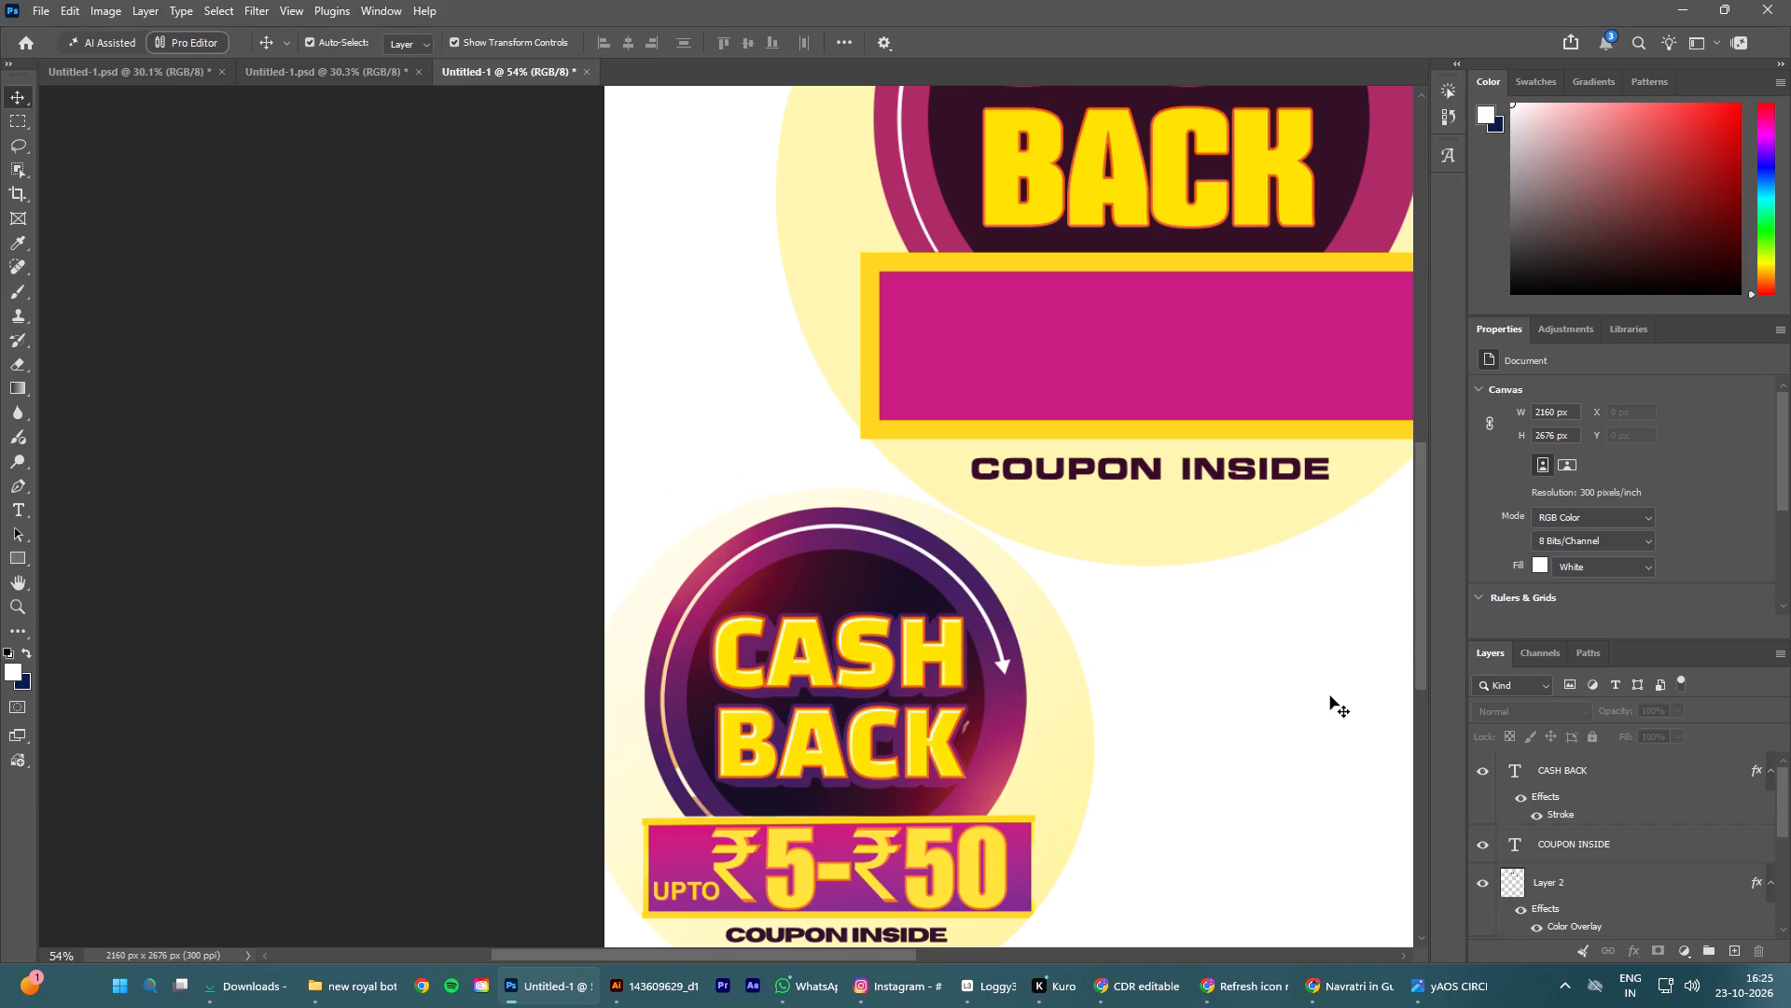
Change the fill of the badge's outer ring circle to the dark purple sampled from the reference badge's ring.
{"action": "left_click", "coordinate": [934, 204]}
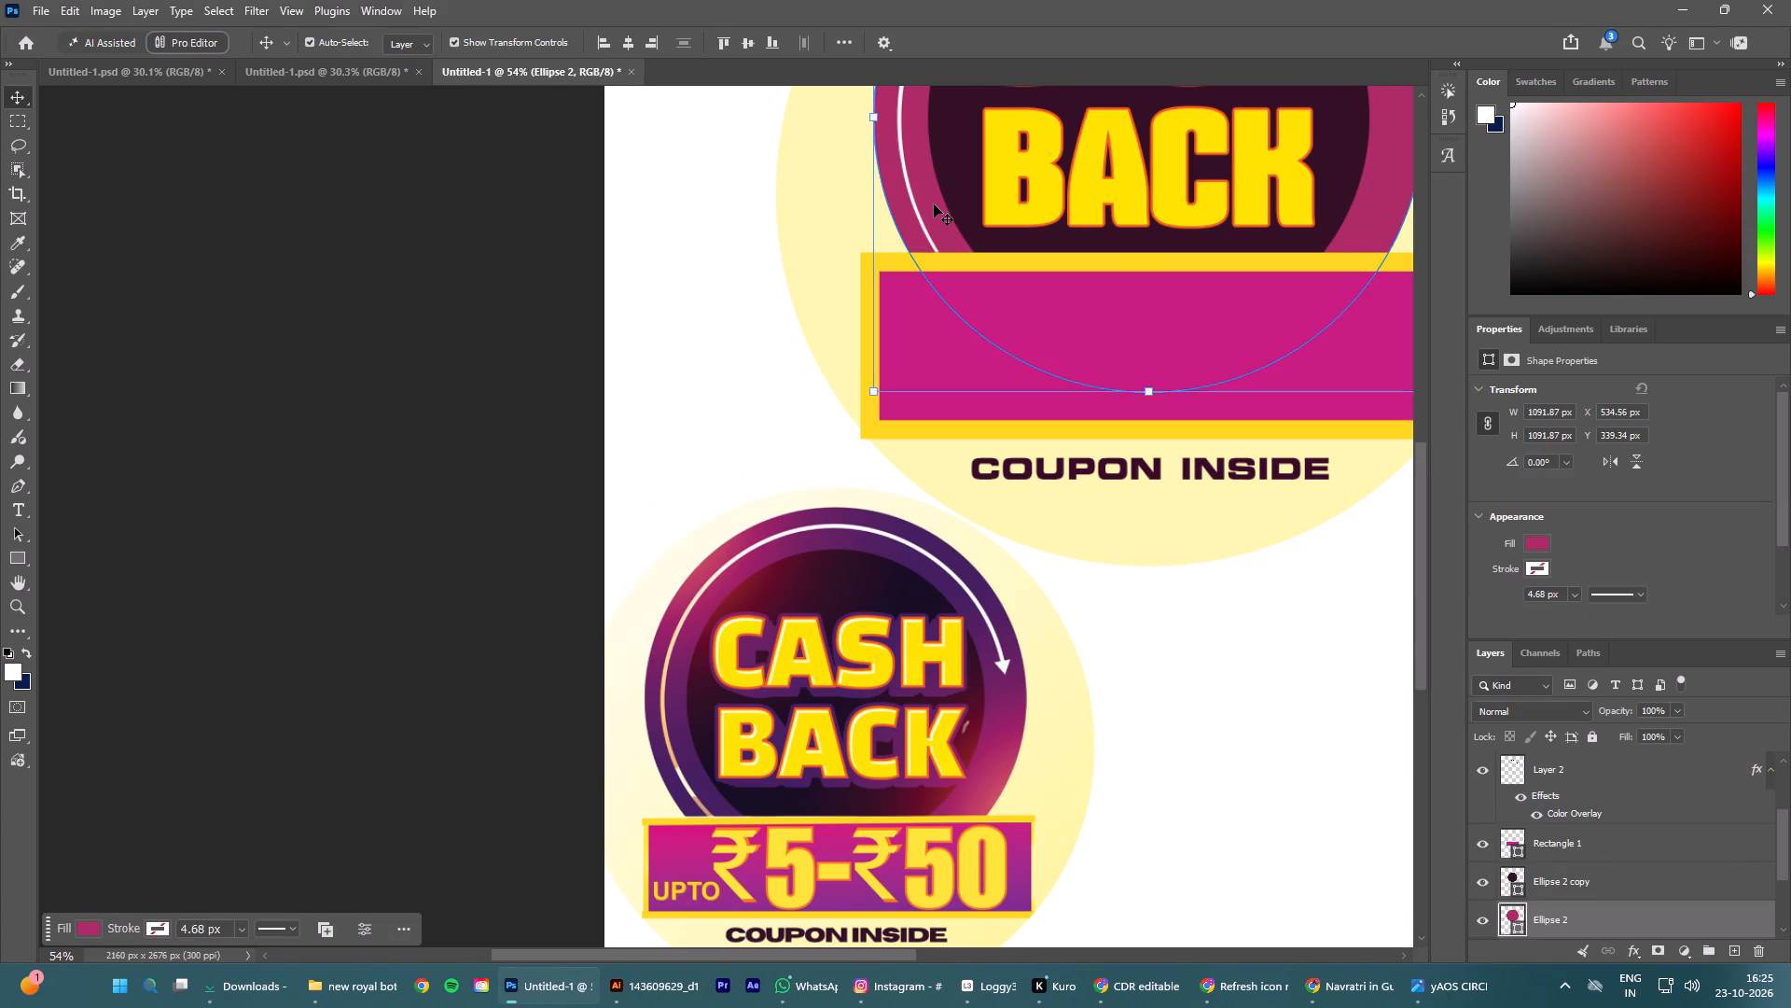
{"action": "left_click", "coordinate": [1534, 542]}
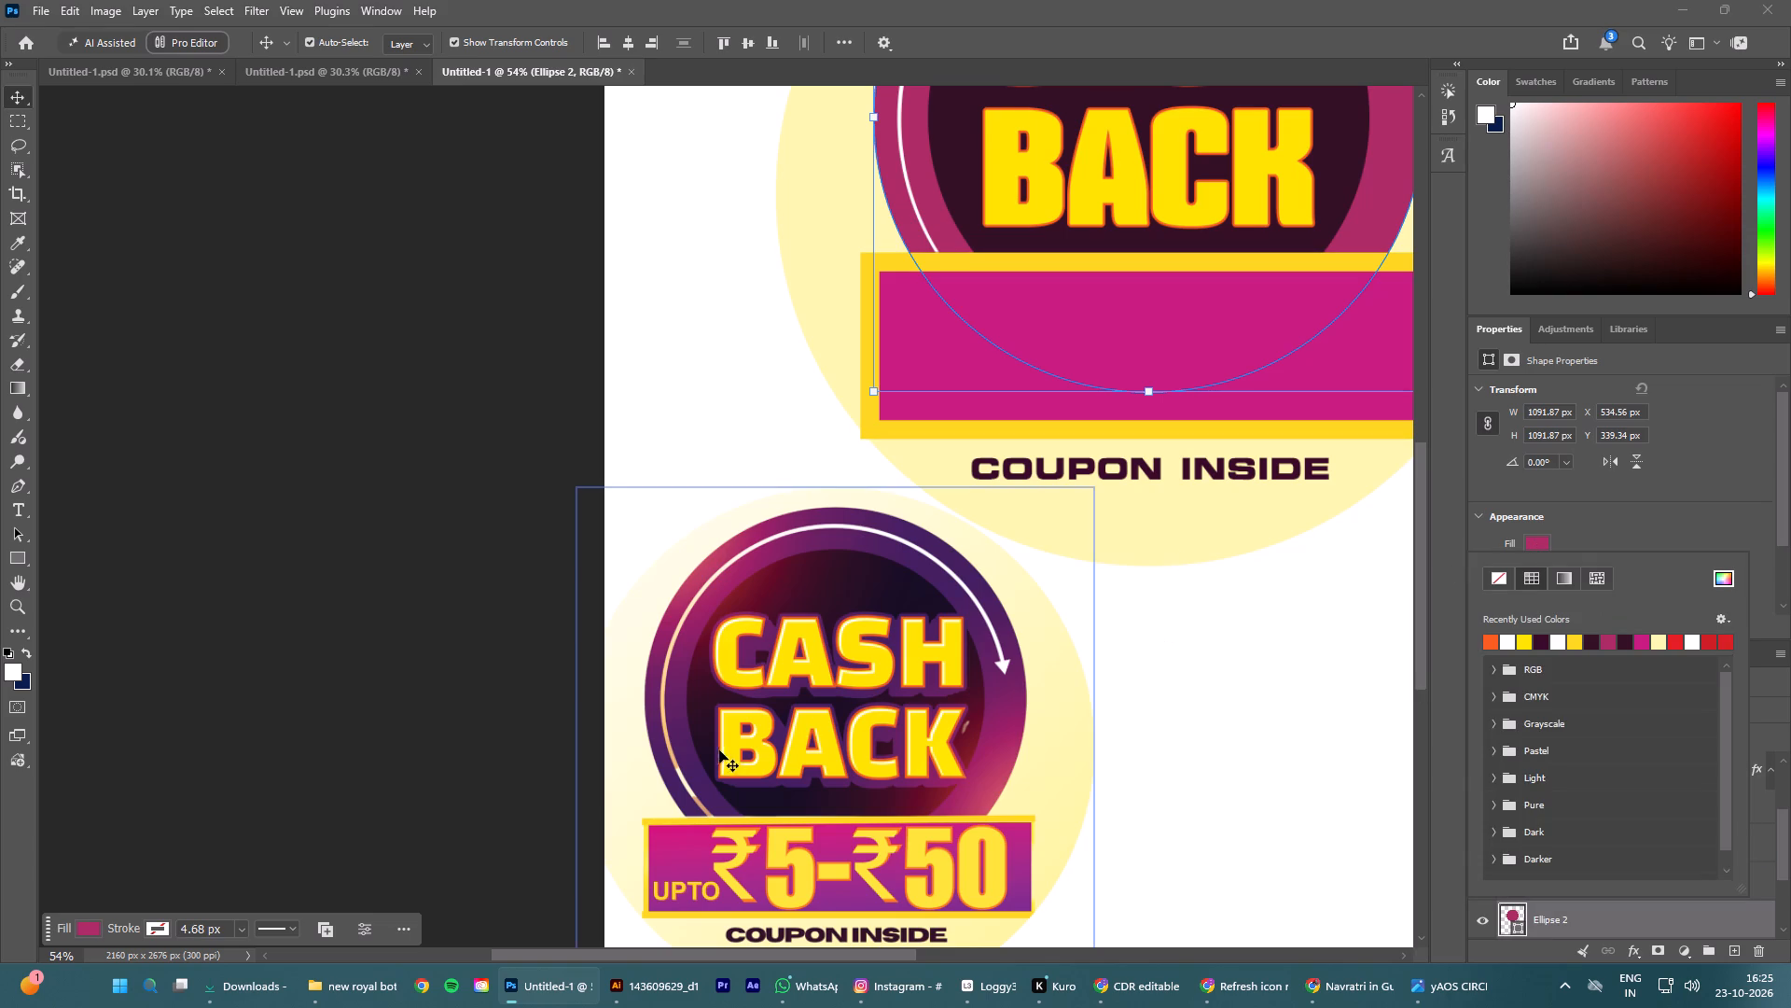
{"action": "left_click", "coordinate": [1732, 574]}
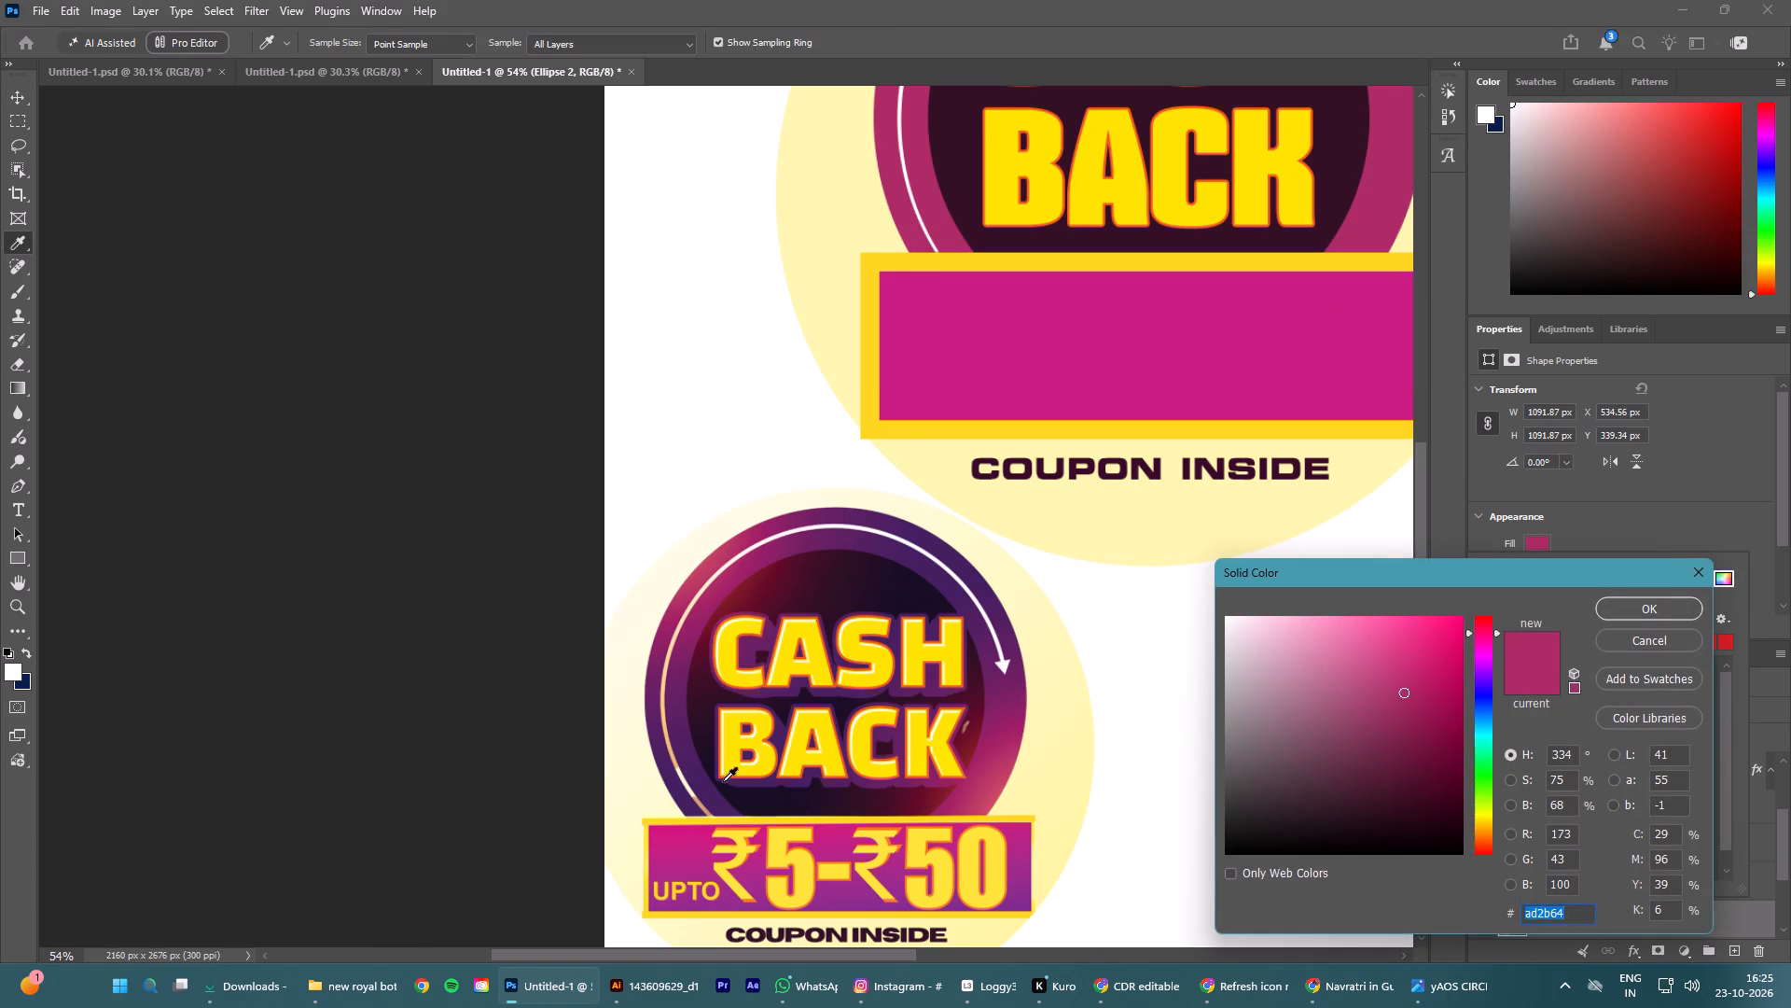
{"action": "left_click", "coordinate": [694, 767]}
{"action": "left_click", "coordinate": [1611, 609]}
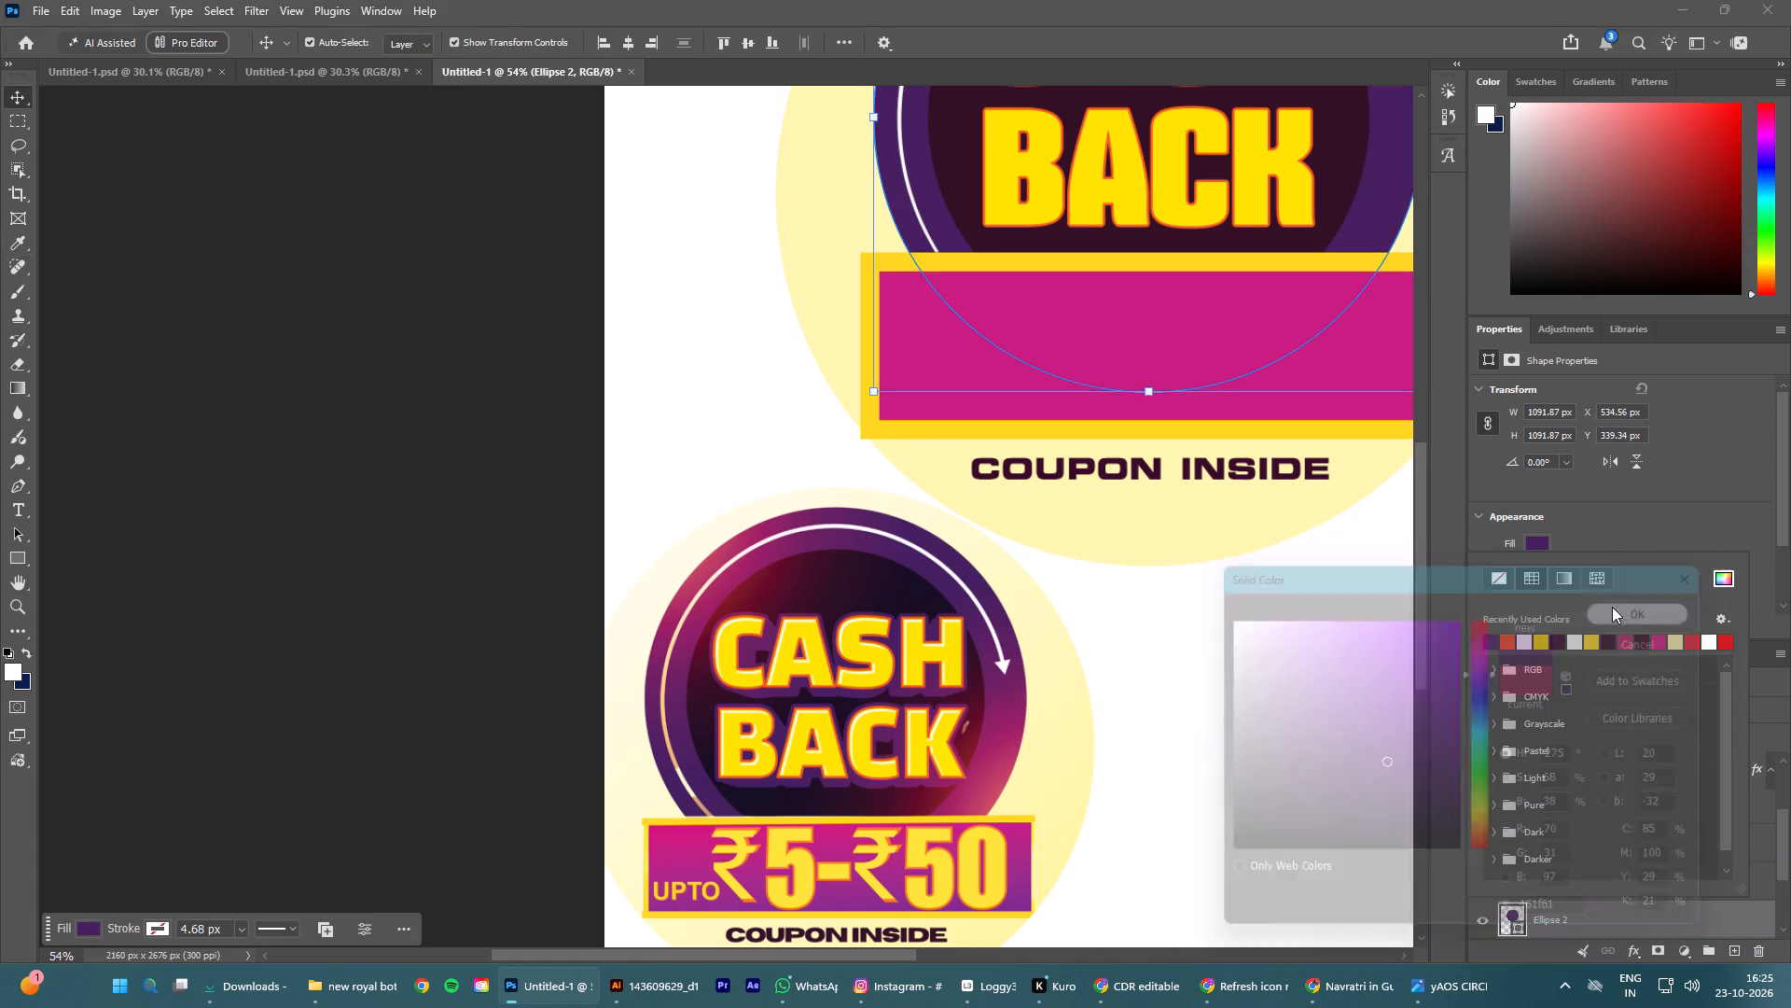
{"action": "left_click", "coordinate": [9, 99]}
{"action": "left_click", "coordinate": [292, 325]}
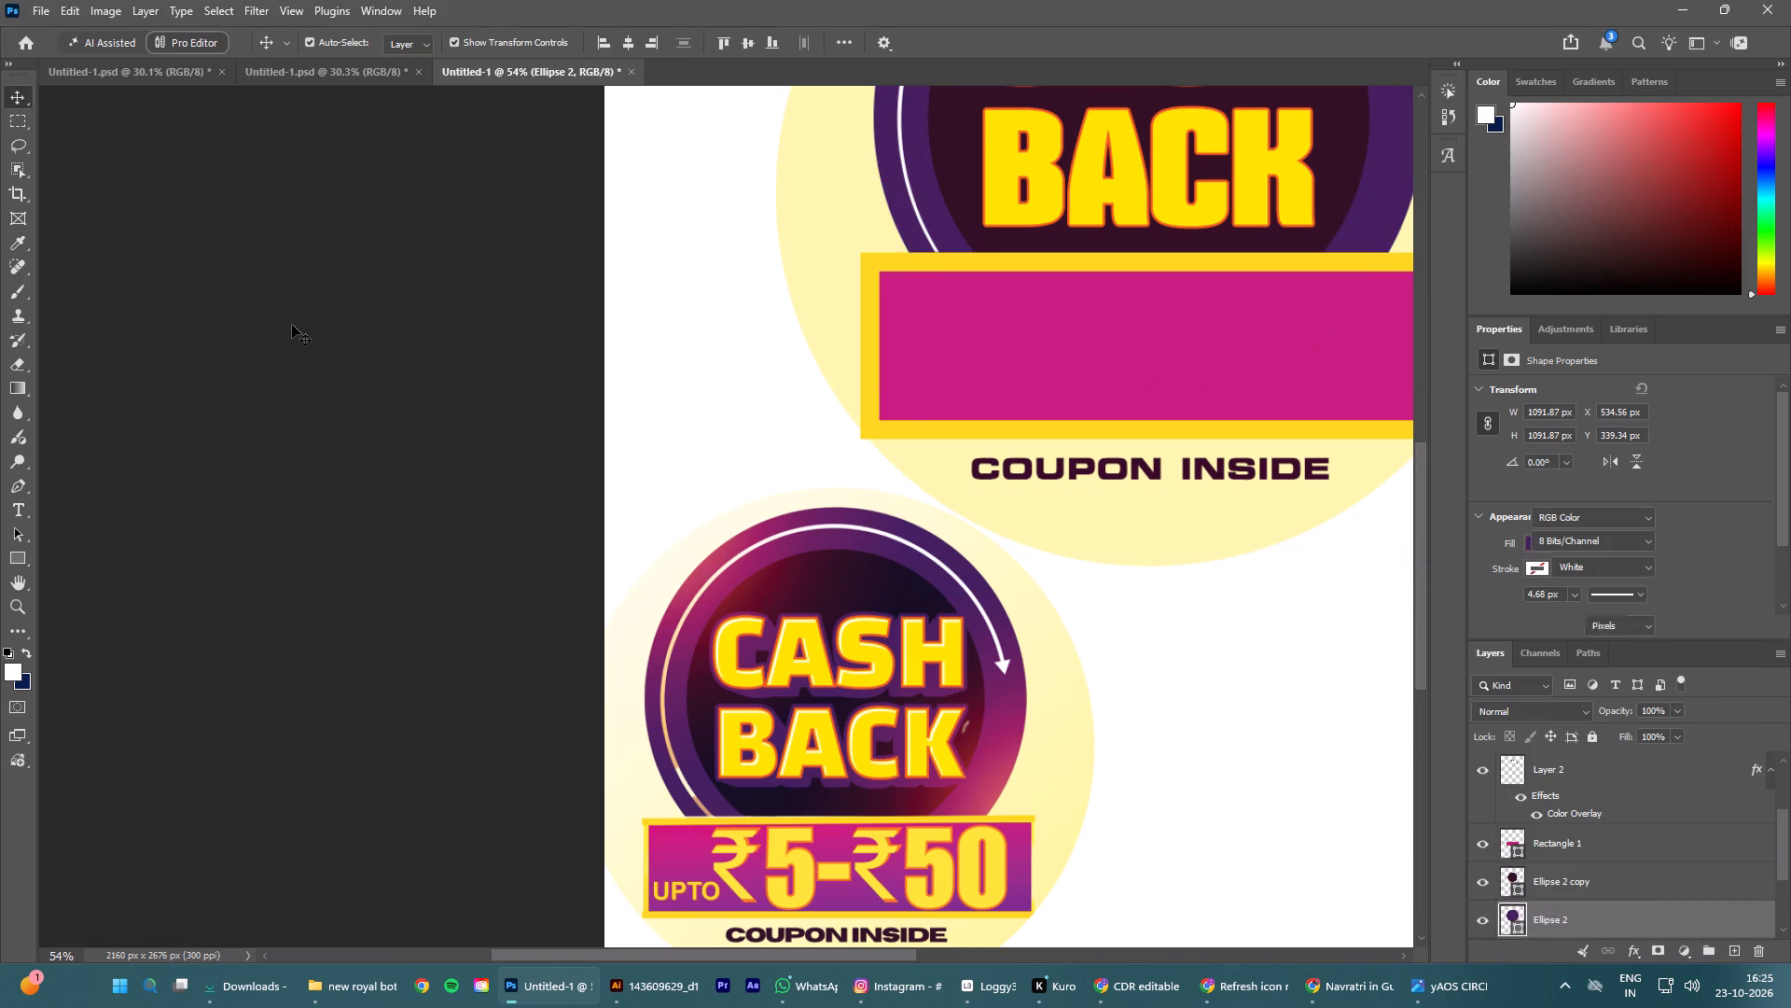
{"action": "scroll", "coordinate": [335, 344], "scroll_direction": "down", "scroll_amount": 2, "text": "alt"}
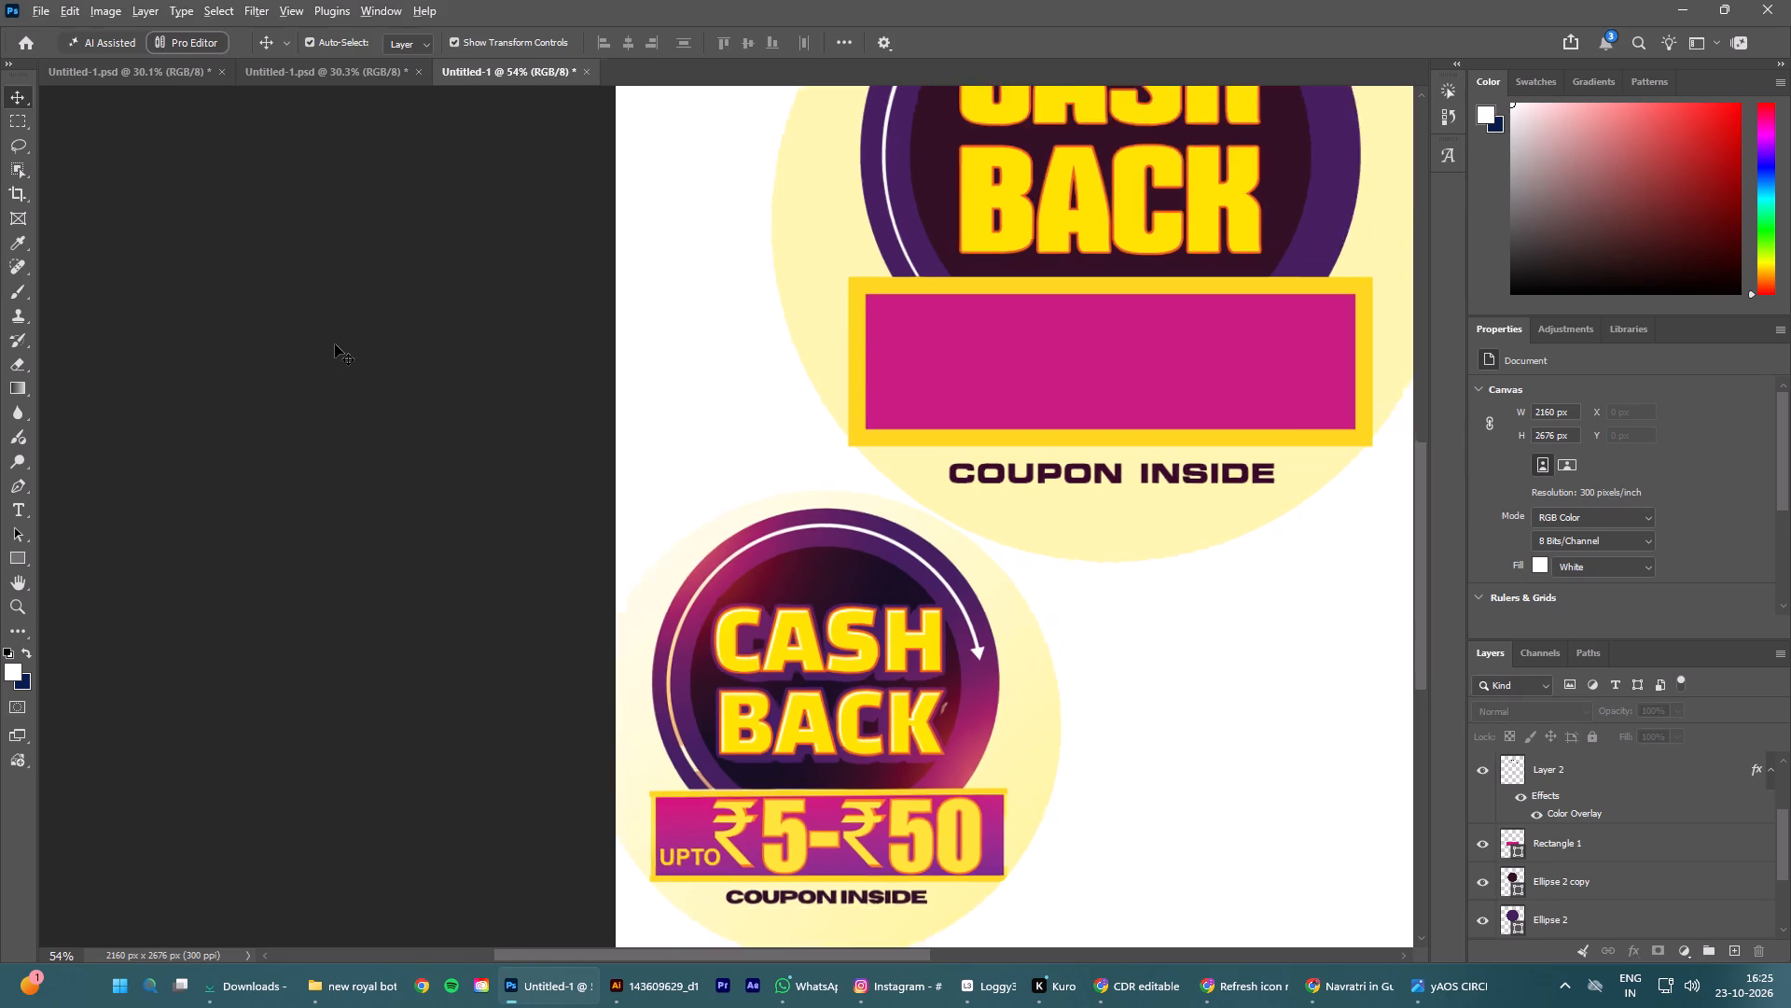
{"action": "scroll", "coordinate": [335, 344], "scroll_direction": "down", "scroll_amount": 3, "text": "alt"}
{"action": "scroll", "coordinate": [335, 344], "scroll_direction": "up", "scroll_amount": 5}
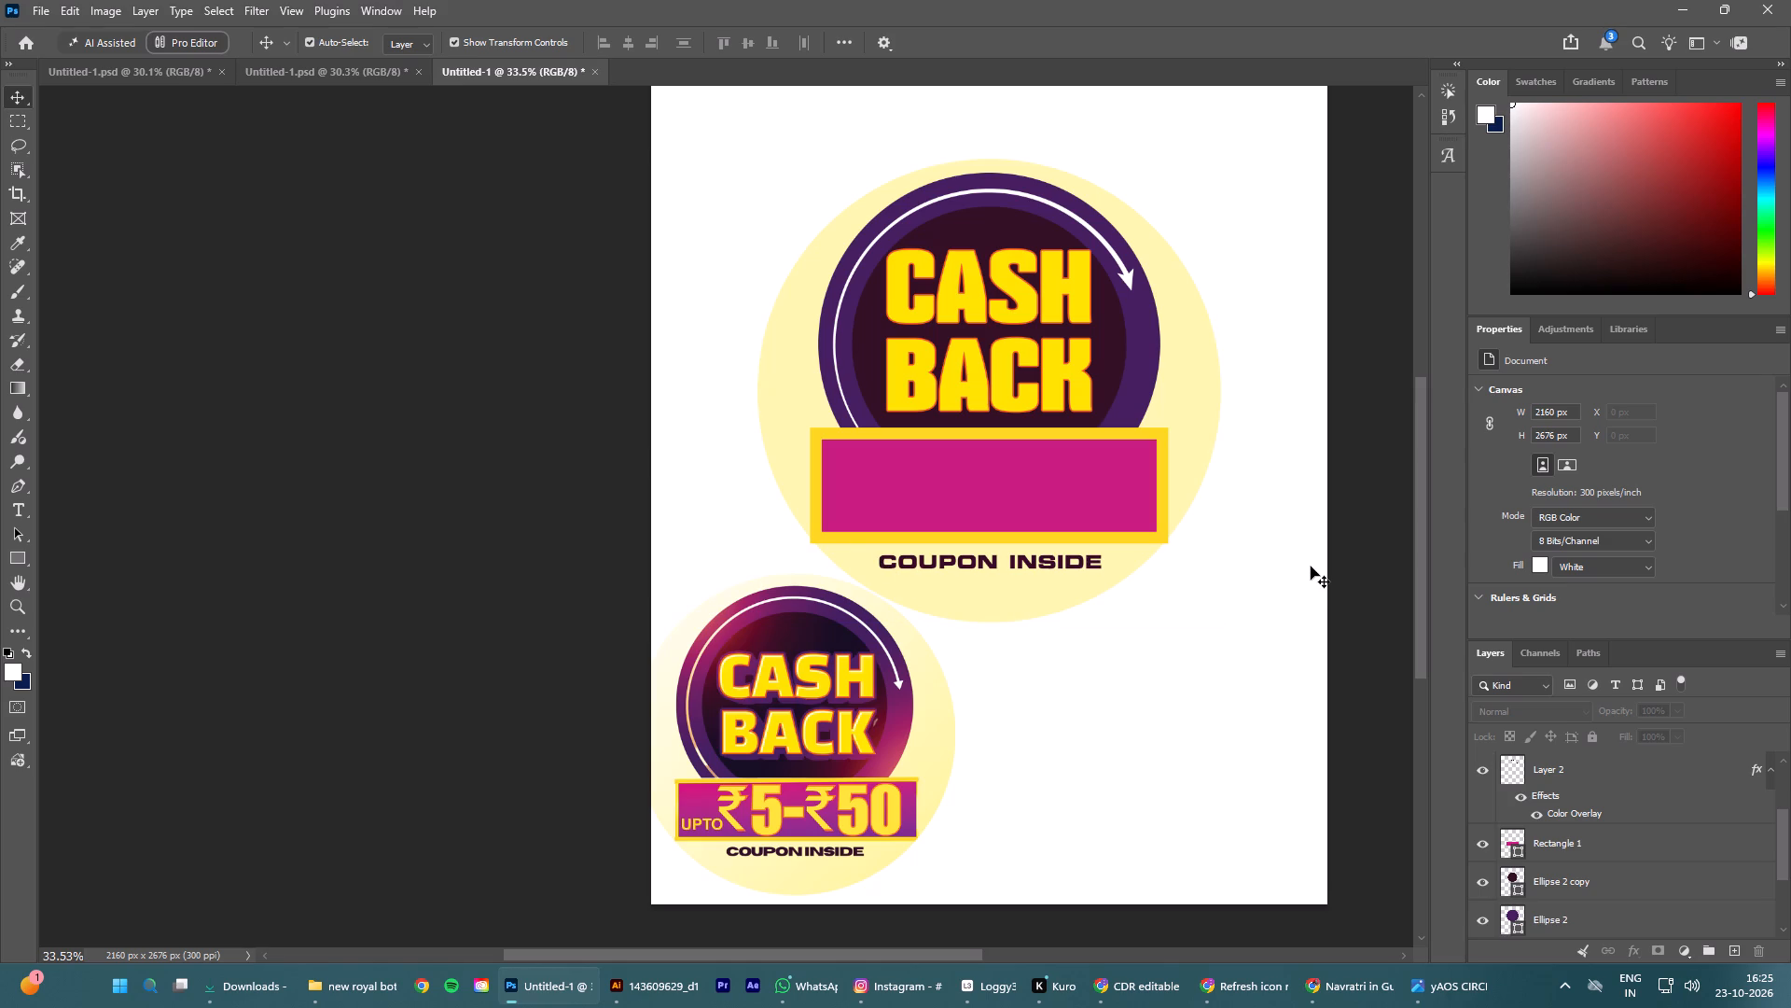
Add a drop shadow to the CASH BACK text with an angle of 93° and a distance of 27 px.
{"action": "scroll", "coordinate": [1138, 400], "scroll_direction": "up", "scroll_amount": 3, "text": "alt"}
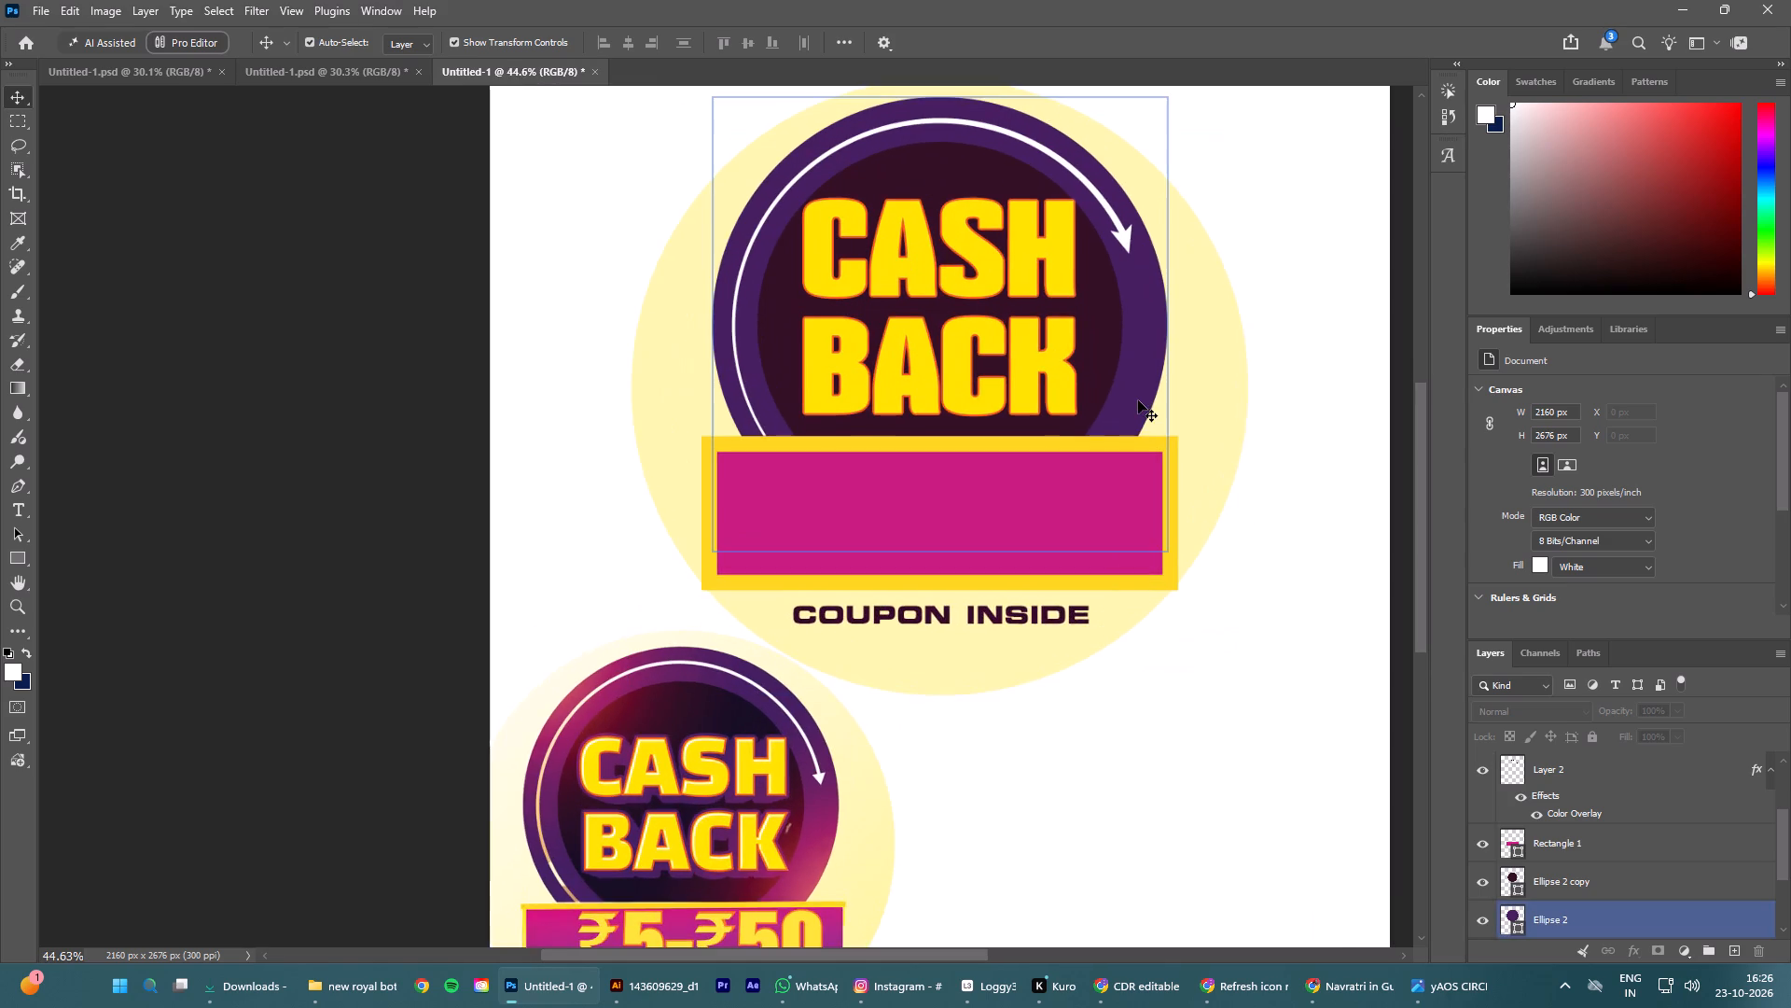
{"action": "scroll", "coordinate": [1138, 400], "scroll_direction": "down", "scroll_amount": 3, "text": "alt"}
{"action": "left_click", "coordinate": [929, 324]}
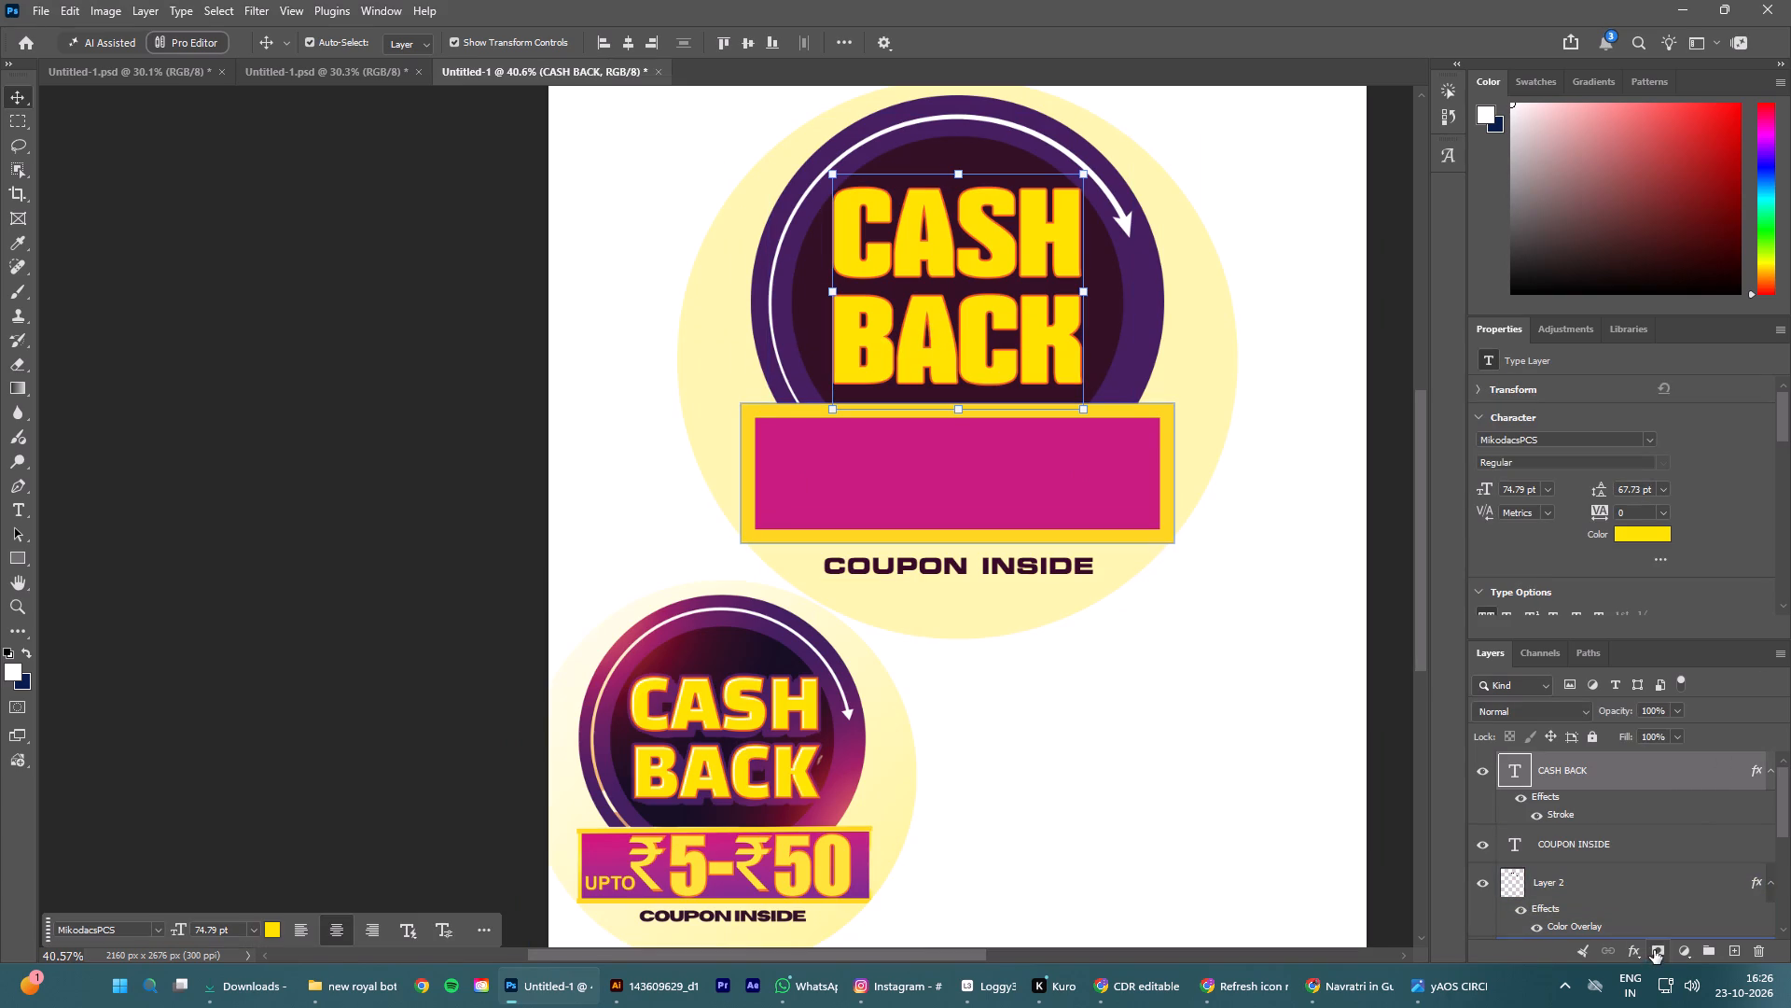
{"action": "left_click", "coordinate": [1635, 952]}
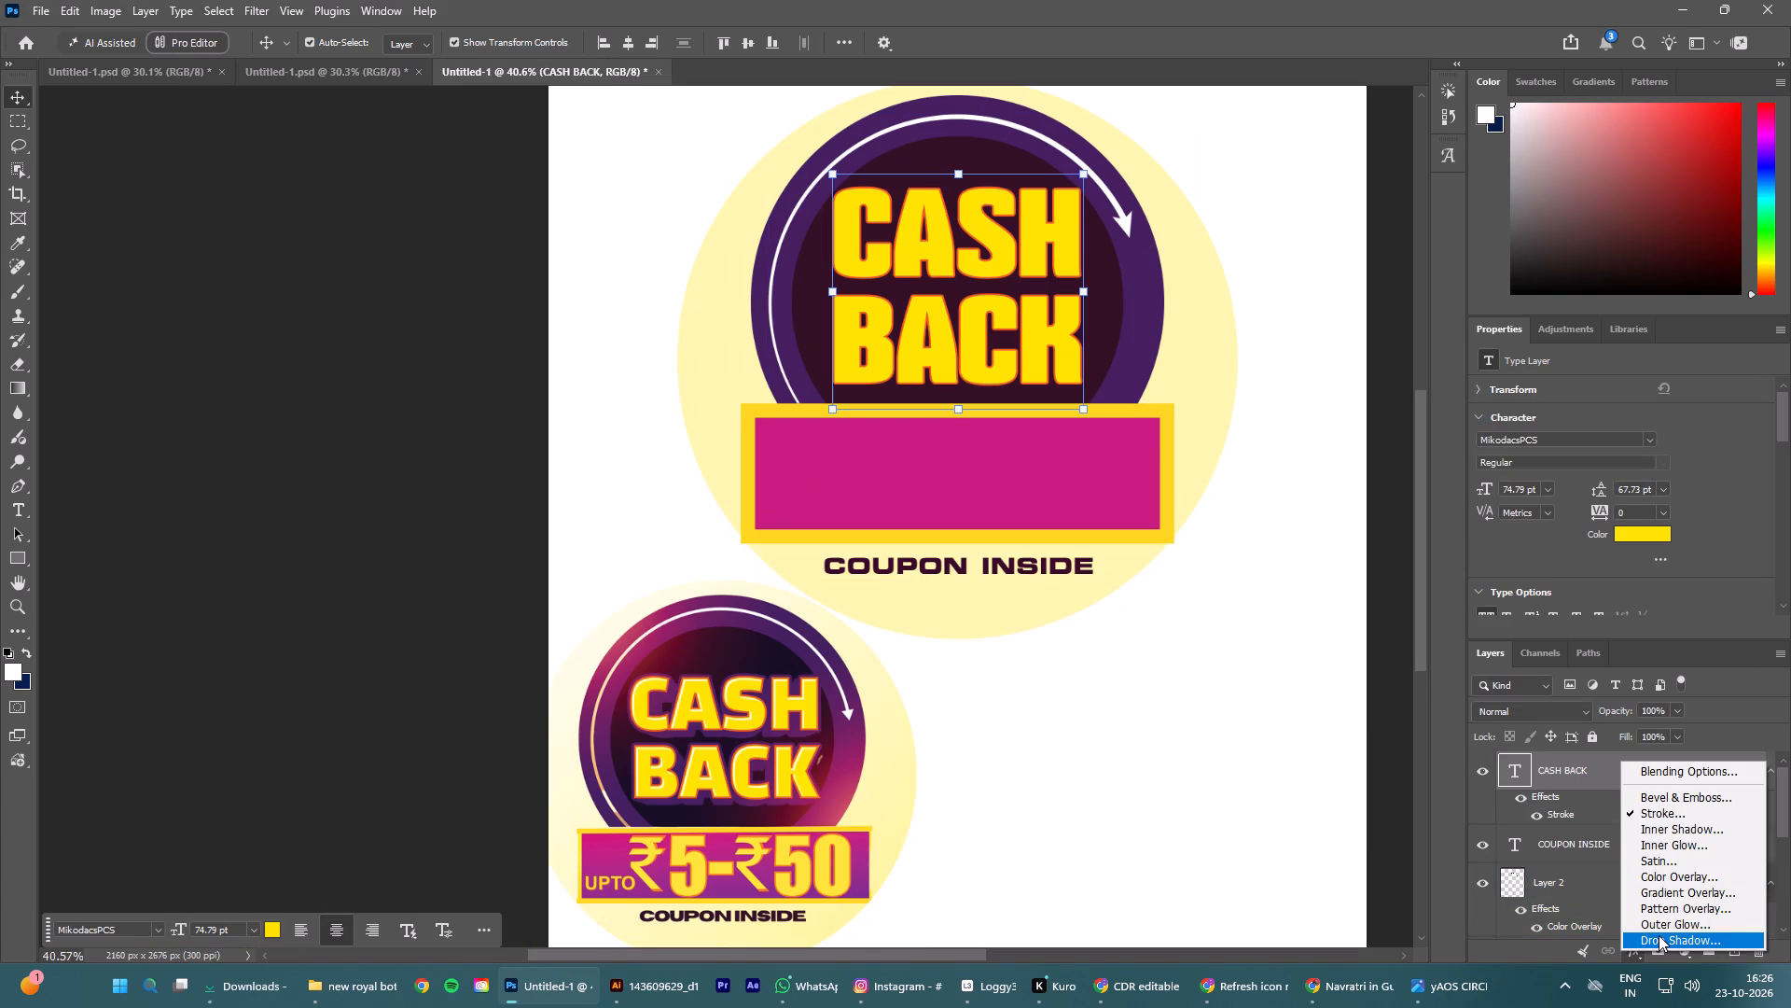
{"action": "left_click", "coordinate": [1659, 935]}
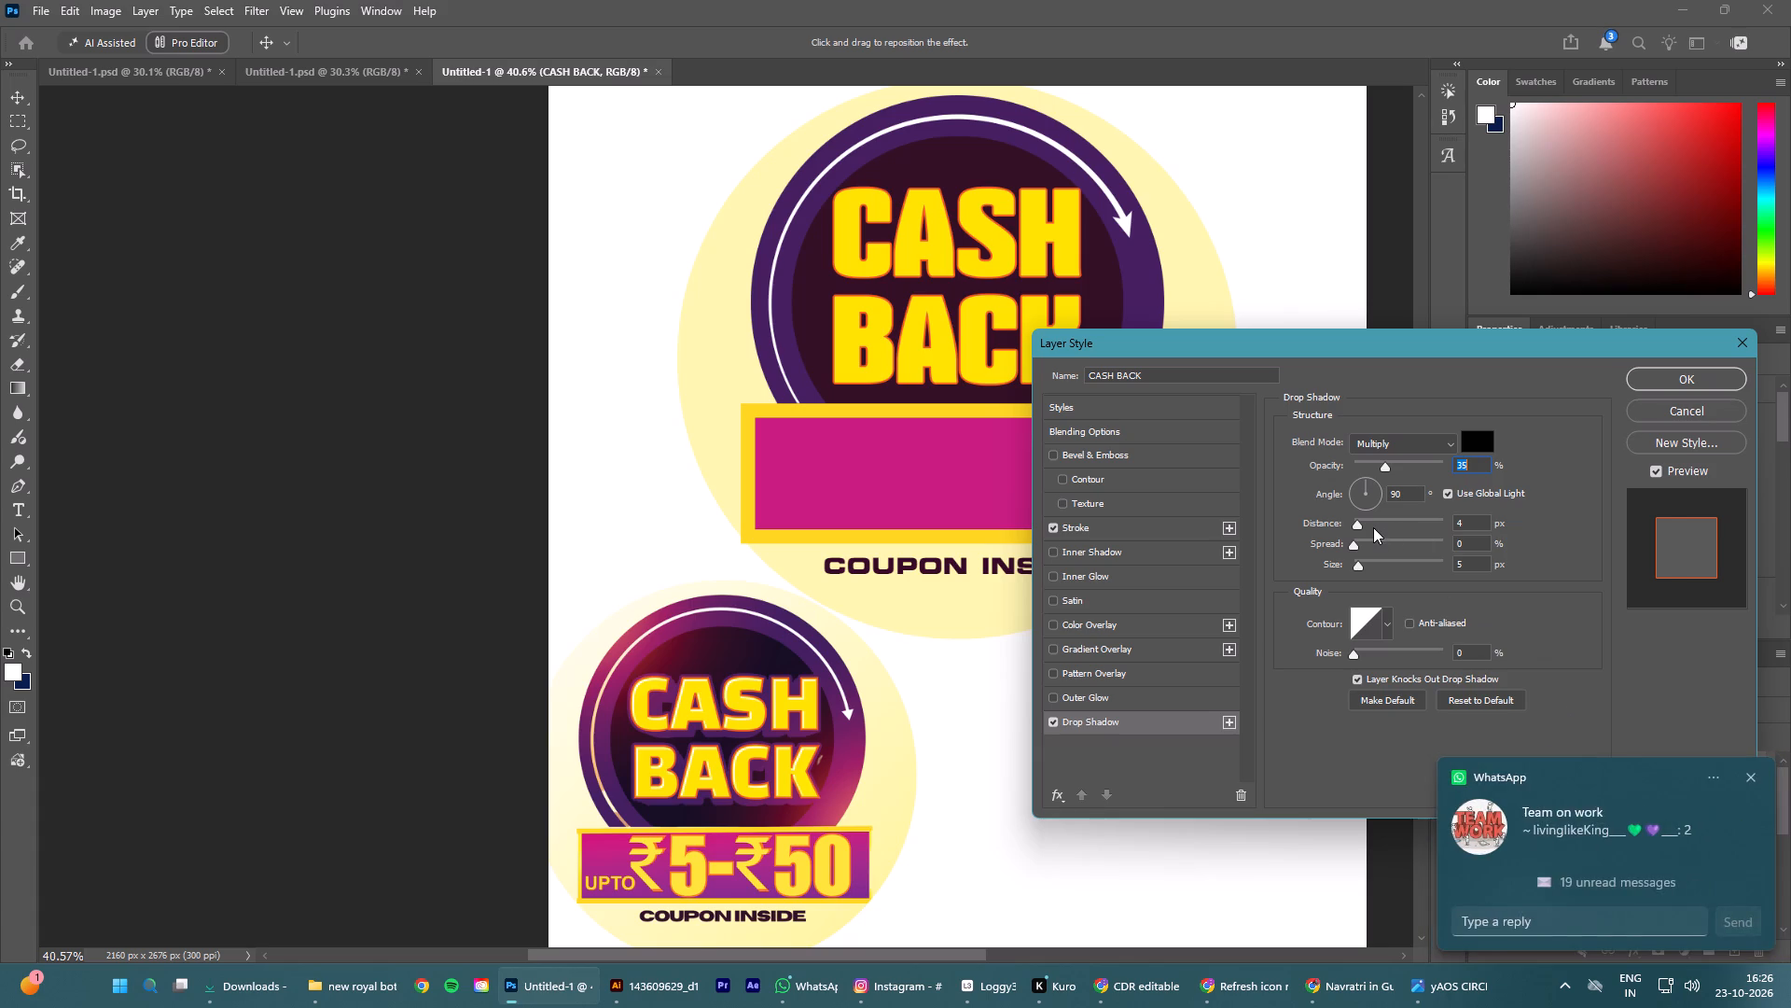
{"action": "left_click_drag", "start_coordinate": [1368, 484], "coordinate": [1387, 514]}
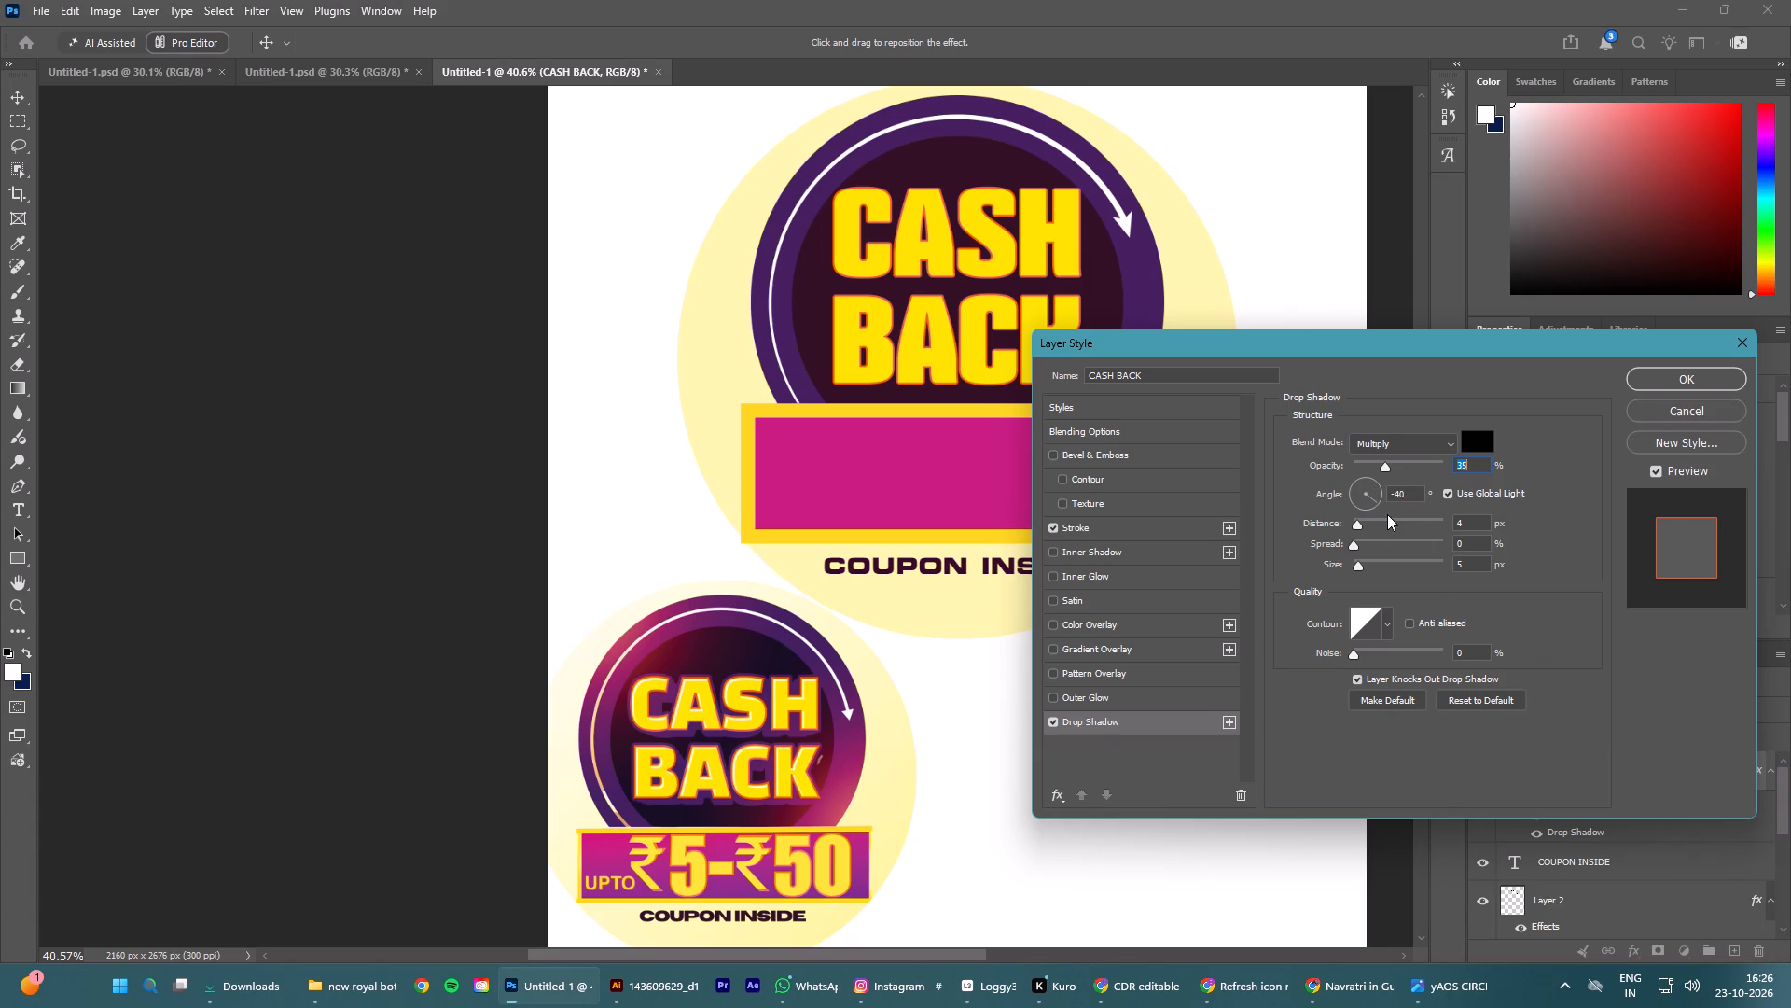
{"action": "left_click_drag", "start_coordinate": [1387, 514], "coordinate": [1362, 409]}
{"action": "left_click_drag", "start_coordinate": [1357, 521], "coordinate": [1382, 518]}
{"action": "left_click_drag", "start_coordinate": [1382, 518], "coordinate": [1381, 518]}
{"action": "left_click_drag", "start_coordinate": [1381, 518], "coordinate": [1380, 520]}
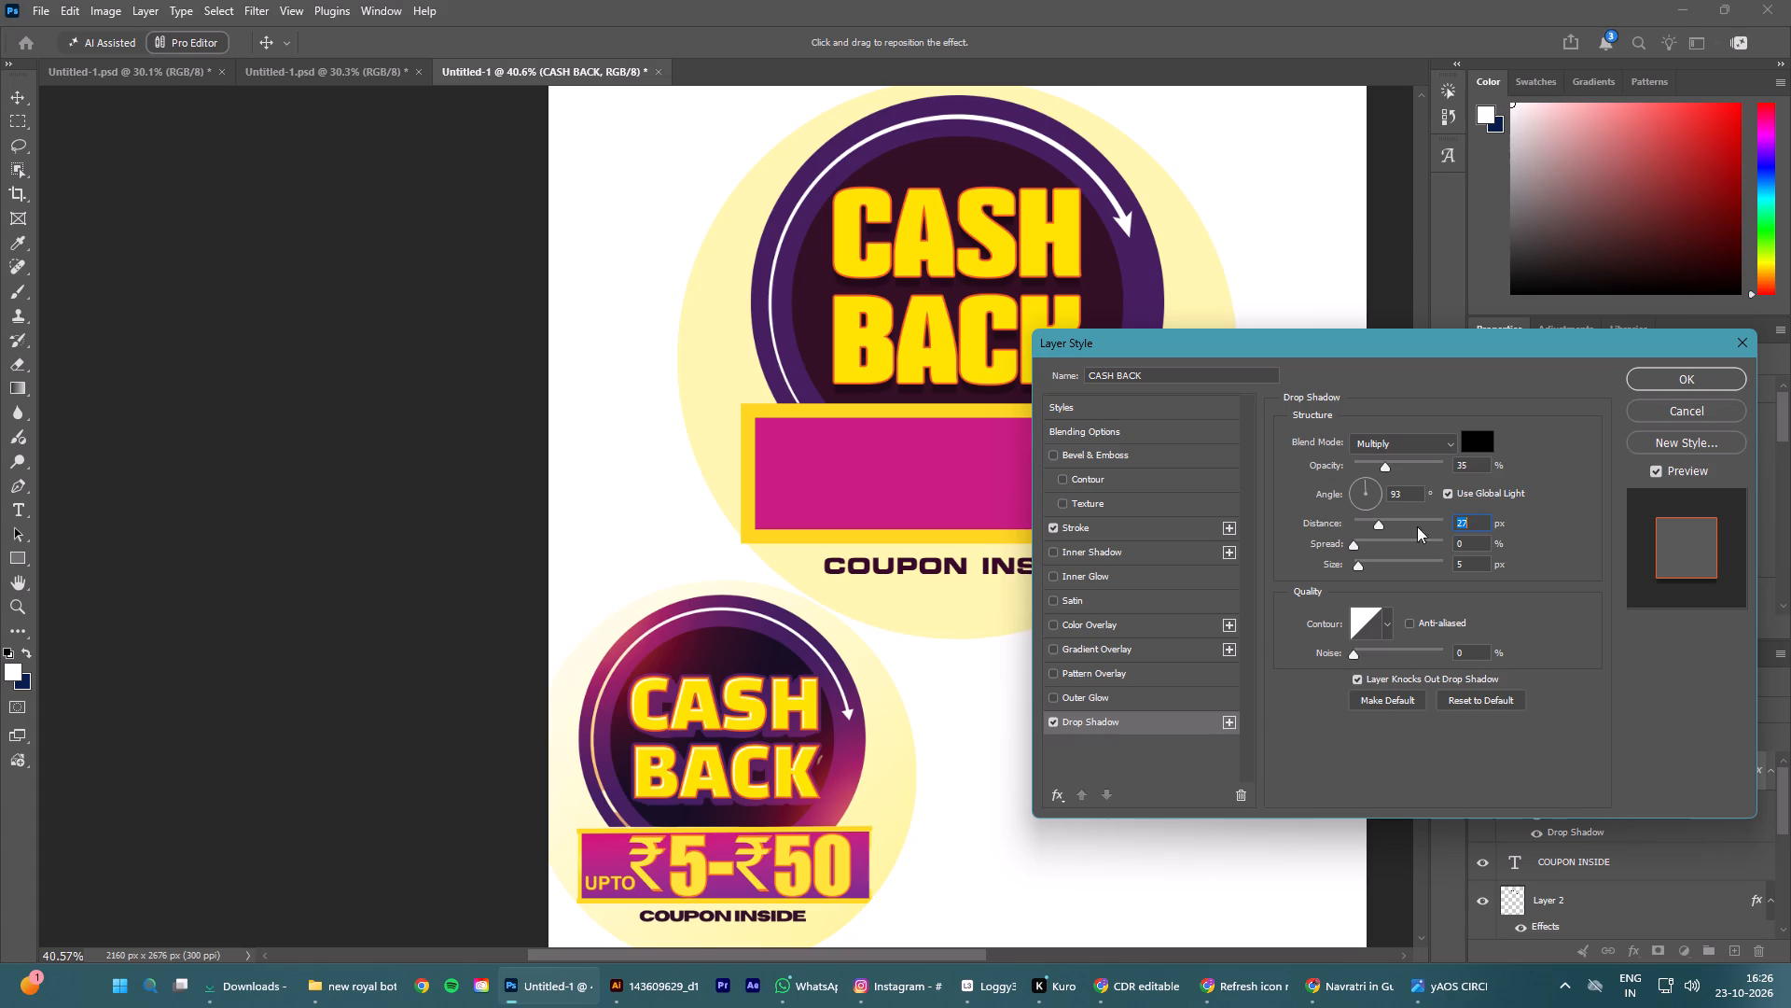
Set the CASH BACK drop shadow colour to purple #512062, sampled from the lettering shadow in the reference badge, and apply it.
{"action": "left_click", "coordinate": [1466, 441]}
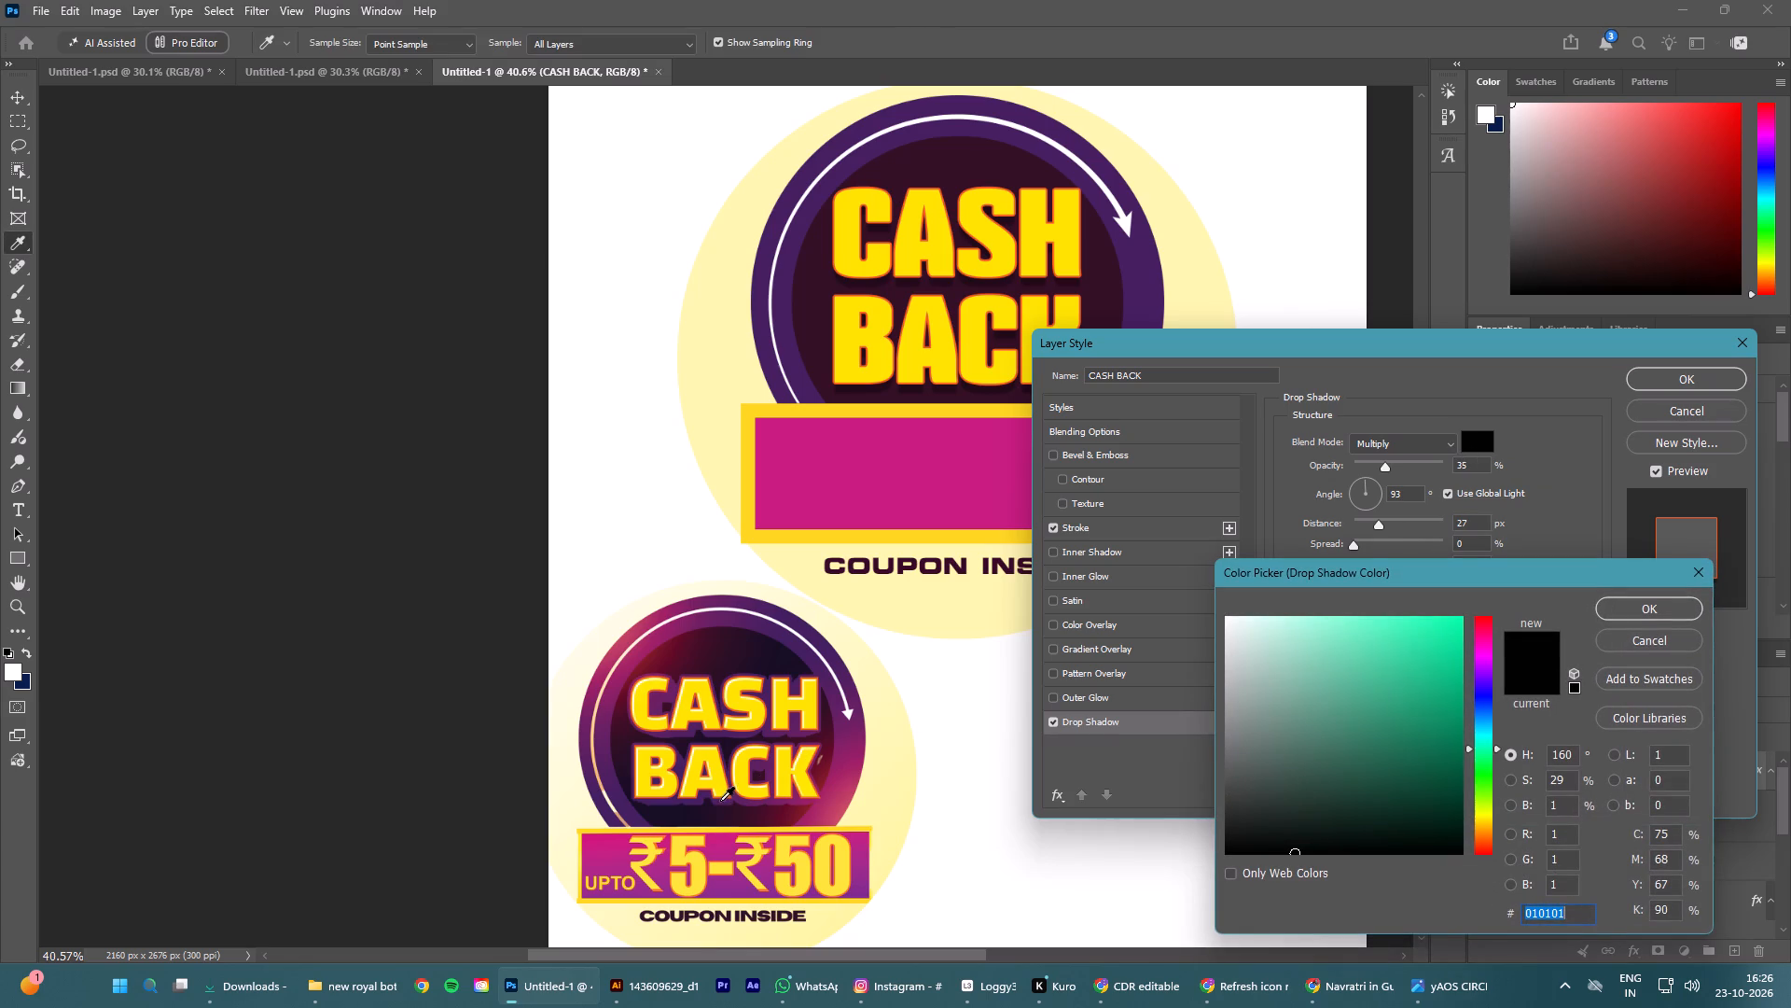
{"action": "left_click", "coordinate": [720, 801]}
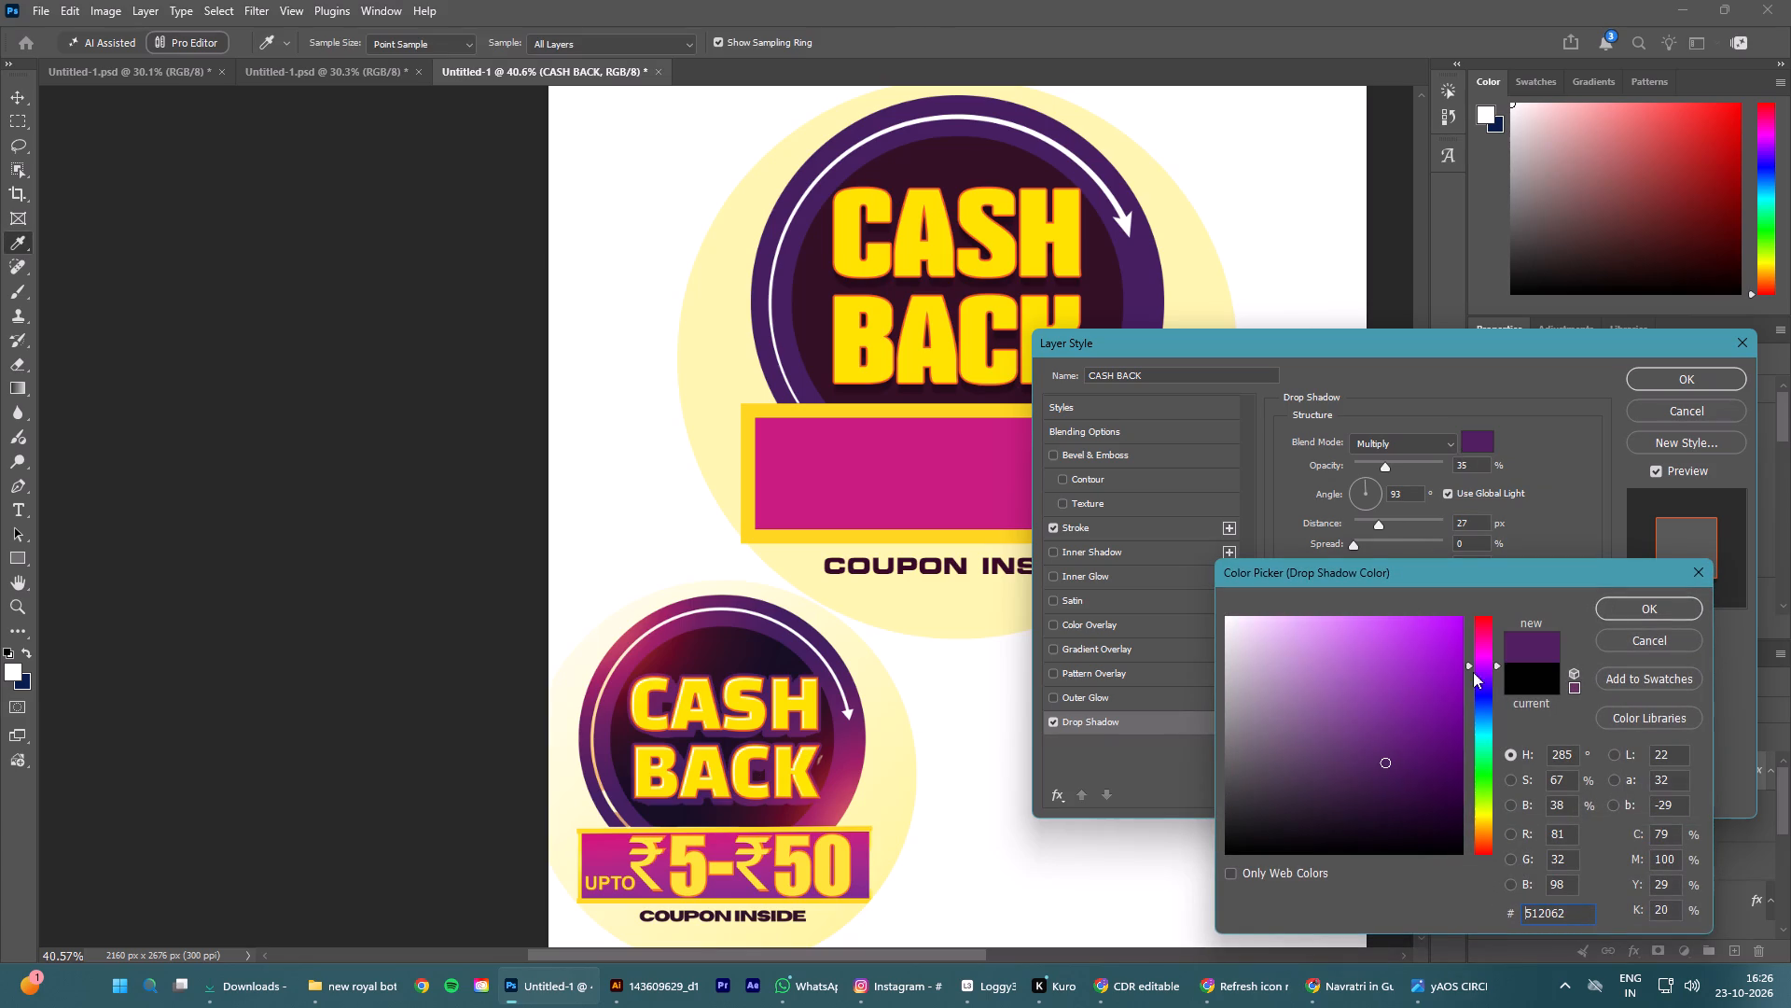
{"action": "left_click", "coordinate": [1641, 607]}
{"action": "left_click", "coordinate": [1667, 368]}
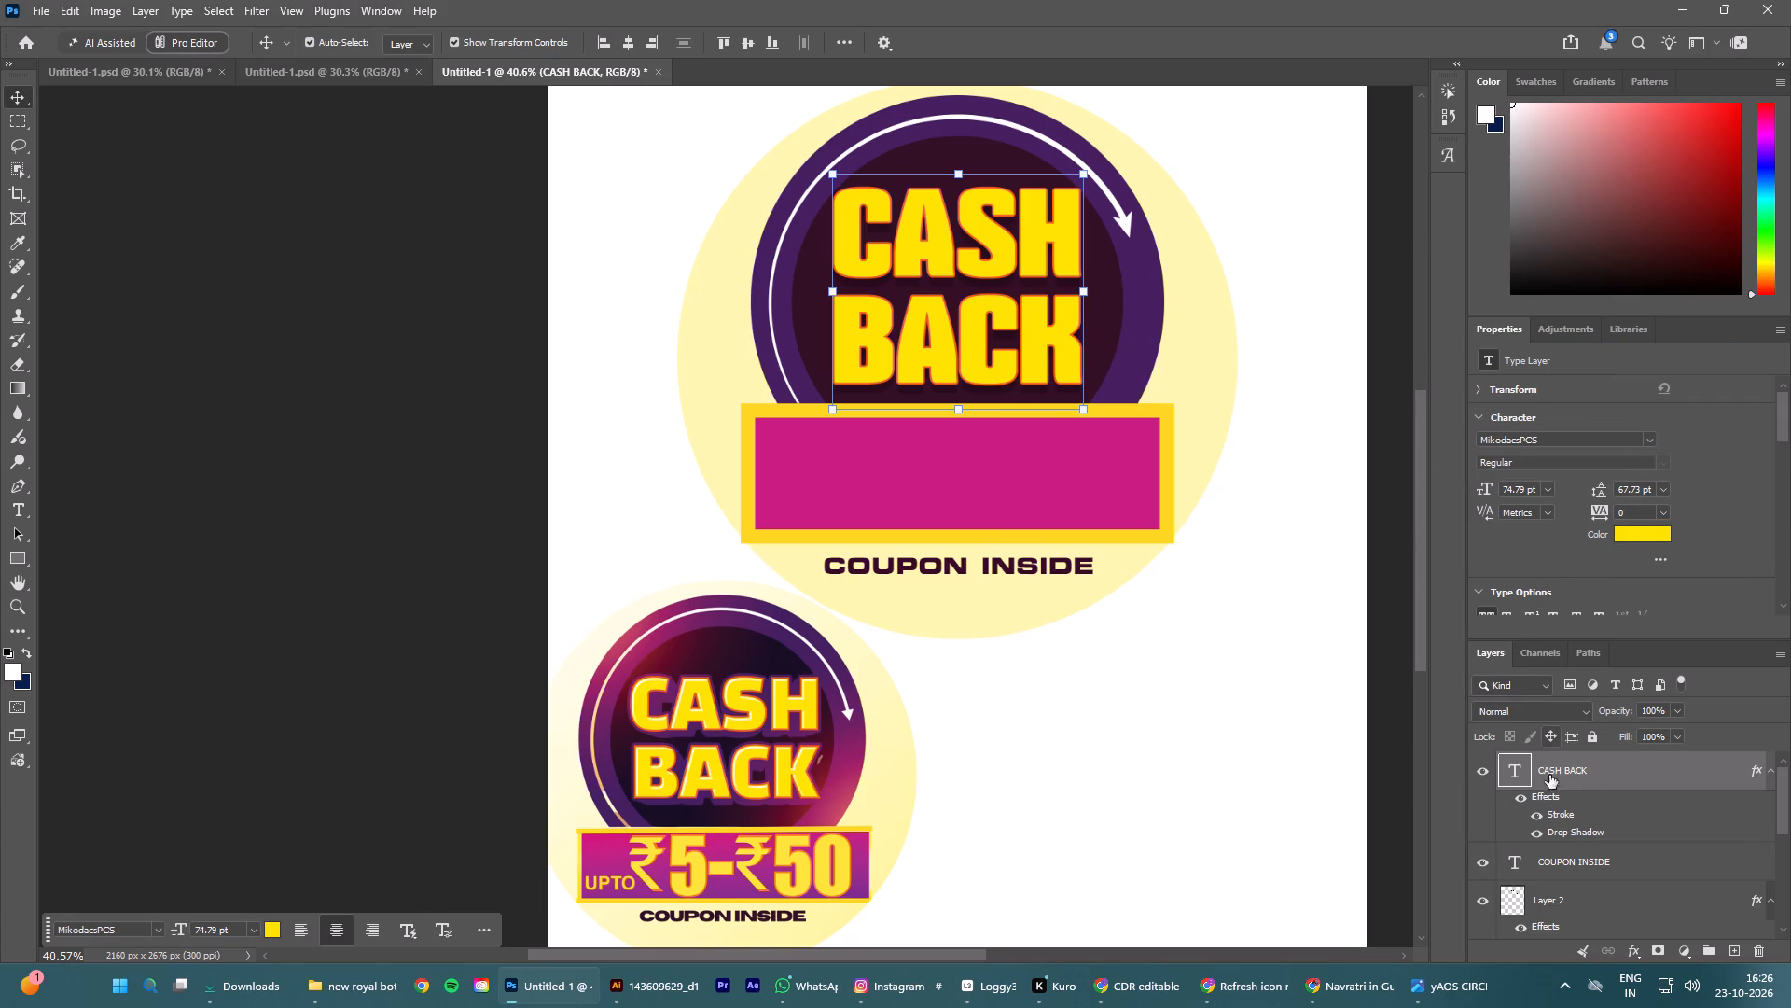
Change the CASH BACK drop shadow to 100% opacity with the Normal blend mode and apply it.
{"action": "double_click", "coordinate": [1562, 834]}
{"action": "left_click_drag", "start_coordinate": [1385, 468], "coordinate": [1551, 466]}
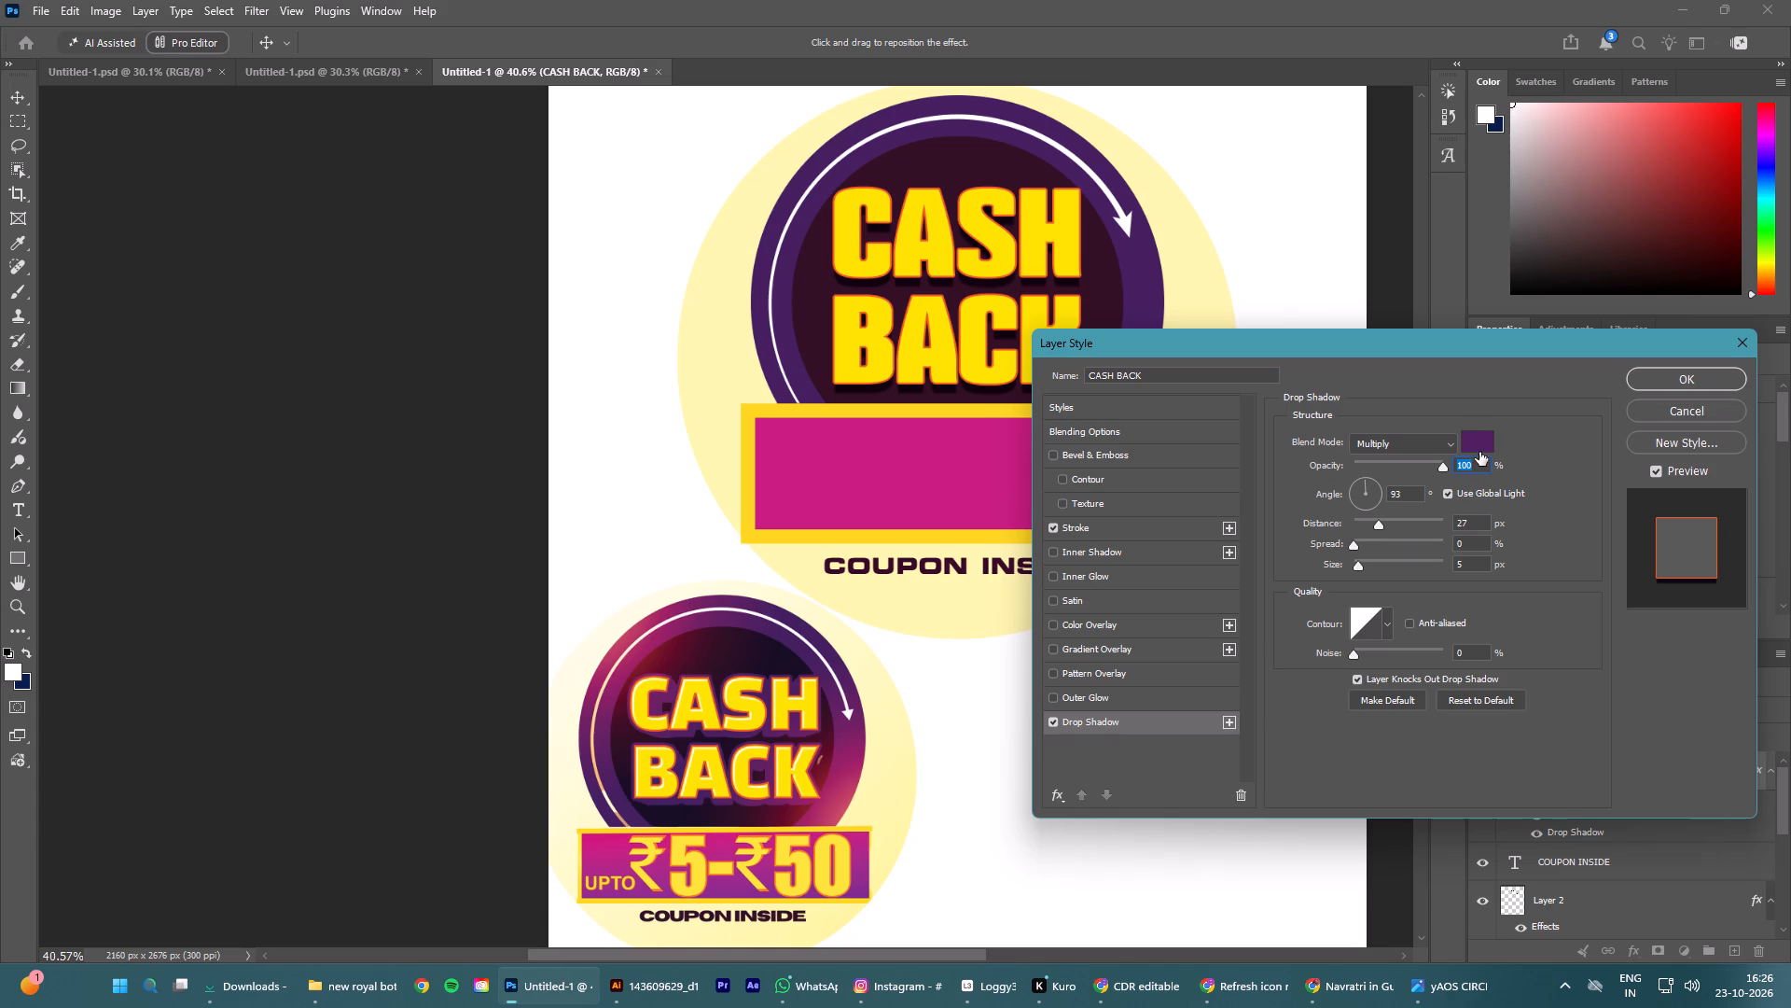
{"action": "left_click", "coordinate": [1455, 441]}
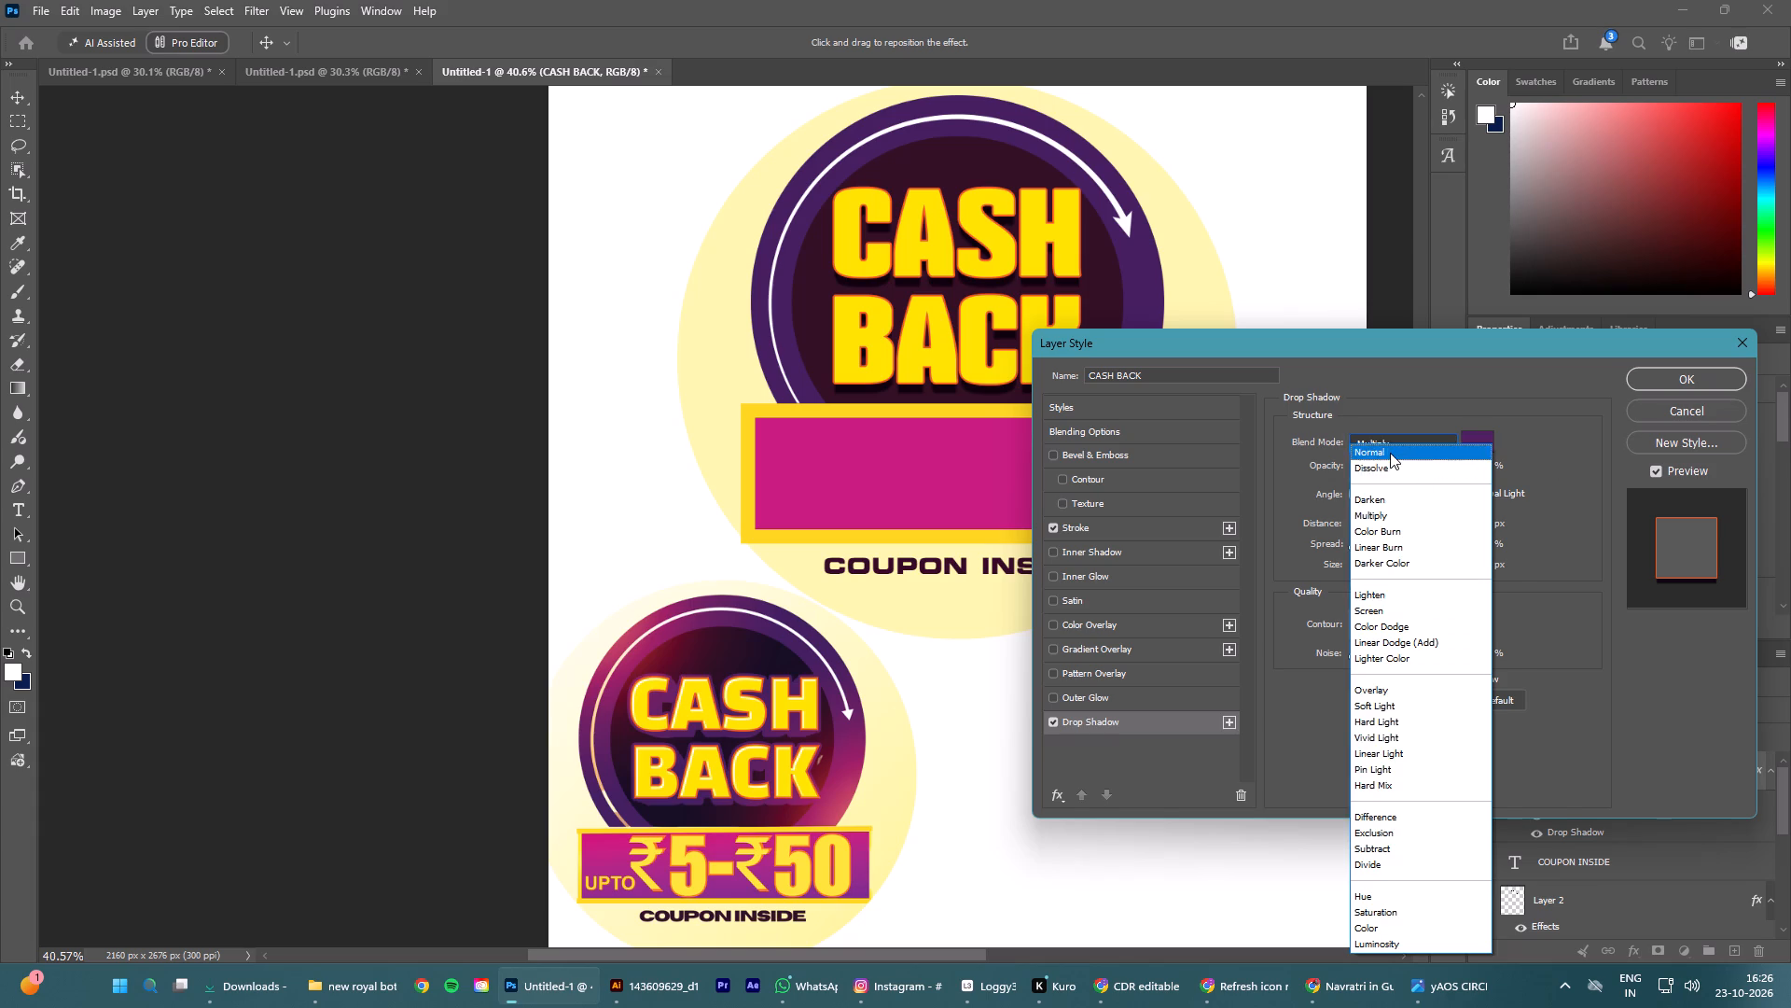
{"action": "left_click", "coordinate": [1390, 453]}
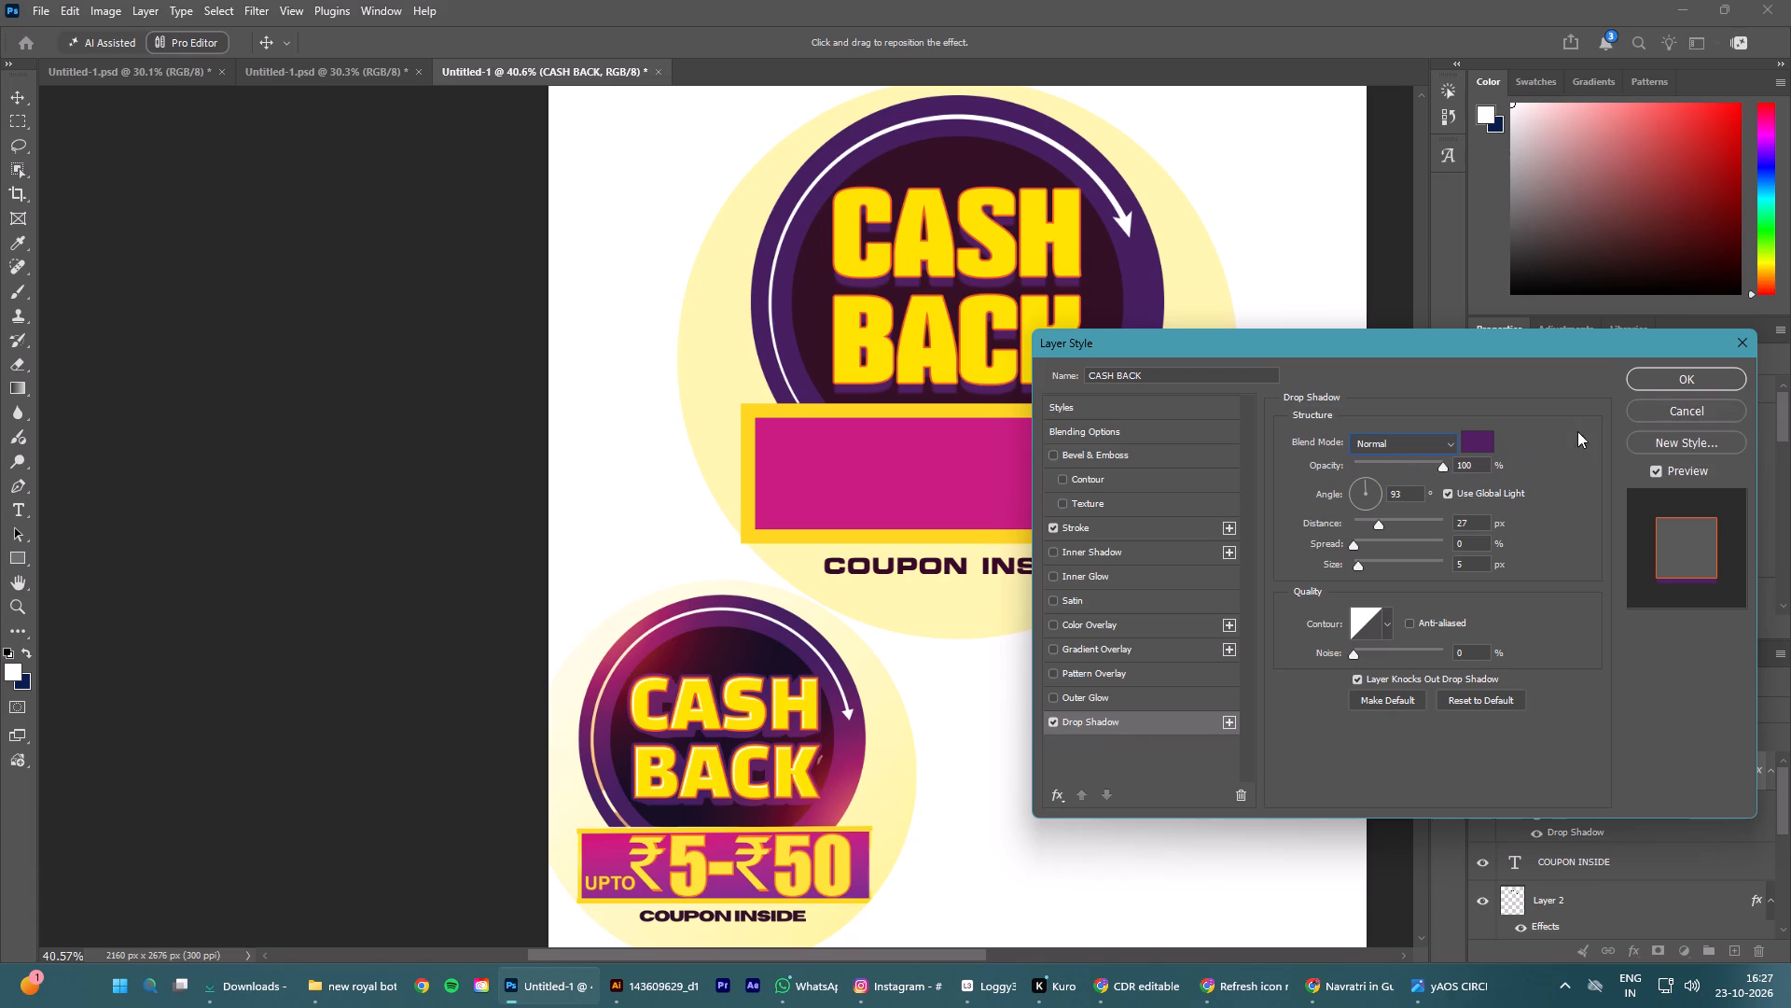
{"action": "left_click", "coordinate": [1667, 378]}
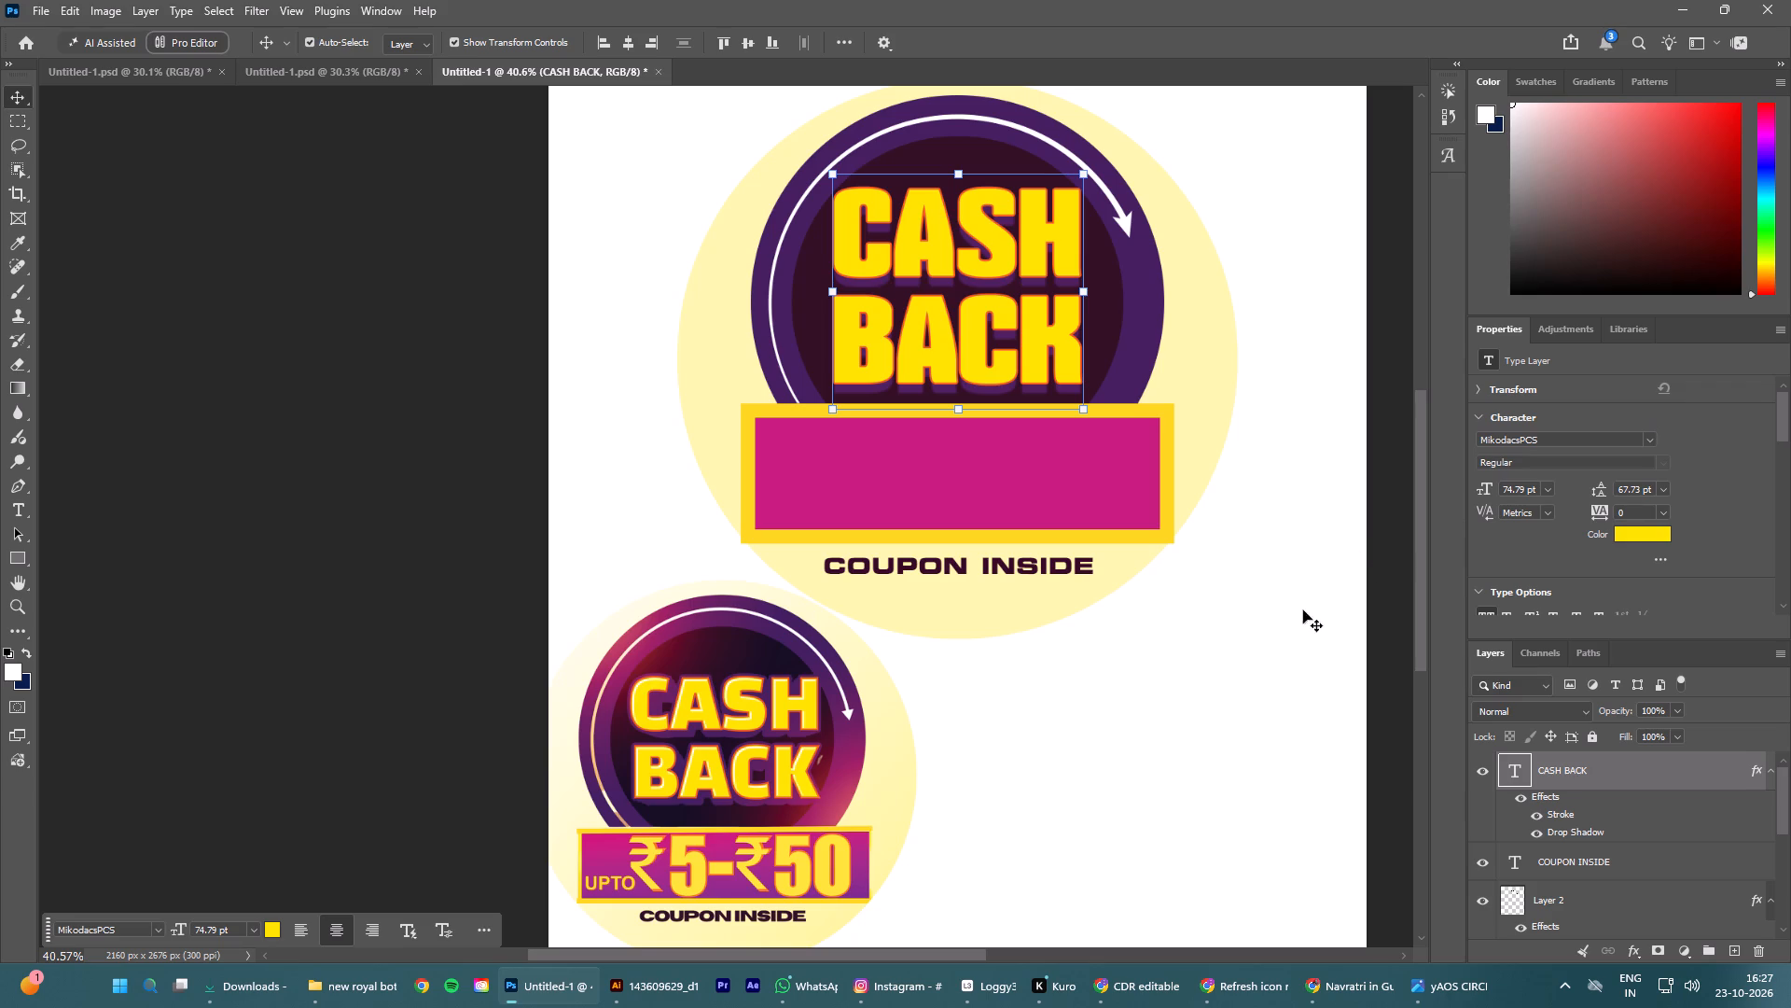
{"action": "left_click", "coordinate": [423, 467]}
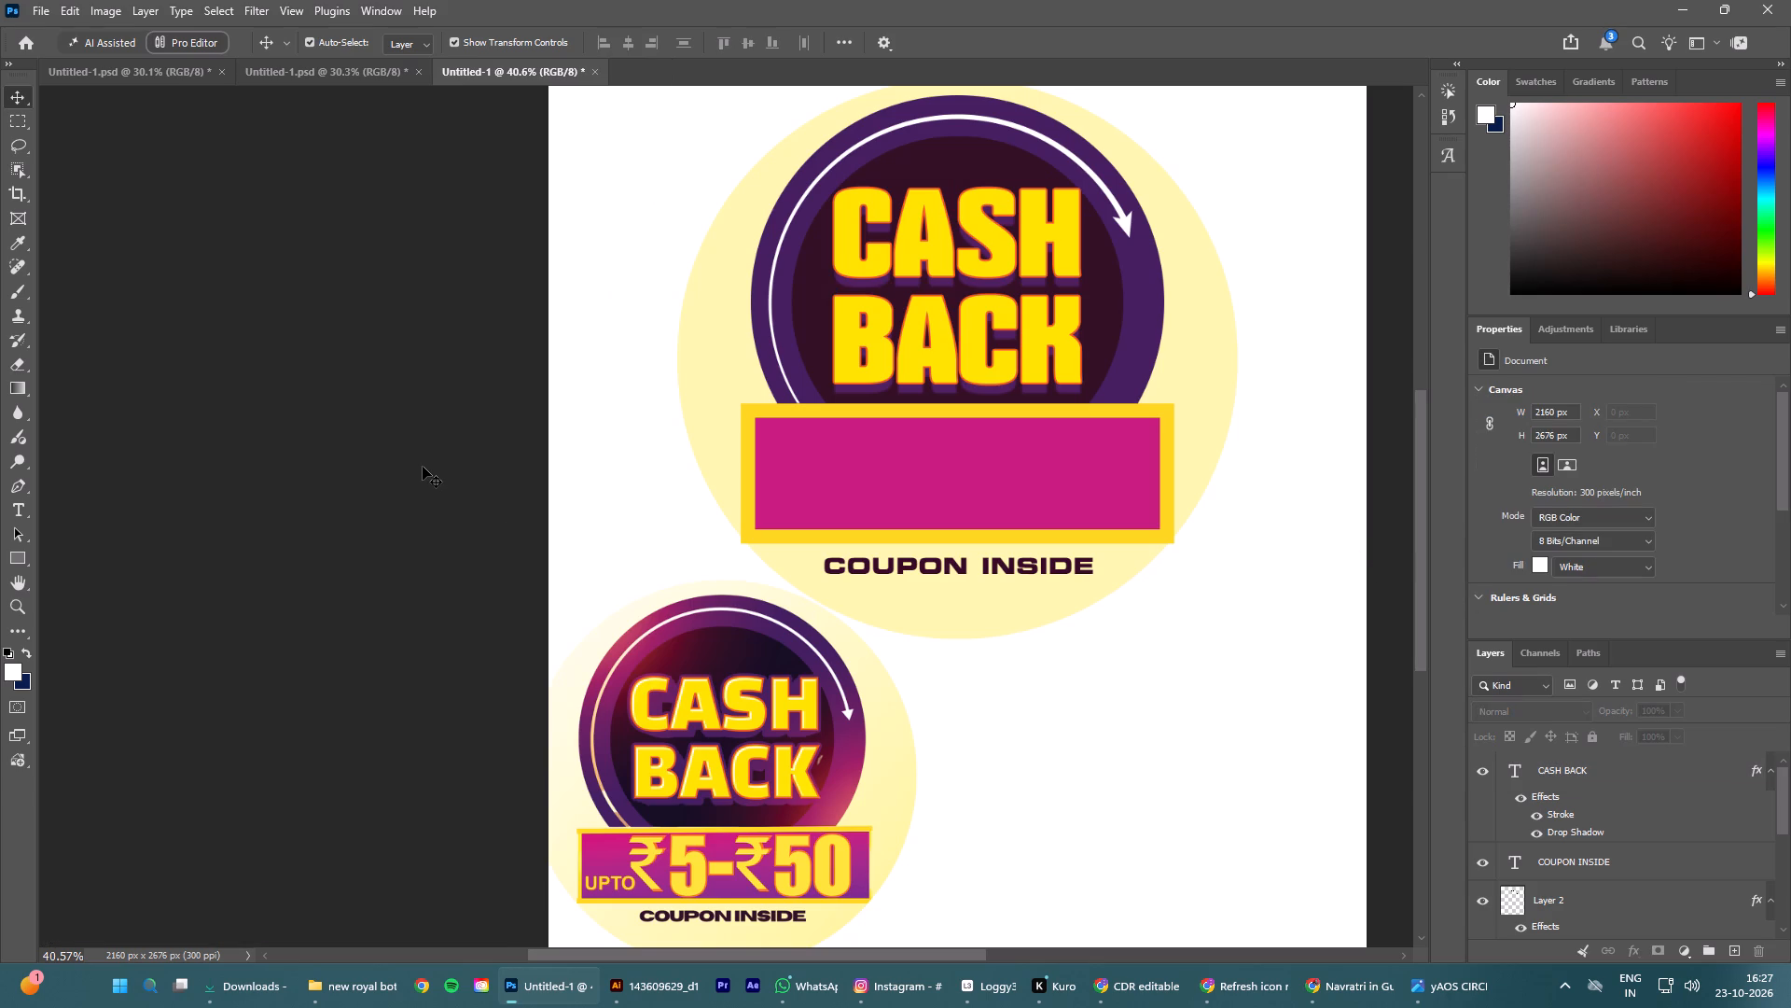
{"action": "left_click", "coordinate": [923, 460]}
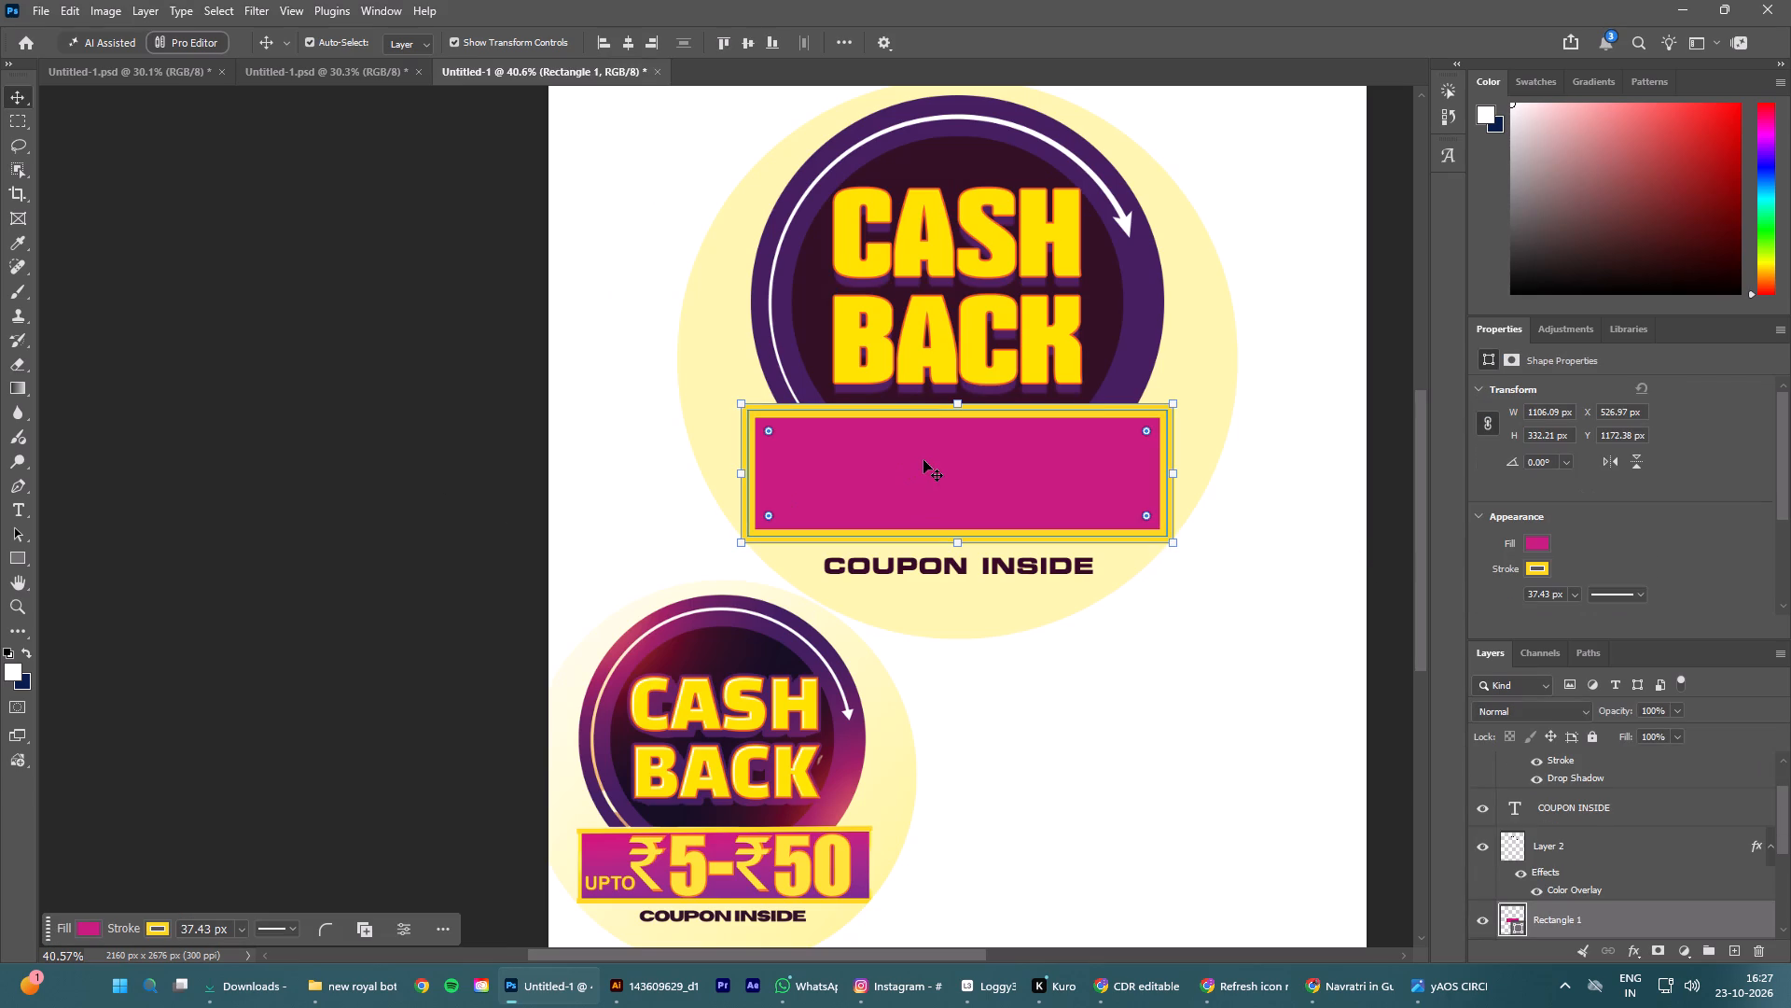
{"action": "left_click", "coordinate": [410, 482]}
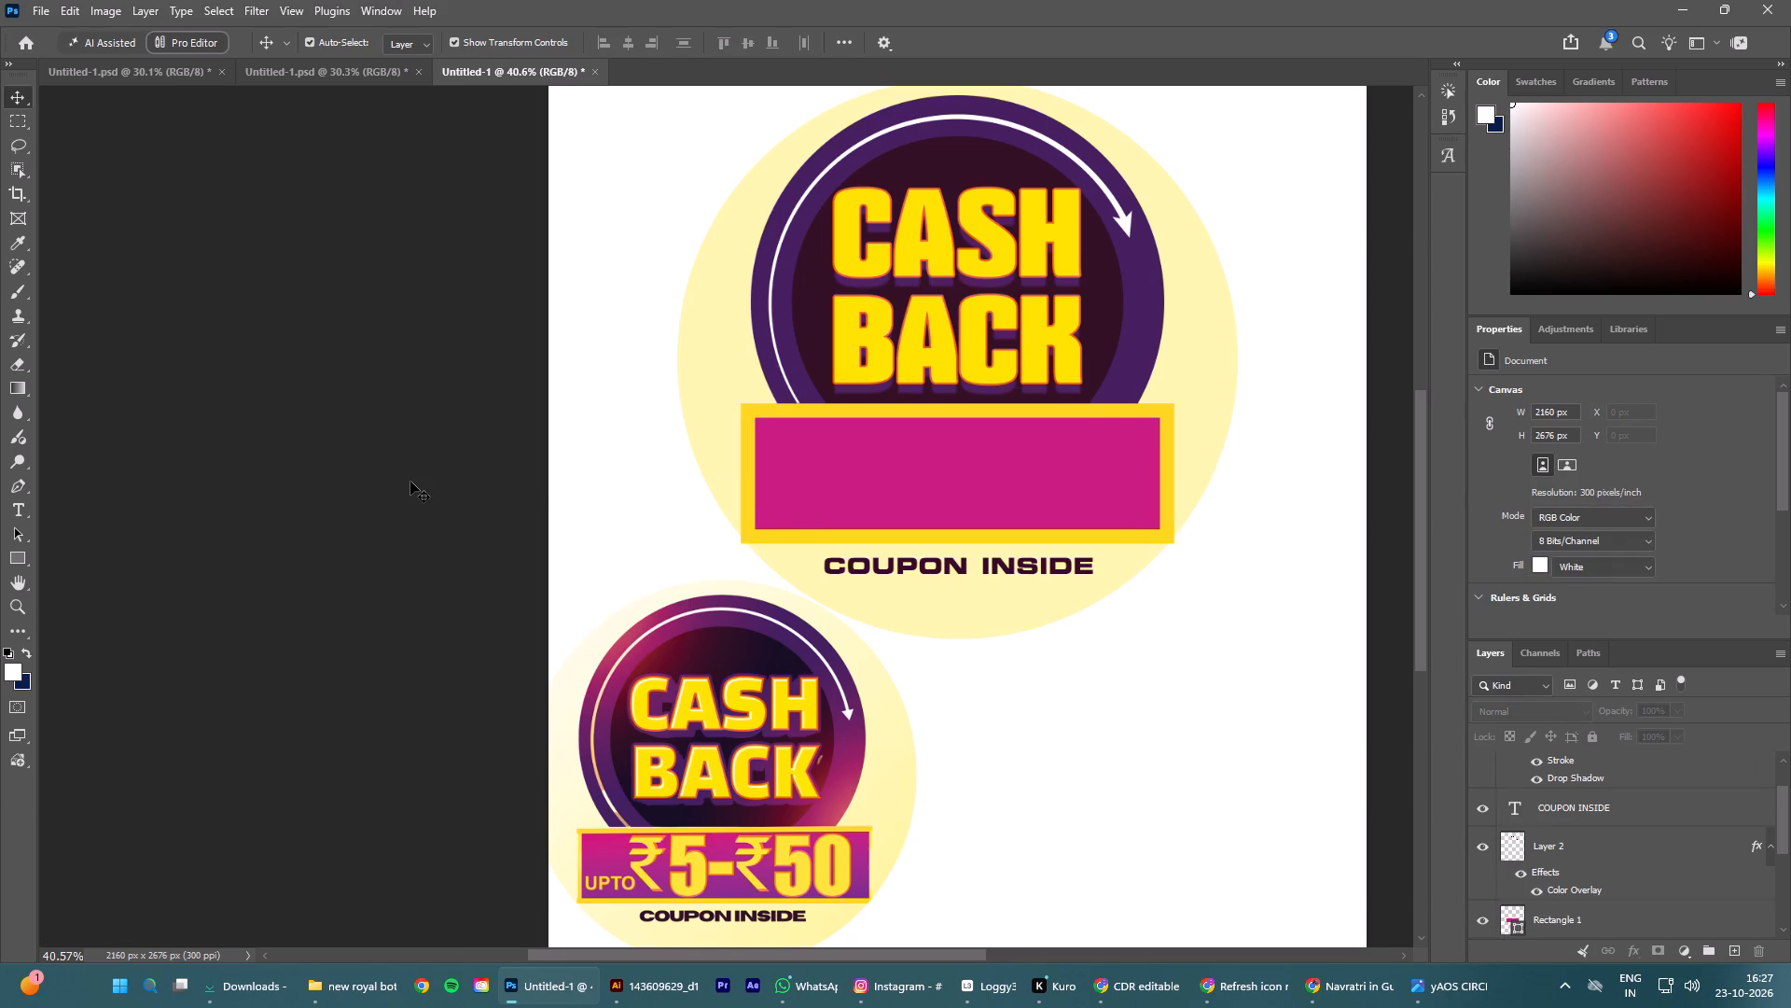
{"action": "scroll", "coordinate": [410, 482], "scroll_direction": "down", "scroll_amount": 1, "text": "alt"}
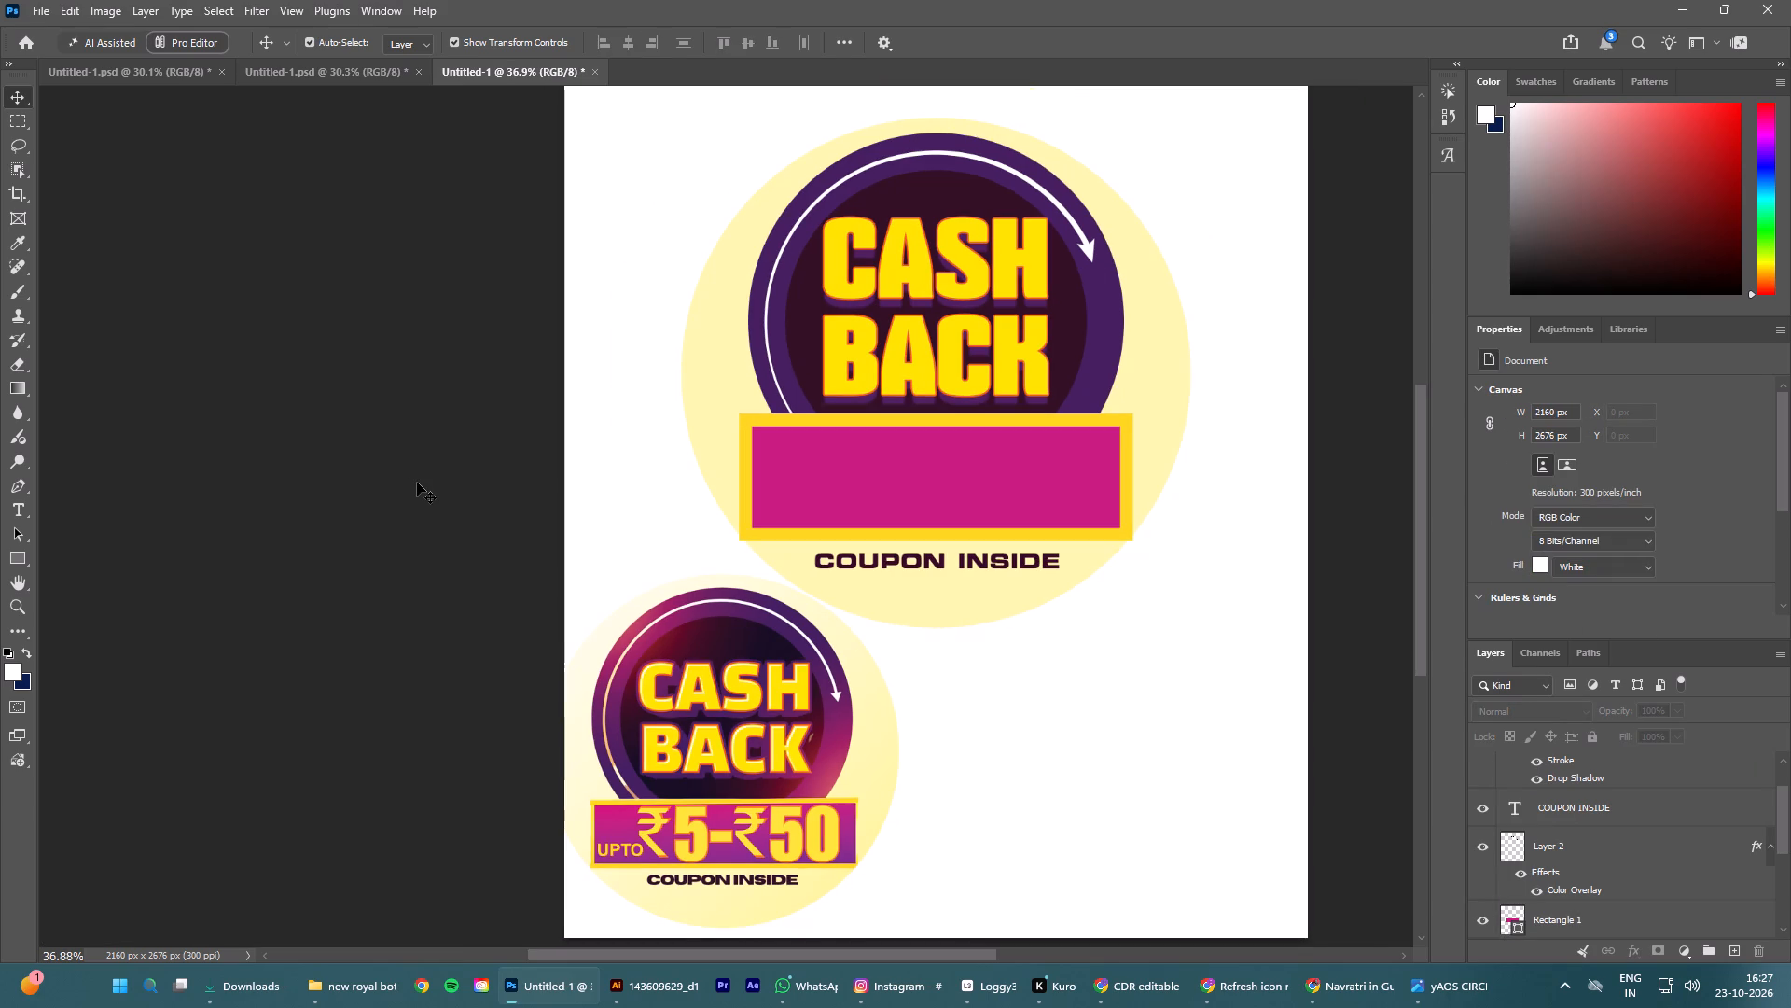
Save the badge document to the Desktop in Photoshop format under the name "yaos cash back psd".
{"action": "key", "text": "ctrl+s"}
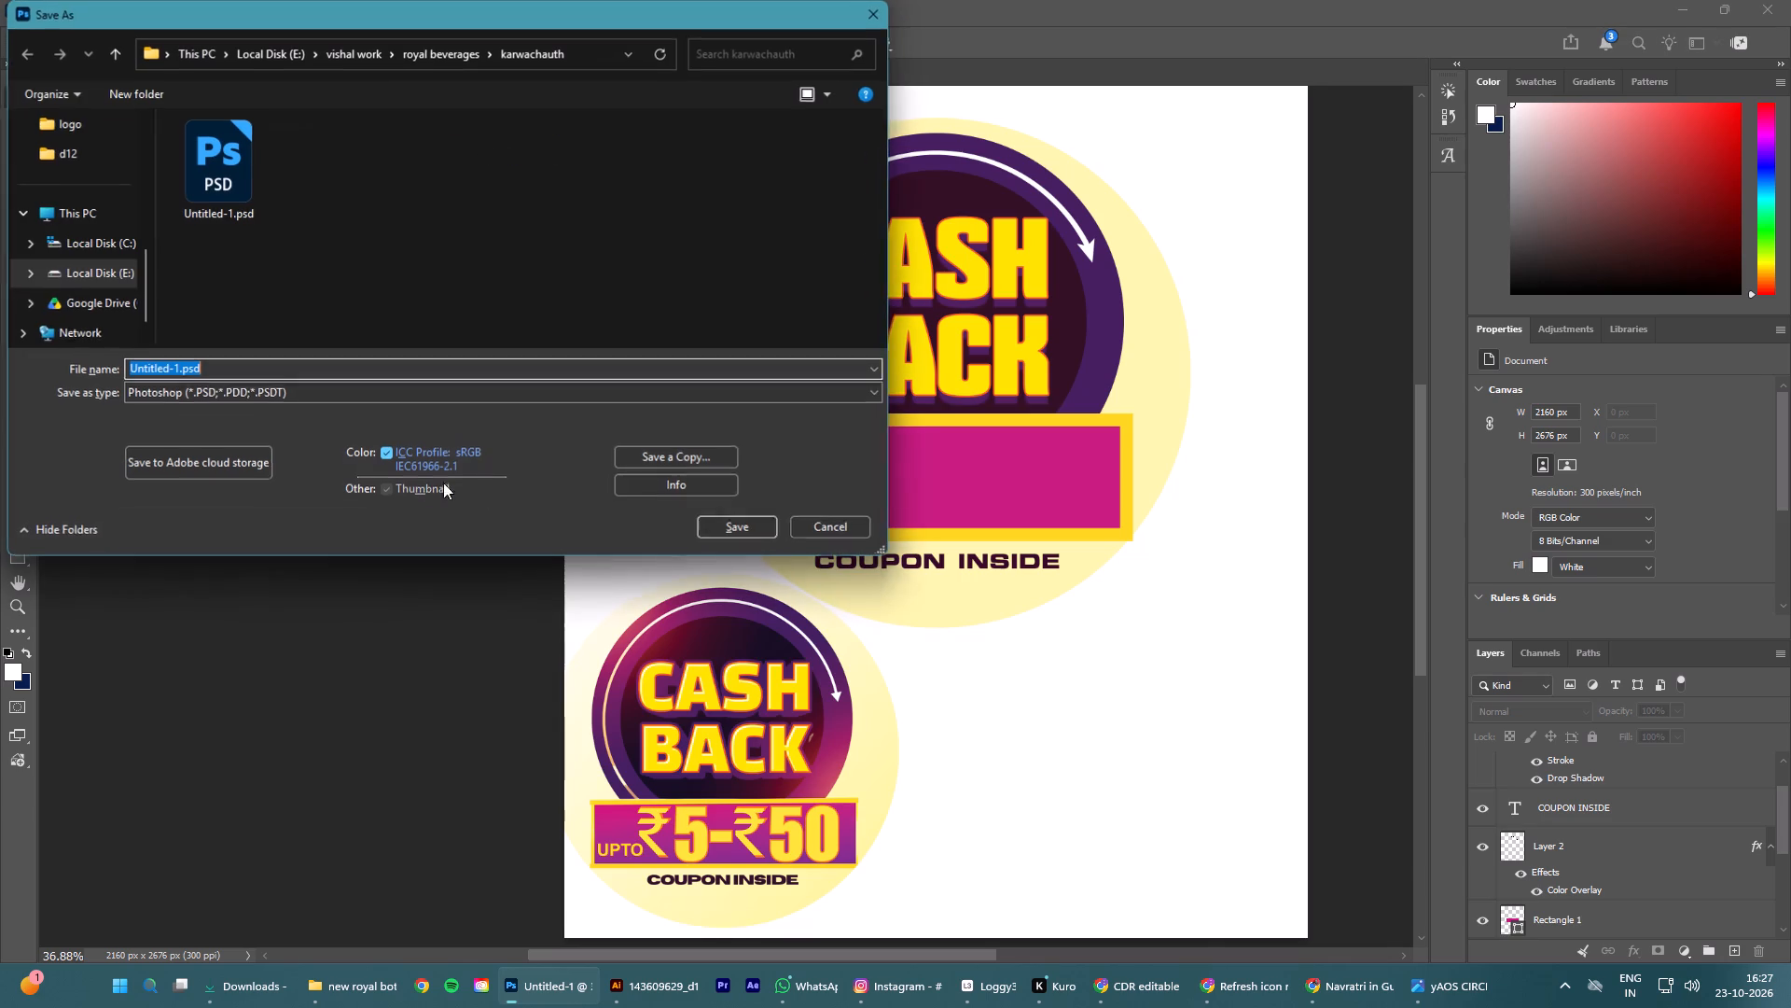
{"action": "scroll", "coordinate": [80, 292], "scroll_direction": "up", "scroll_amount": 10}
{"action": "left_click", "coordinate": [78, 277]}
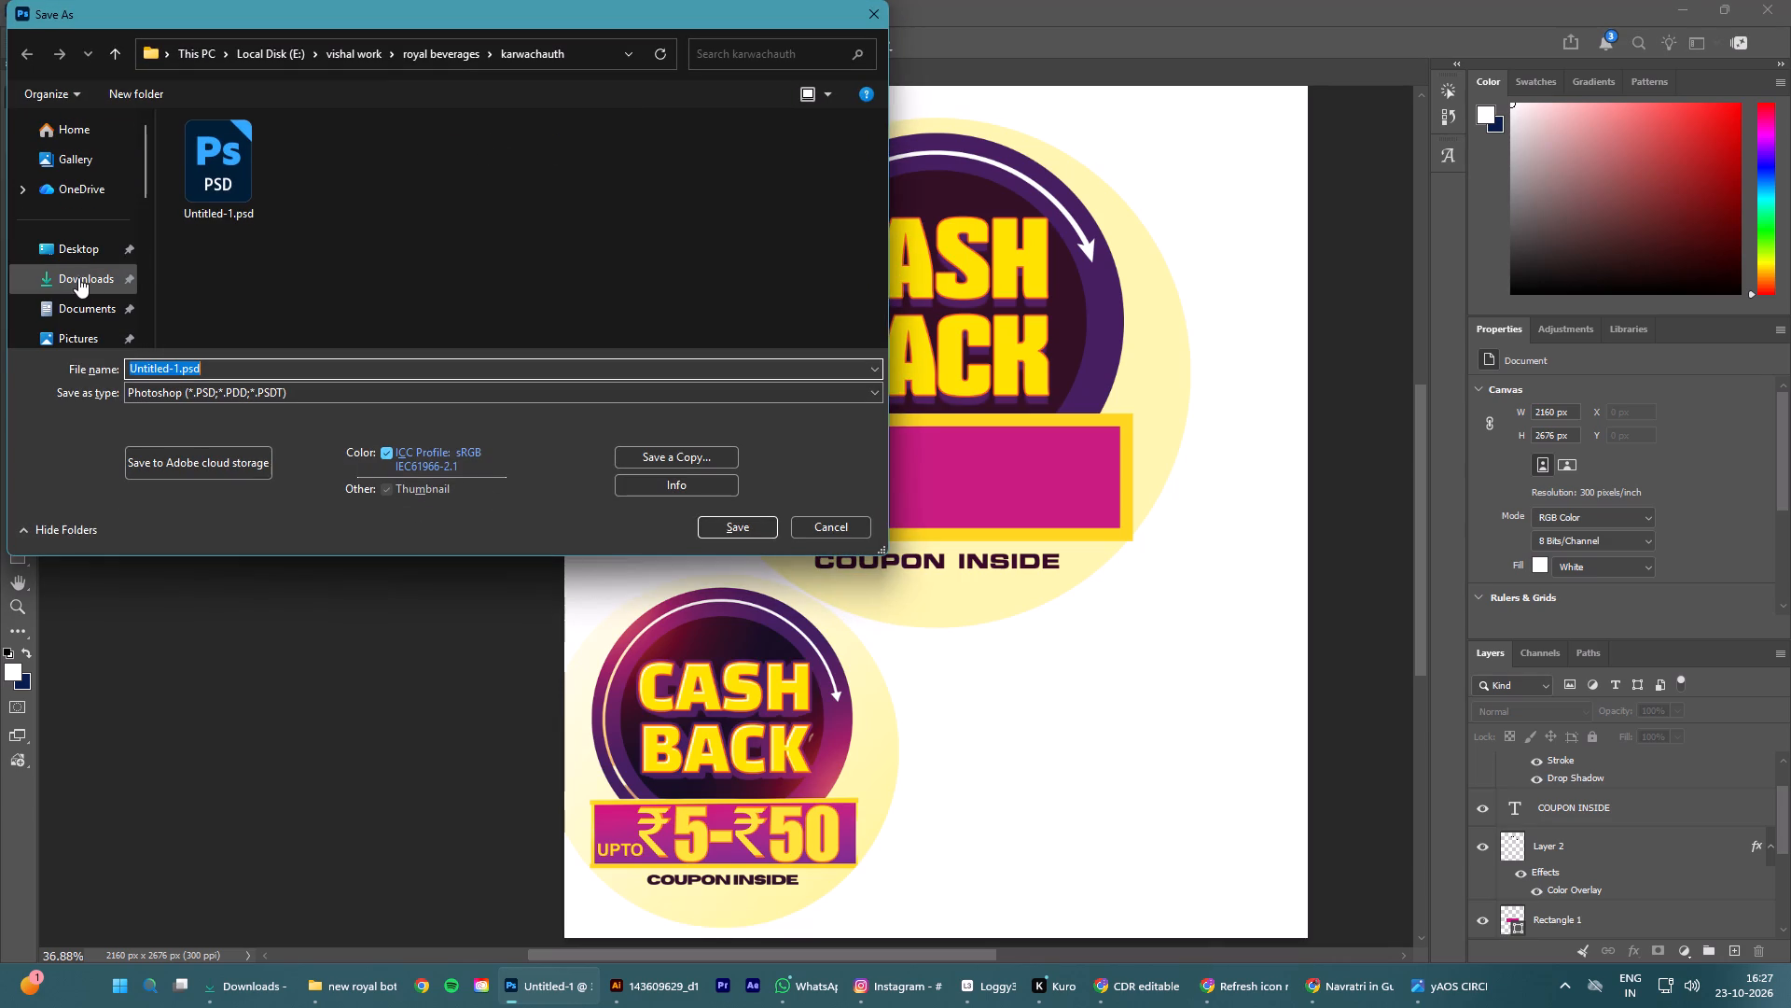
{"action": "left_click", "coordinate": [83, 241]}
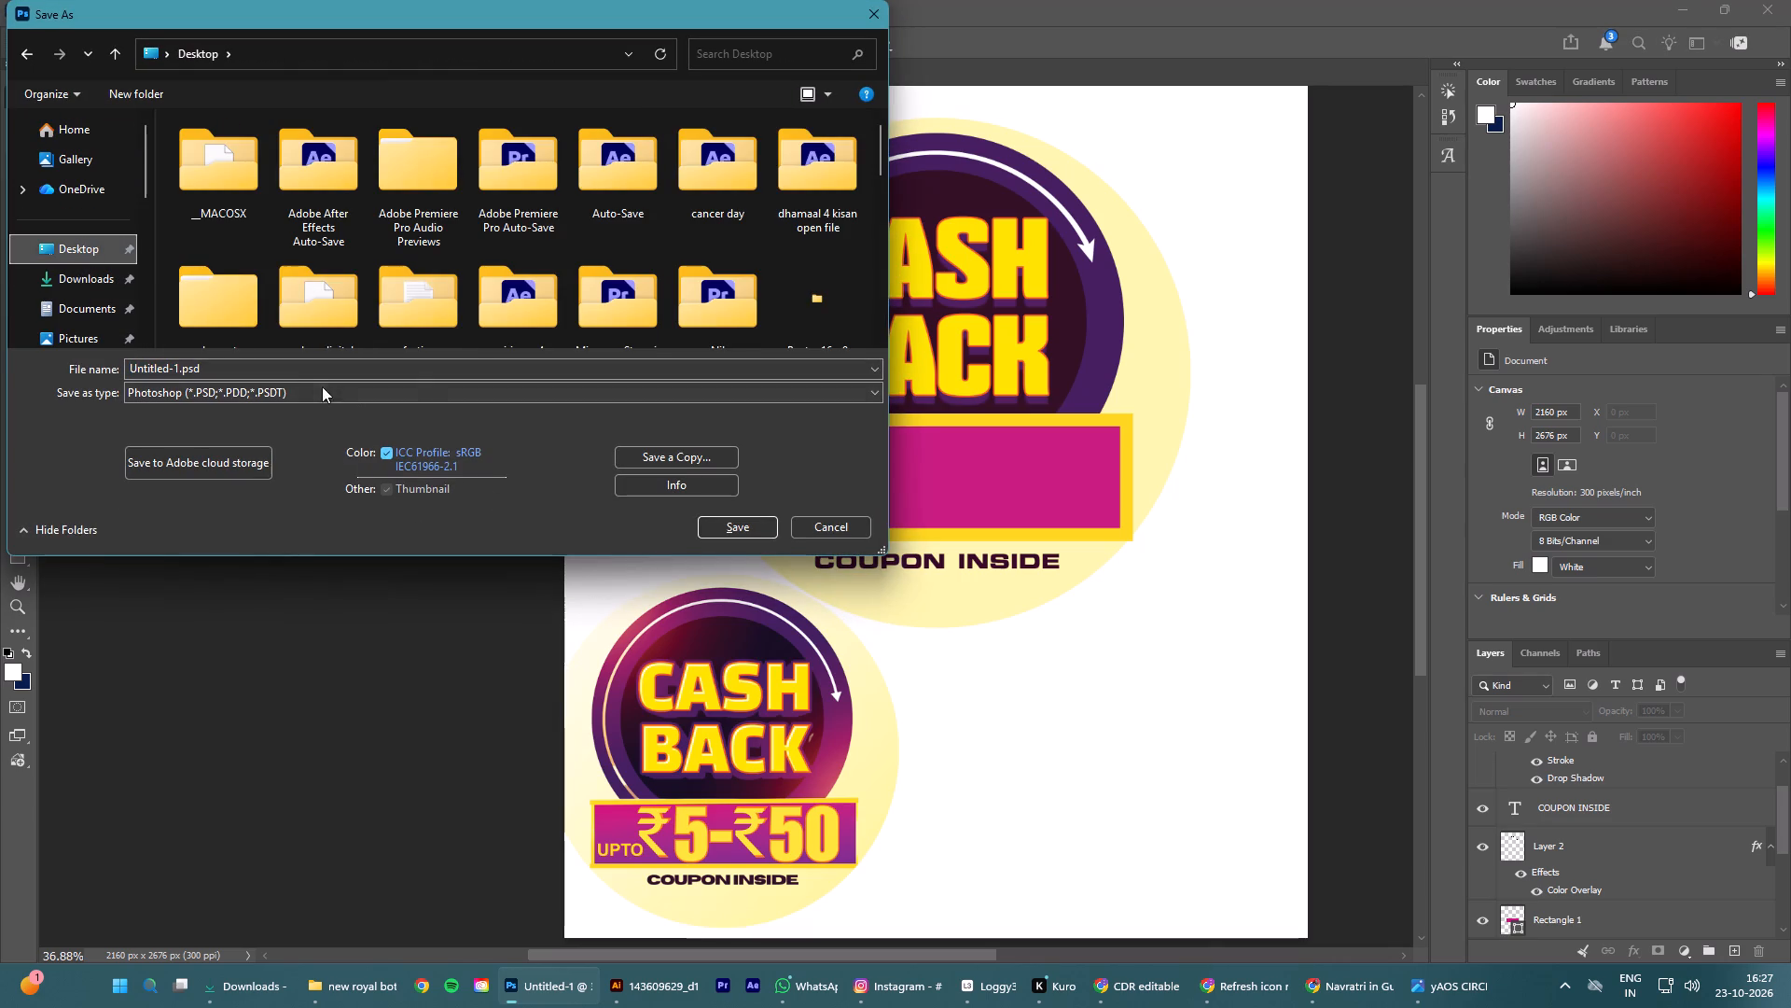
{"action": "left_click", "coordinate": [217, 367]}
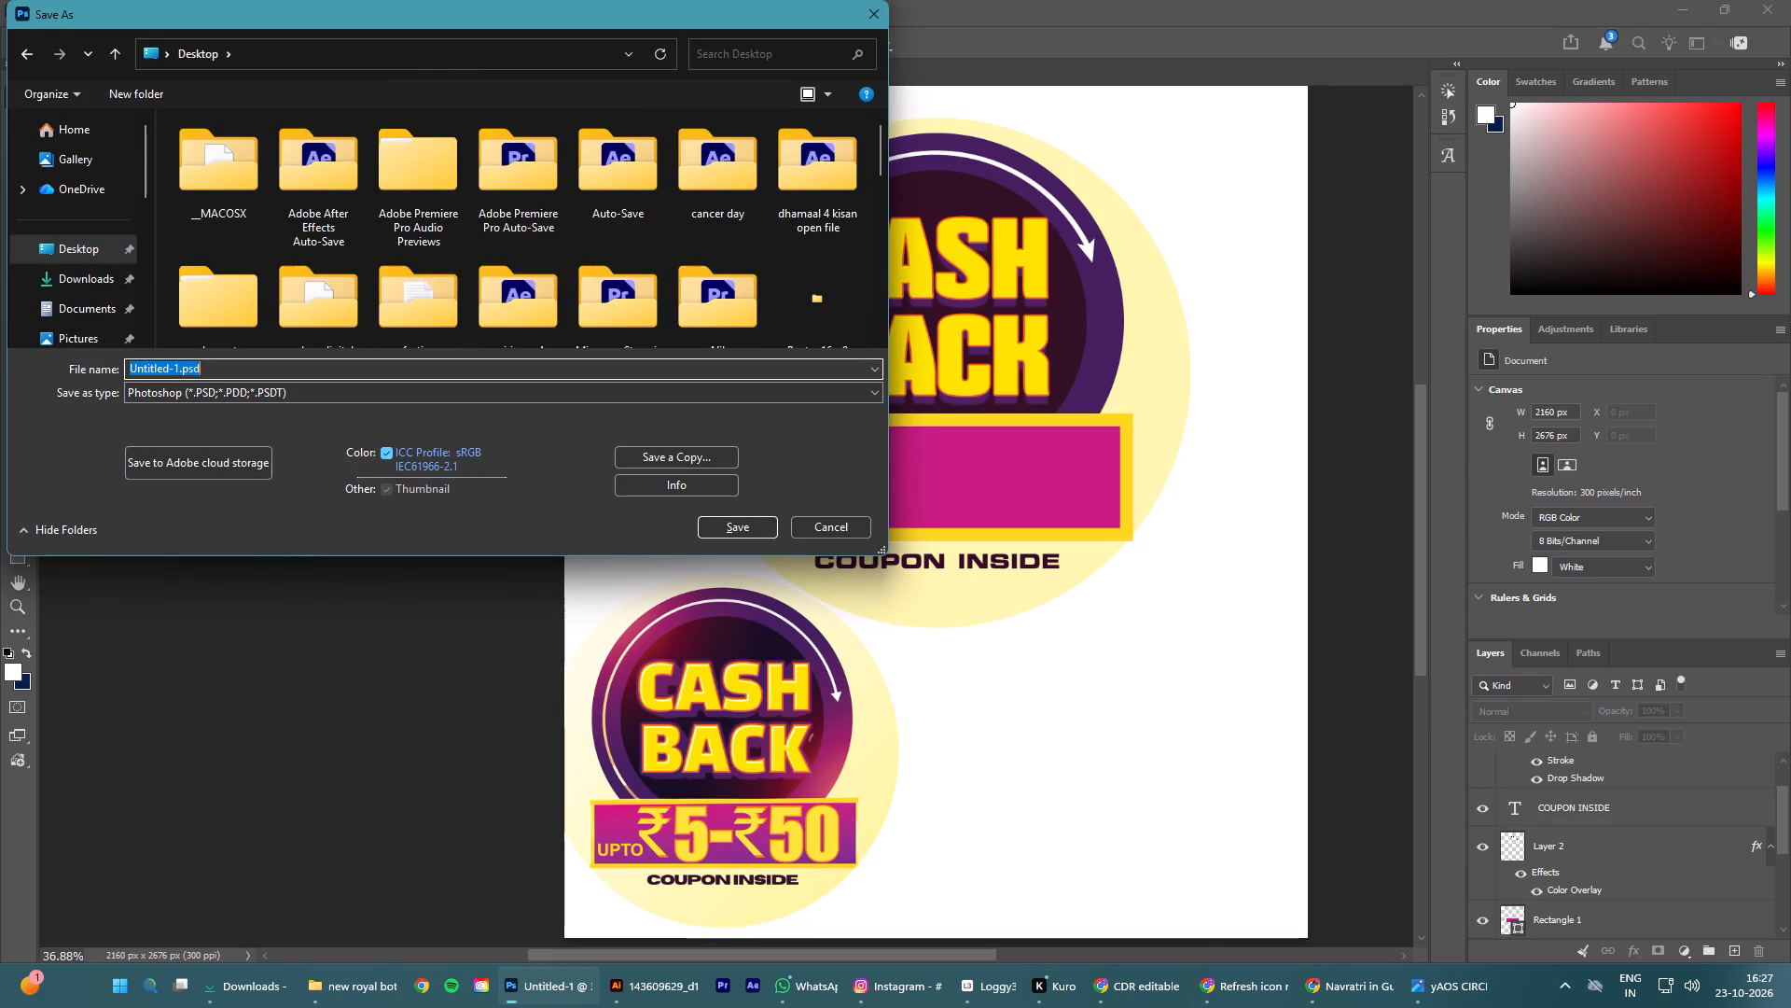
{"action": "type", "text": "ya"}
{"action": "type", "text": "os"}
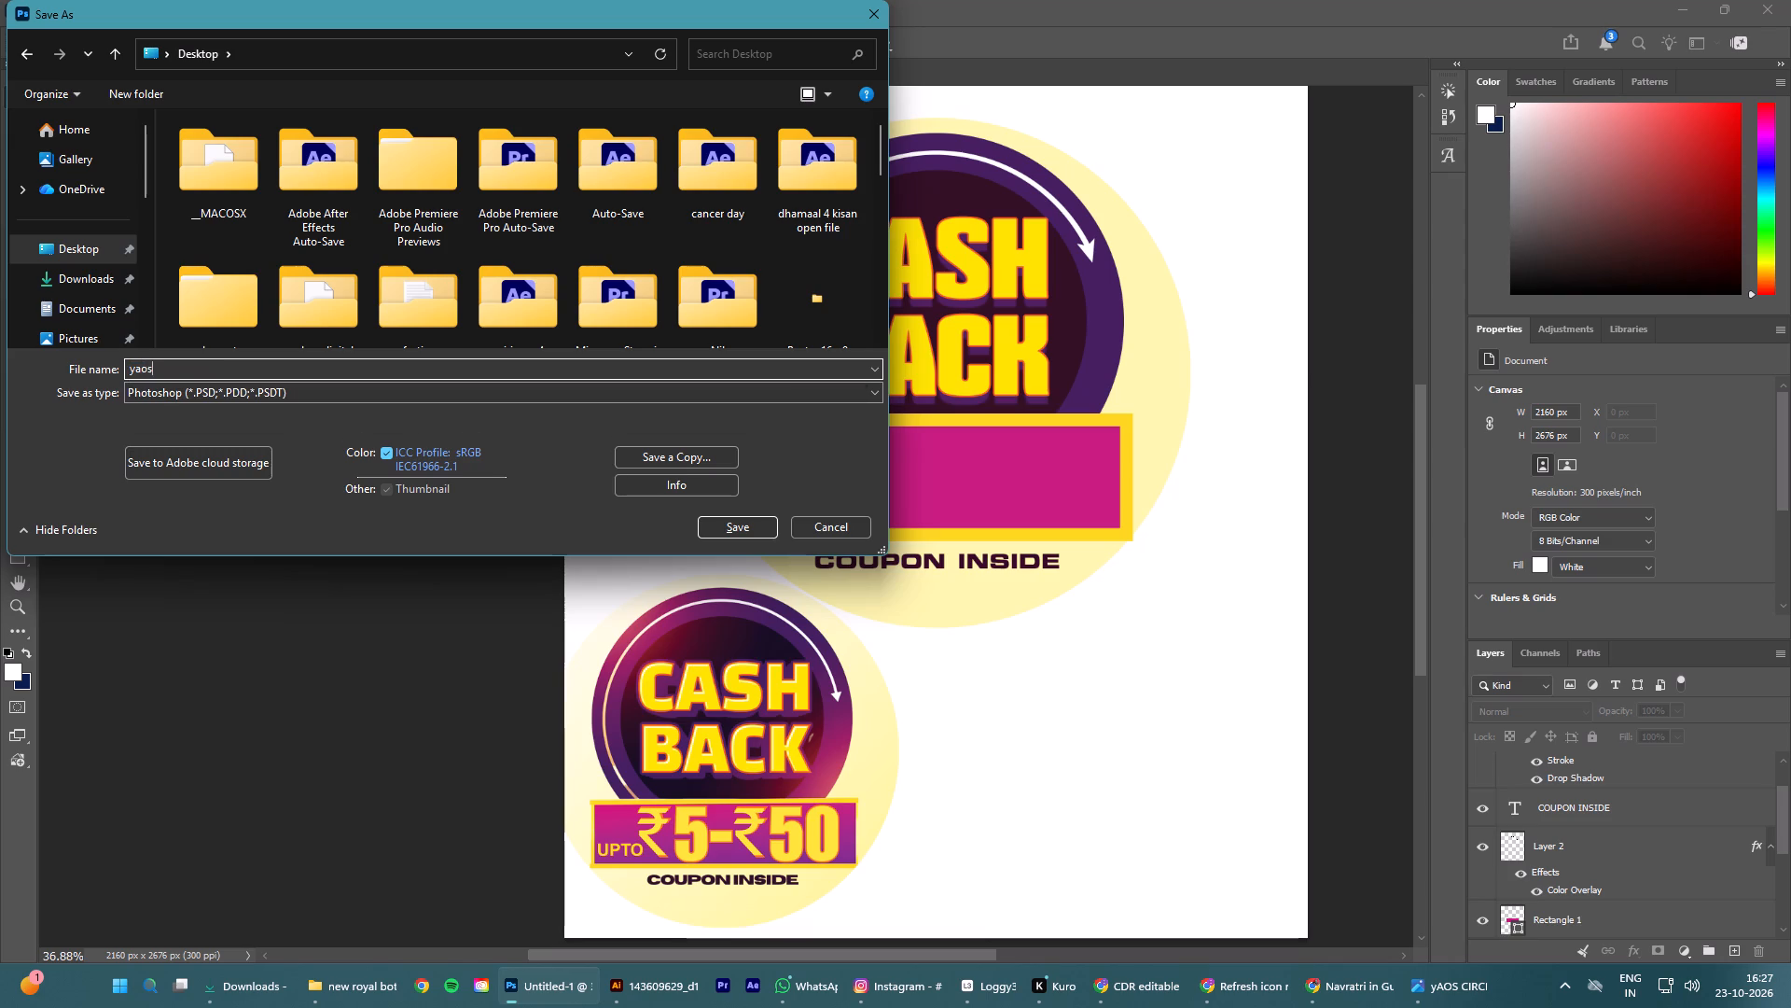
{"action": "key", "text": "space"}
{"action": "type", "text": "cash back"}
{"action": "key", "text": "space"}
{"action": "type", "text": "psd"}
{"action": "left_click", "coordinate": [740, 523]}
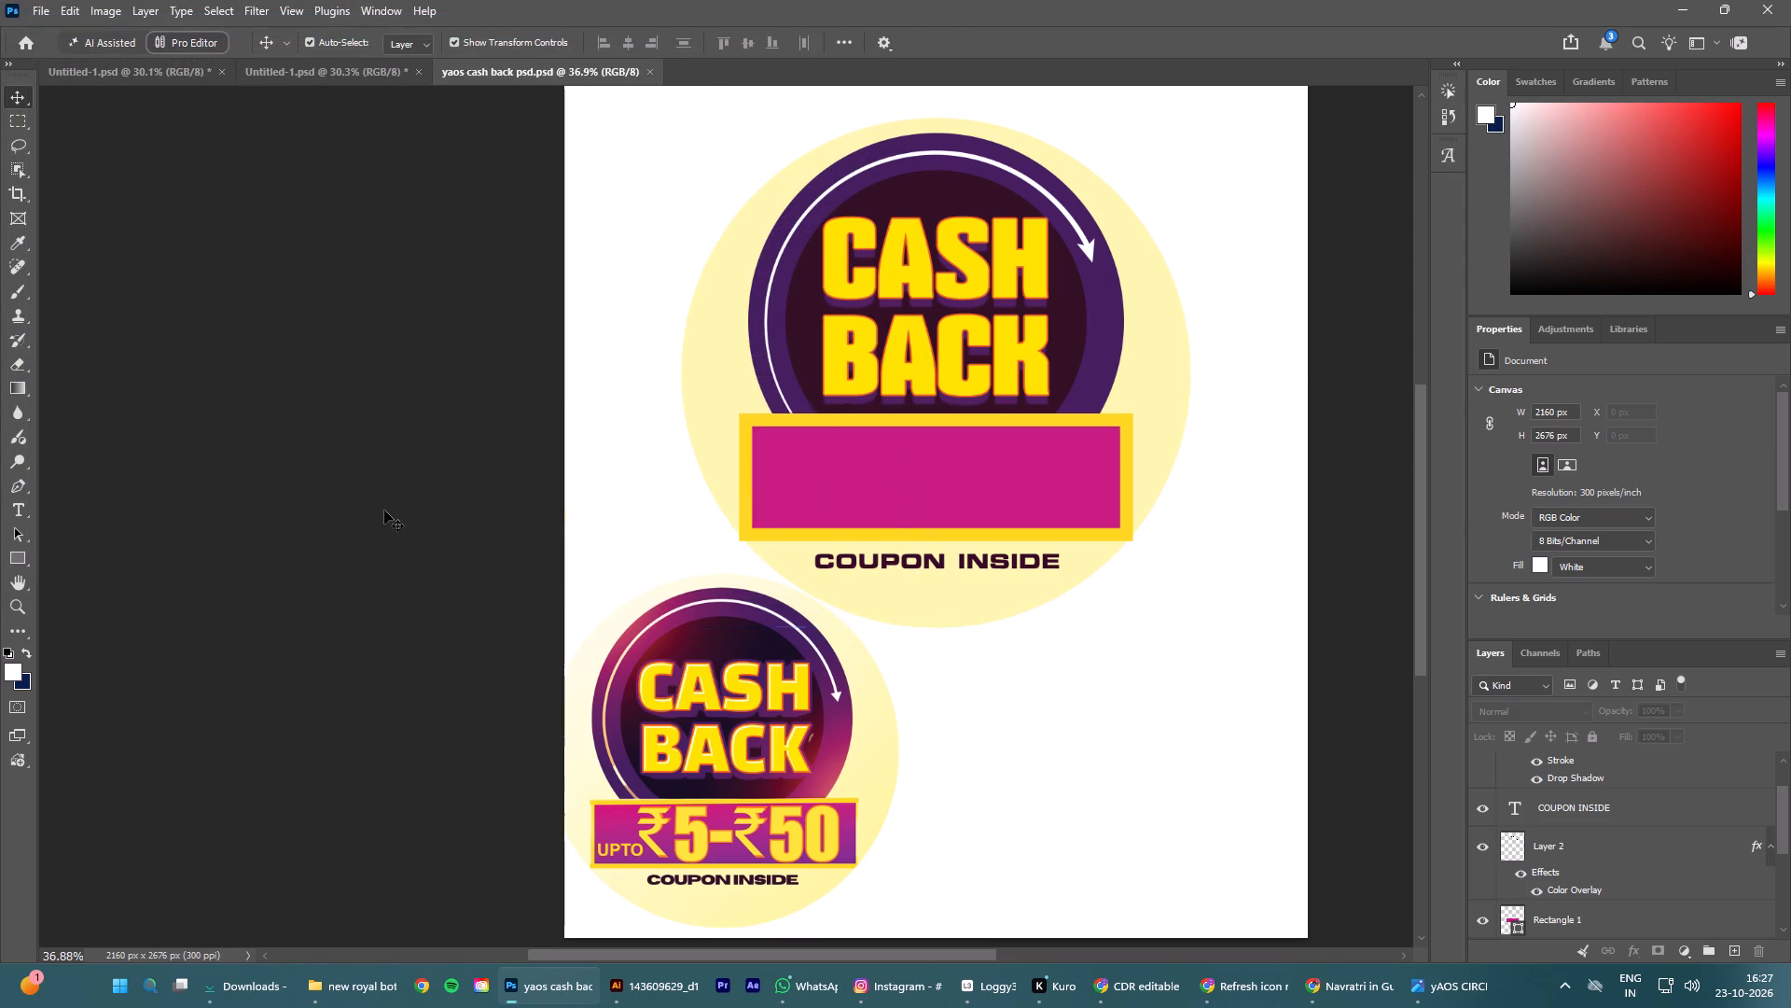
{"action": "left_click", "coordinate": [349, 510]}
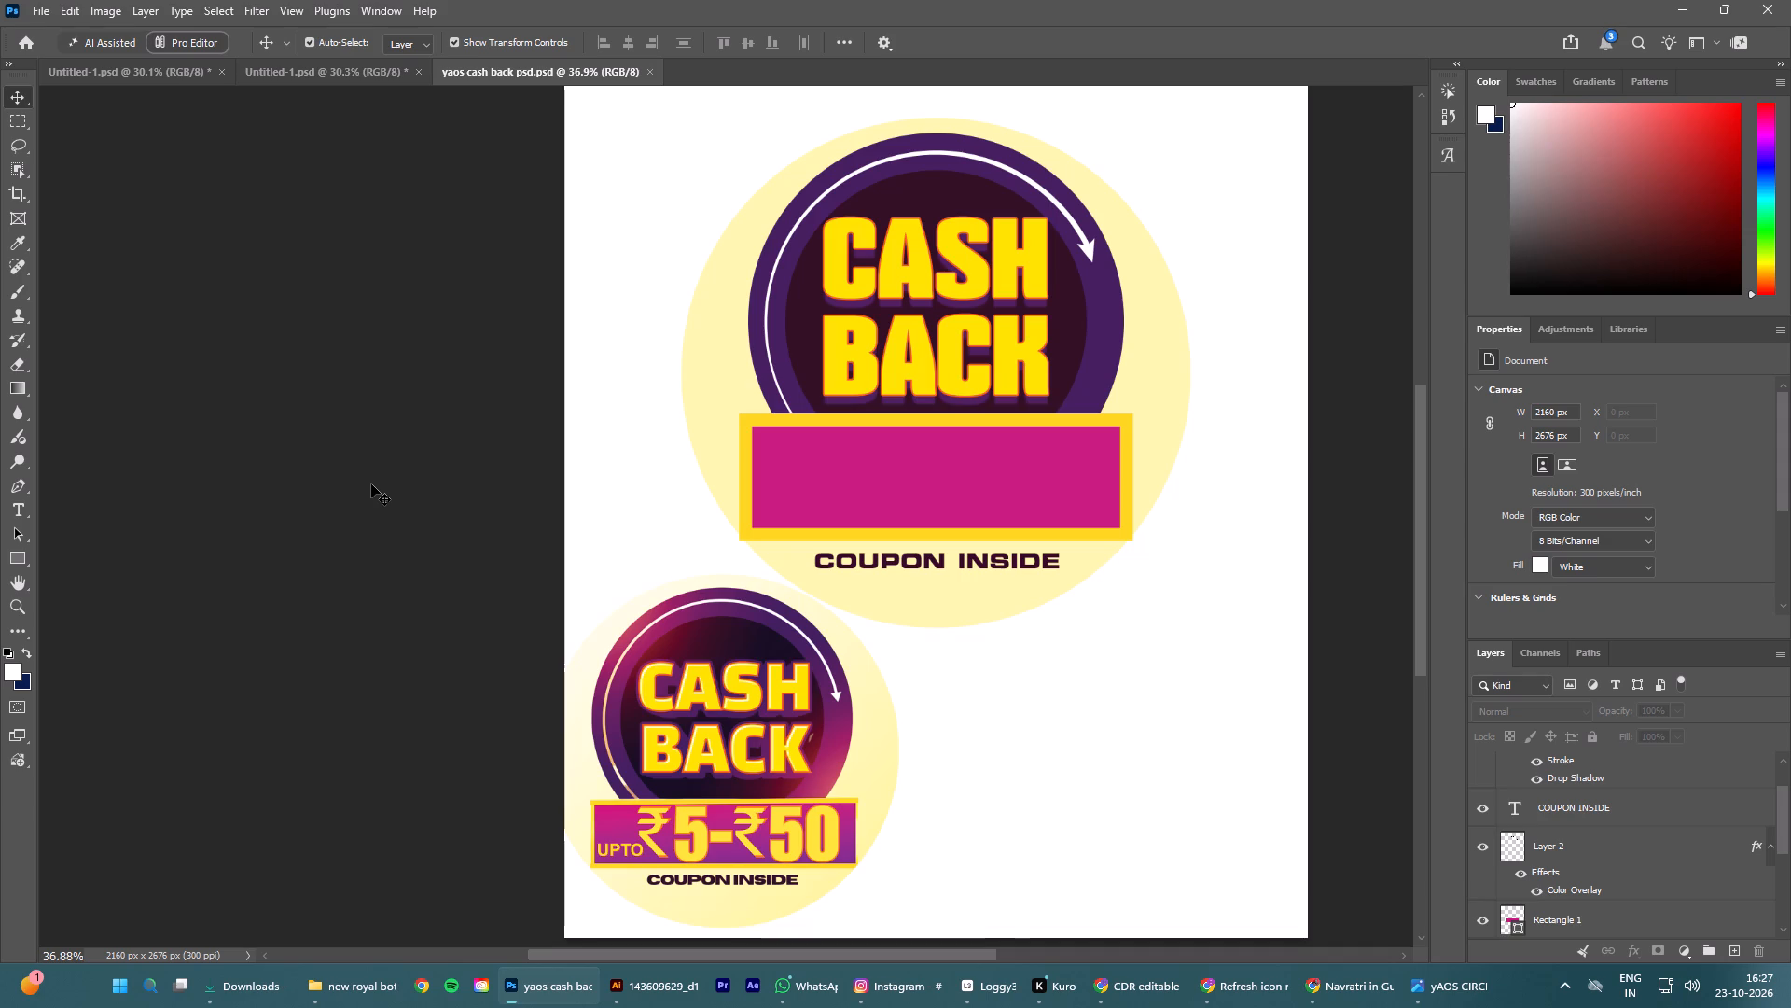
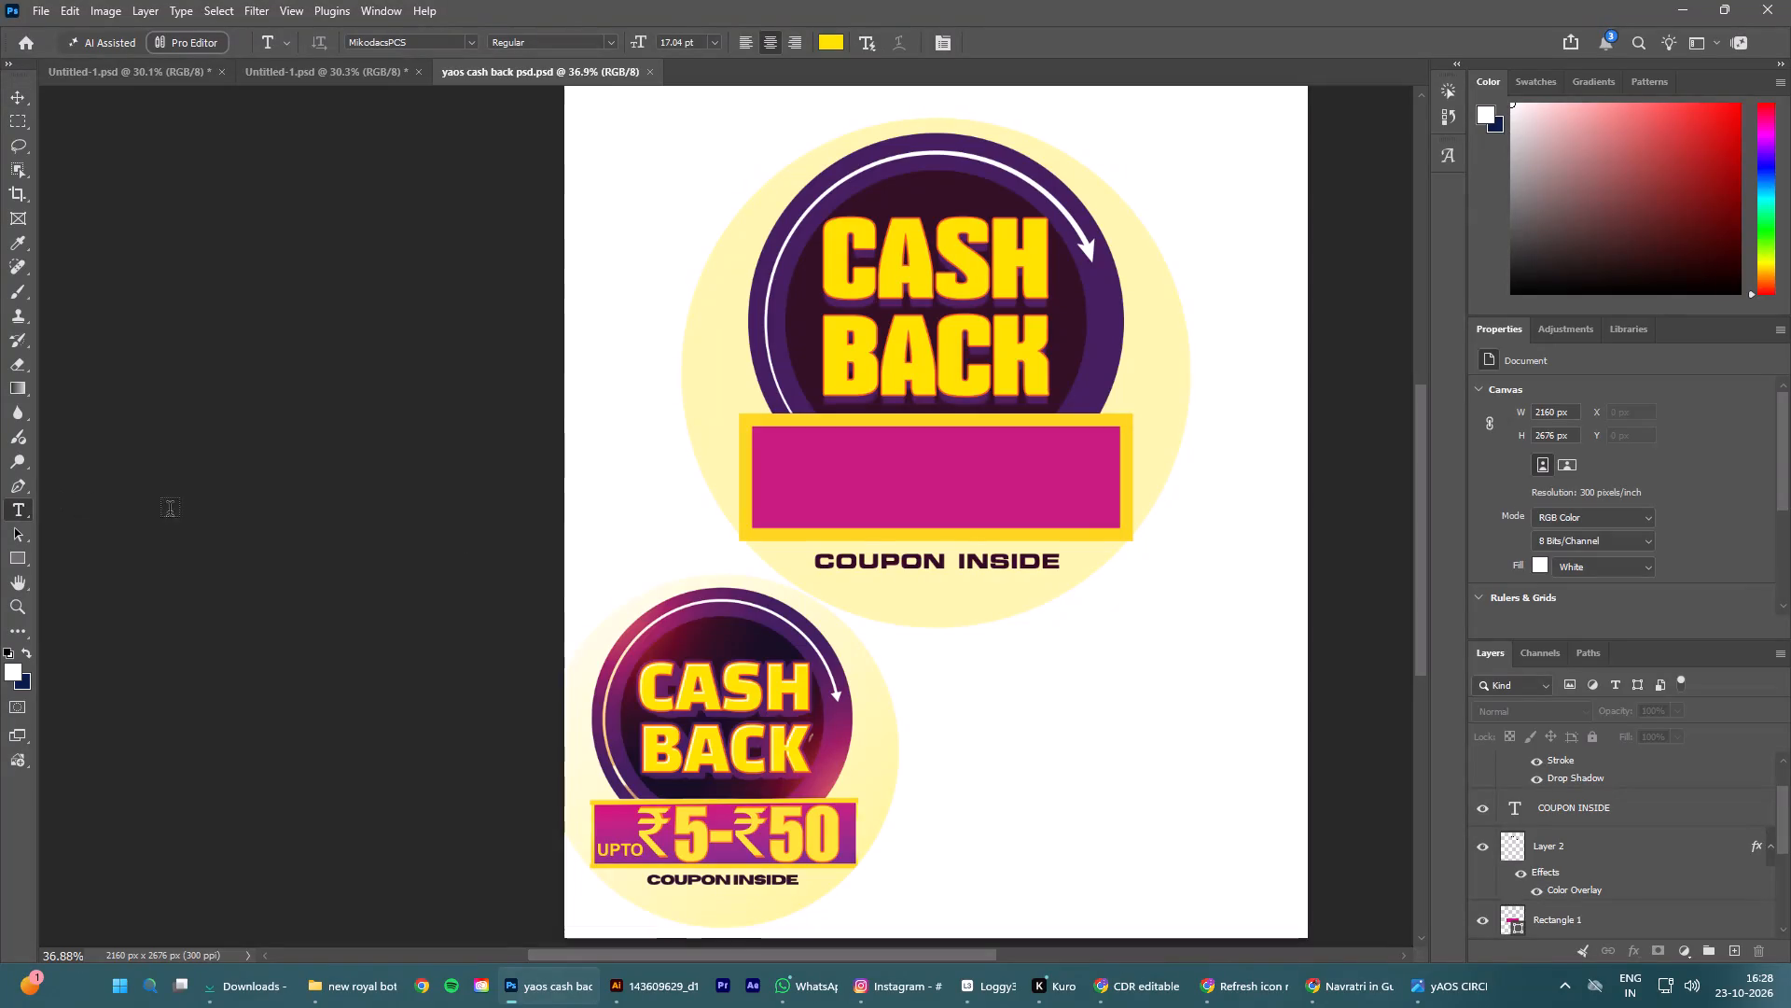
Add a yellow MikodacsPCS text reading "upto" inside the magenta rectangle of the large badge.
{"action": "left_click", "coordinate": [913, 481]}
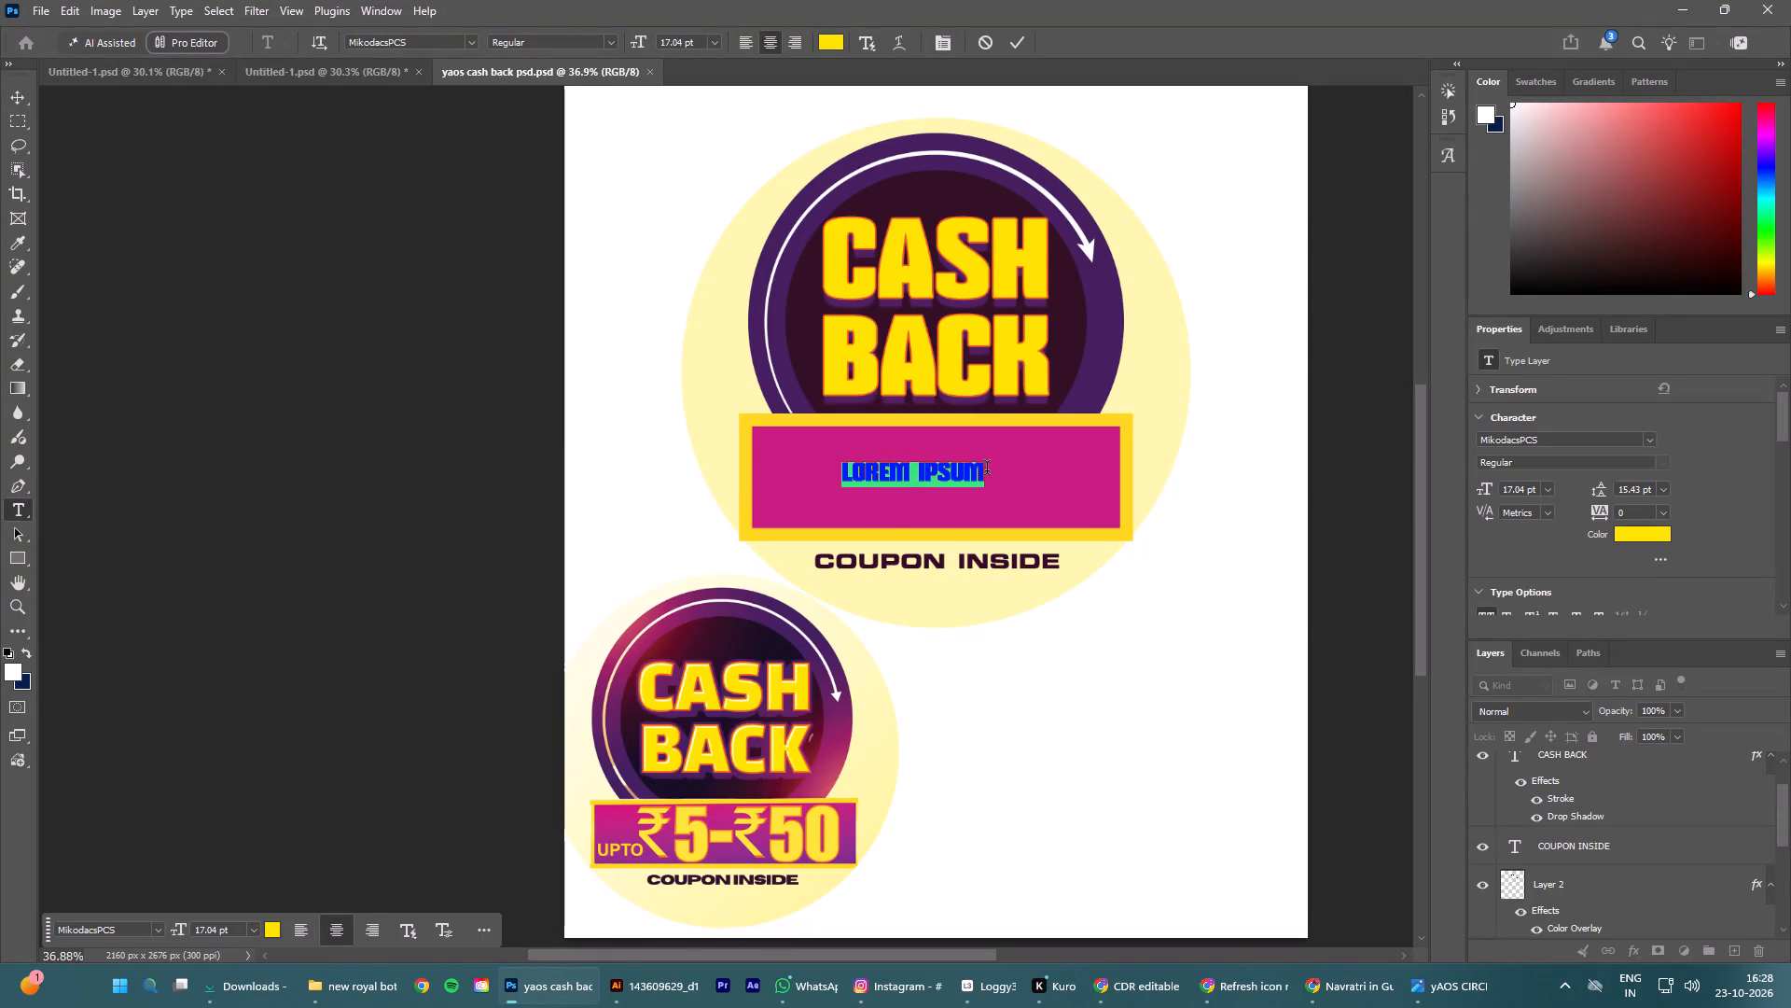
{"action": "type", "text": "upt"}
{"action": "key", "text": "o"}
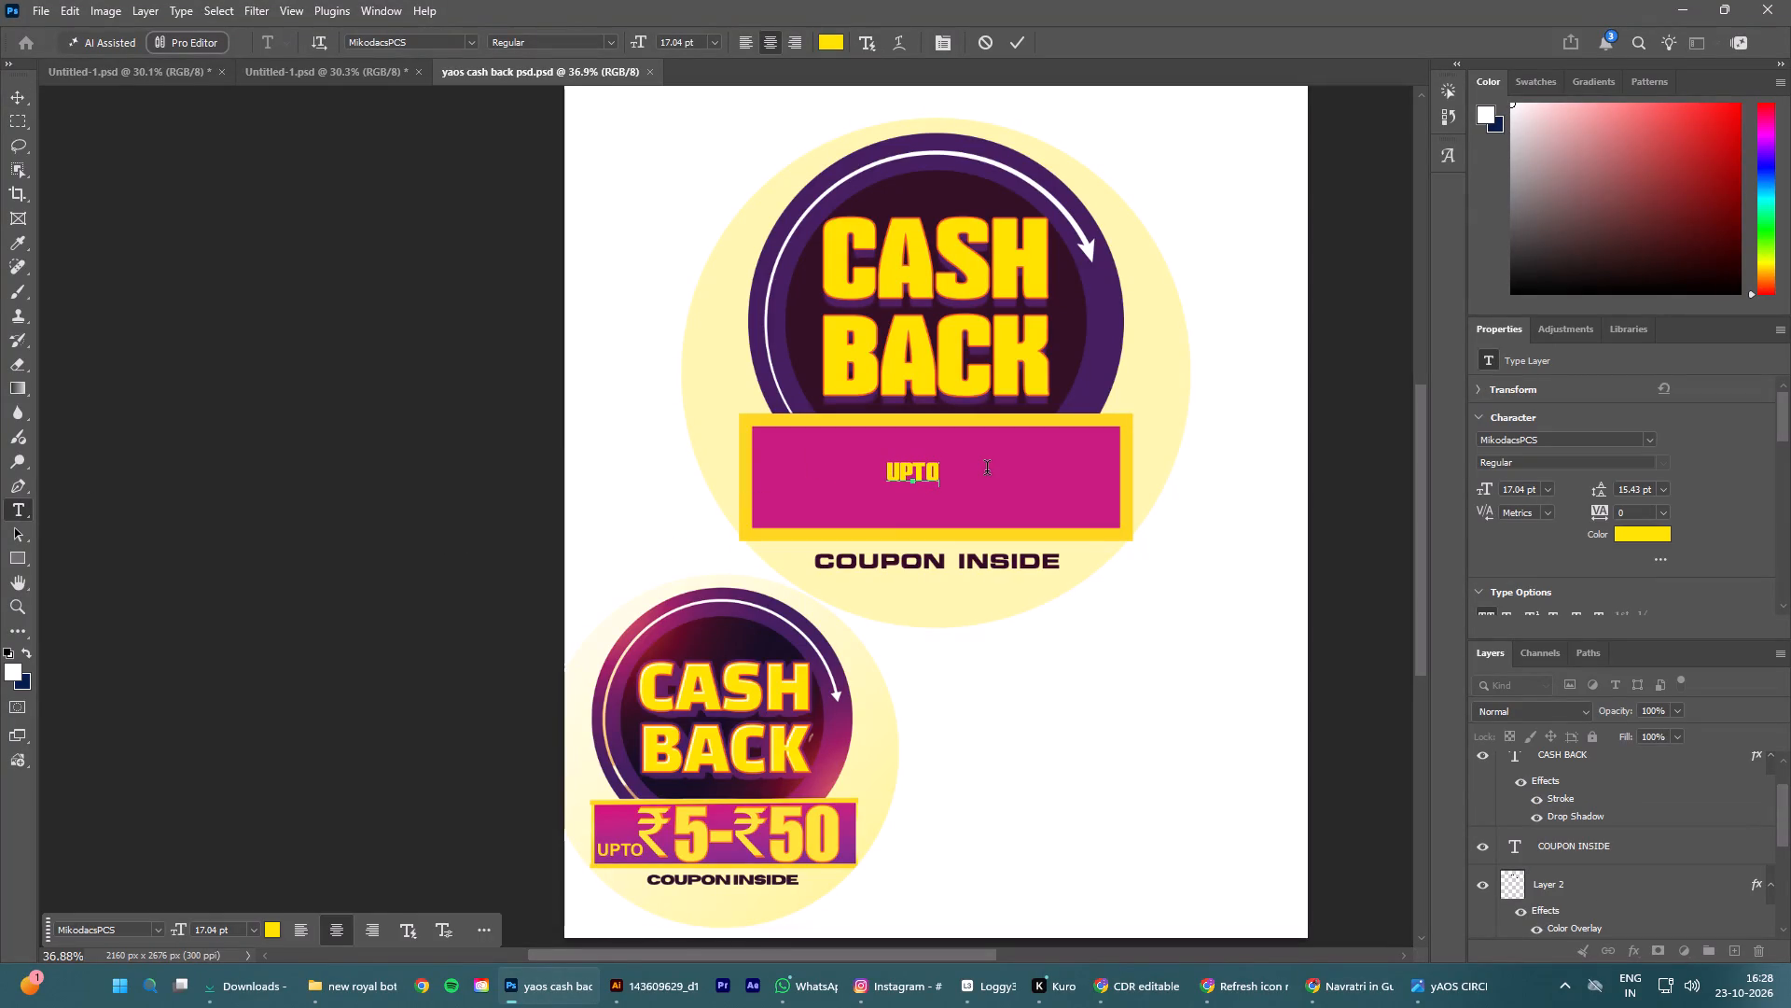
{"action": "left_click", "coordinate": [1020, 35]}
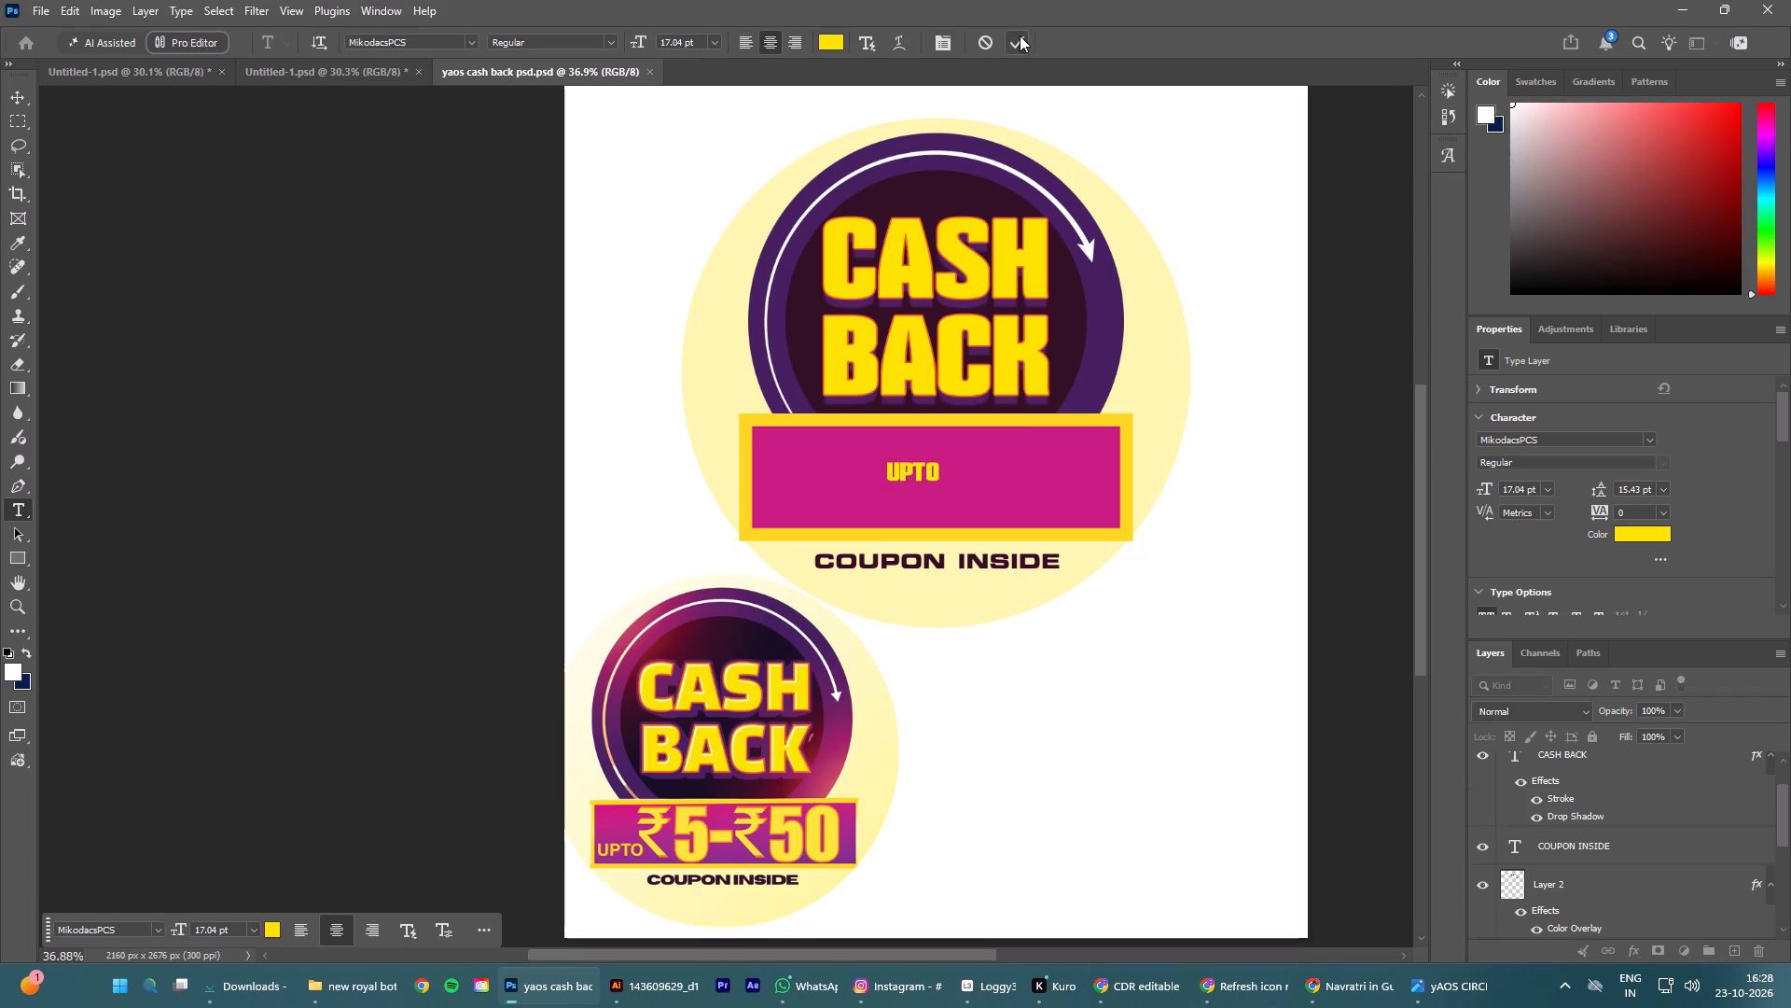
Scale the UPTO text up to about 41 pt and place it in the left part of the magenta rectangle.
{"action": "left_click", "coordinate": [21, 92]}
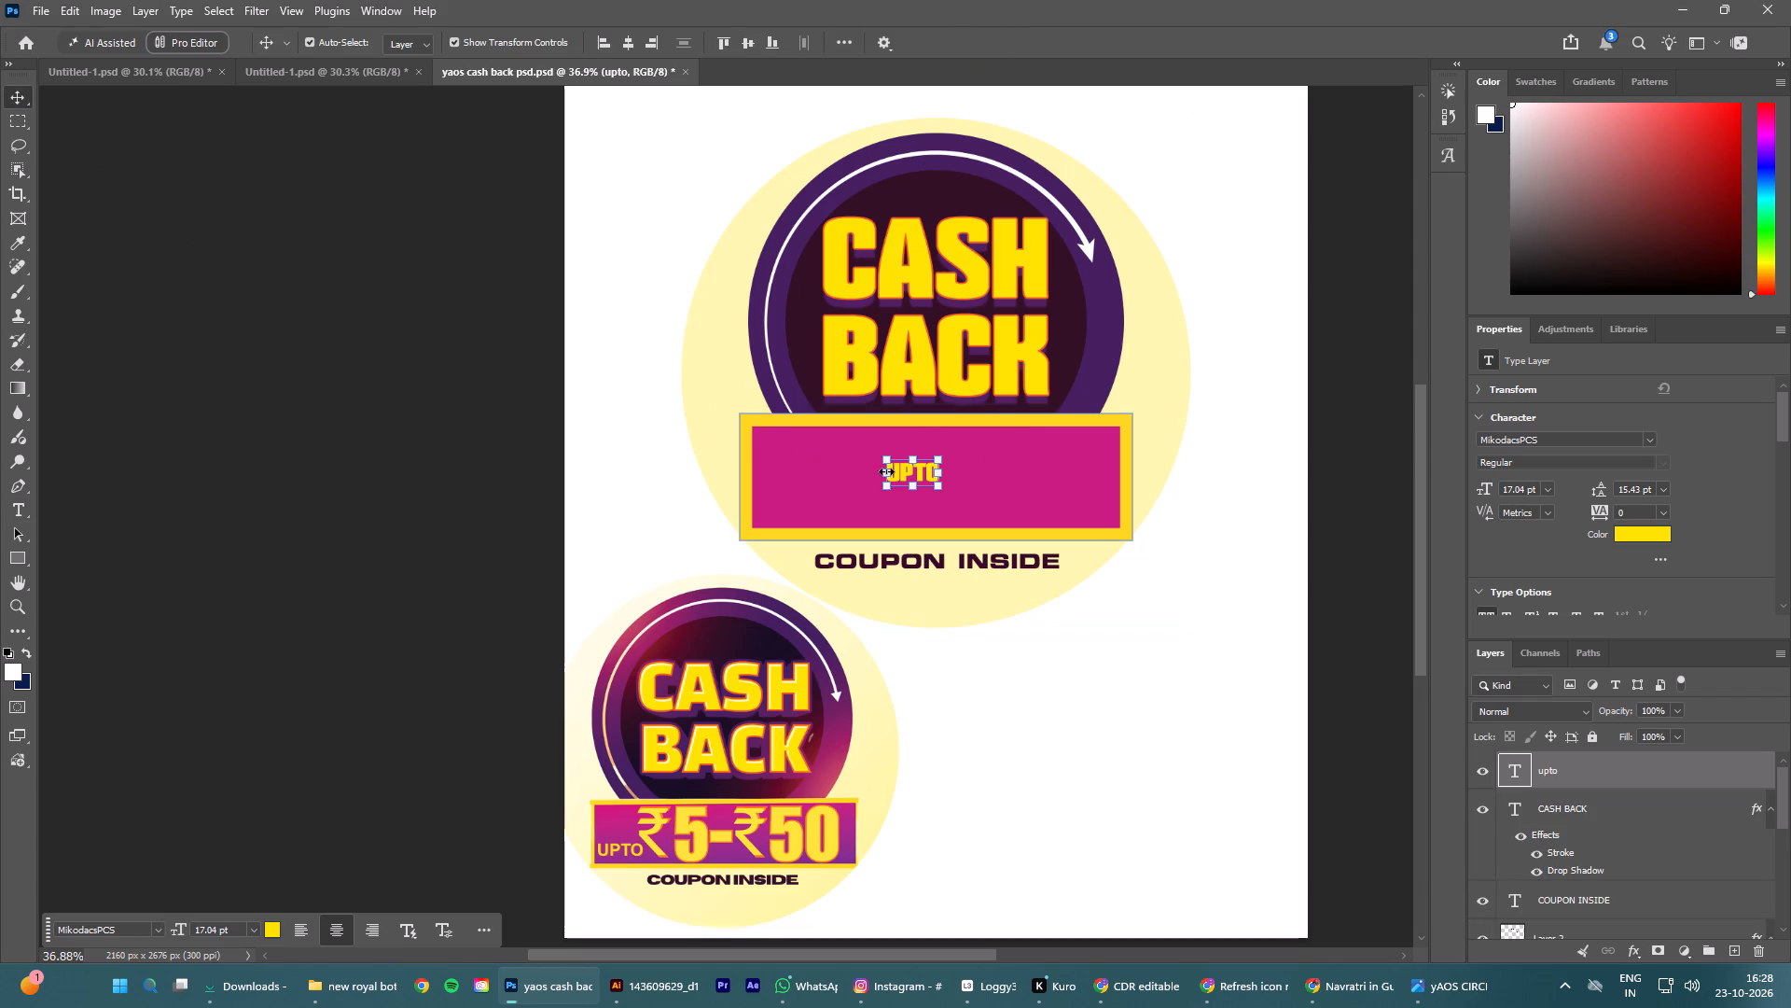
{"action": "left_click_drag", "start_coordinate": [888, 476], "coordinate": [810, 472]}
{"action": "left_click_drag", "start_coordinate": [887, 485], "coordinate": [866, 492]}
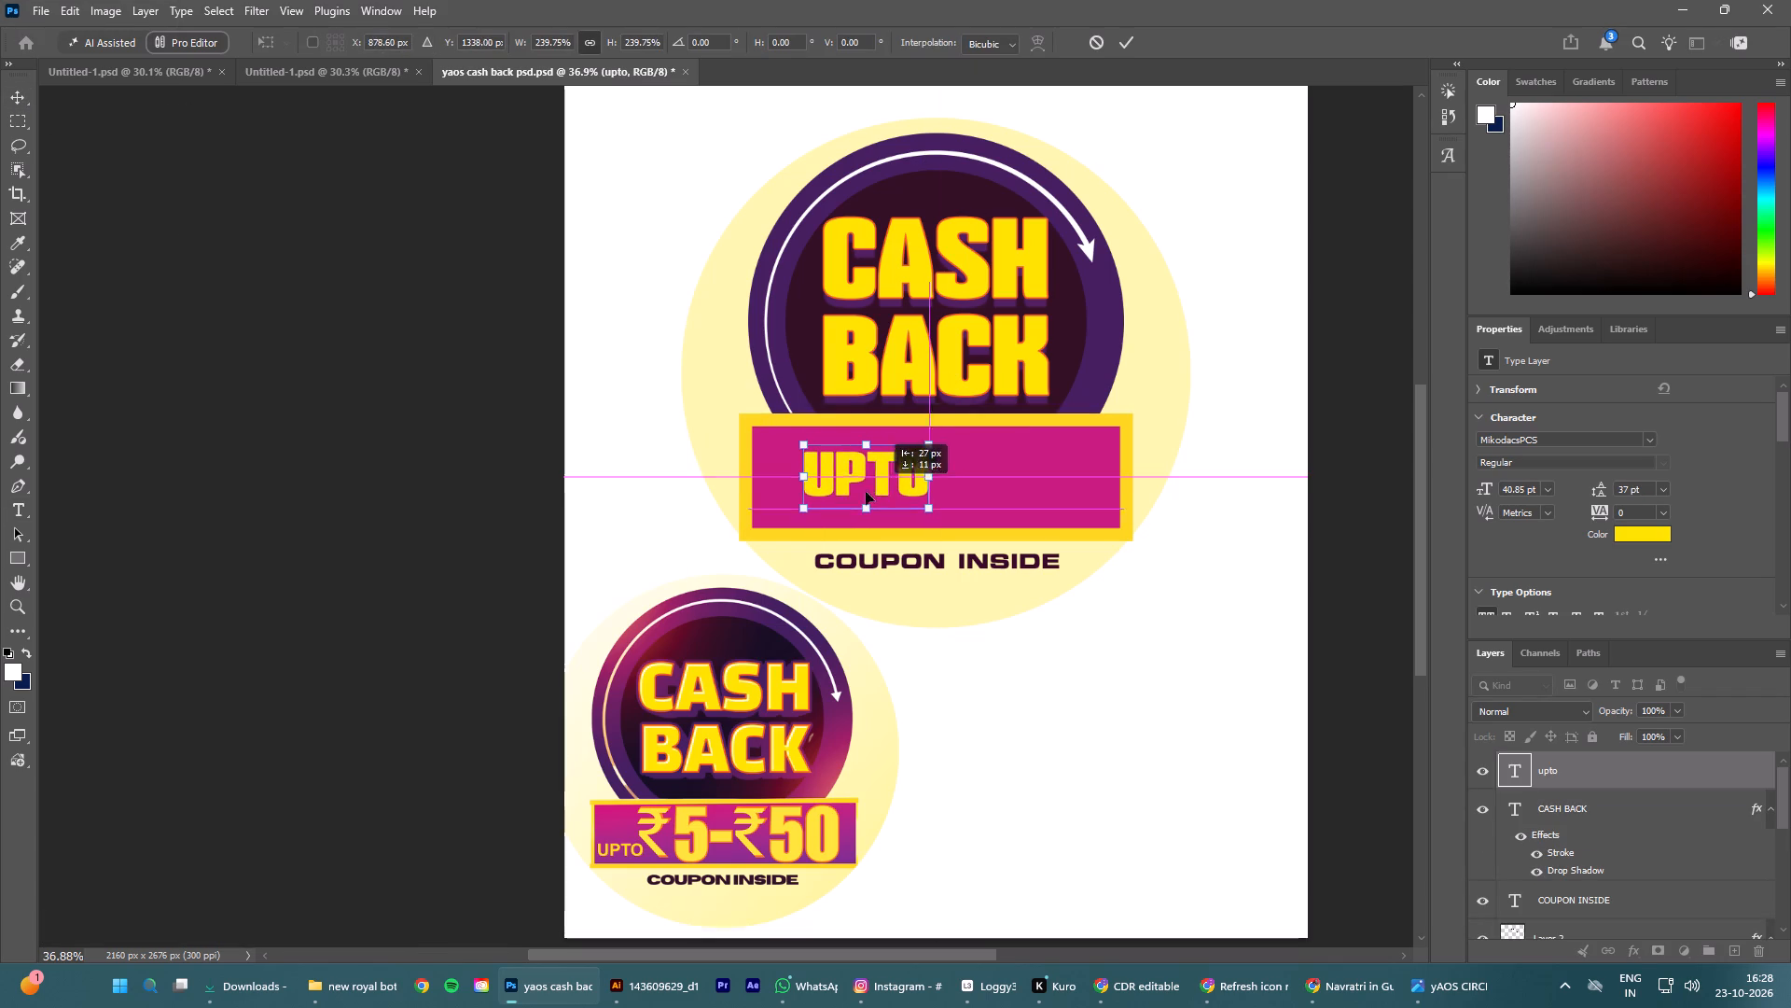
{"action": "left_click_drag", "start_coordinate": [866, 492], "coordinate": [851, 492]}
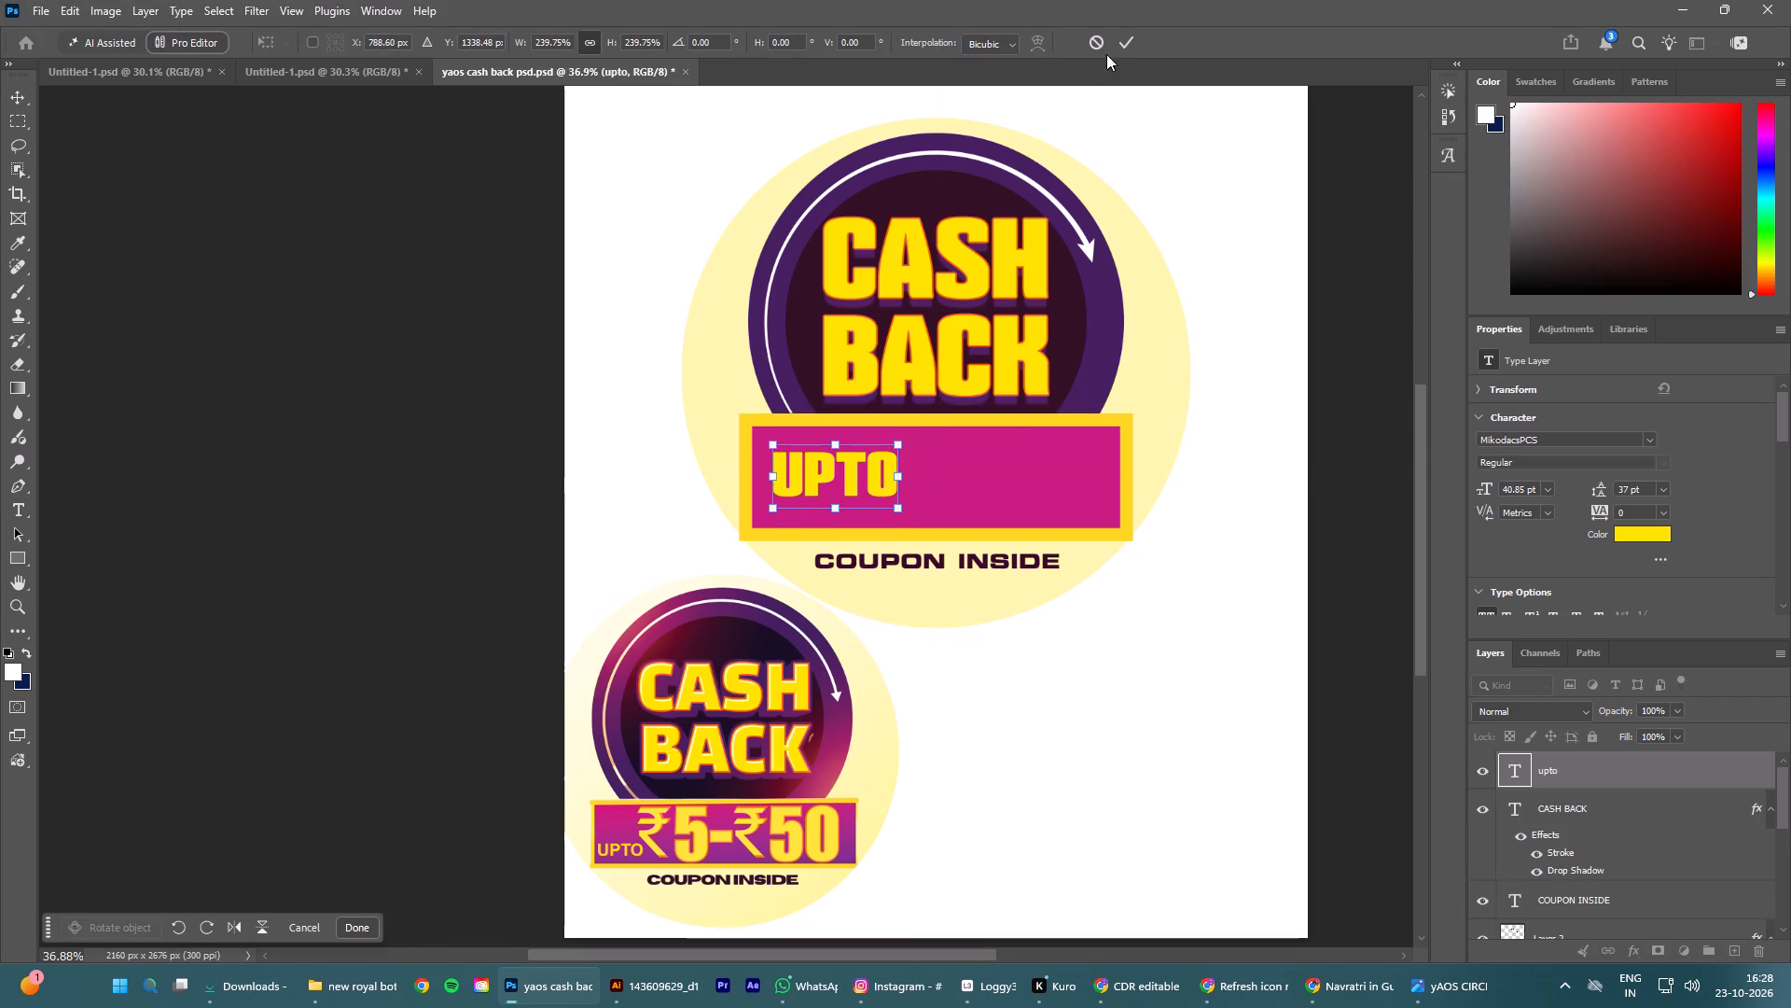
{"action": "left_click", "coordinate": [1128, 41]}
{"action": "left_click", "coordinate": [476, 413]}
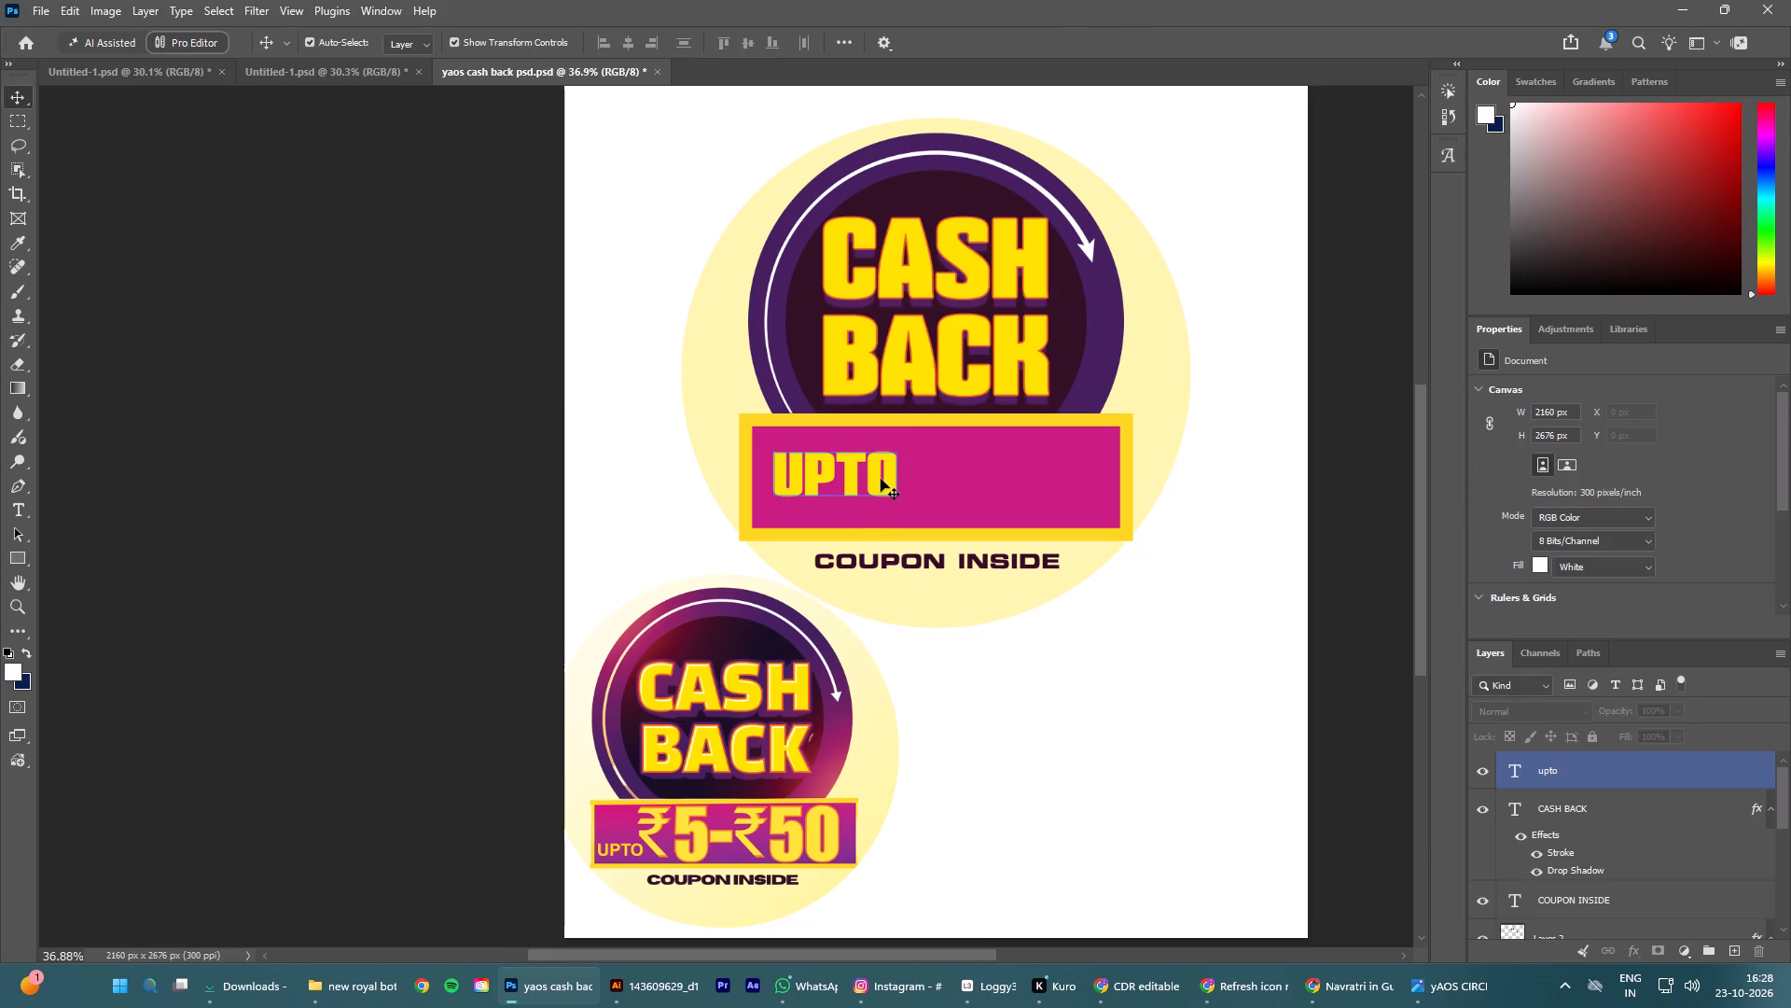
Enlarge the UPTO text to about 48 pt and align it near the left edge of the magenta rectangle.
{"action": "left_click_drag", "start_coordinate": [878, 481], "coordinate": [901, 488]}
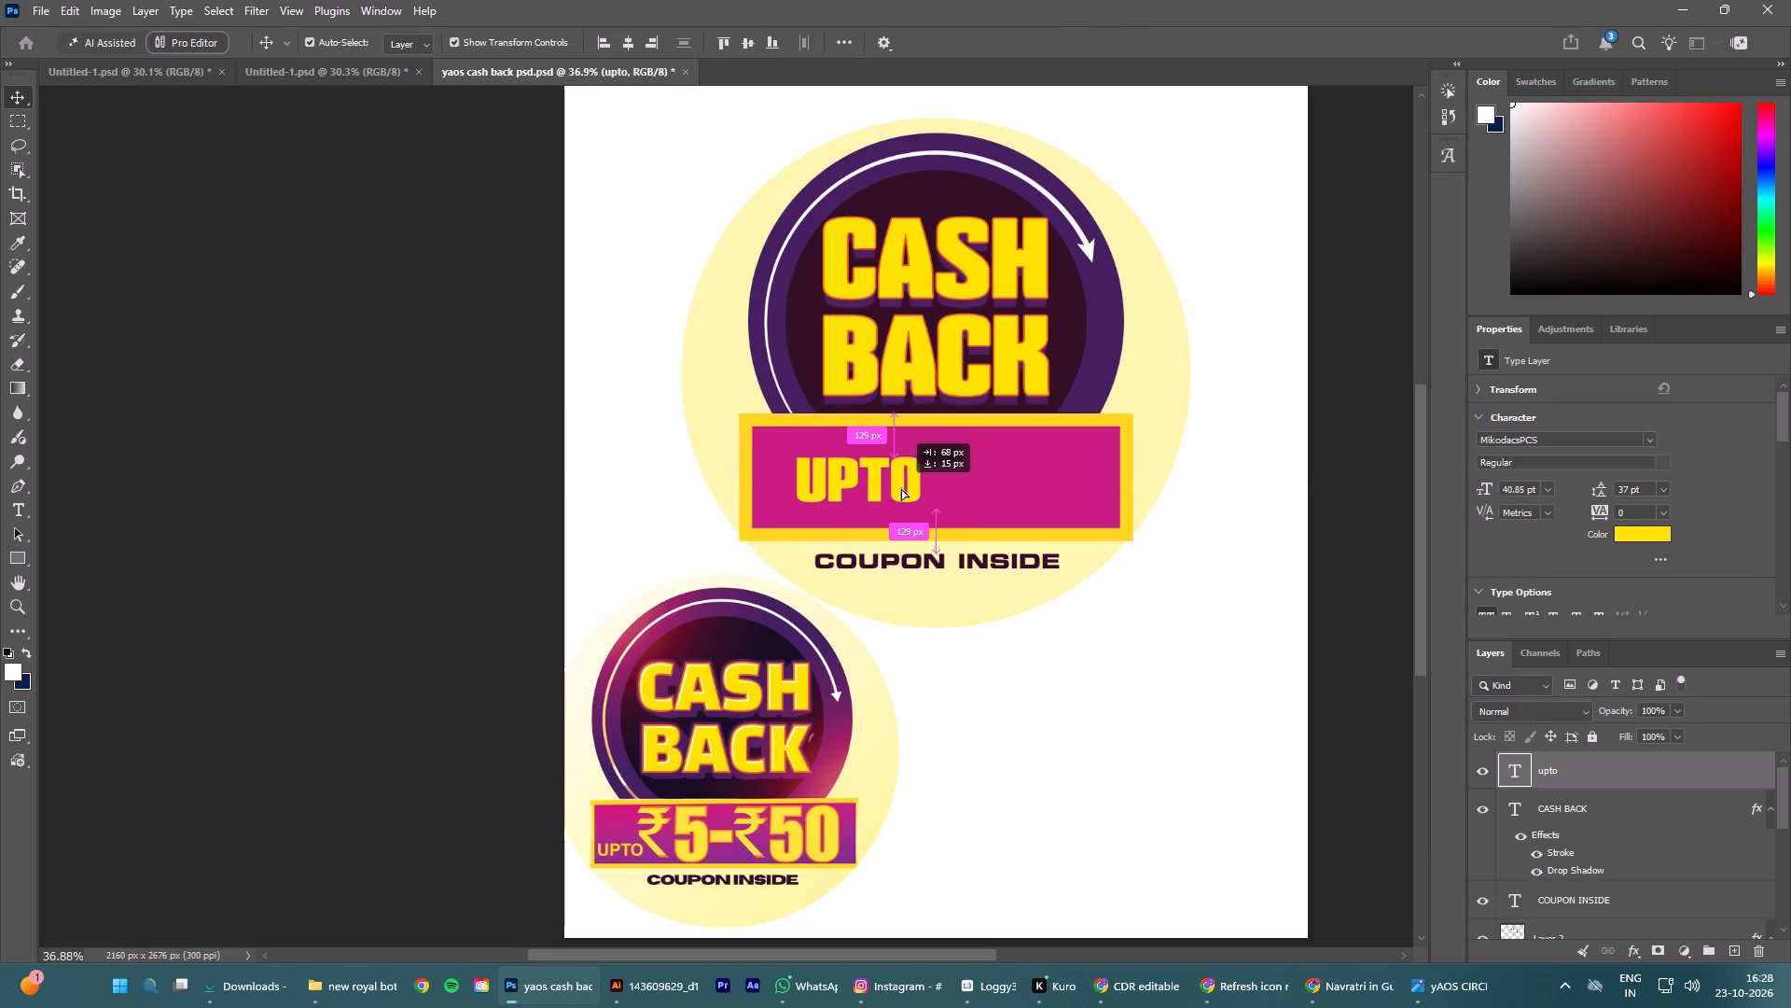
{"action": "left_click_drag", "start_coordinate": [901, 488], "coordinate": [900, 488]}
{"action": "left_click_drag", "start_coordinate": [859, 453], "coordinate": [862, 418]}
{"action": "left_click_drag", "start_coordinate": [882, 474], "coordinate": [883, 483]}
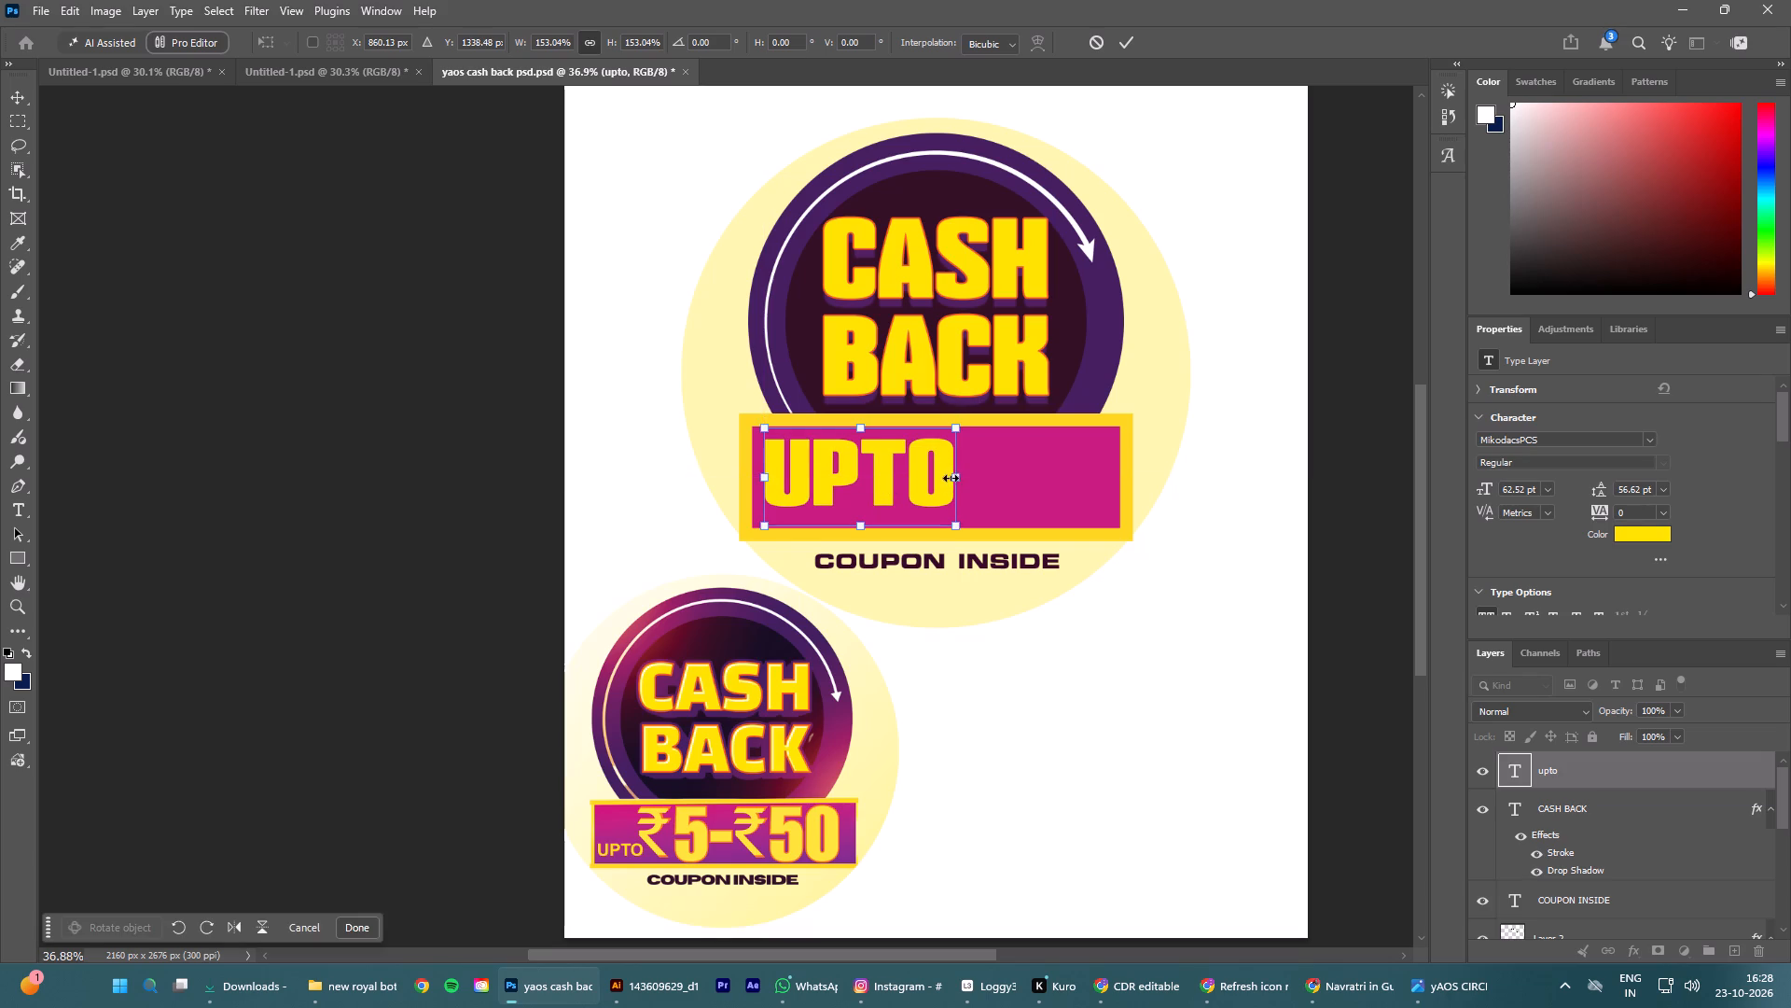
{"action": "left_click_drag", "start_coordinate": [953, 478], "coordinate": [918, 484]}
{"action": "left_click", "coordinate": [890, 482]}
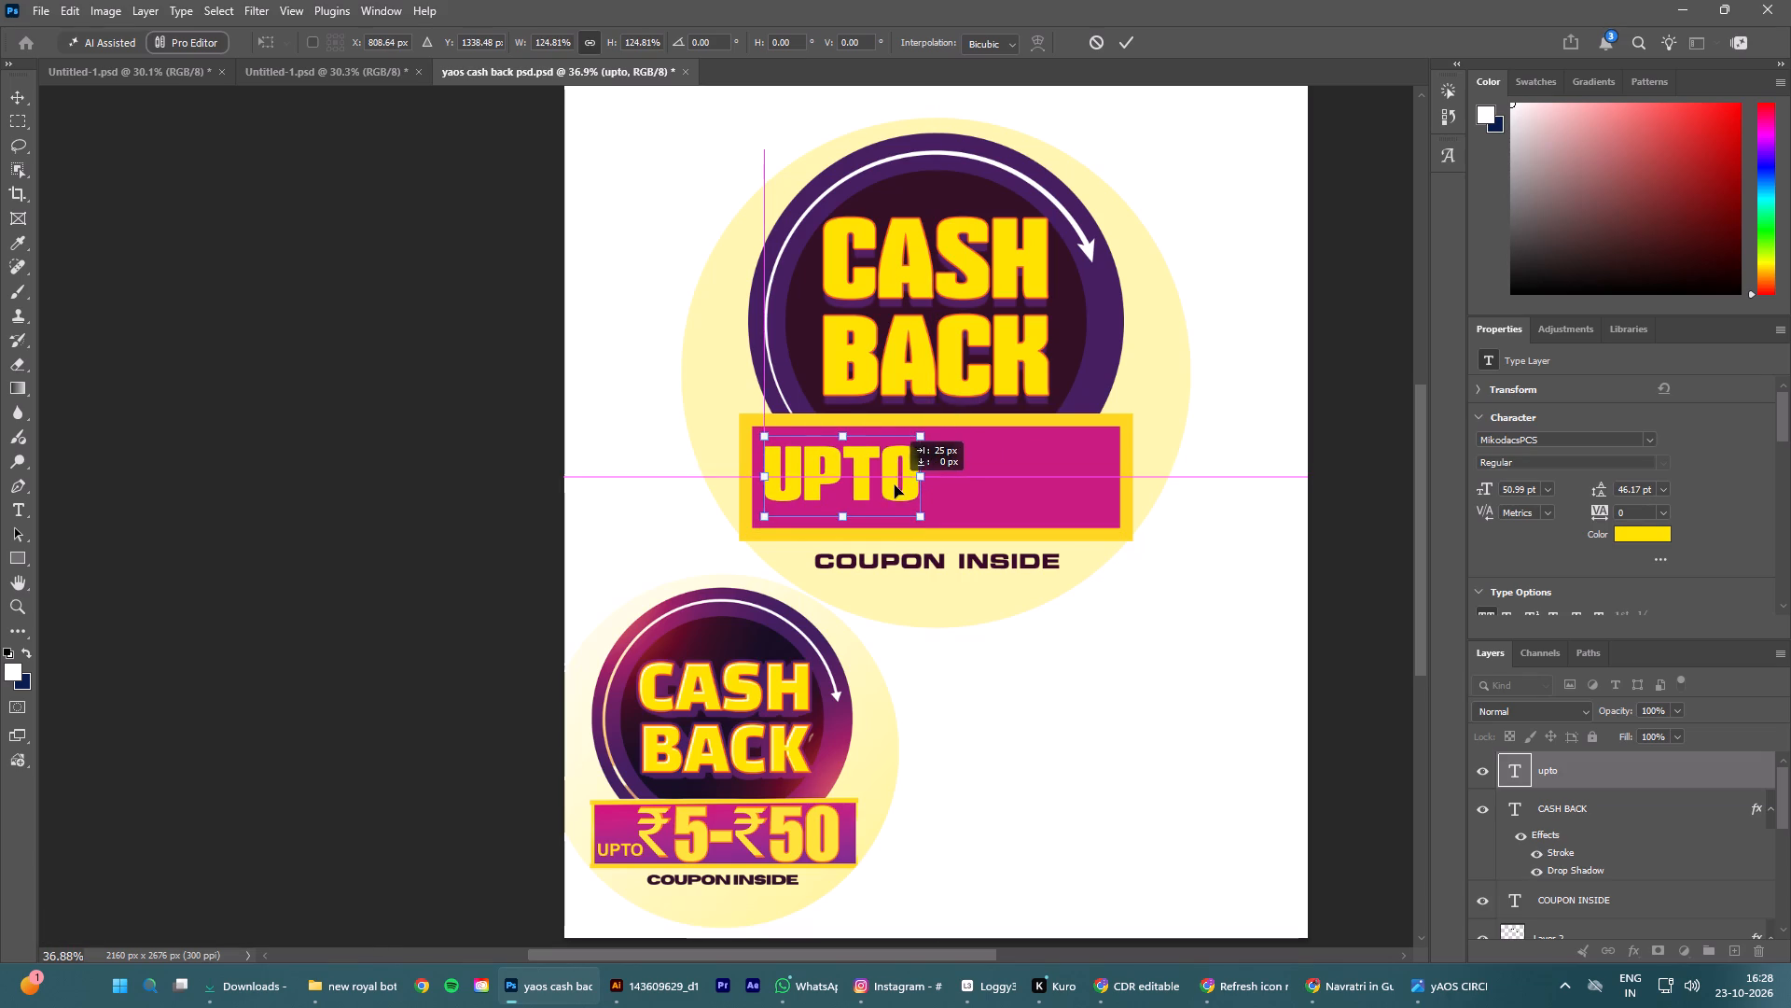
{"action": "left_click", "coordinate": [849, 437]}
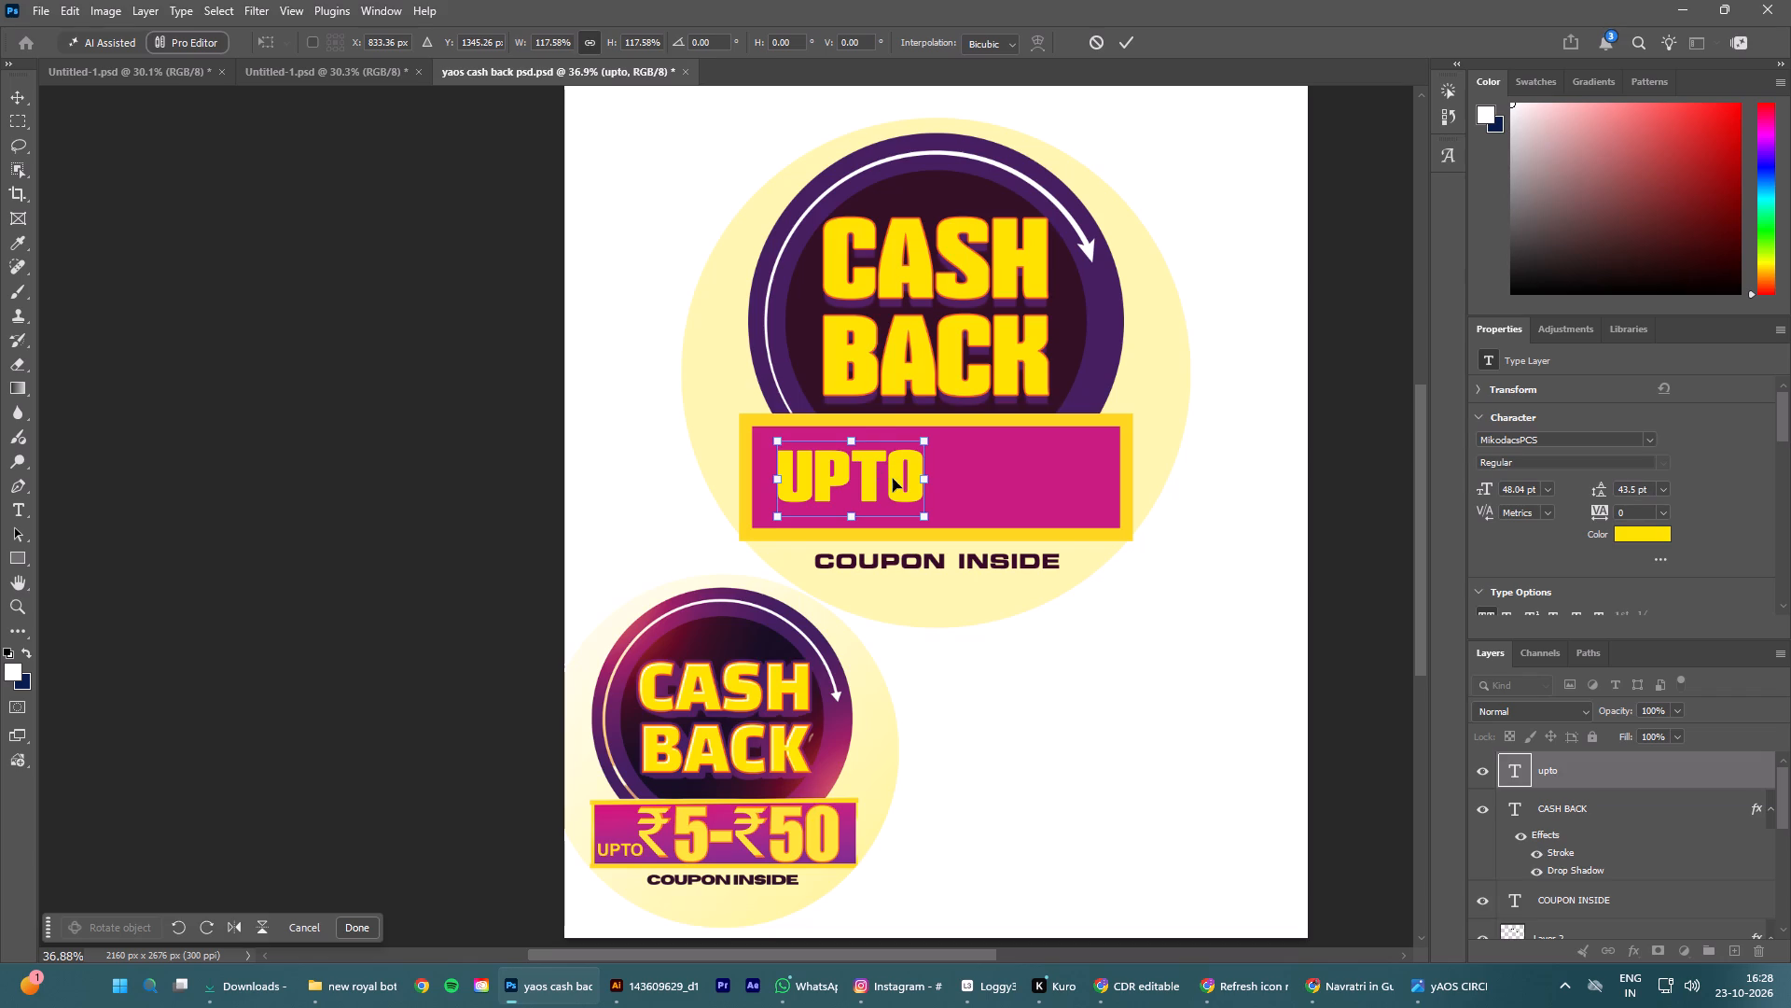
{"action": "left_click", "coordinate": [893, 479]}
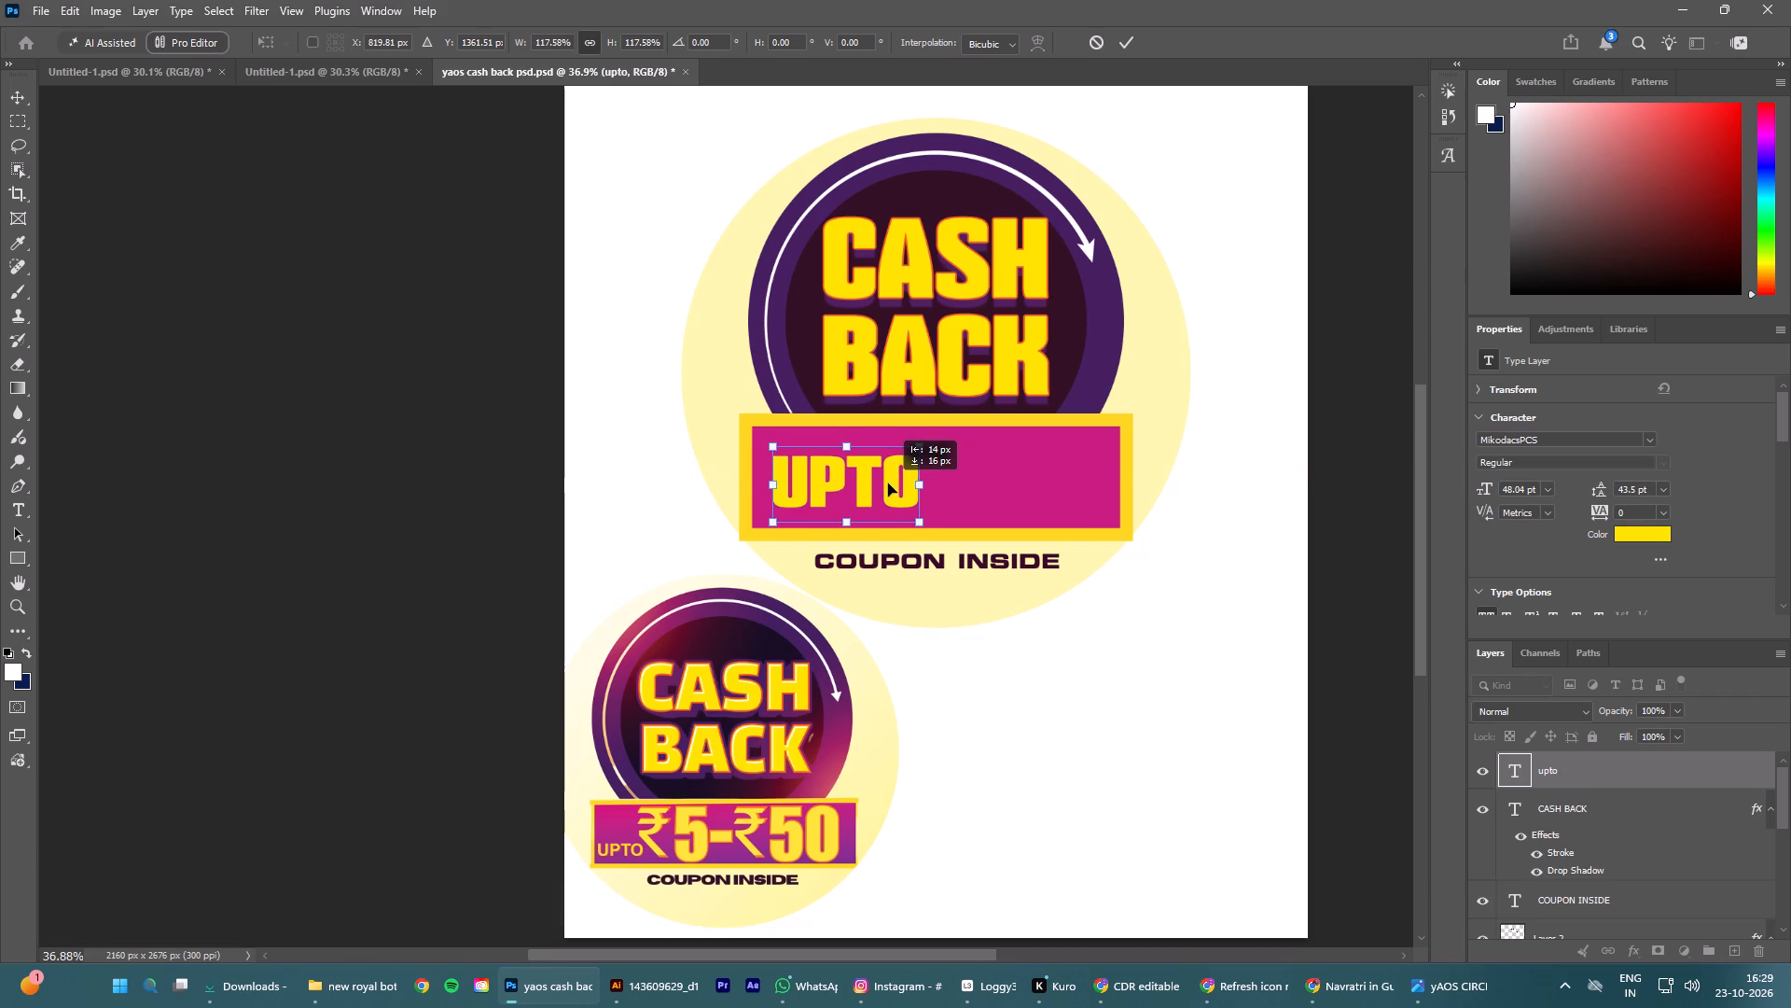
{"action": "left_click", "coordinate": [1132, 38]}
{"action": "left_click", "coordinate": [383, 471]}
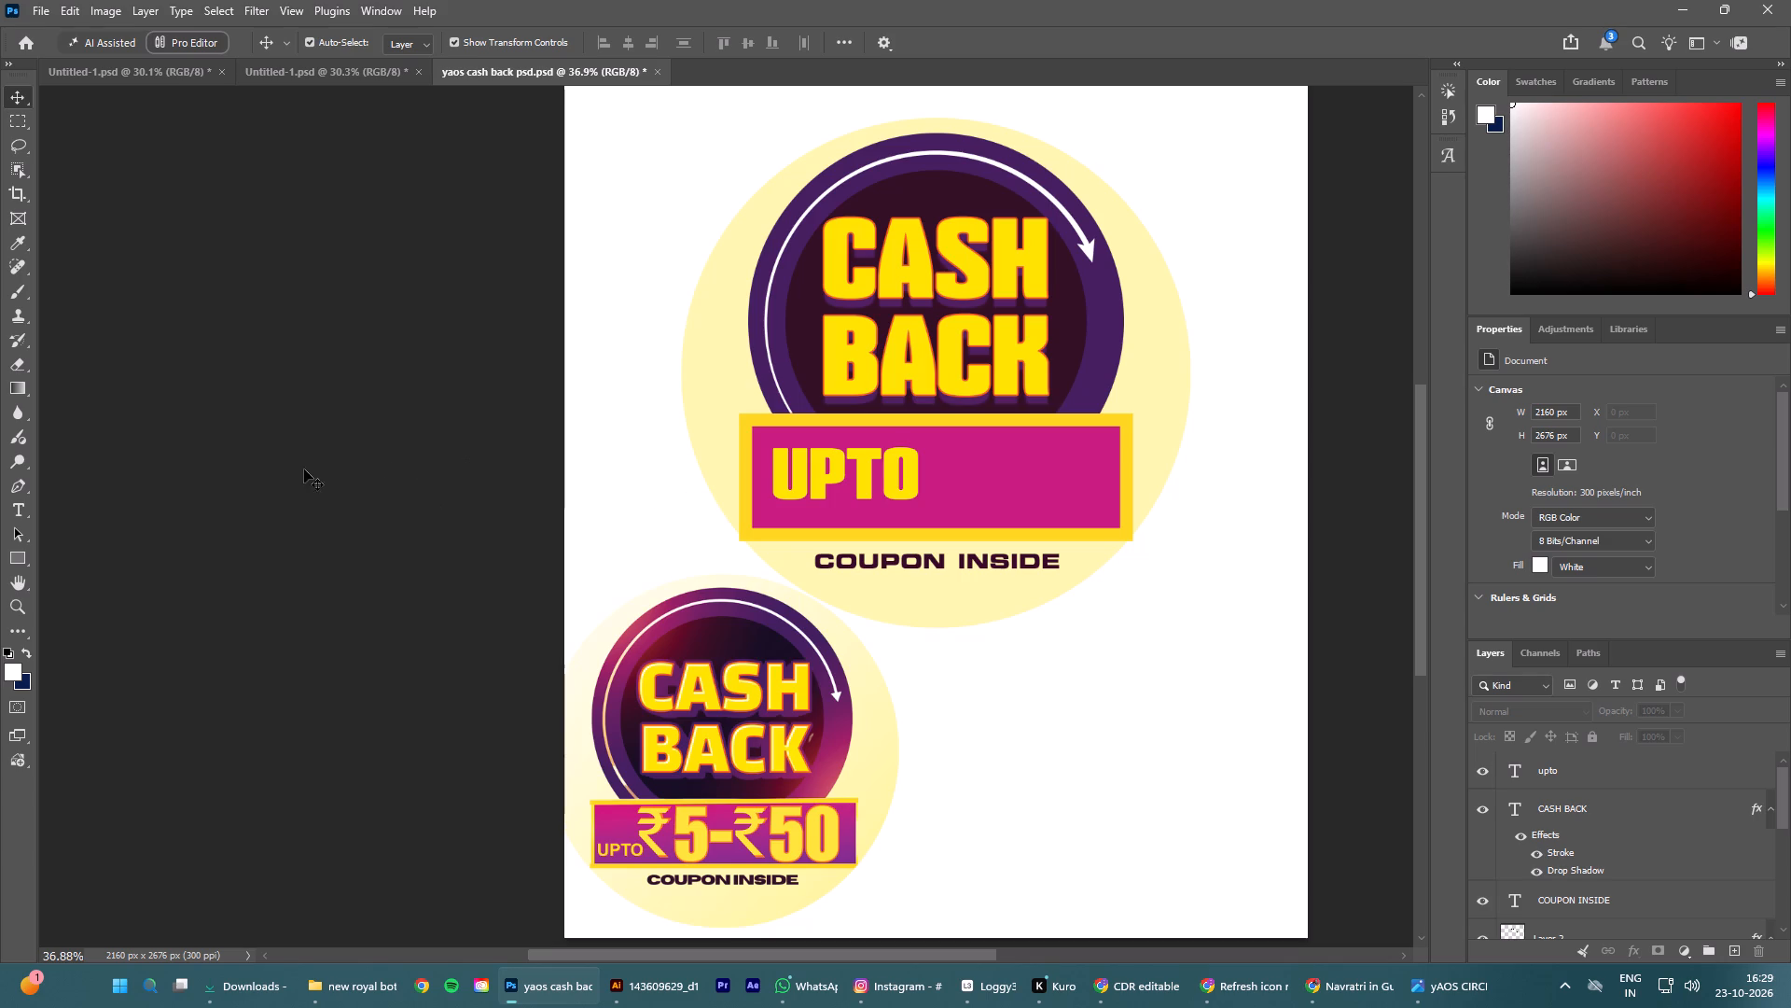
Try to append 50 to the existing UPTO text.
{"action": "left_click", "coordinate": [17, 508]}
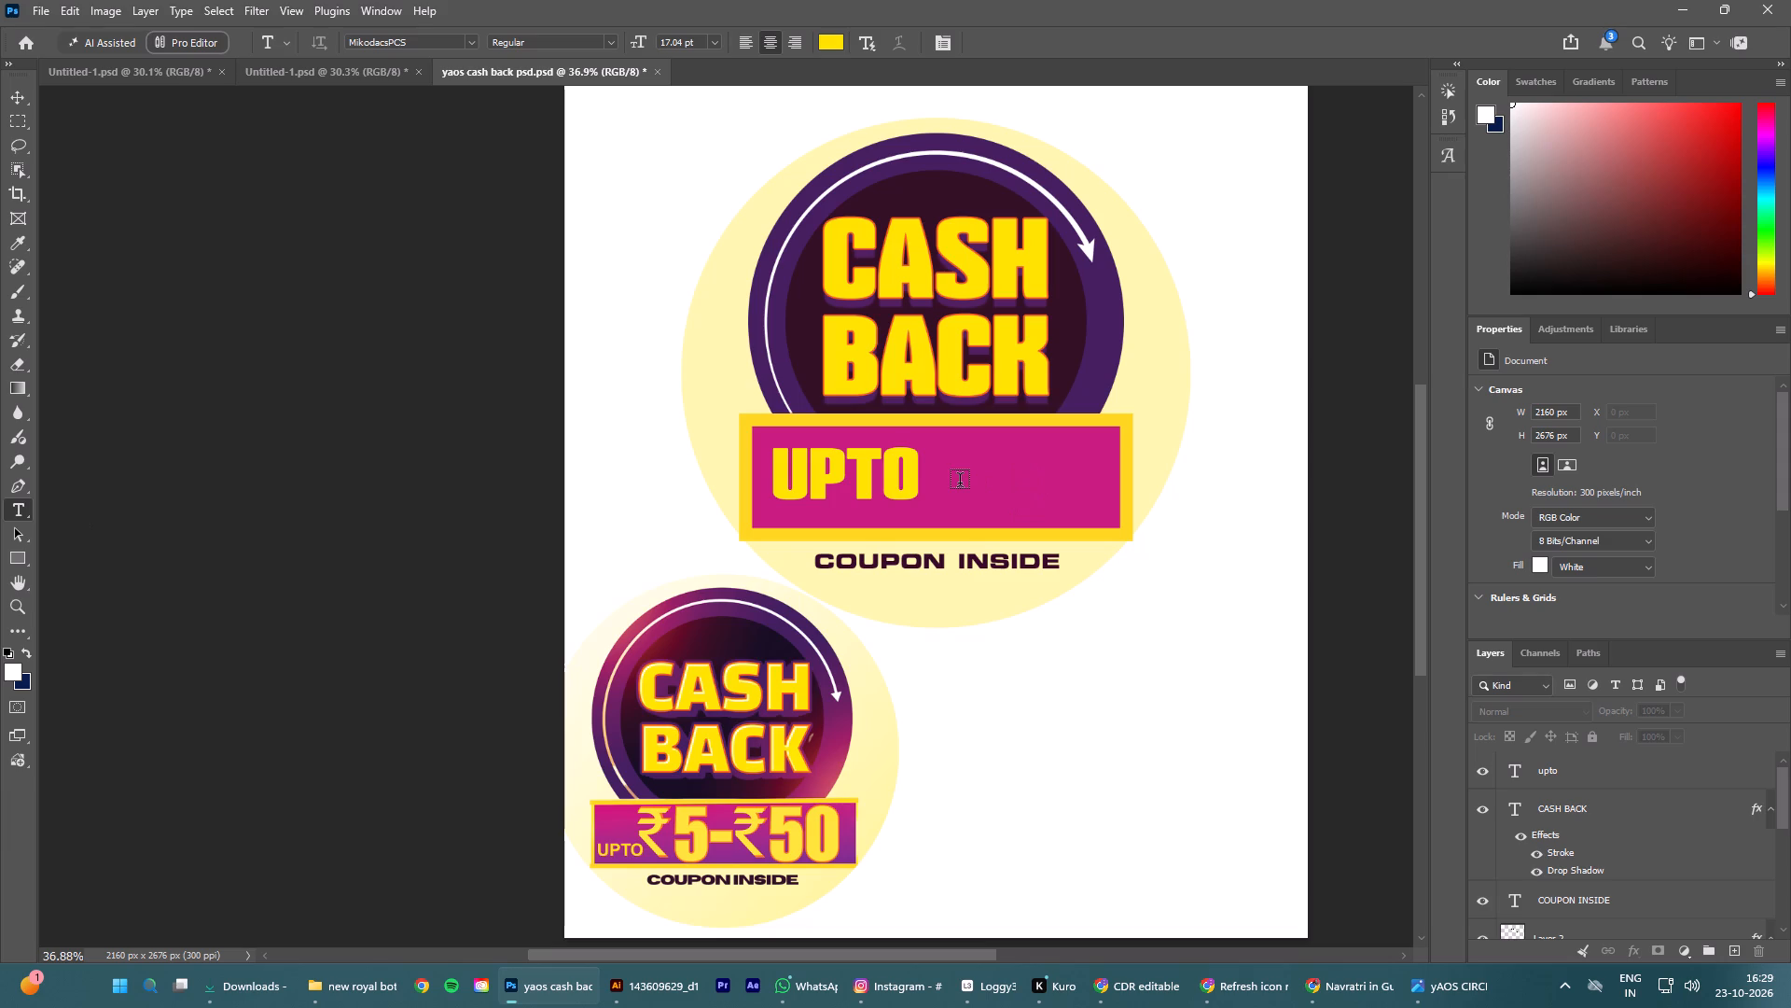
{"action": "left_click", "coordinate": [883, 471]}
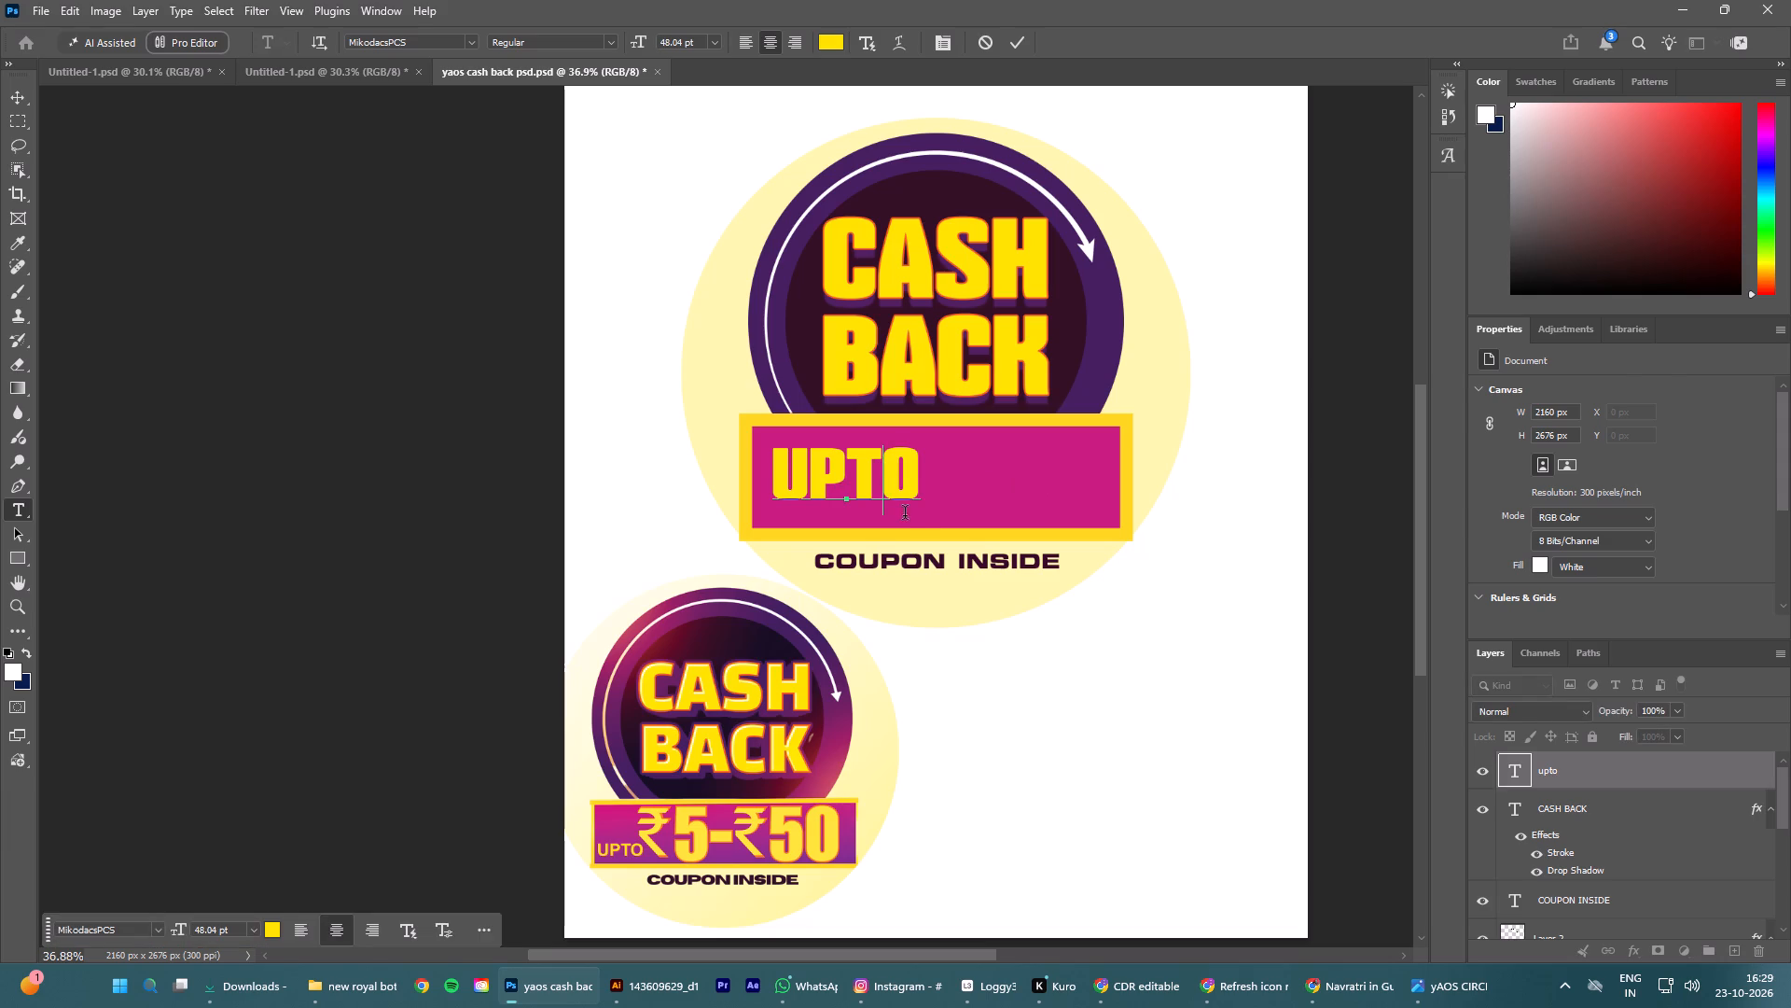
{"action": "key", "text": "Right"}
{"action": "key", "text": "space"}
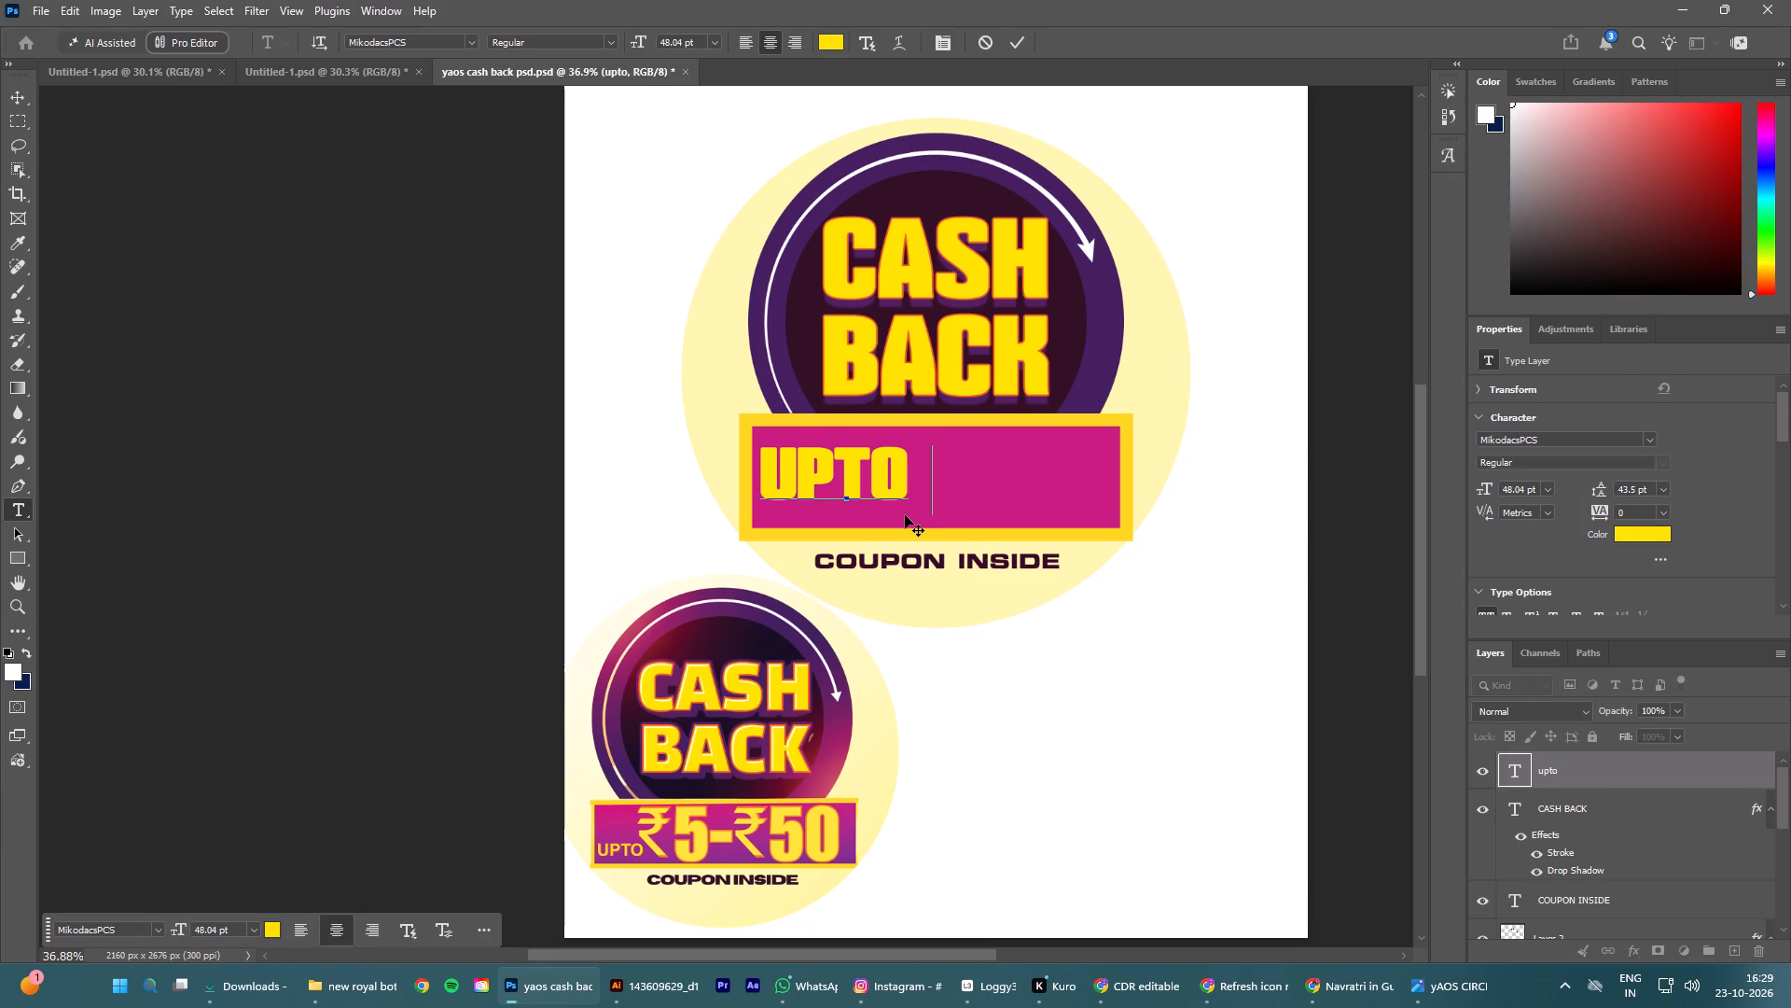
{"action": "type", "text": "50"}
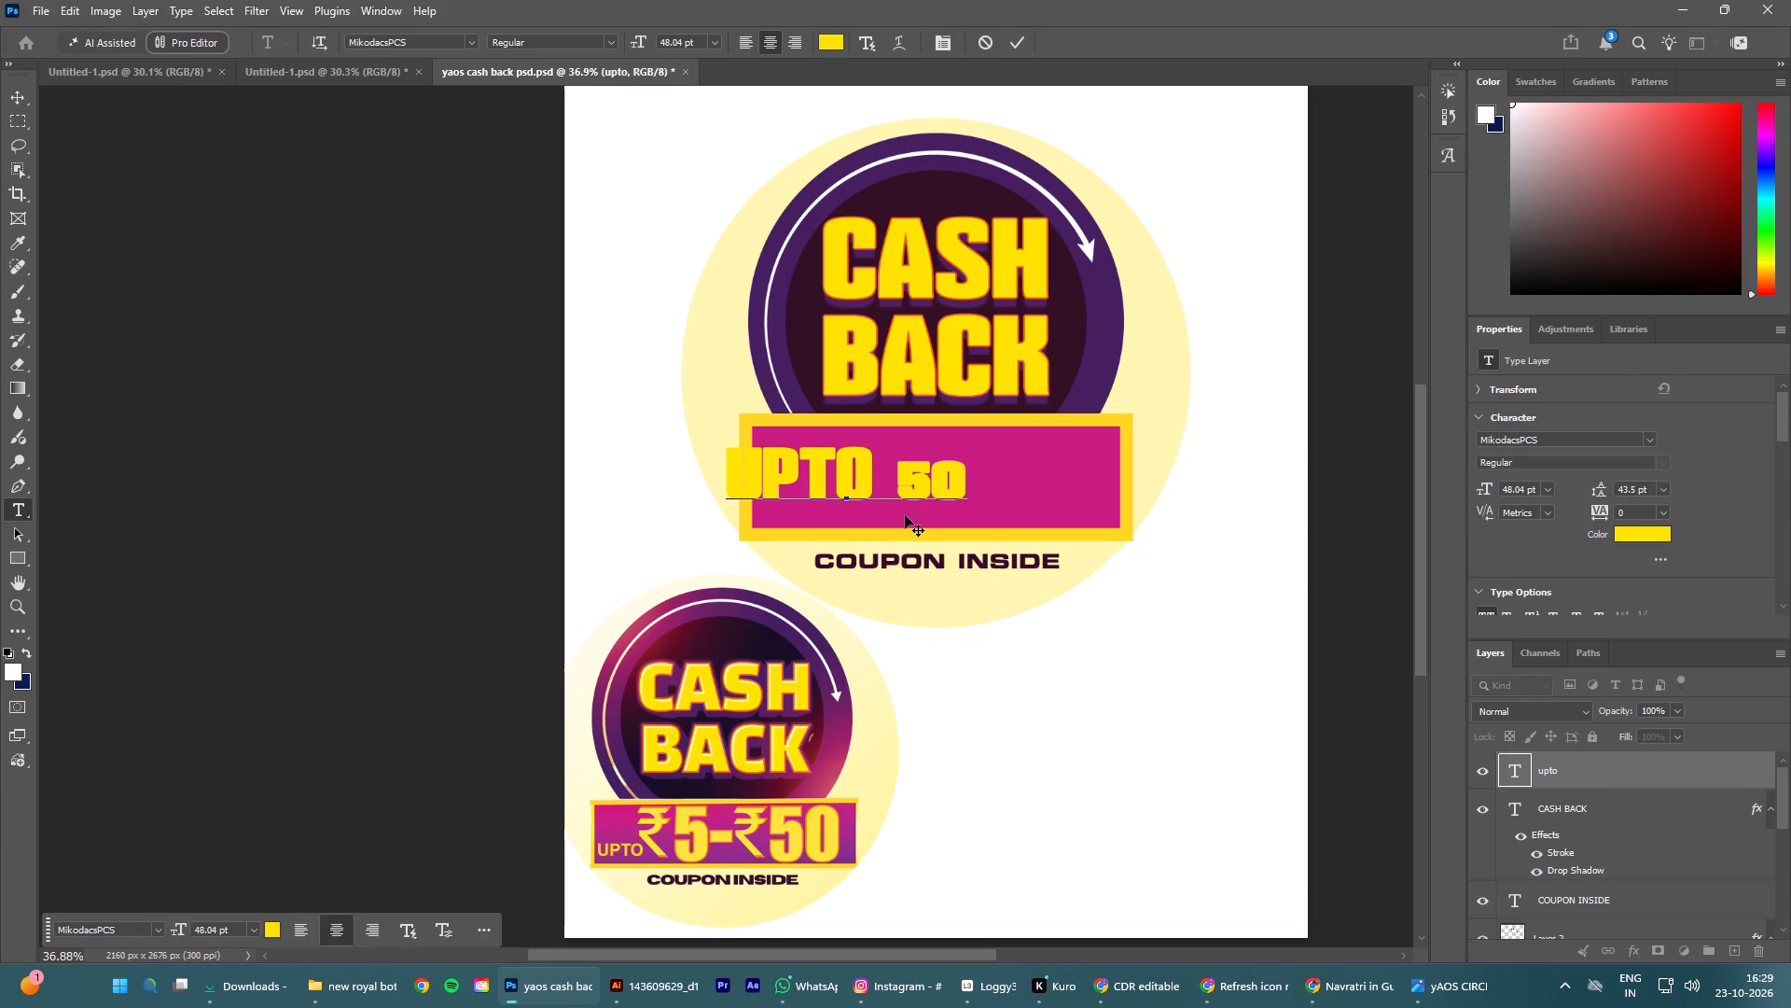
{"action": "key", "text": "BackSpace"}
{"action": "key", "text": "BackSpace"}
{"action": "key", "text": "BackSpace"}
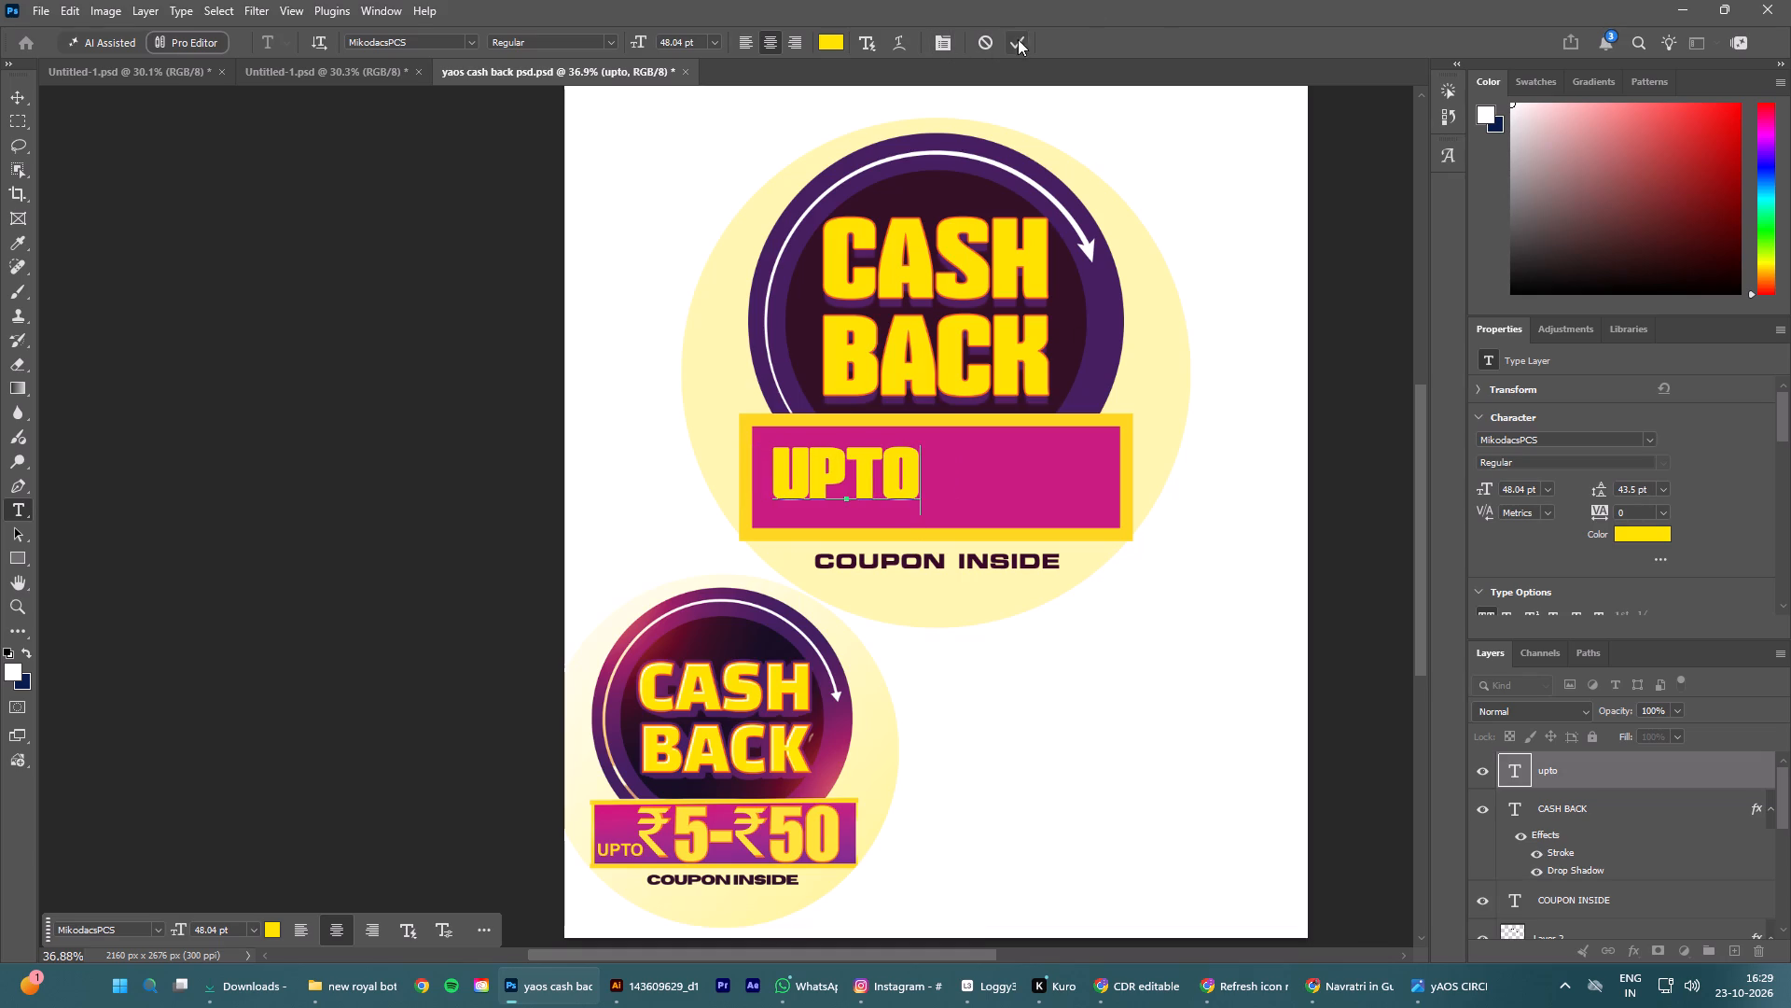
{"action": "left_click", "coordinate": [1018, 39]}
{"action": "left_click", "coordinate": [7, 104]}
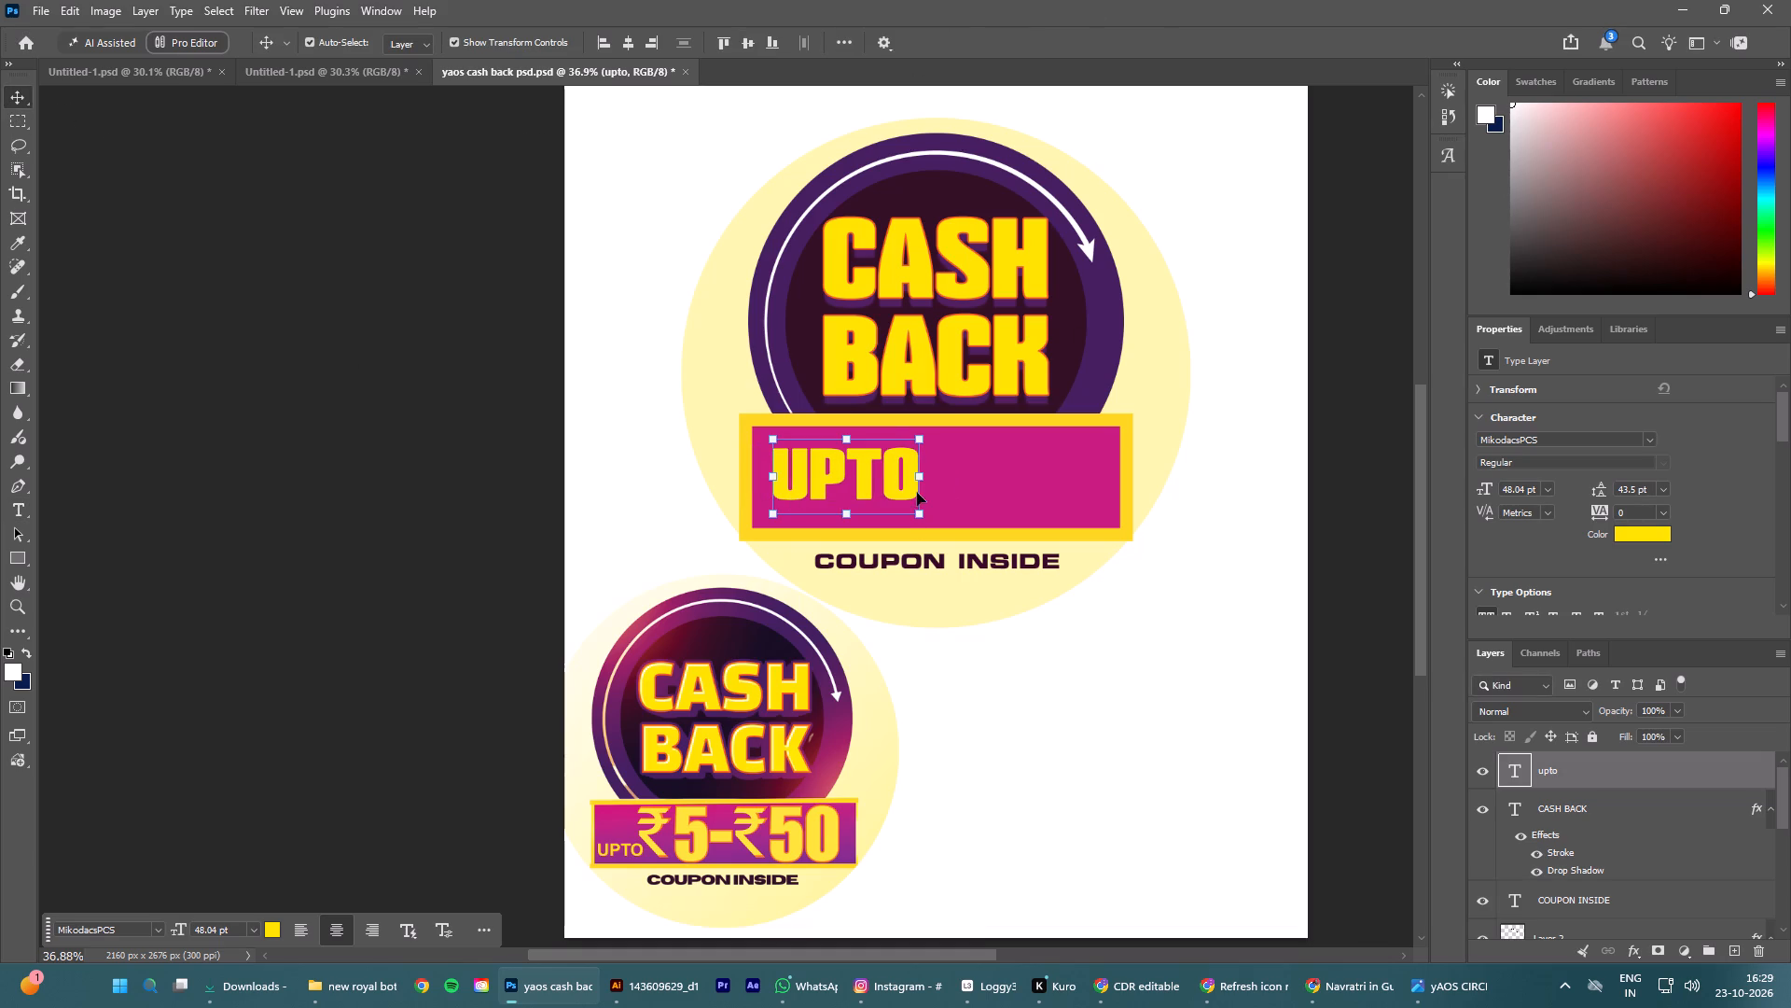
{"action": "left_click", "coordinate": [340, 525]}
Add a separate yellow text reading "50" beside UPTO in the magenta rectangle.
{"action": "left_click", "coordinate": [20, 507]}
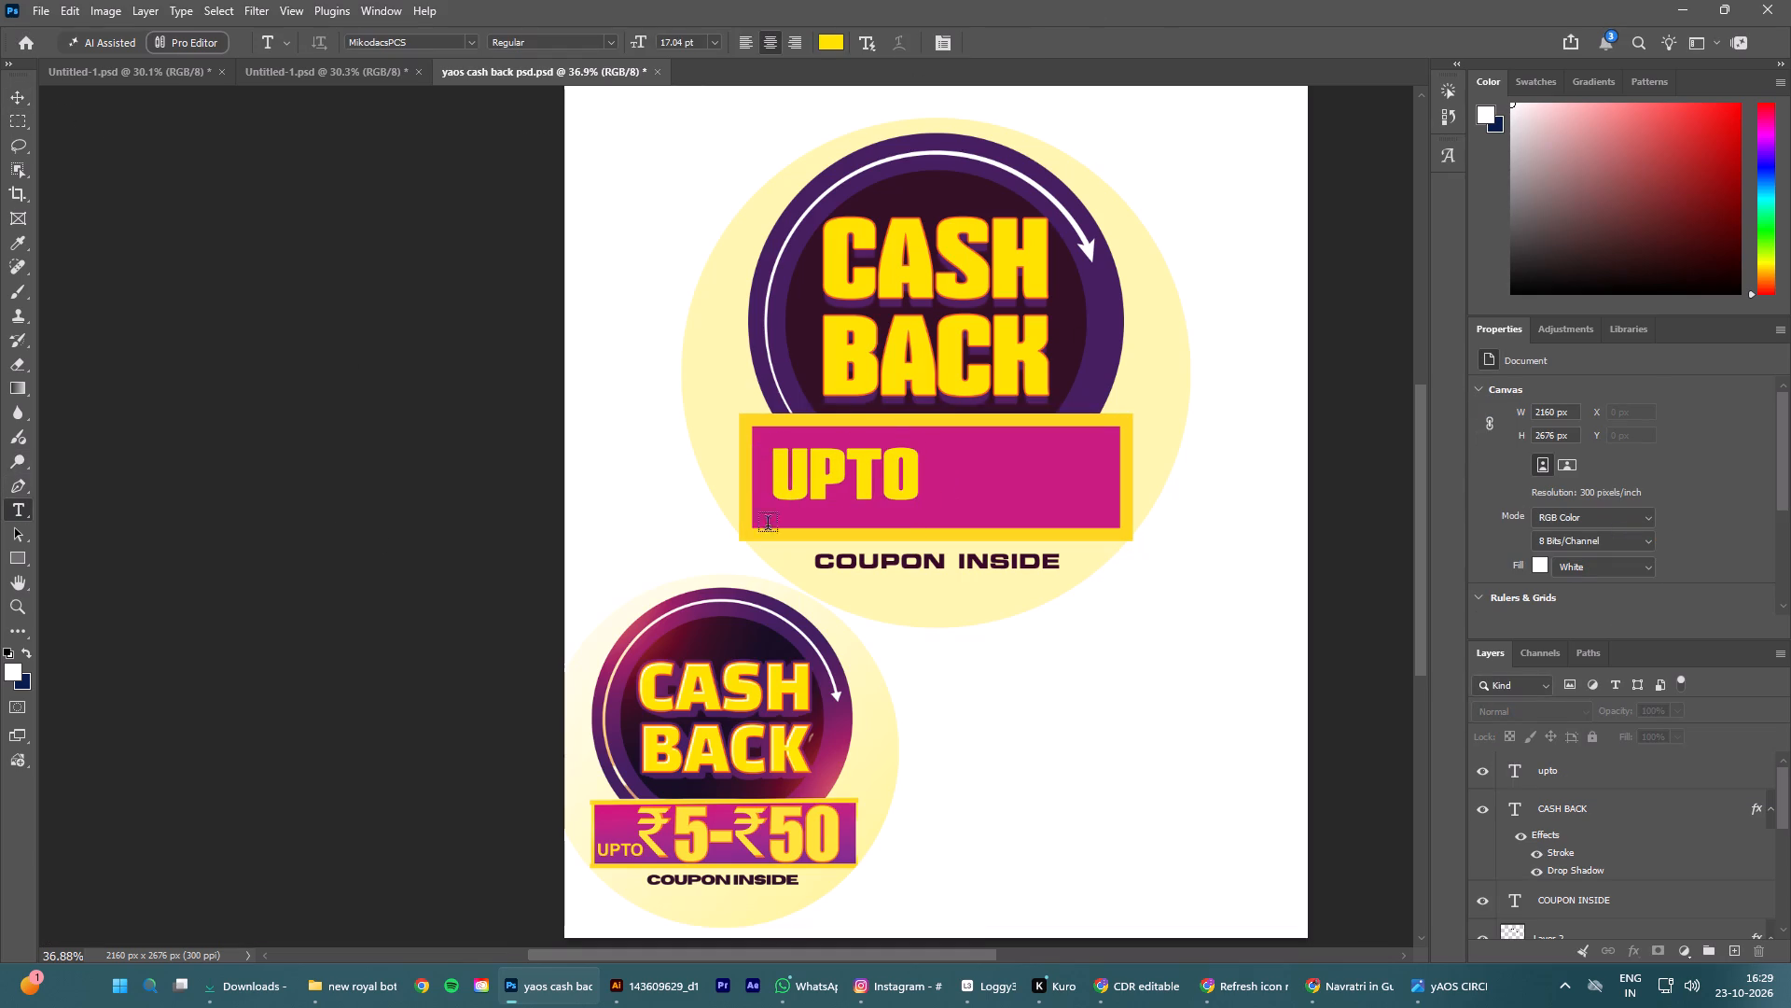
{"action": "left_click", "coordinate": [1023, 489]}
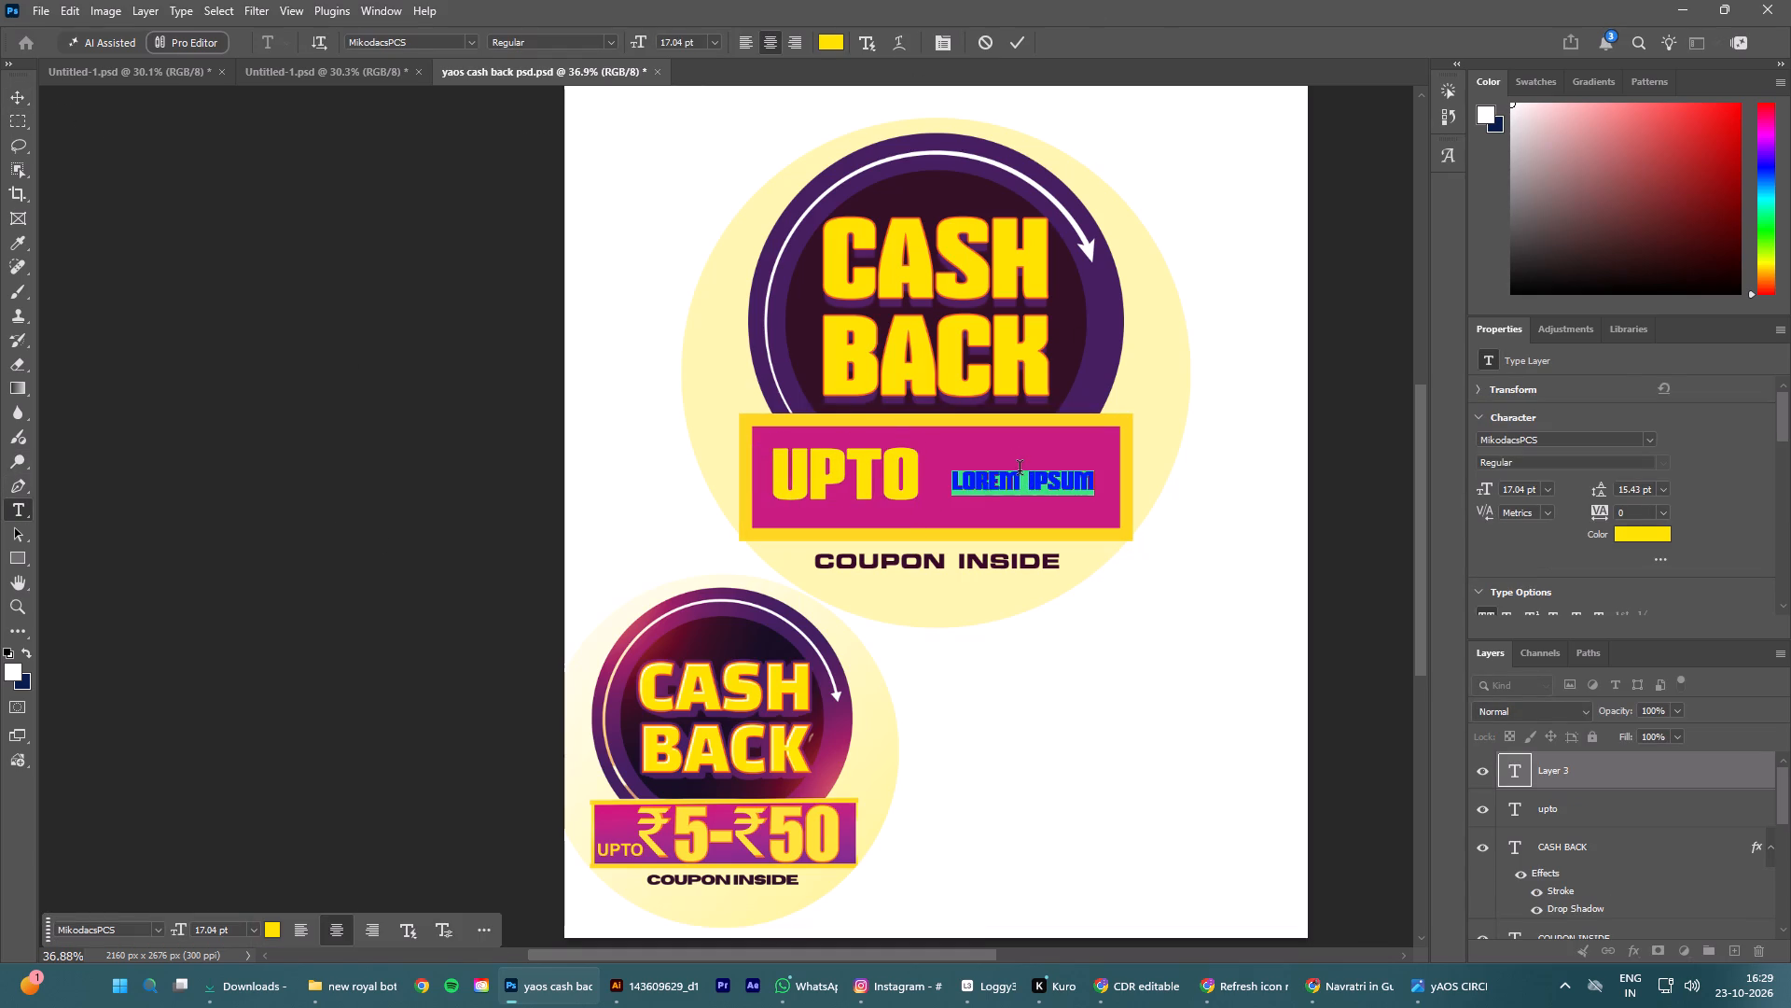
{"action": "type", "text": "50"}
{"action": "key", "text": "space"}
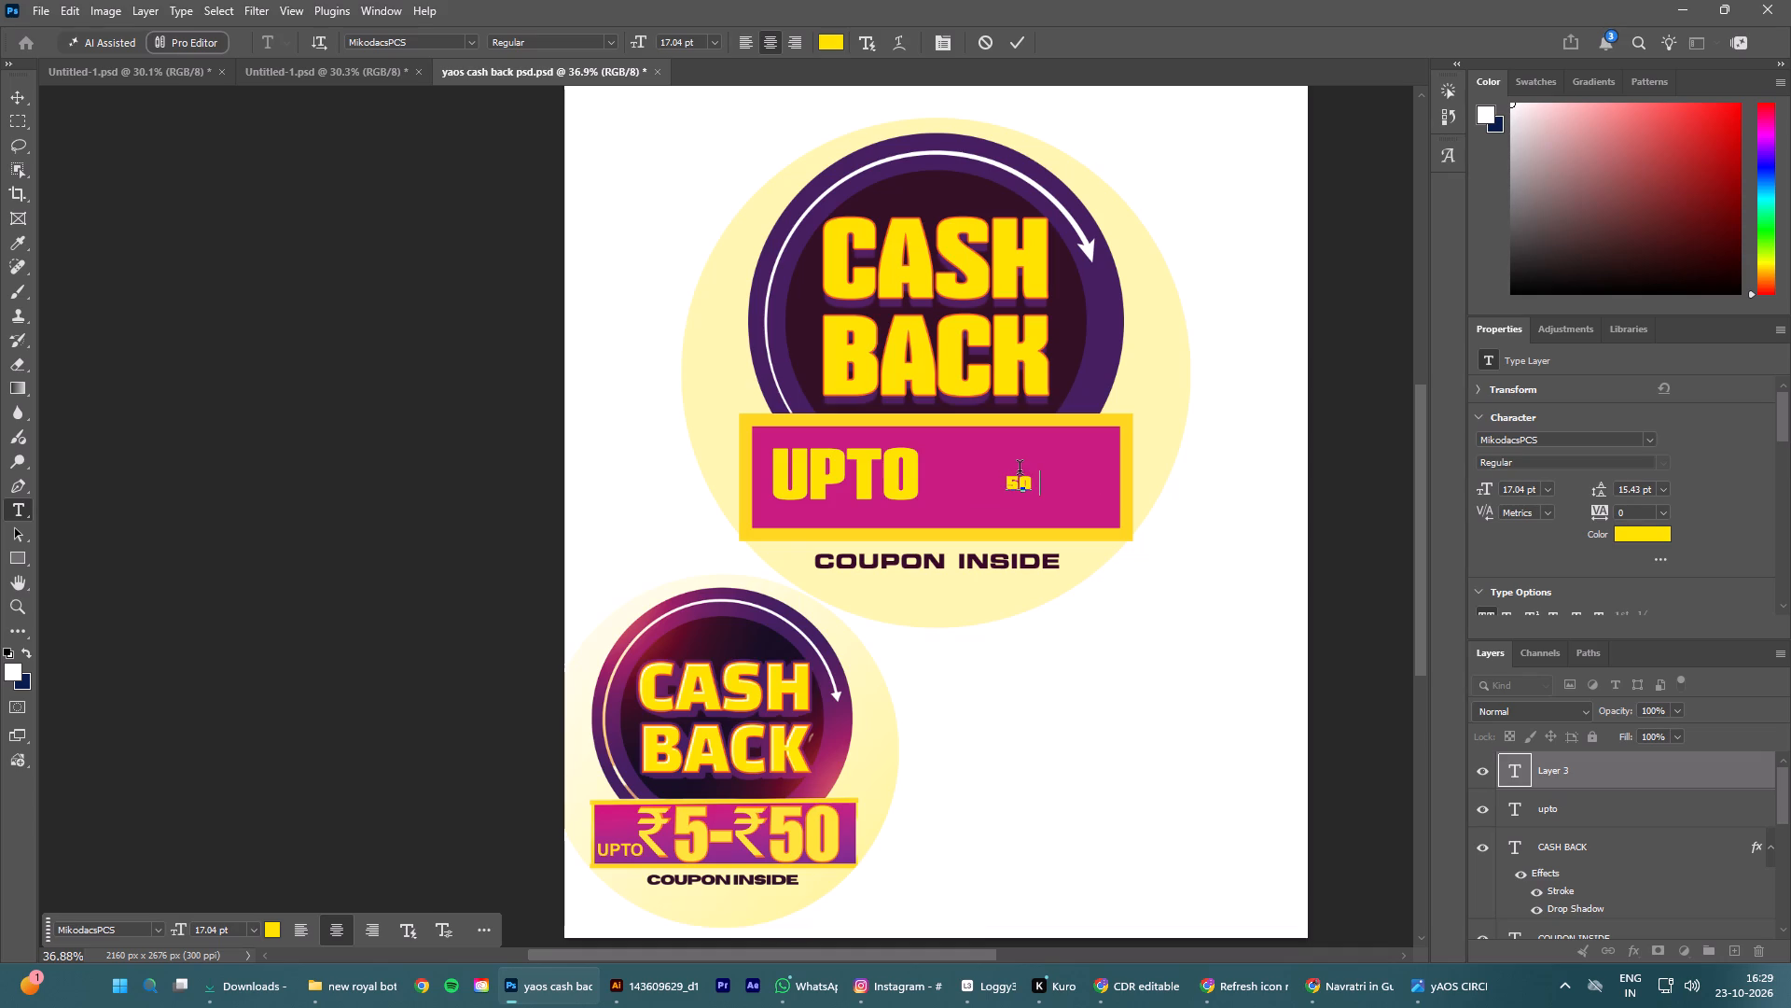
{"action": "key", "text": "shift+asciitilde"}
{"action": "key", "text": "BackSpace"}
{"action": "key", "text": "grave"}
{"action": "key", "text": "BackSpace"}
{"action": "left_click", "coordinate": [1015, 41]}
Change the font of the 50 text to Folio BdCn BT Bold.
{"action": "left_click", "coordinate": [1539, 807]}
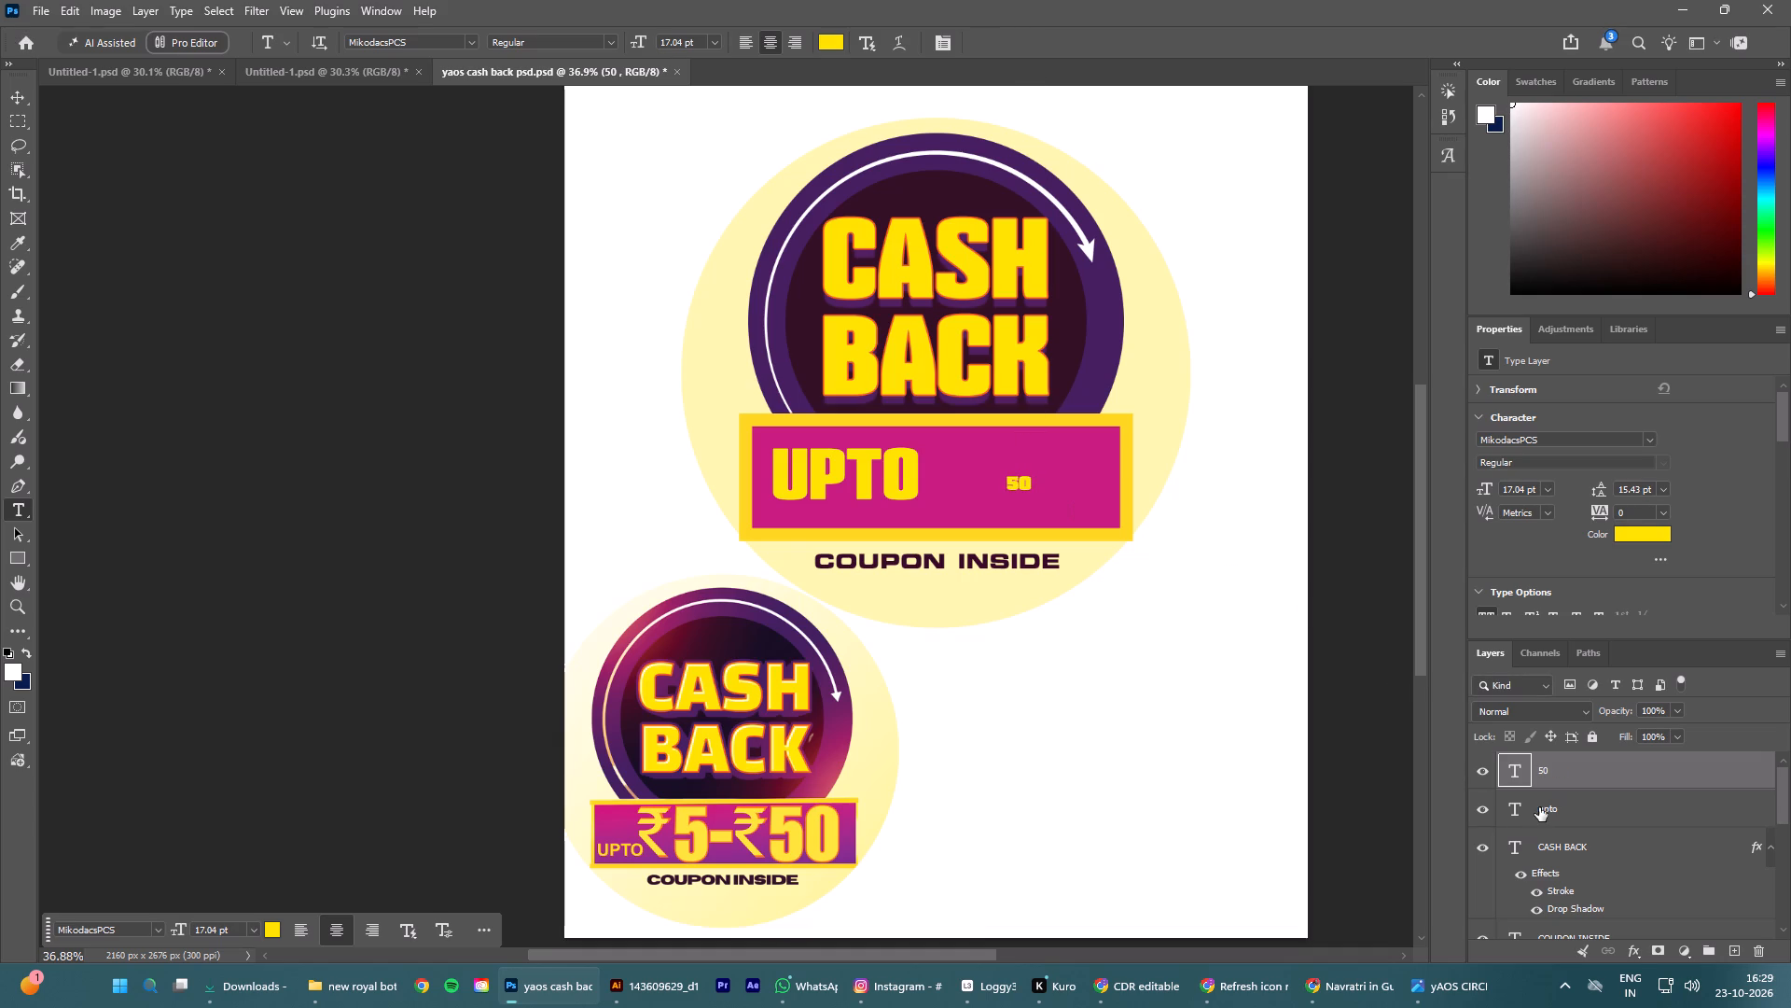
{"action": "left_click", "coordinate": [1539, 782]}
{"action": "left_click", "coordinate": [1649, 441]}
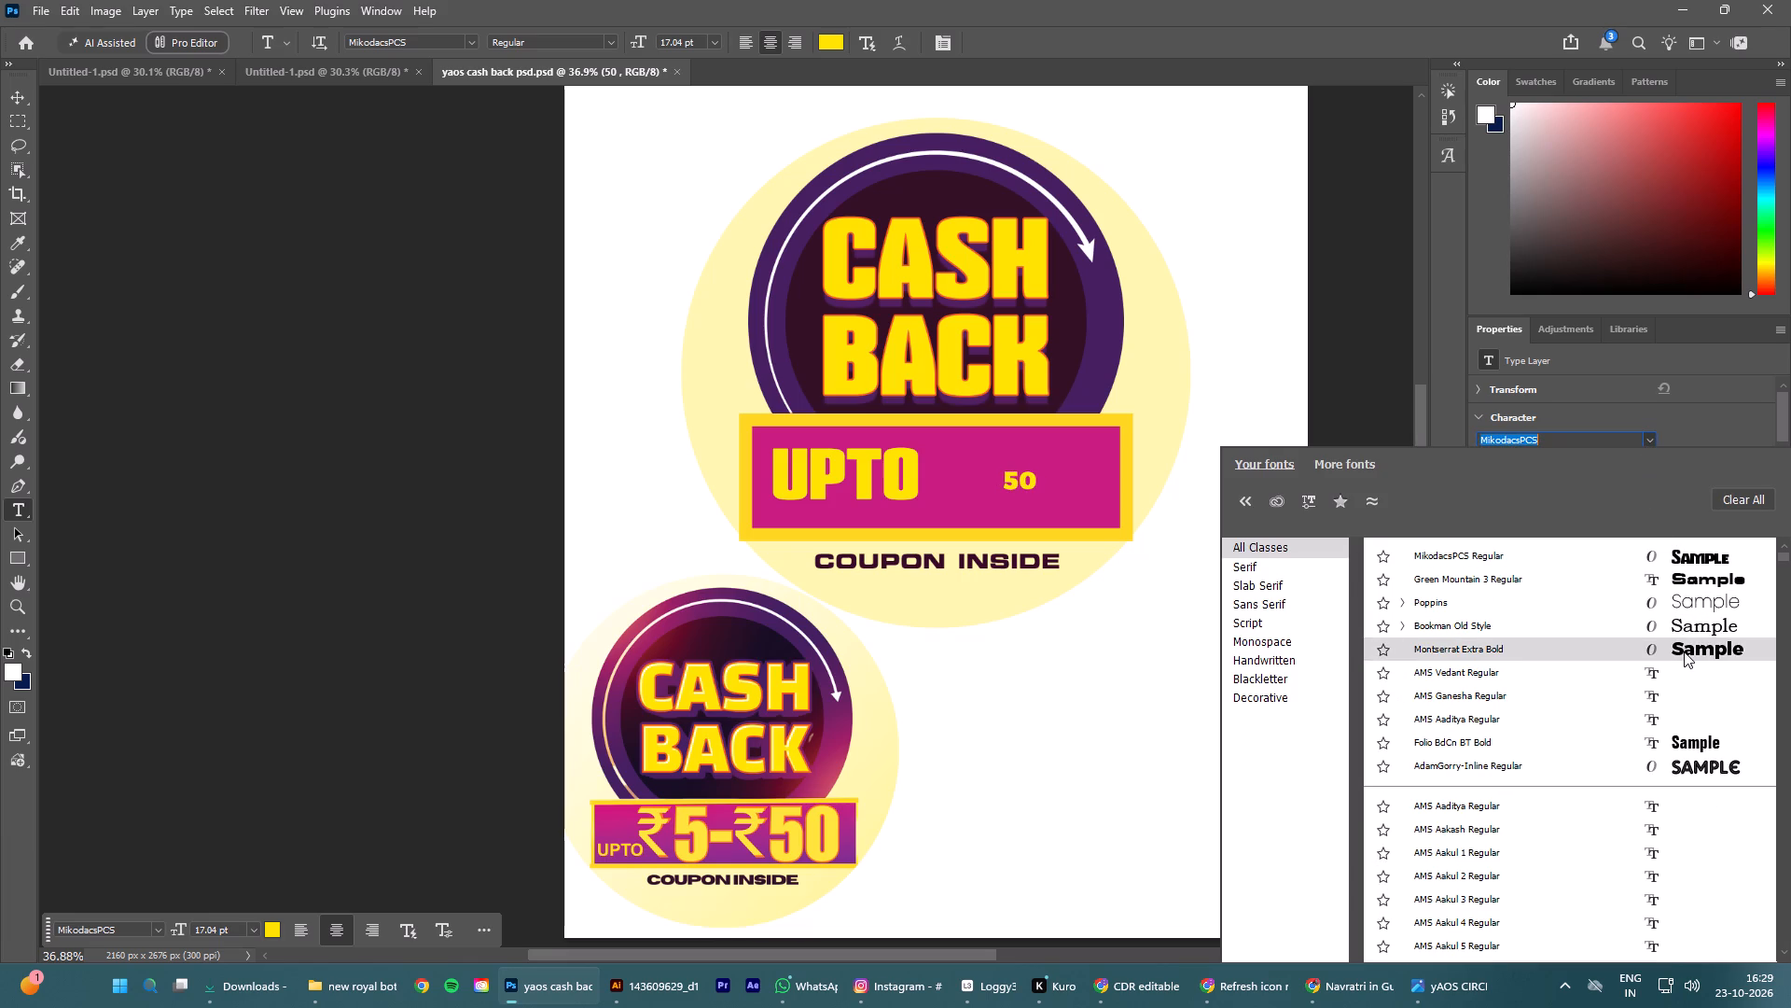
{"action": "left_click", "coordinate": [1677, 746]}
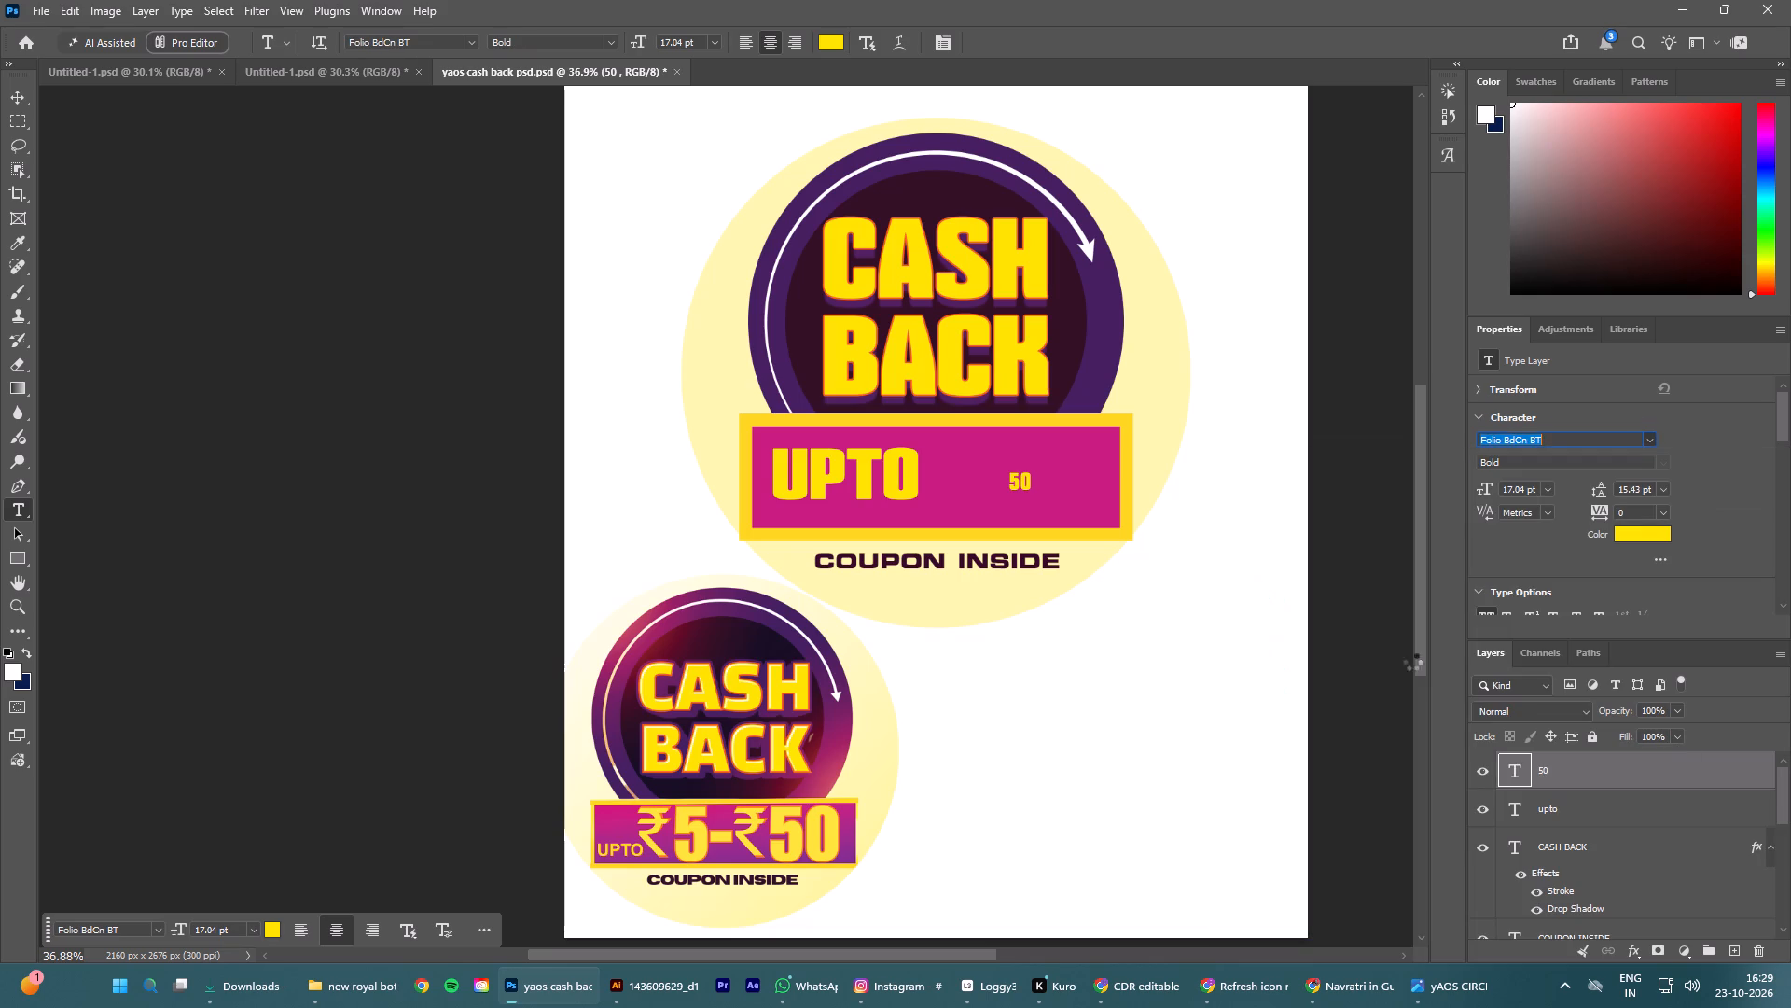
Set the font size of the 50 text to 70 pt.
{"action": "double_click", "coordinate": [1520, 776]}
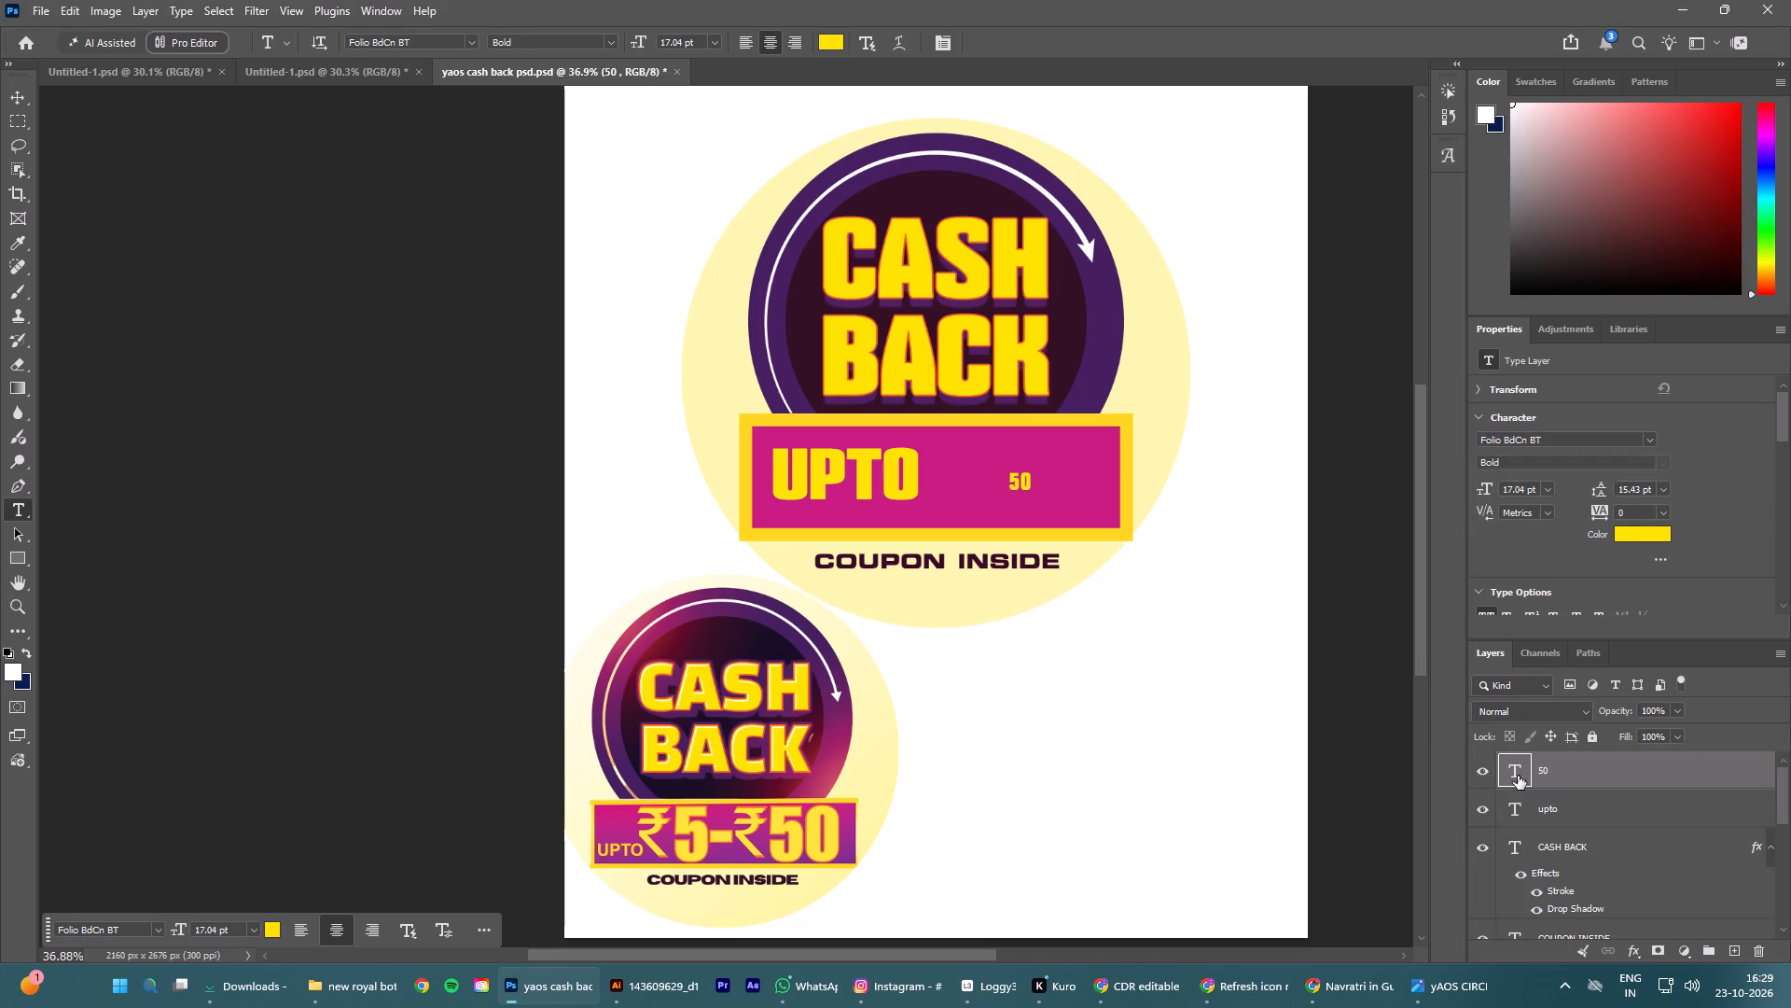
{"action": "key", "text": "ctrl+t"}
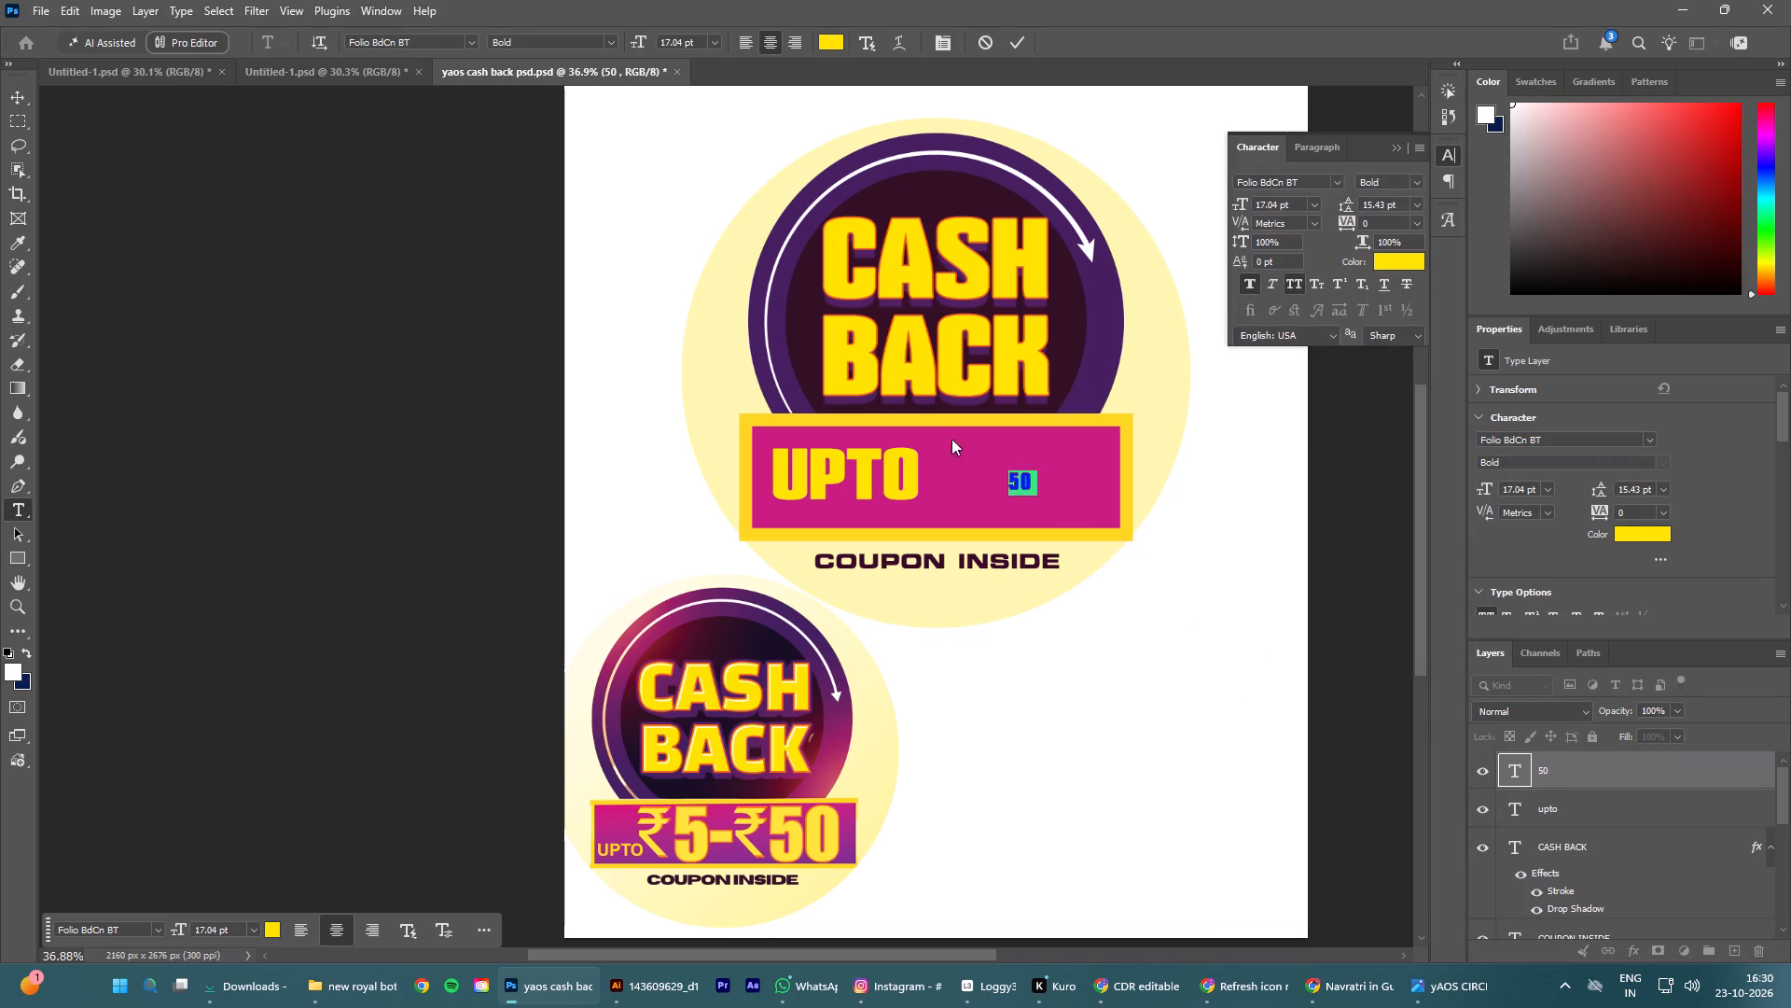
{"action": "left_click_drag", "start_coordinate": [1491, 490], "coordinate": [1507, 489]}
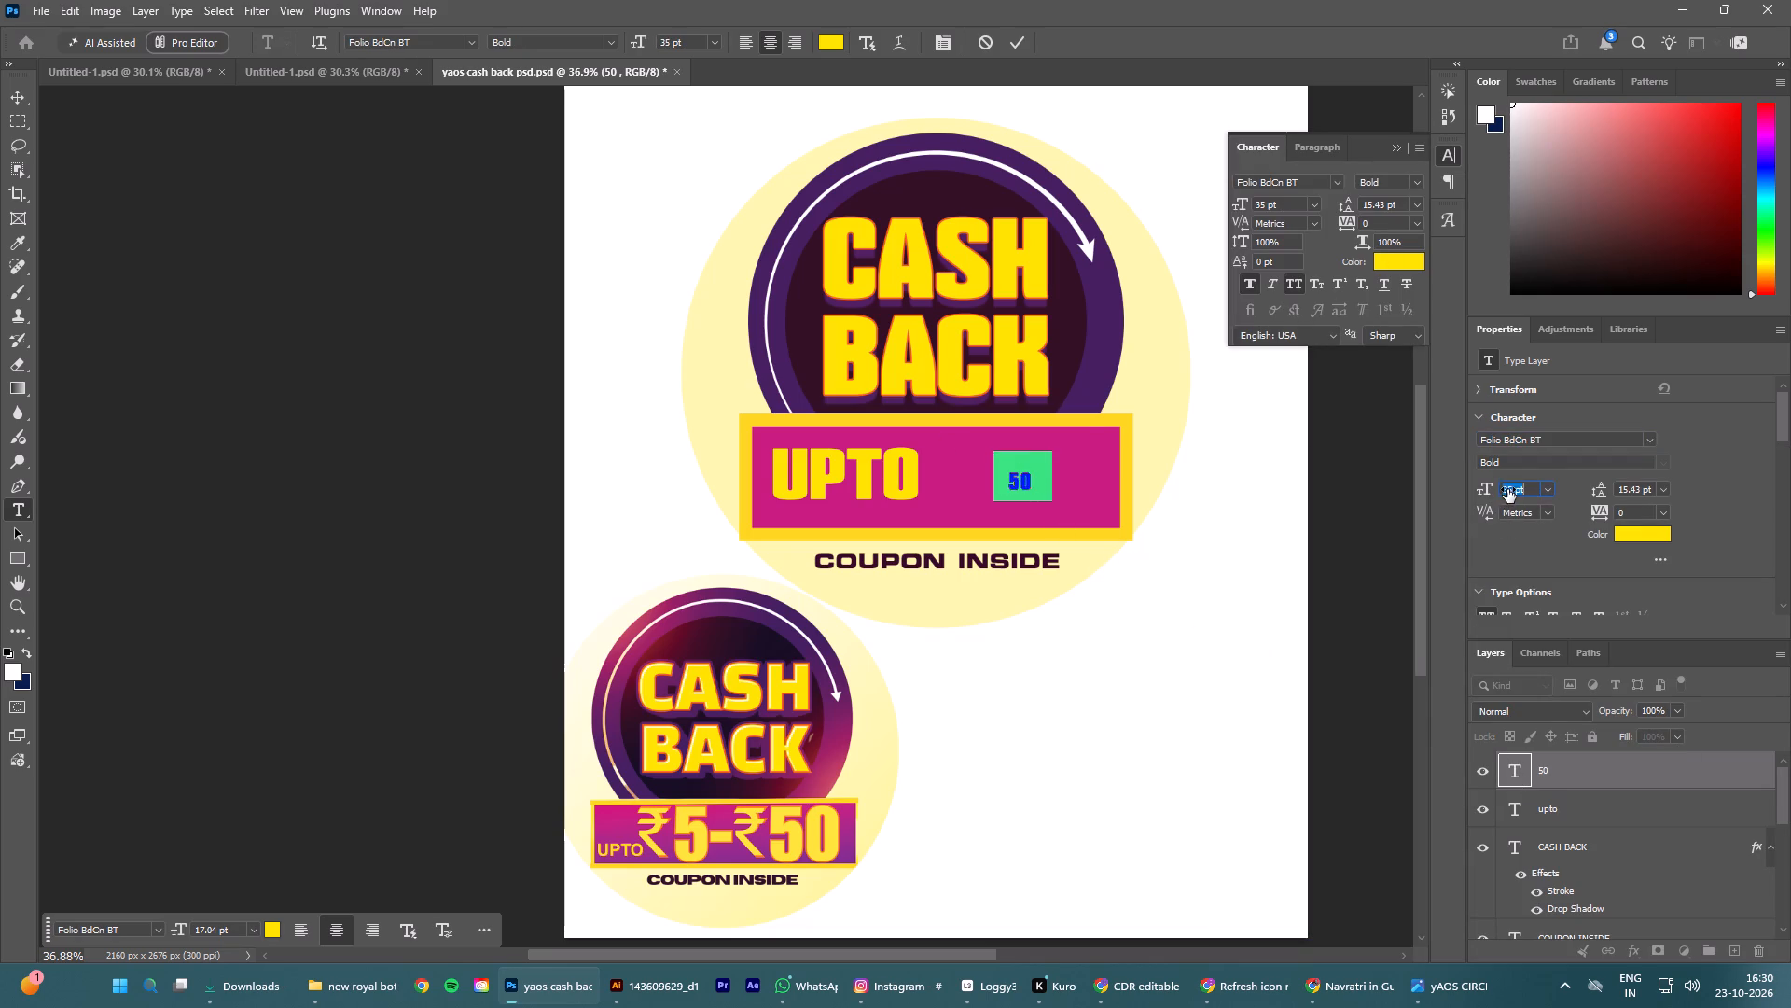
{"action": "left_click_drag", "start_coordinate": [1507, 489], "coordinate": [1540, 494]}
{"action": "left_click", "coordinate": [1012, 41]}
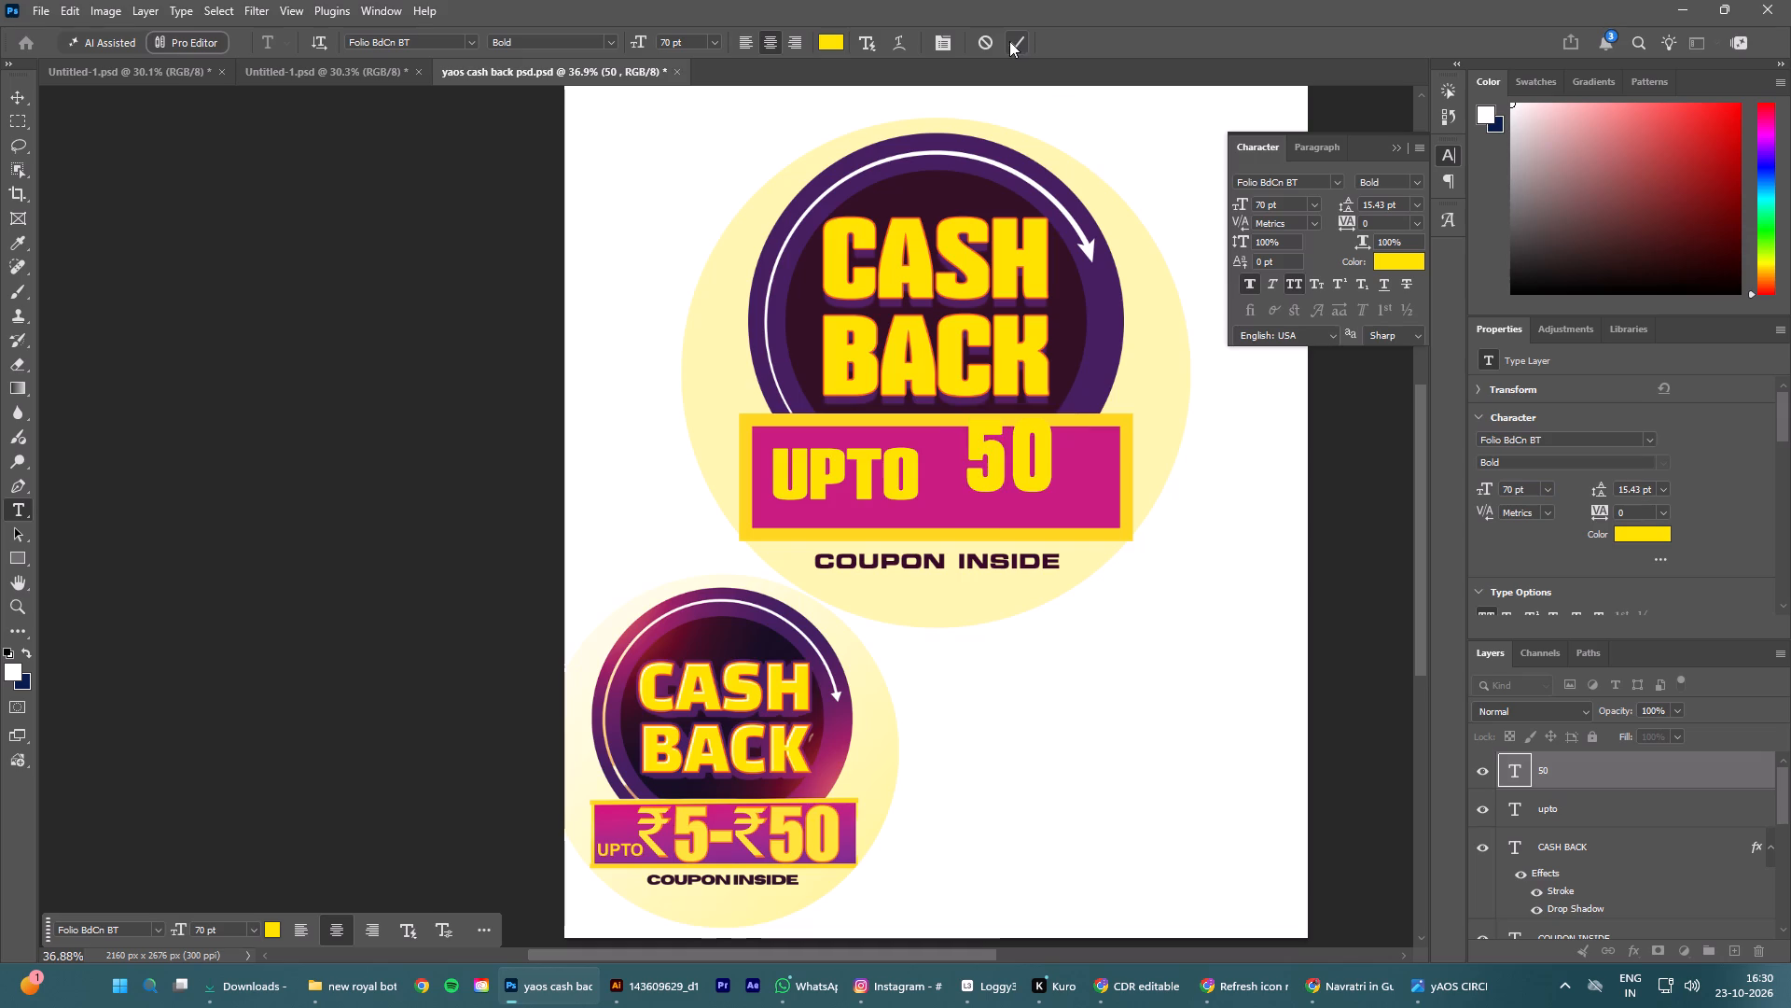
Move the 50 text down about 64 px so it sits vertically centred in the magenta rectangle beside UPTO.
{"action": "left_click", "coordinate": [21, 91]}
{"action": "left_click", "coordinate": [177, 234]}
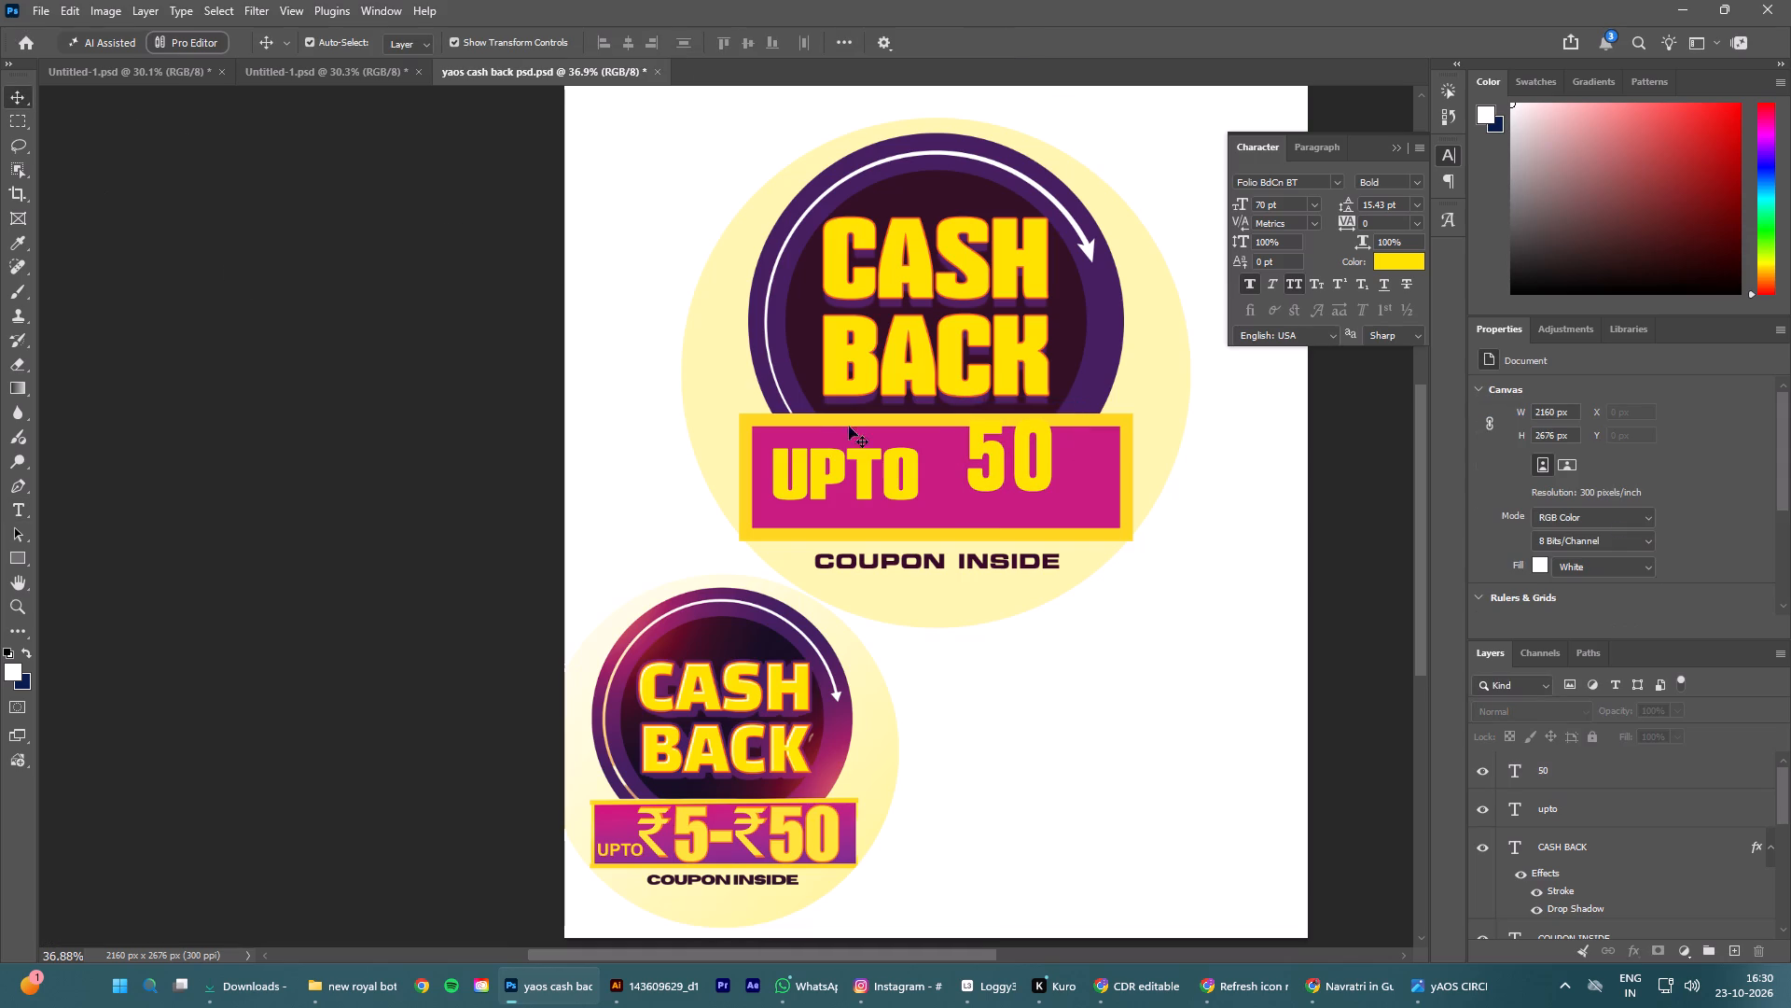
{"action": "left_click_drag", "start_coordinate": [994, 469], "coordinate": [993, 489]}
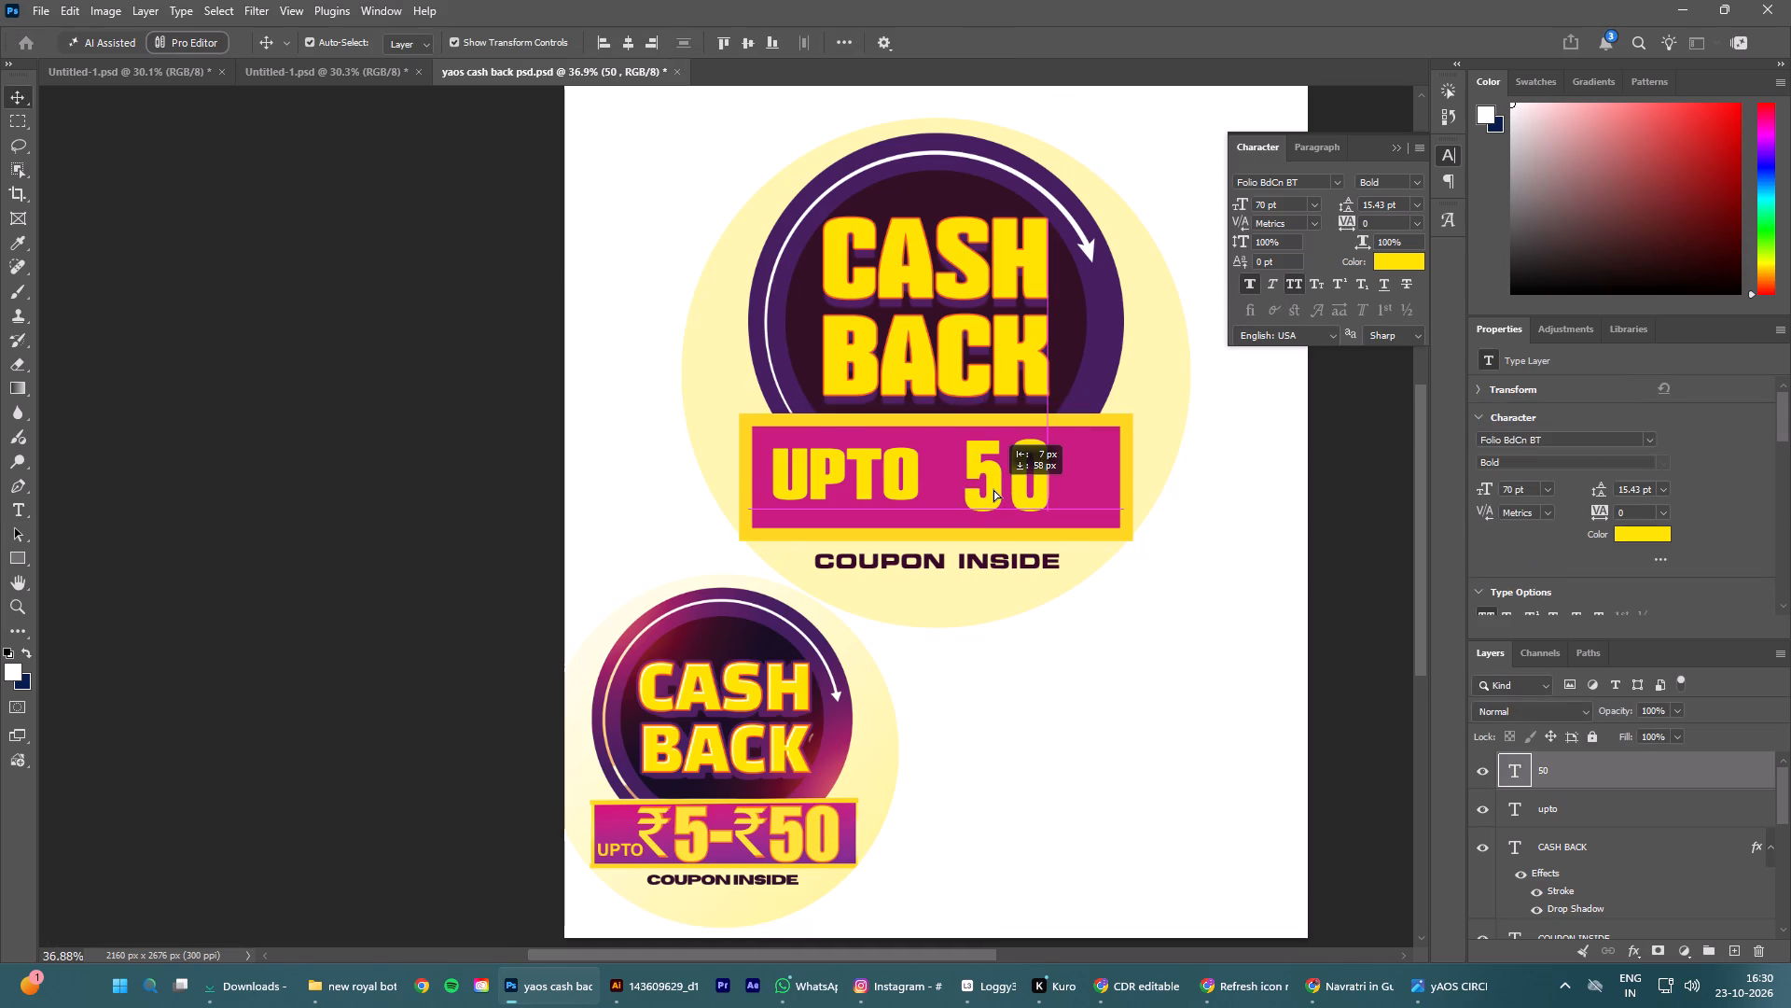
{"action": "left_click_drag", "start_coordinate": [993, 489], "coordinate": [988, 491]}
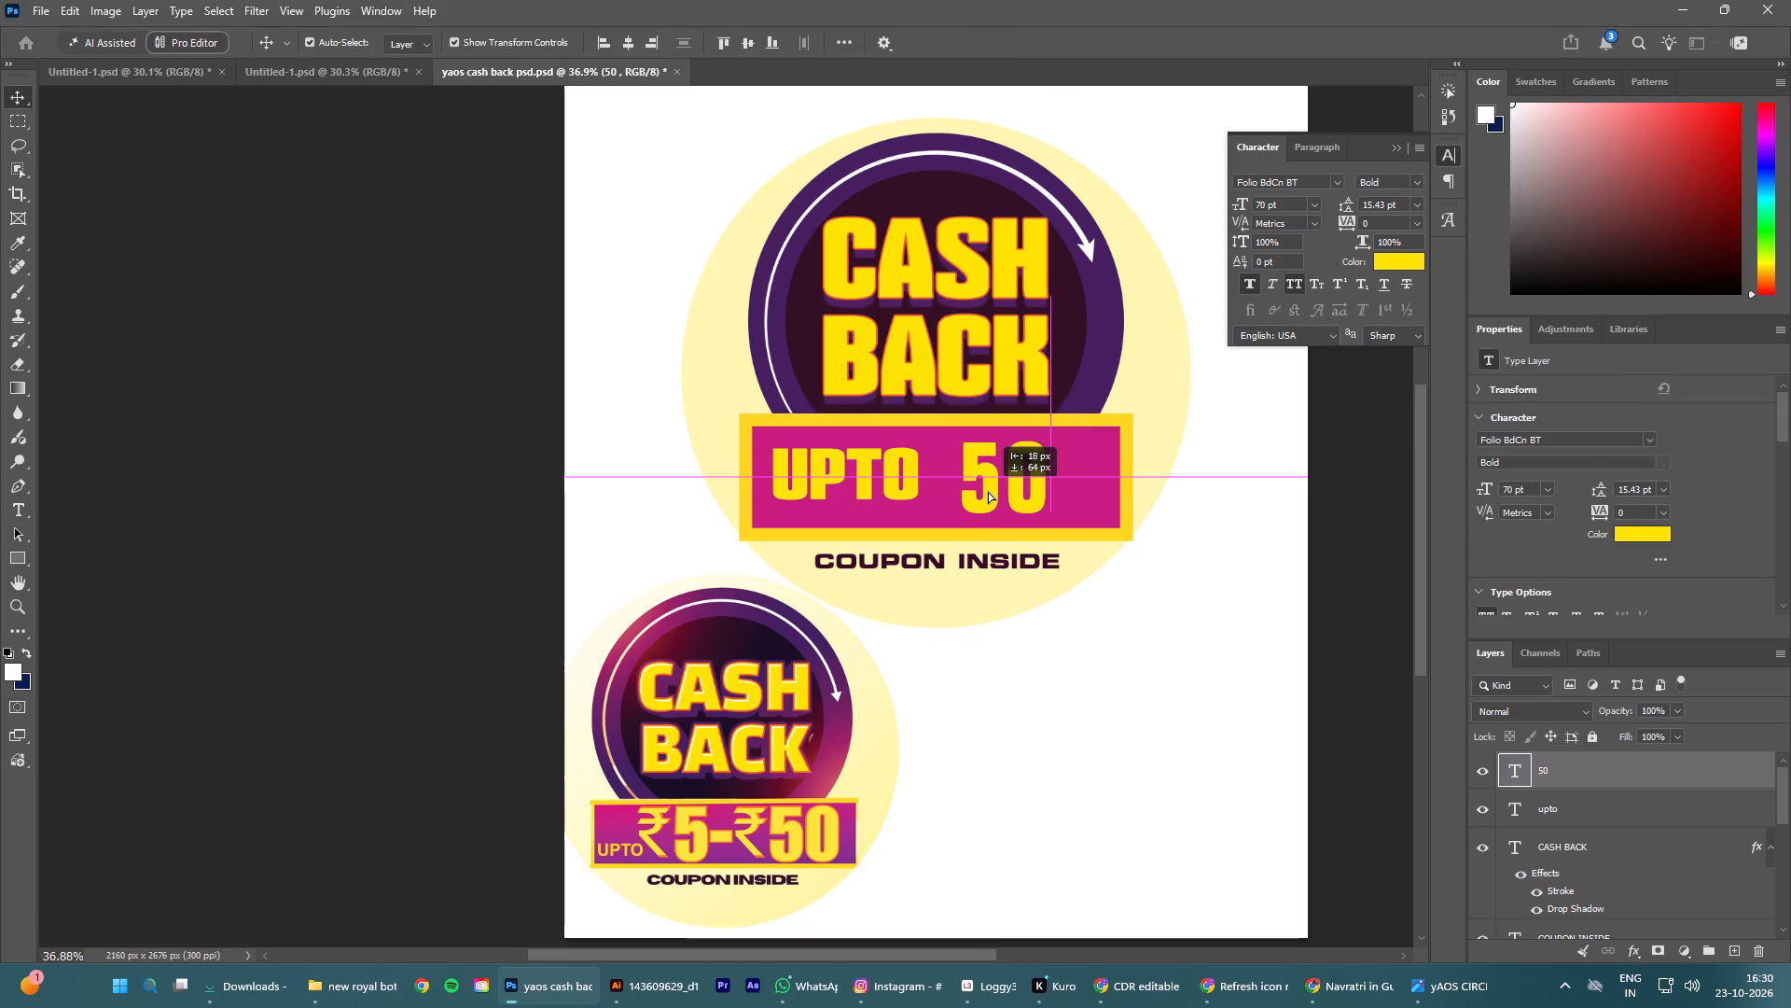
{"action": "left_click_drag", "start_coordinate": [988, 491], "coordinate": [1001, 491]}
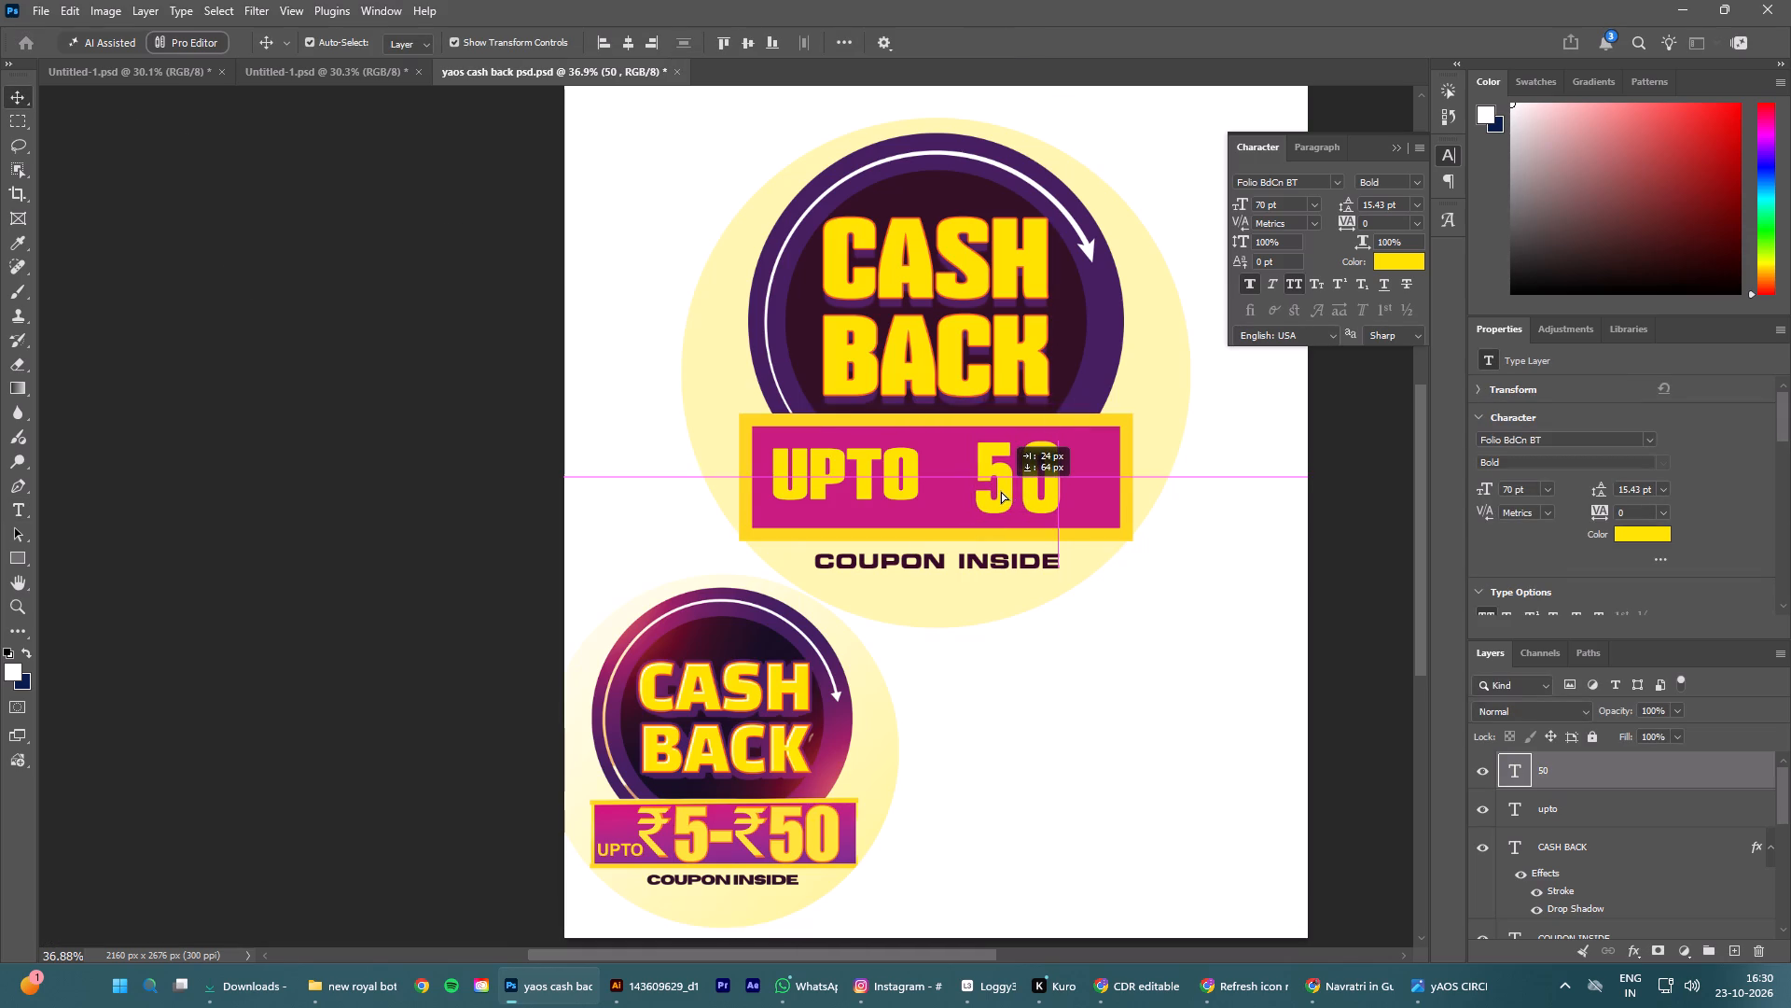
{"action": "left_click_drag", "start_coordinate": [1001, 491], "coordinate": [998, 493]}
{"action": "left_click", "coordinate": [445, 532]}
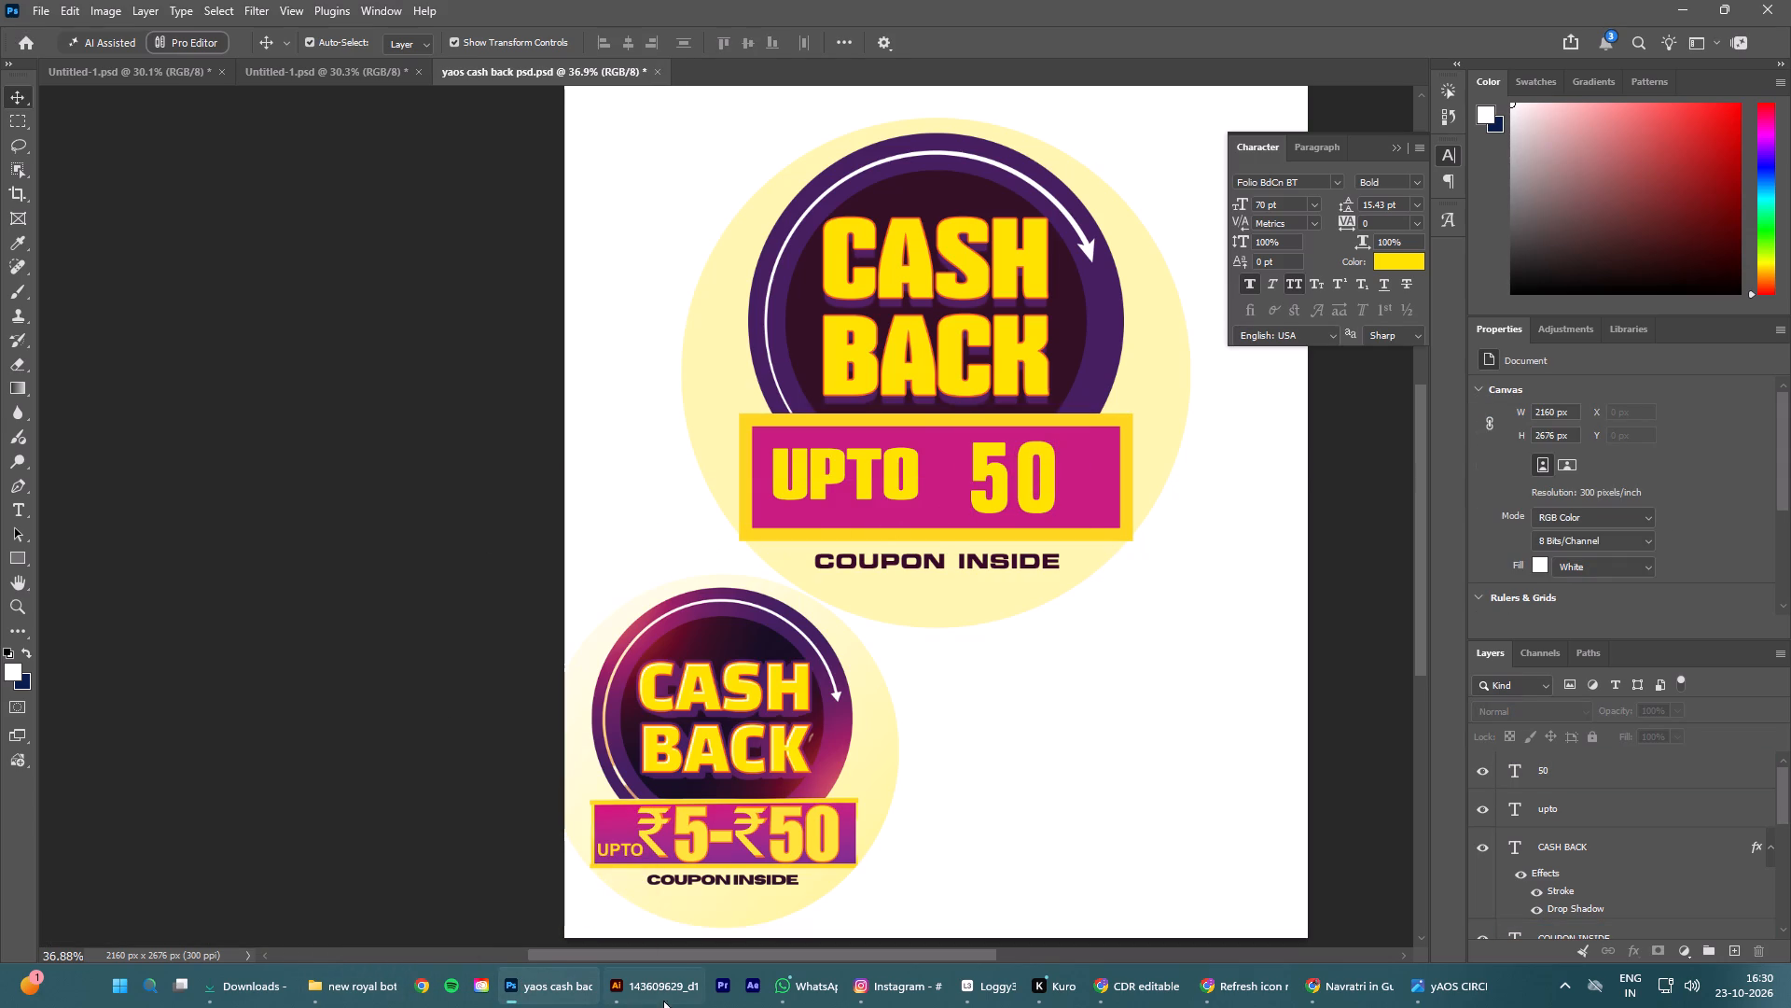
Switch to Chrome, search Google for "rupee symbol" in a new tab and copy the ₹ character from the results.
{"action": "left_click", "coordinate": [1150, 985]}
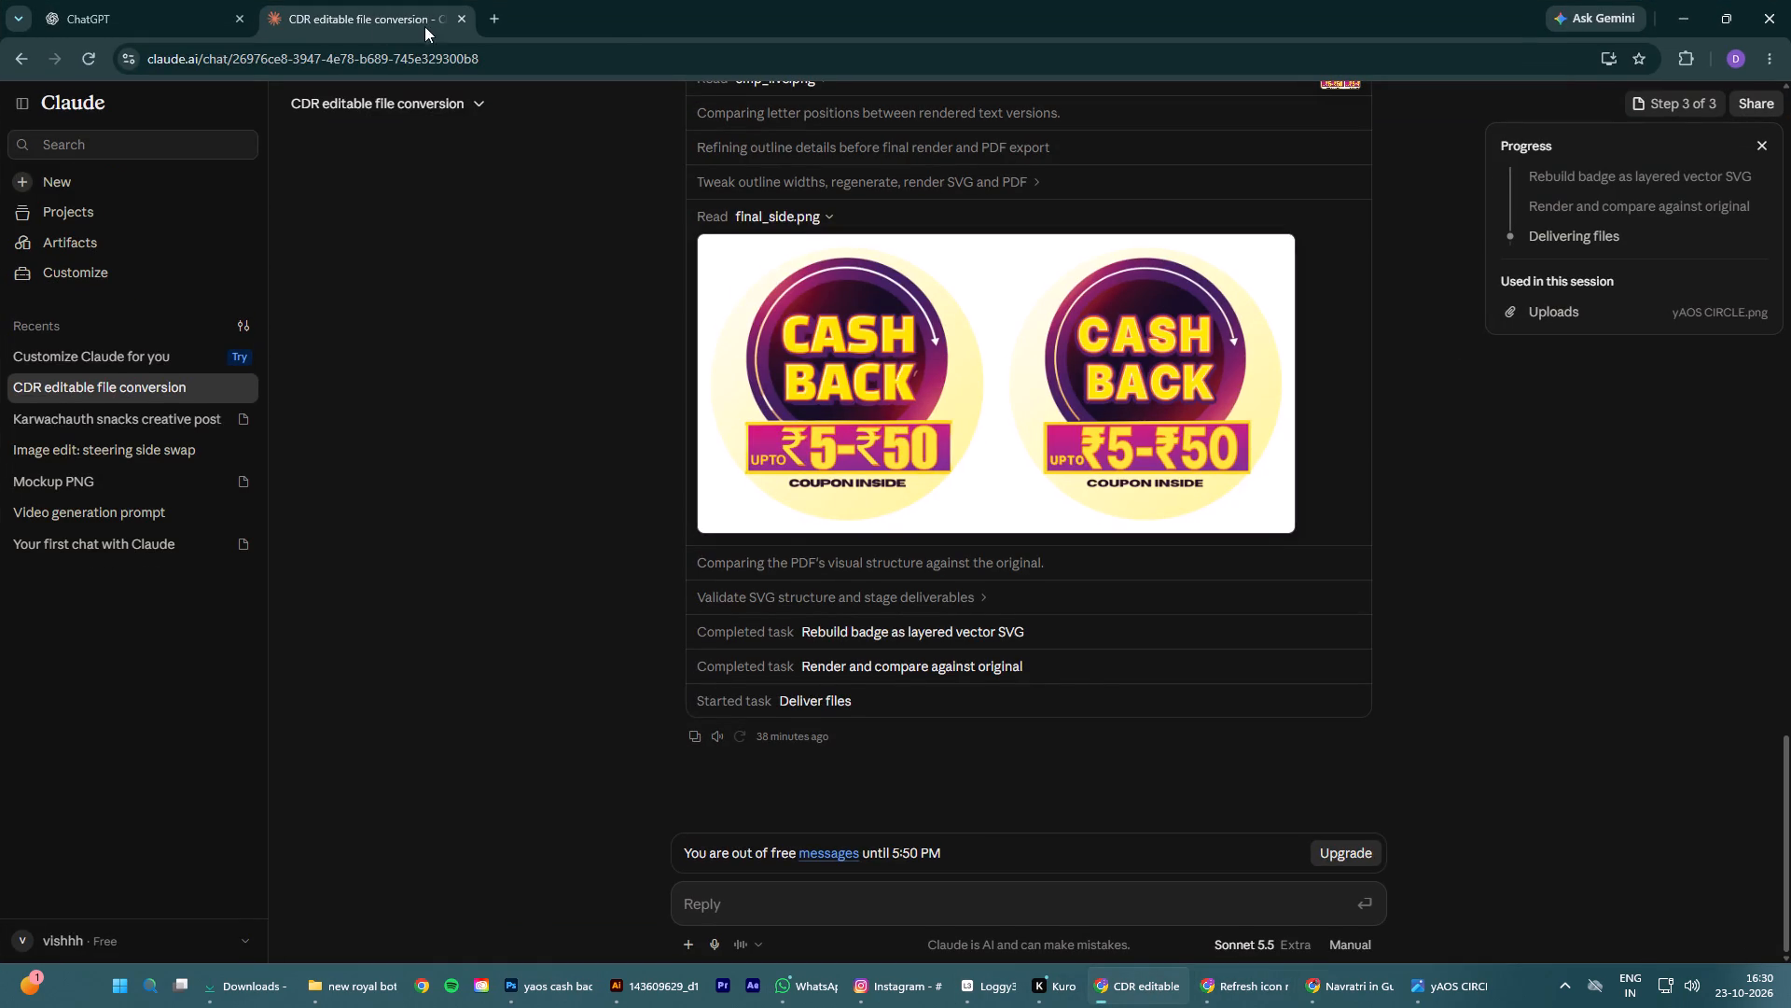
{"action": "left_click", "coordinate": [494, 21]}
{"action": "left_click", "coordinate": [636, 365]}
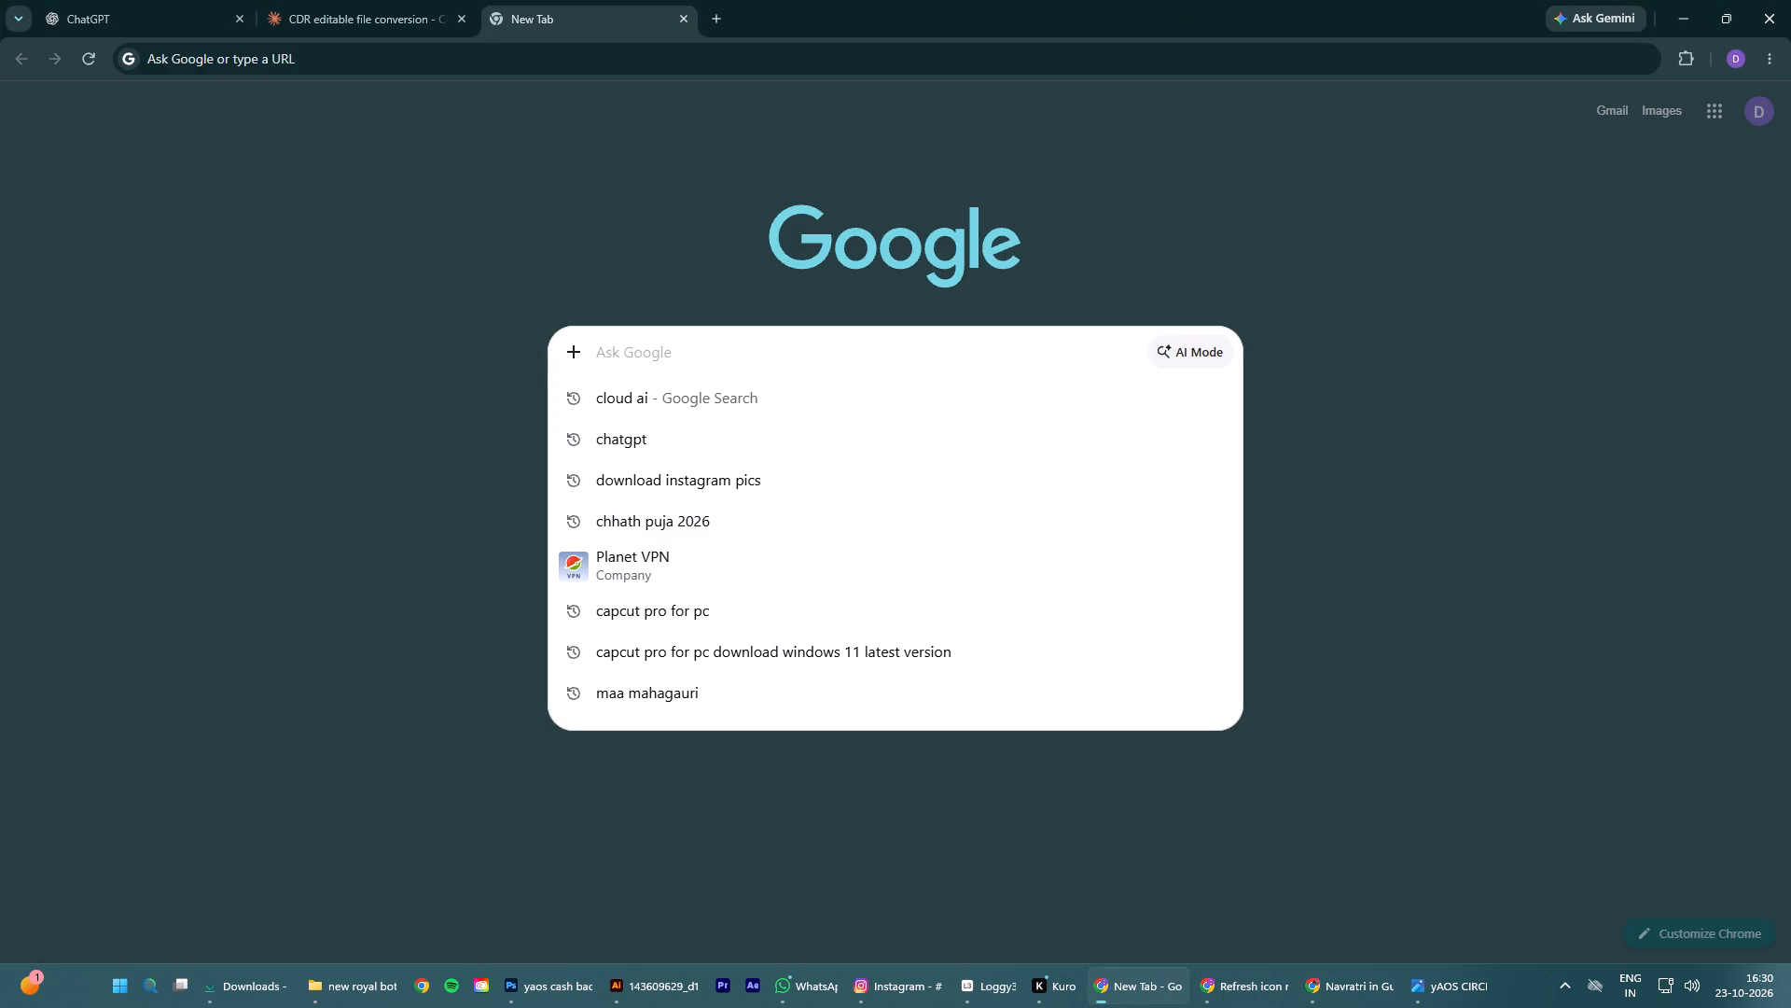
{"action": "key", "text": "r"}
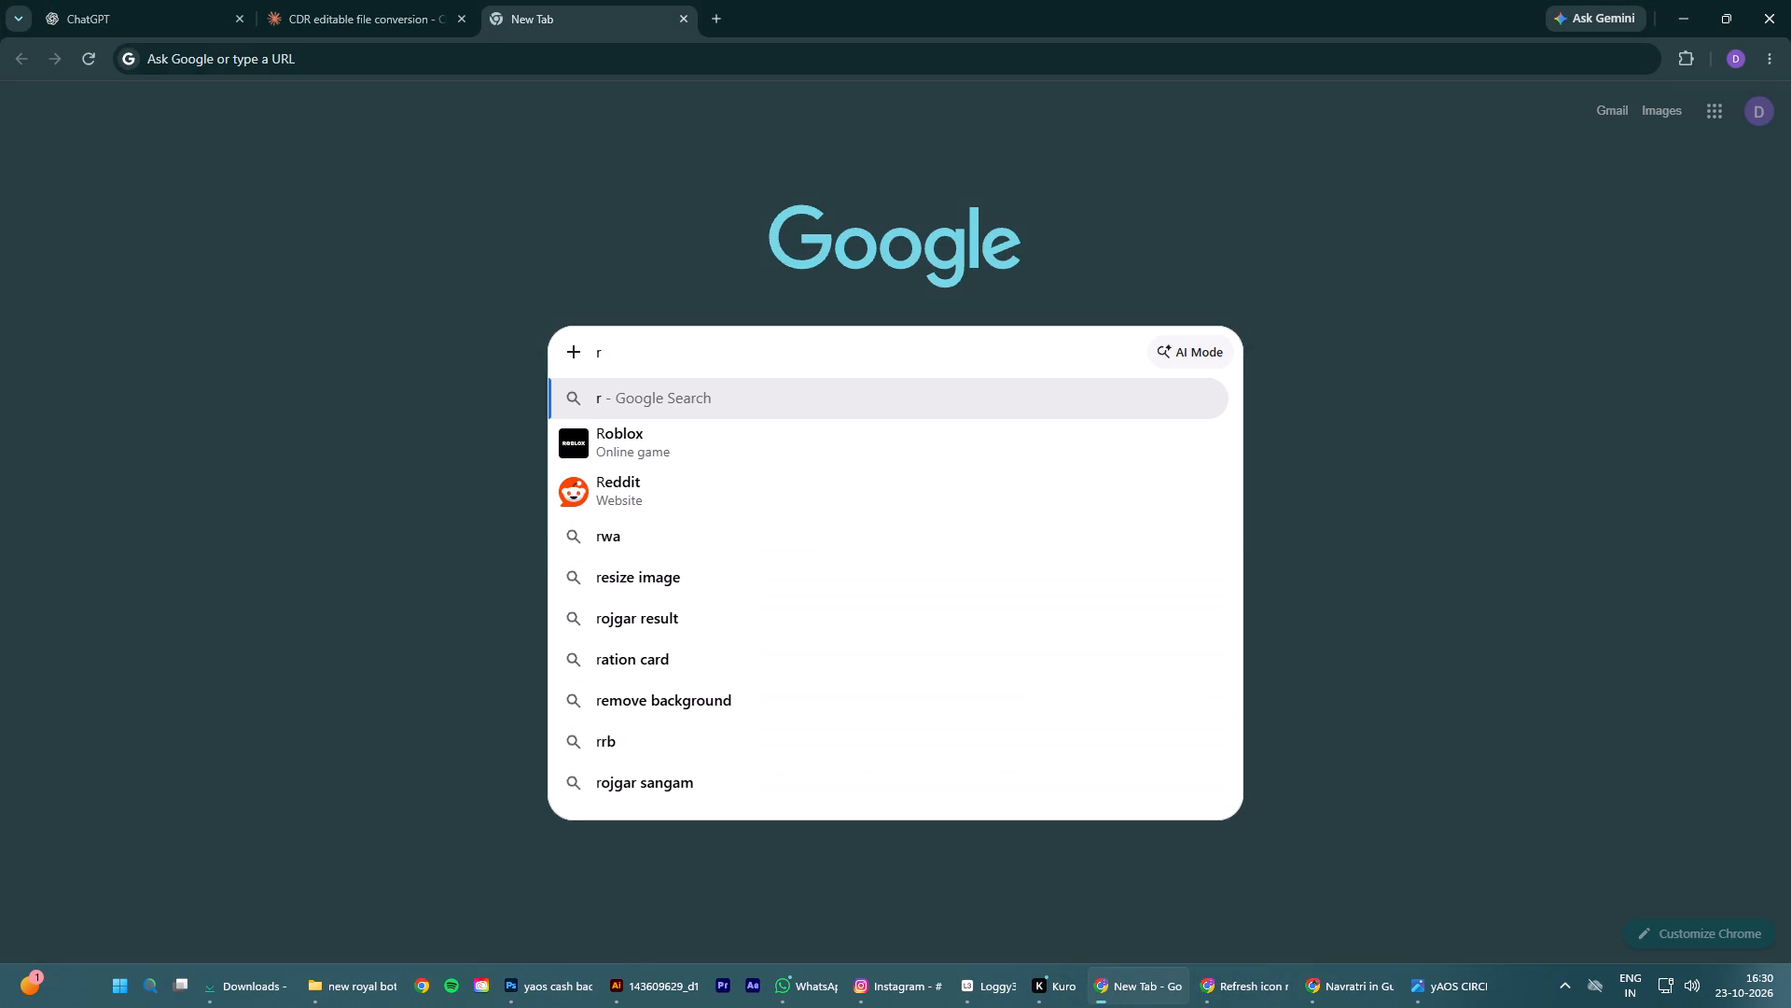
{"action": "type", "text": "upp"}
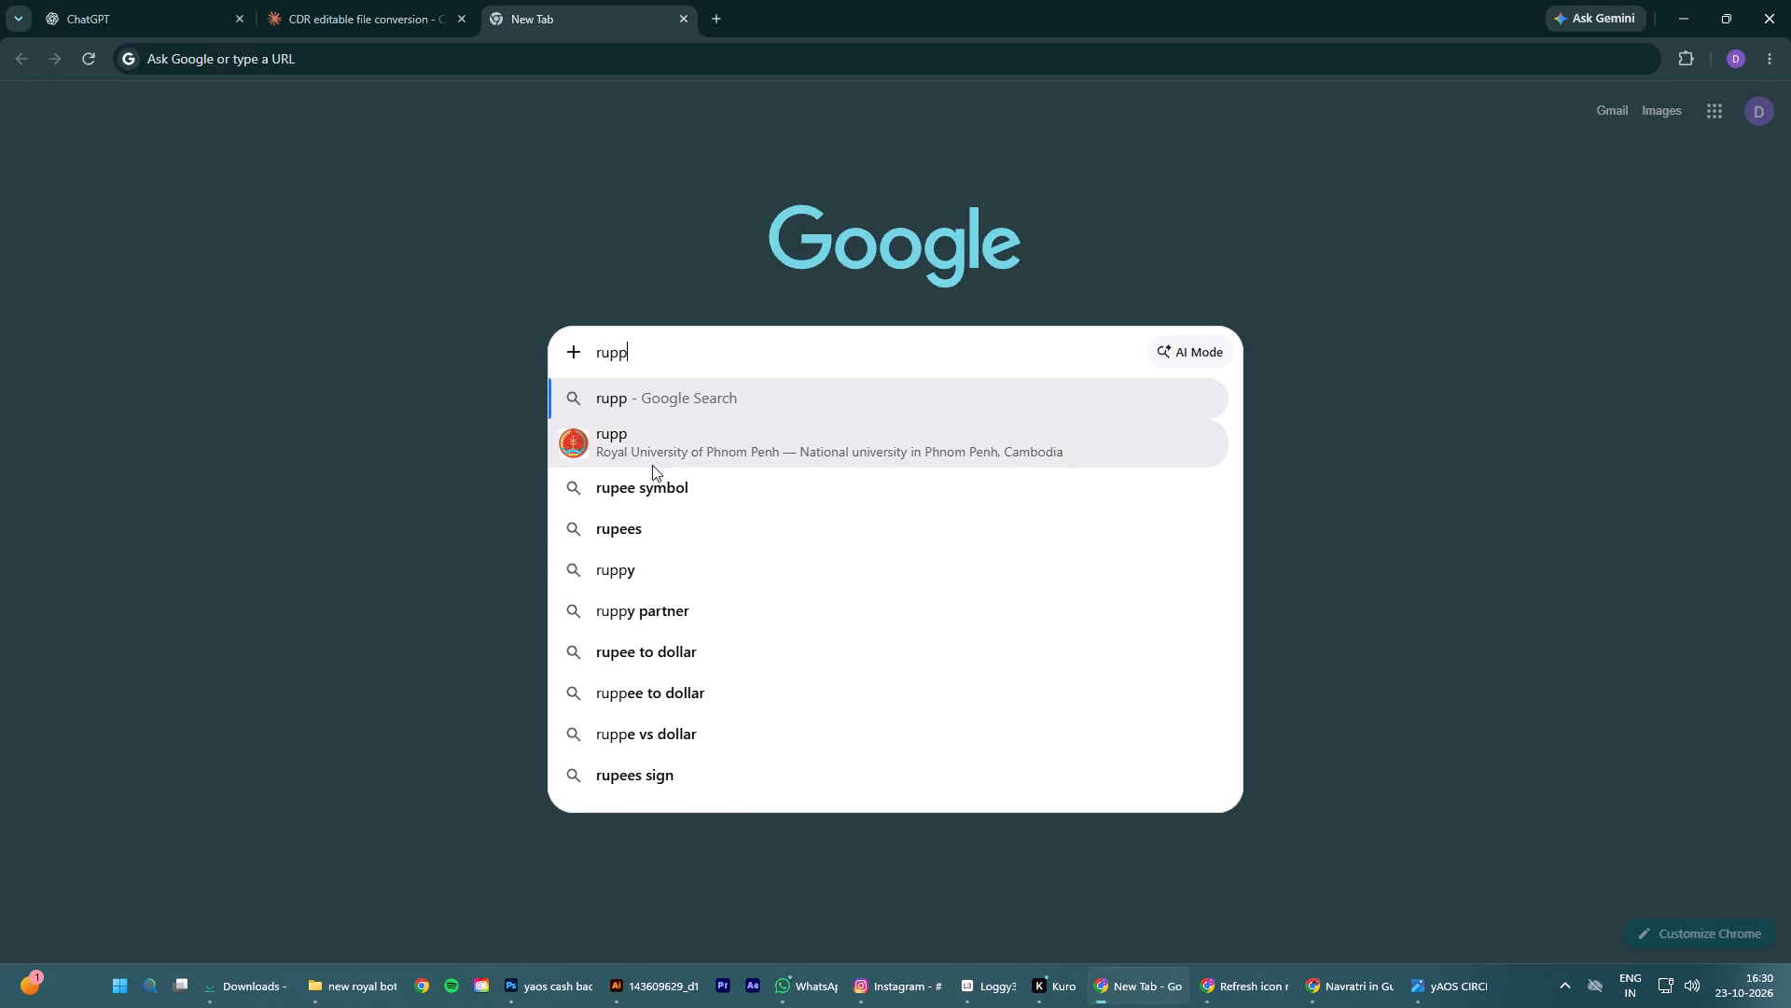
{"action": "left_click", "coordinate": [654, 483]}
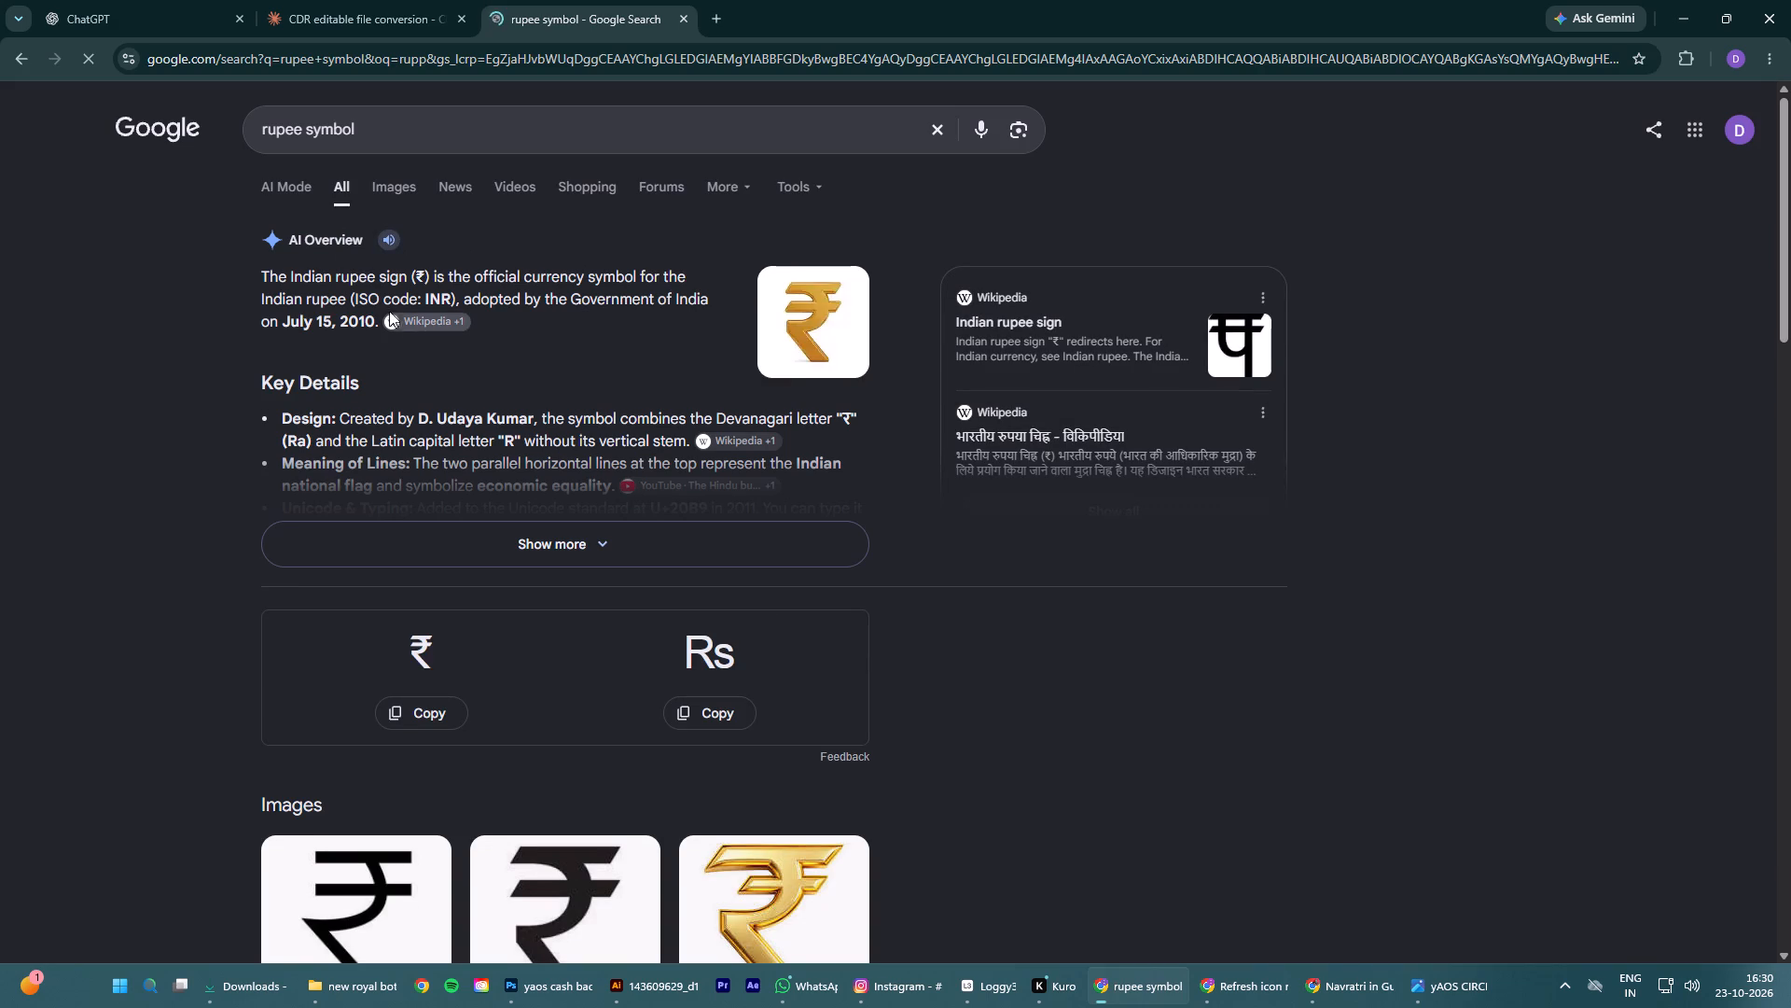
{"action": "left_click_drag", "start_coordinate": [413, 275], "coordinate": [420, 278]}
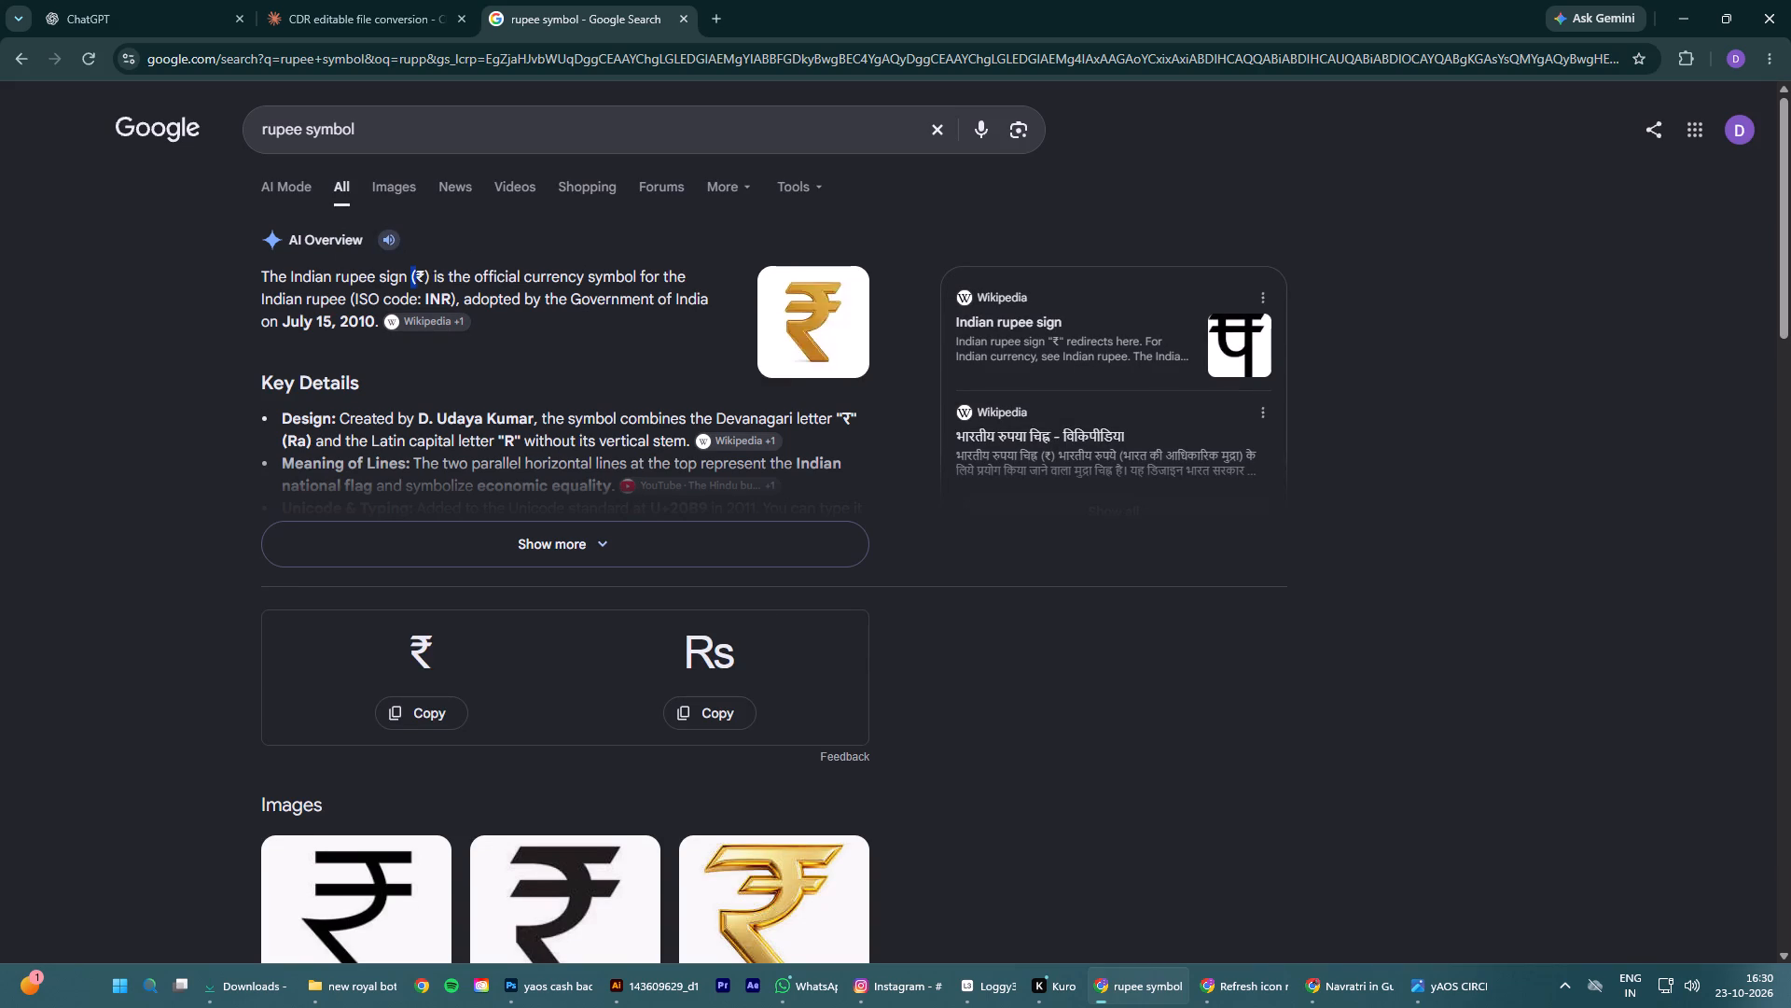
{"action": "left_click_drag", "start_coordinate": [420, 278], "coordinate": [422, 279]}
{"action": "left_click", "coordinate": [423, 274]}
{"action": "left_click", "coordinate": [423, 277]}
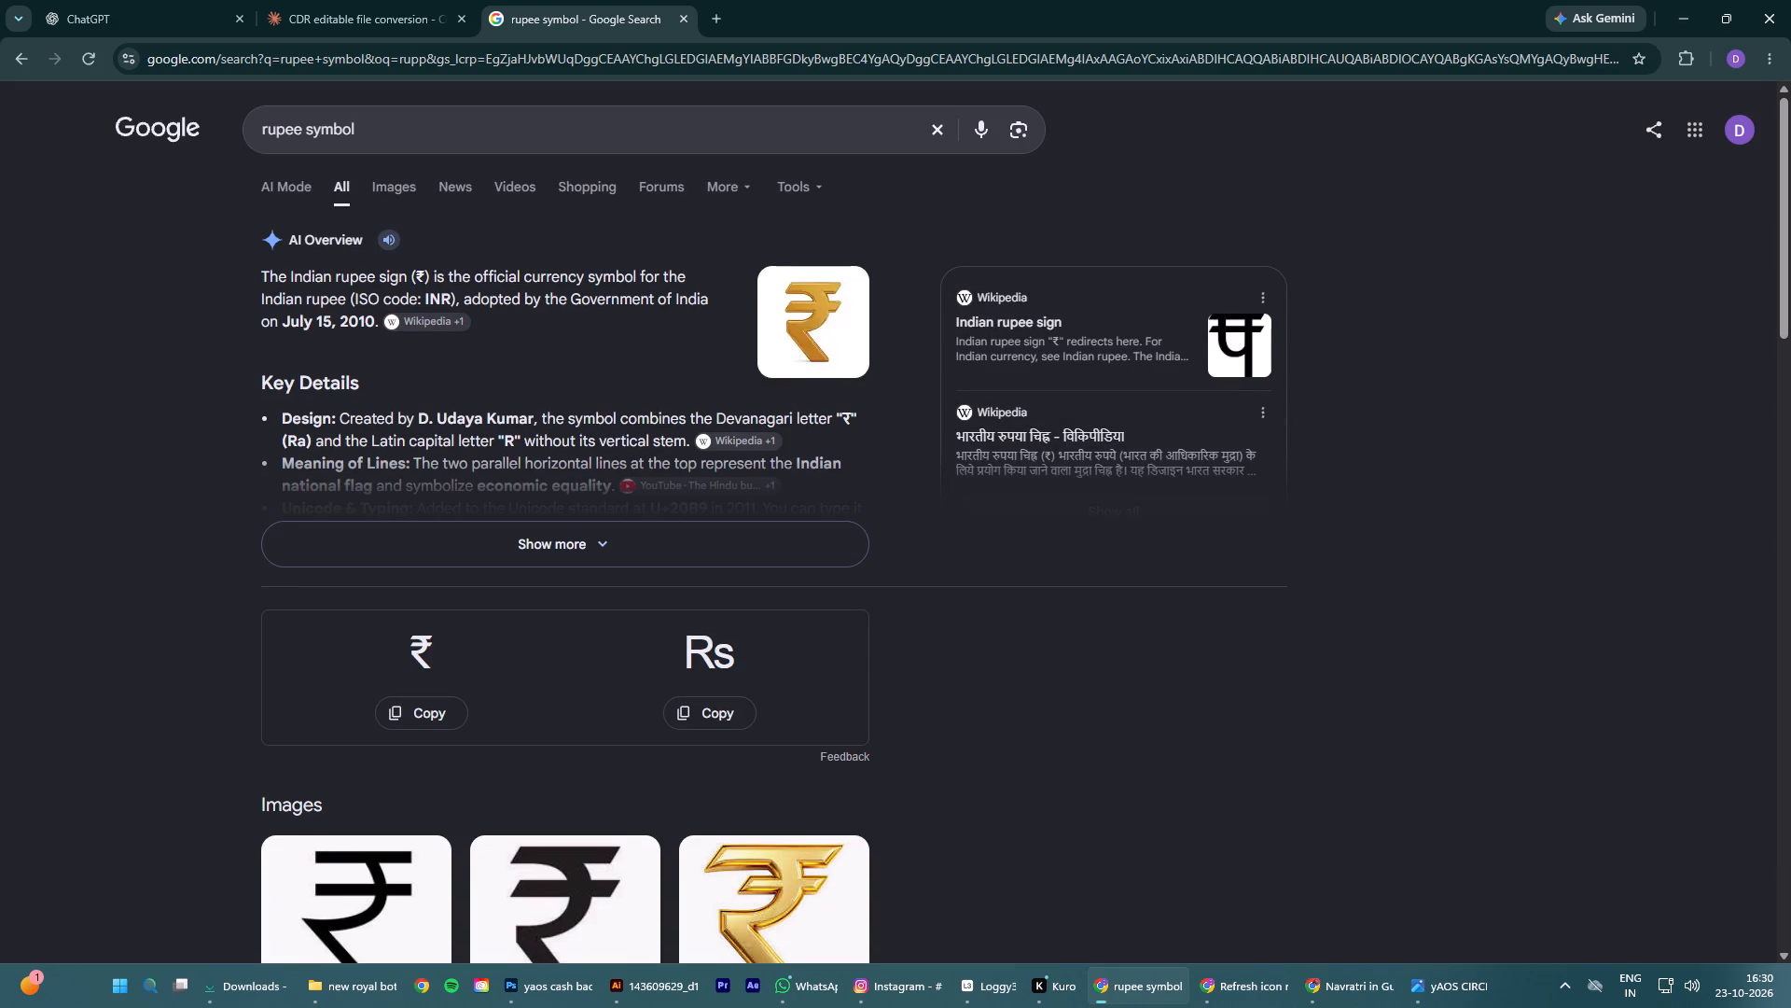
{"action": "left_click", "coordinate": [423, 275]}
{"action": "right_click", "coordinate": [418, 274]}
{"action": "left_click", "coordinate": [461, 294]}
Back in Photoshop, add the copied ₹ symbol directly after 50 in the amount text, without a space.
{"action": "left_click", "coordinate": [534, 984]}
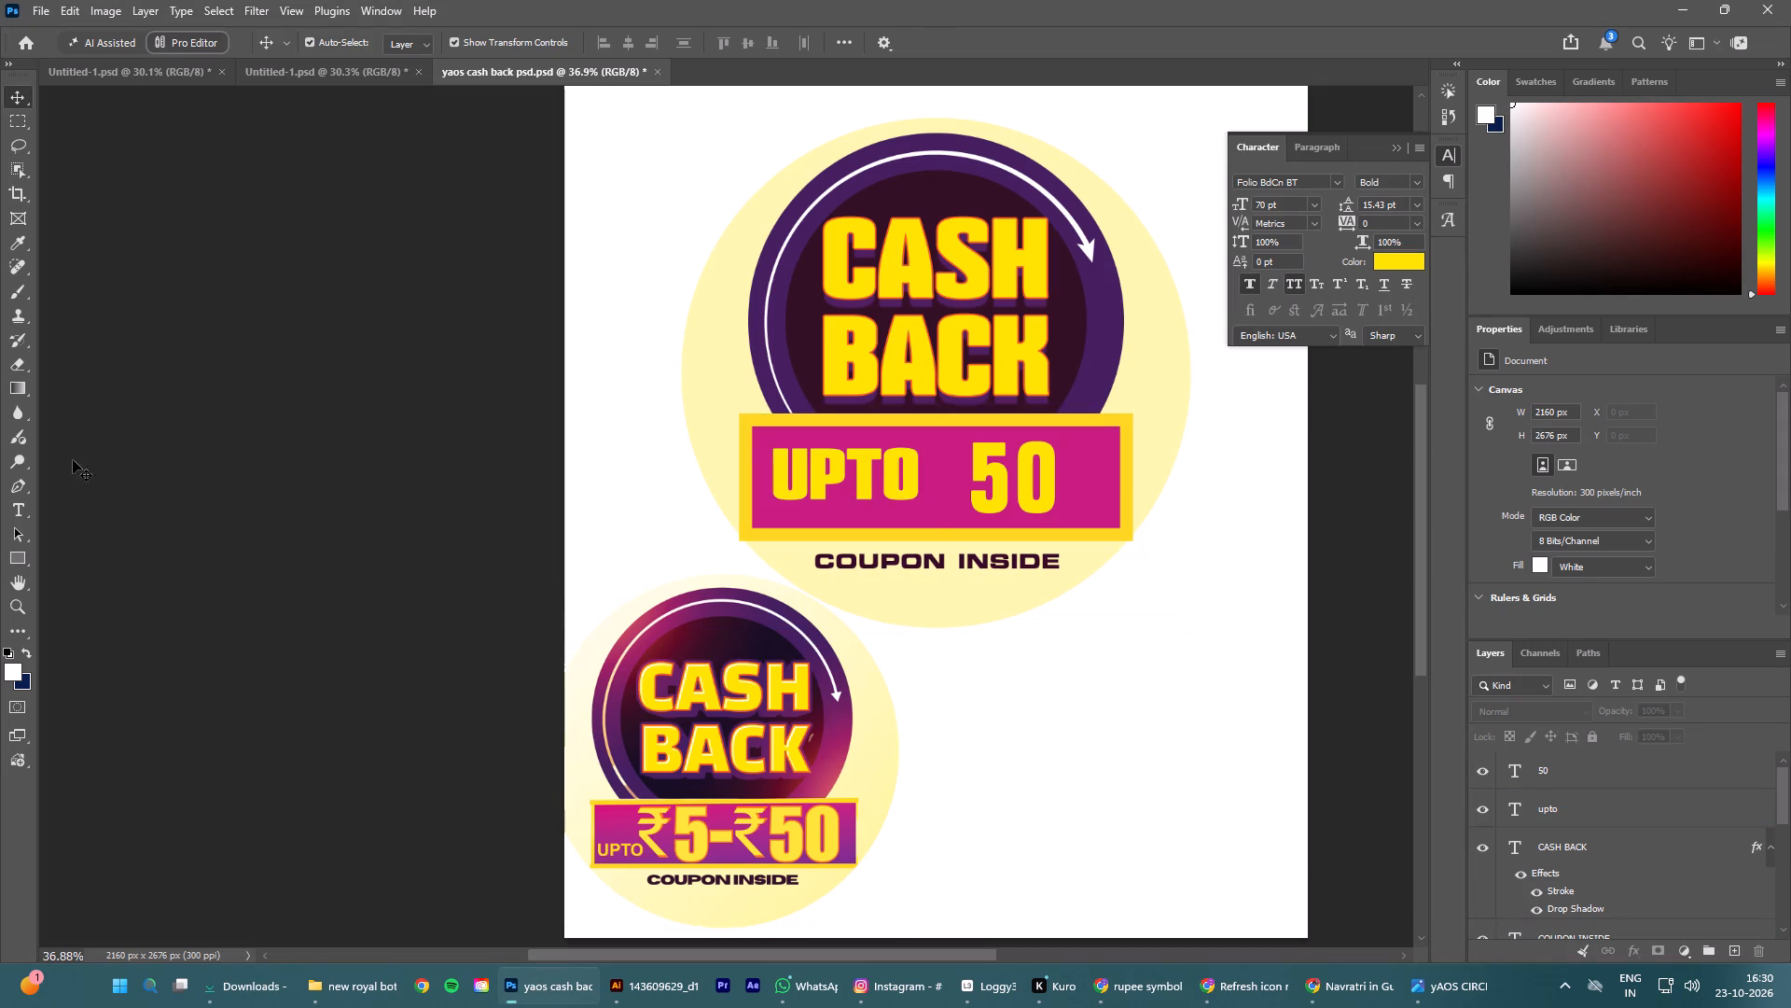
{"action": "left_click", "coordinate": [17, 517]}
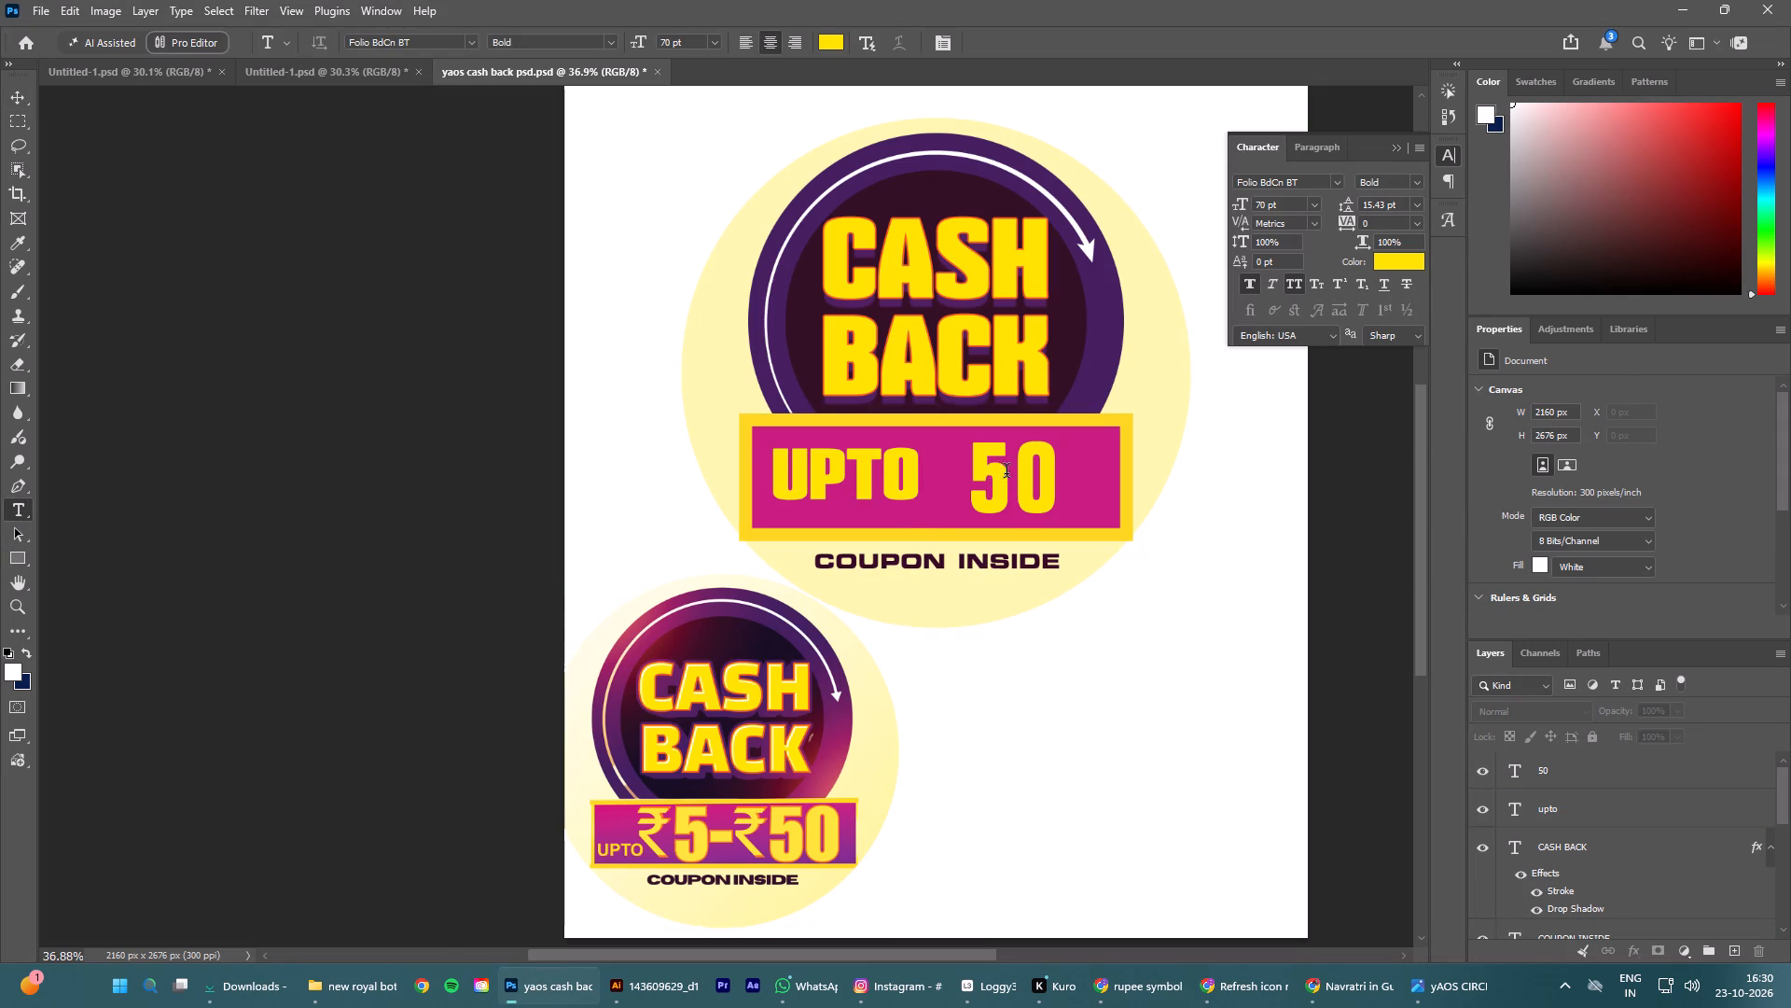
{"action": "left_click", "coordinate": [1007, 473]}
{"action": "key", "text": "Right"}
{"action": "key", "text": "space"}
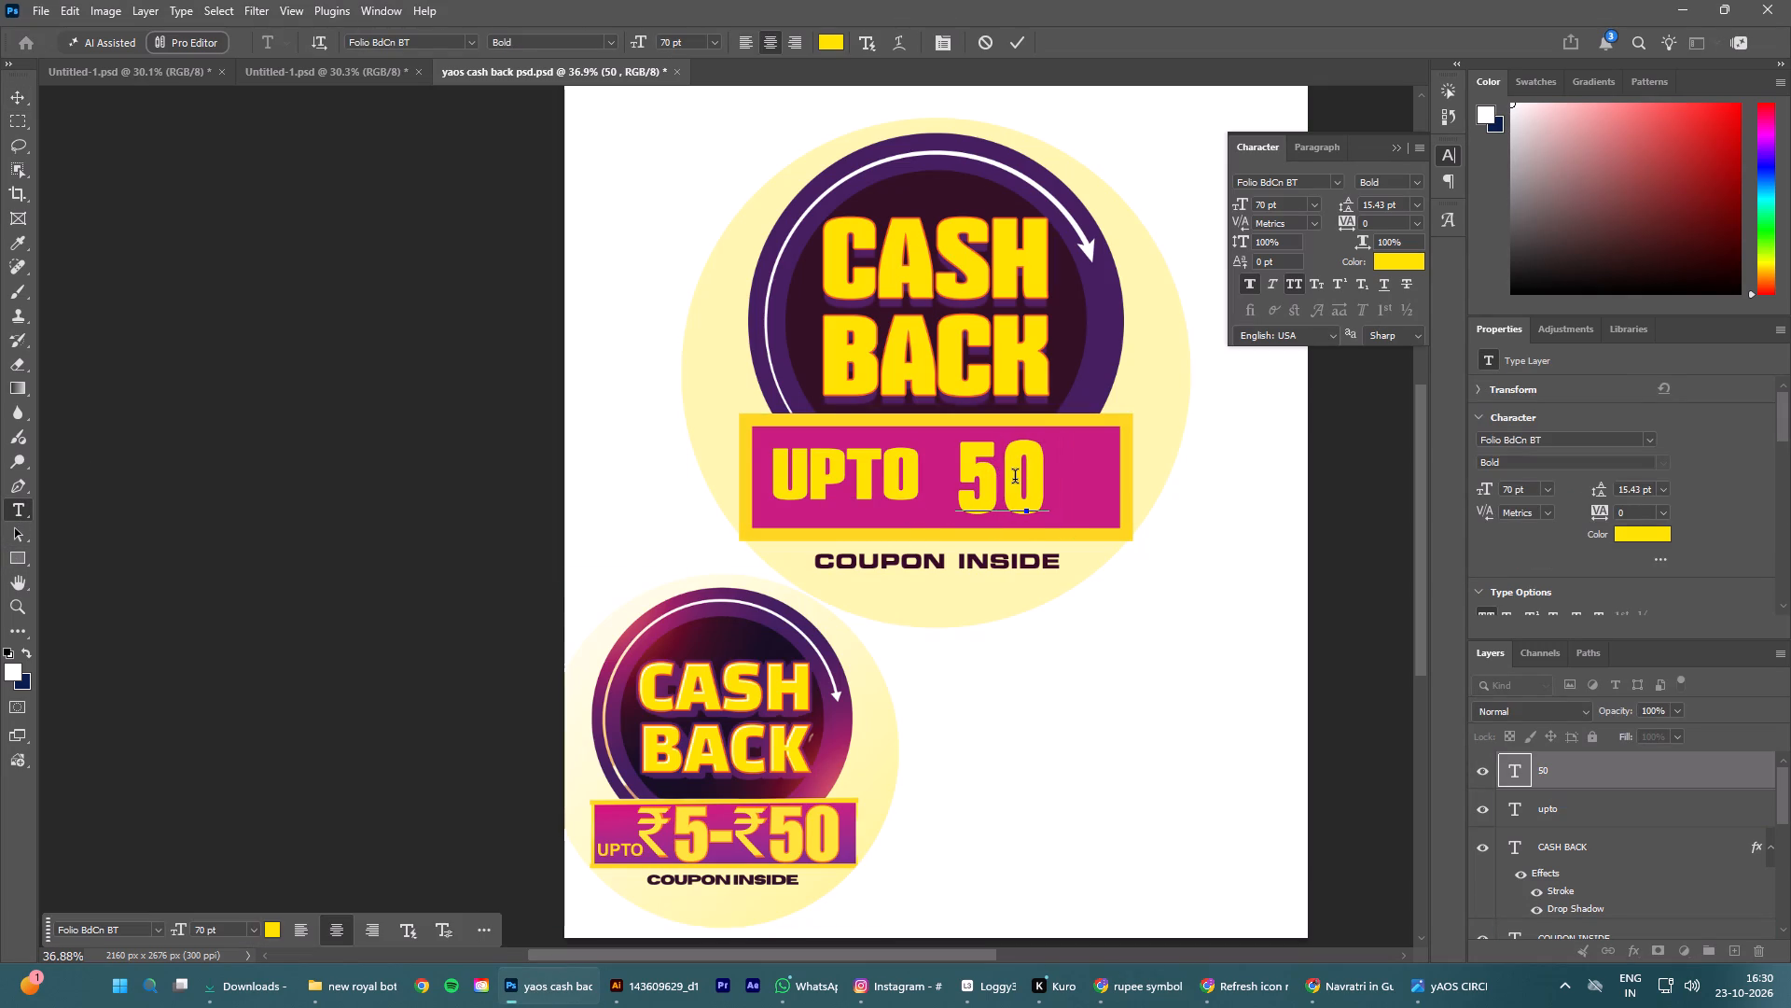
{"action": "key", "text": "ctrl+v"}
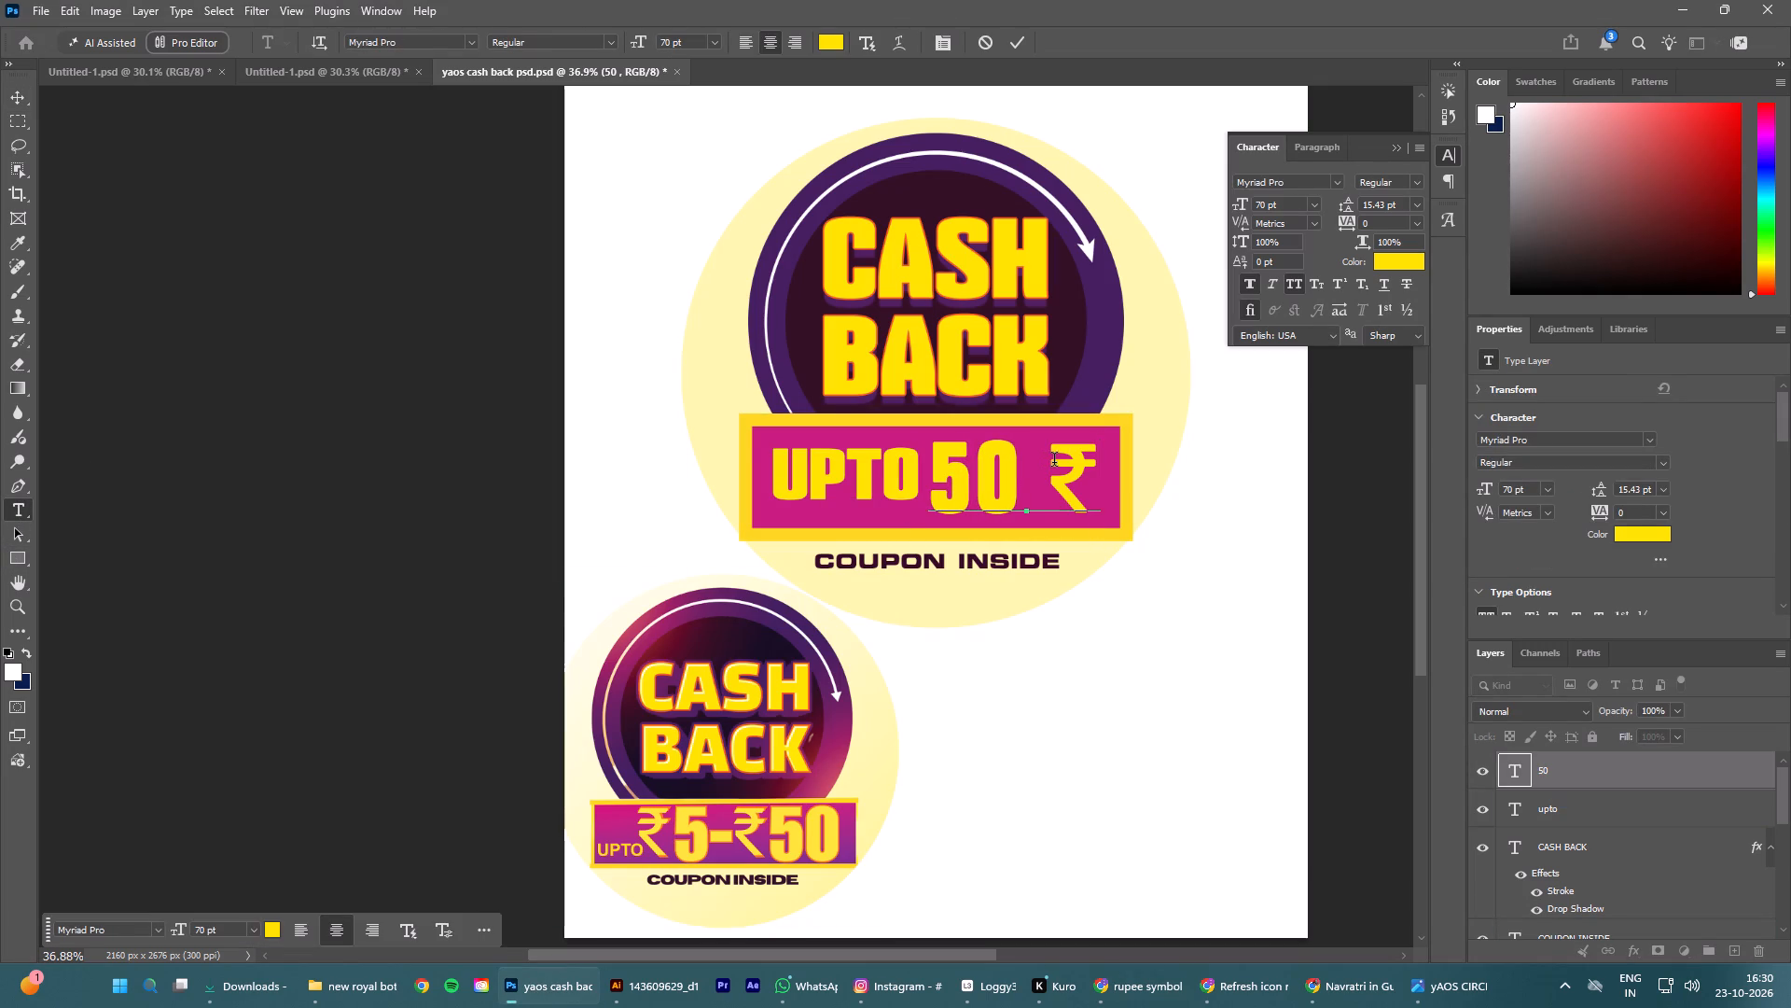
{"action": "left_click", "coordinate": [1054, 462]}
{"action": "key", "text": "BackSpace"}
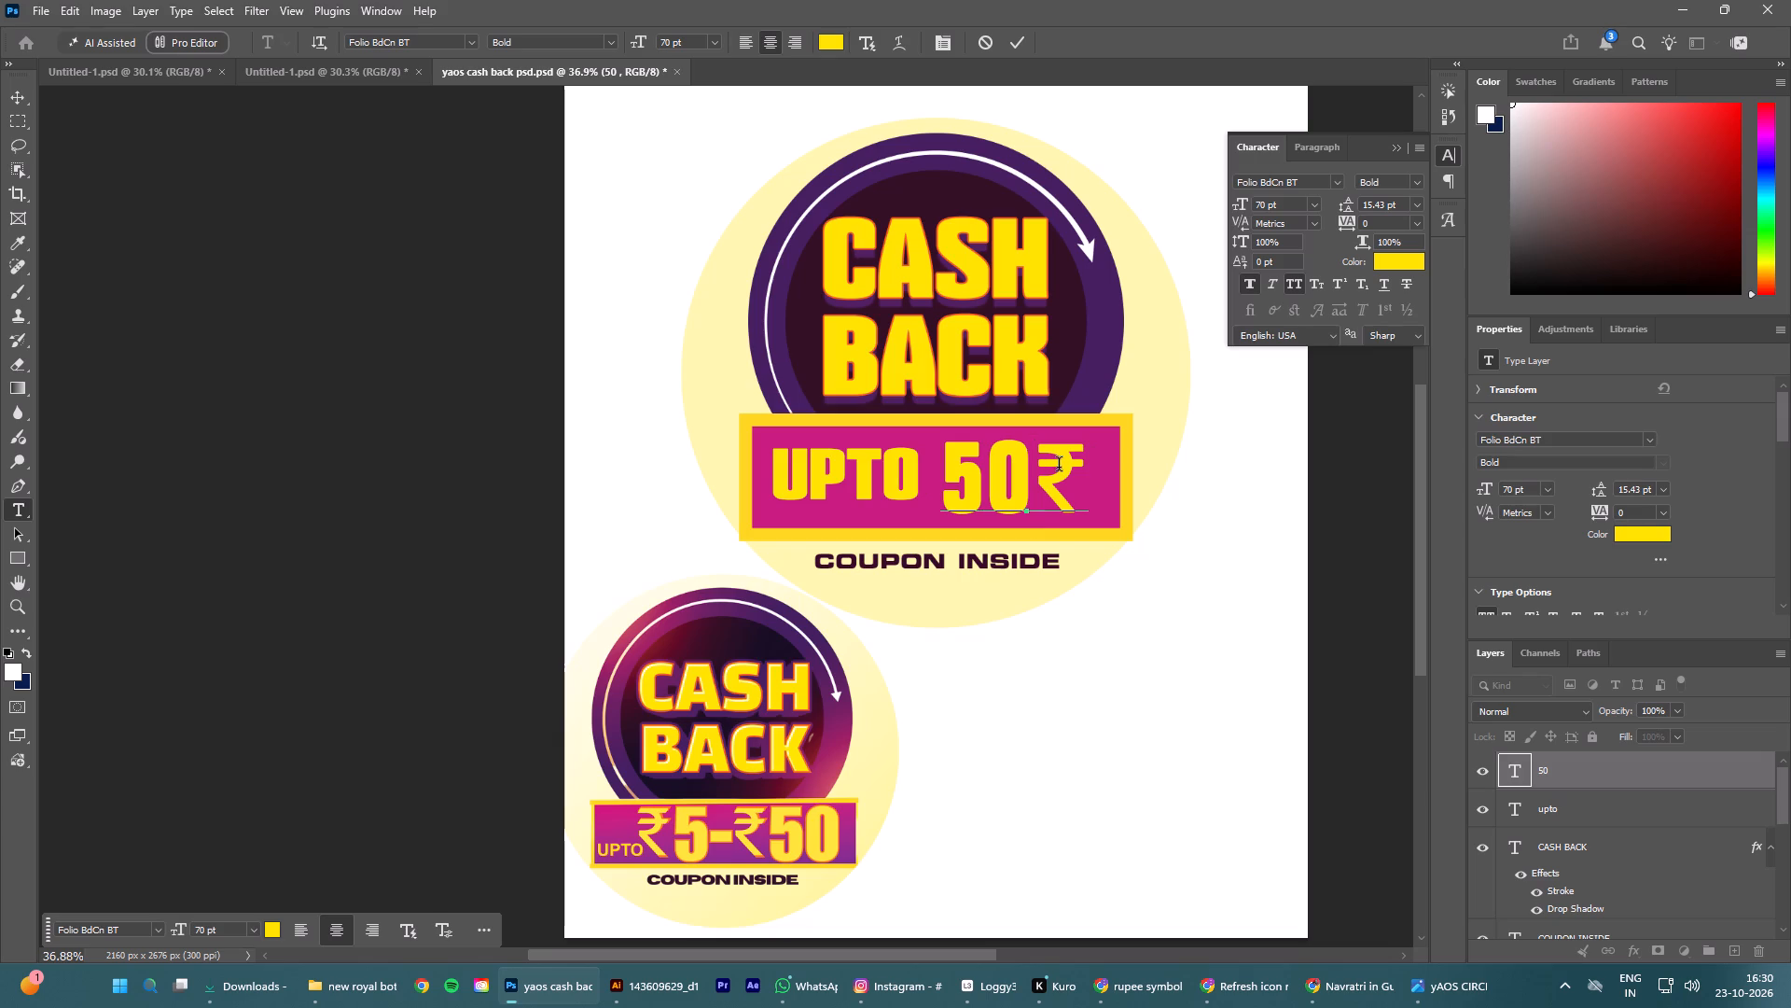
{"action": "left_click", "coordinate": [1020, 37]}
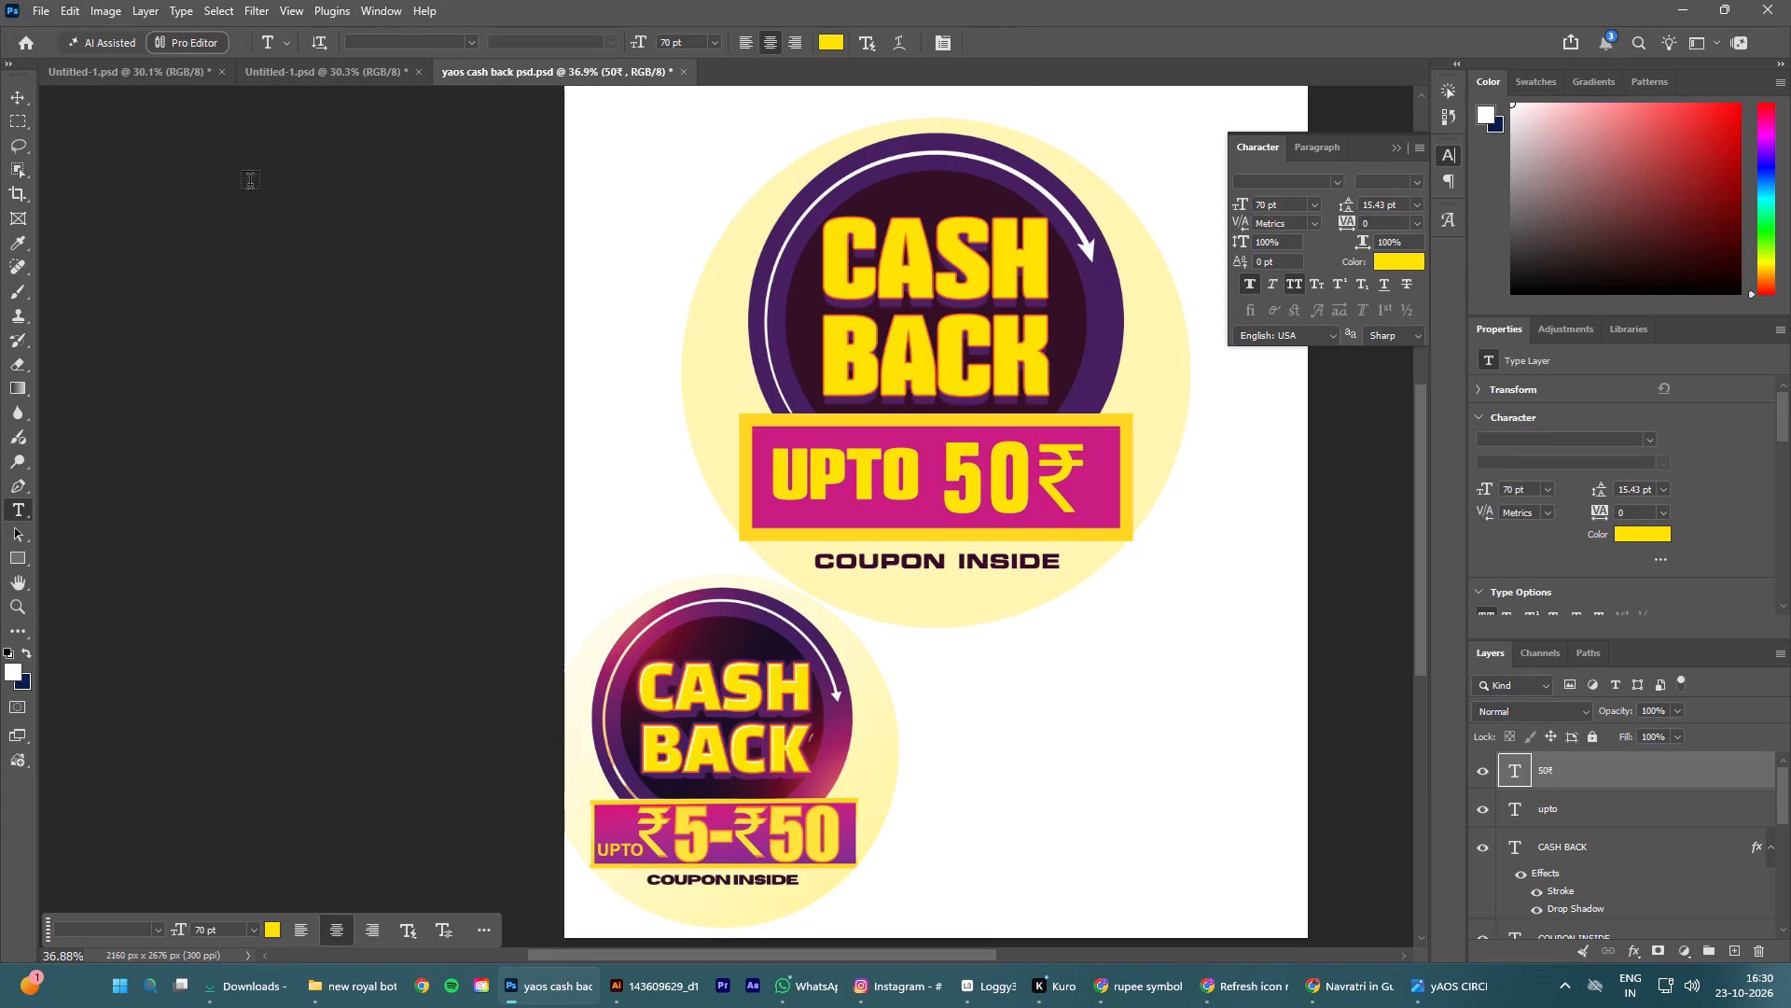
Scale the UPTO text up to about 108.6% and shift it slightly down to line up with 50₹.
{"action": "left_click", "coordinate": [11, 97]}
{"action": "left_click", "coordinate": [298, 342]}
{"action": "left_click", "coordinate": [896, 483]}
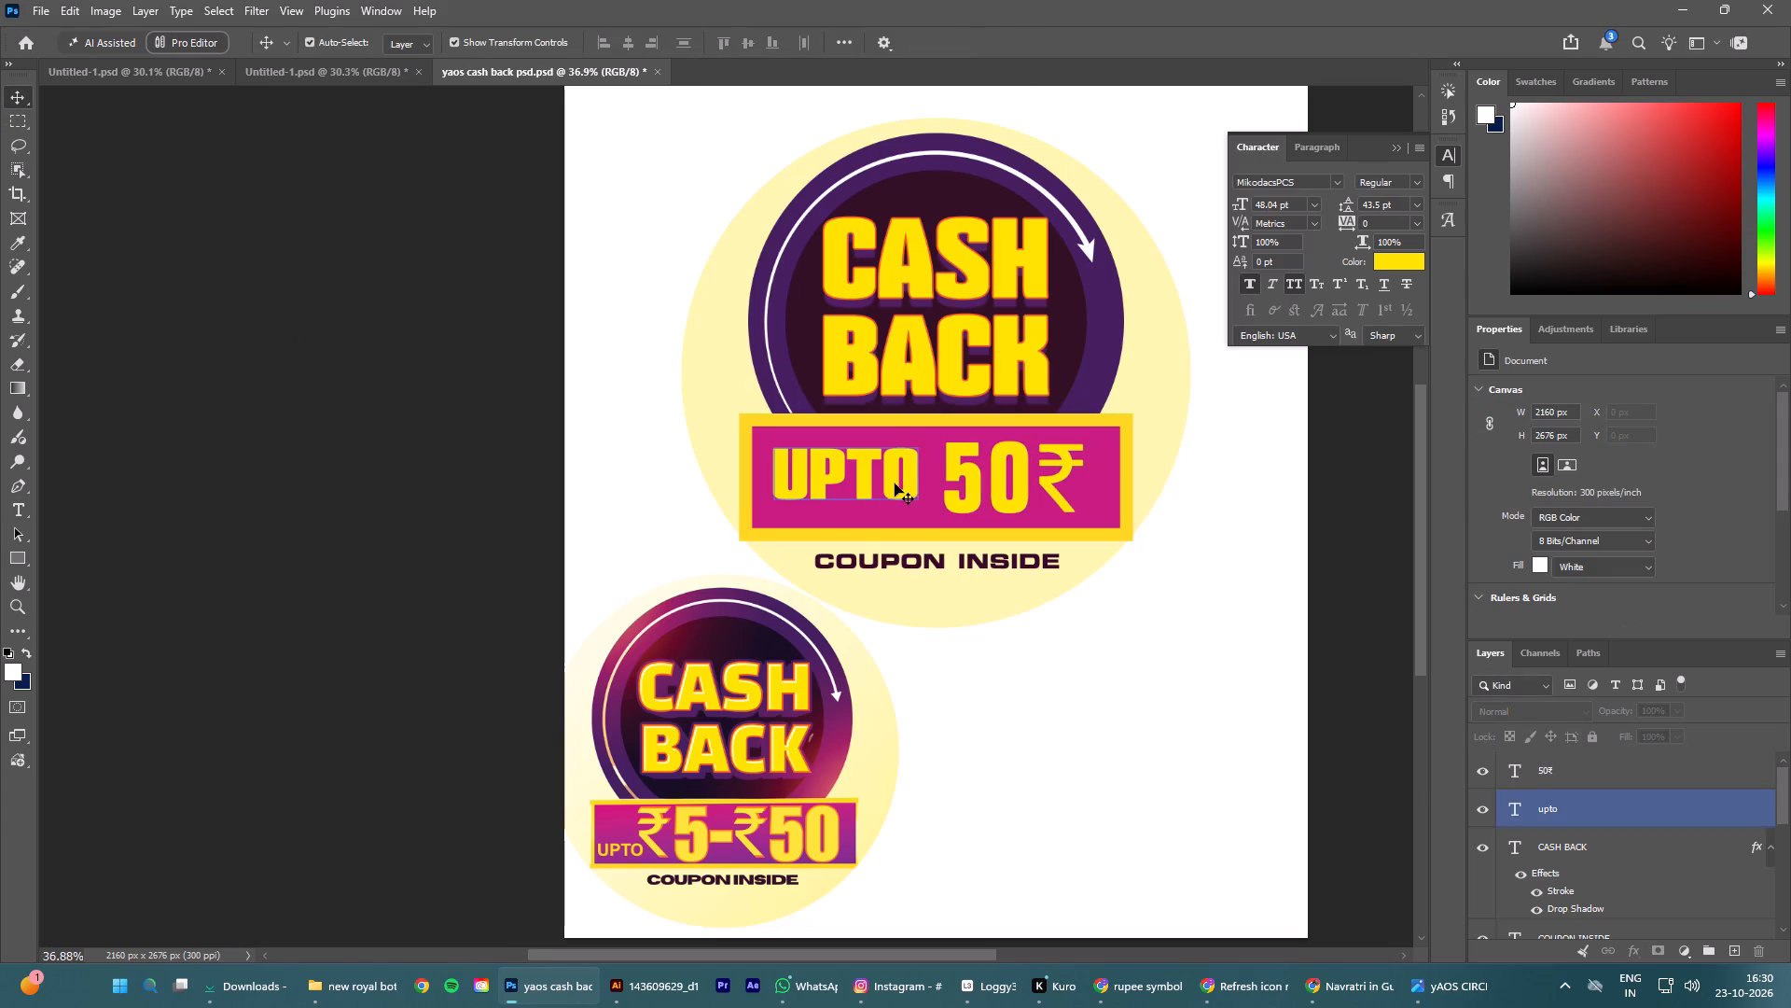
{"action": "left_click", "coordinate": [845, 441]}
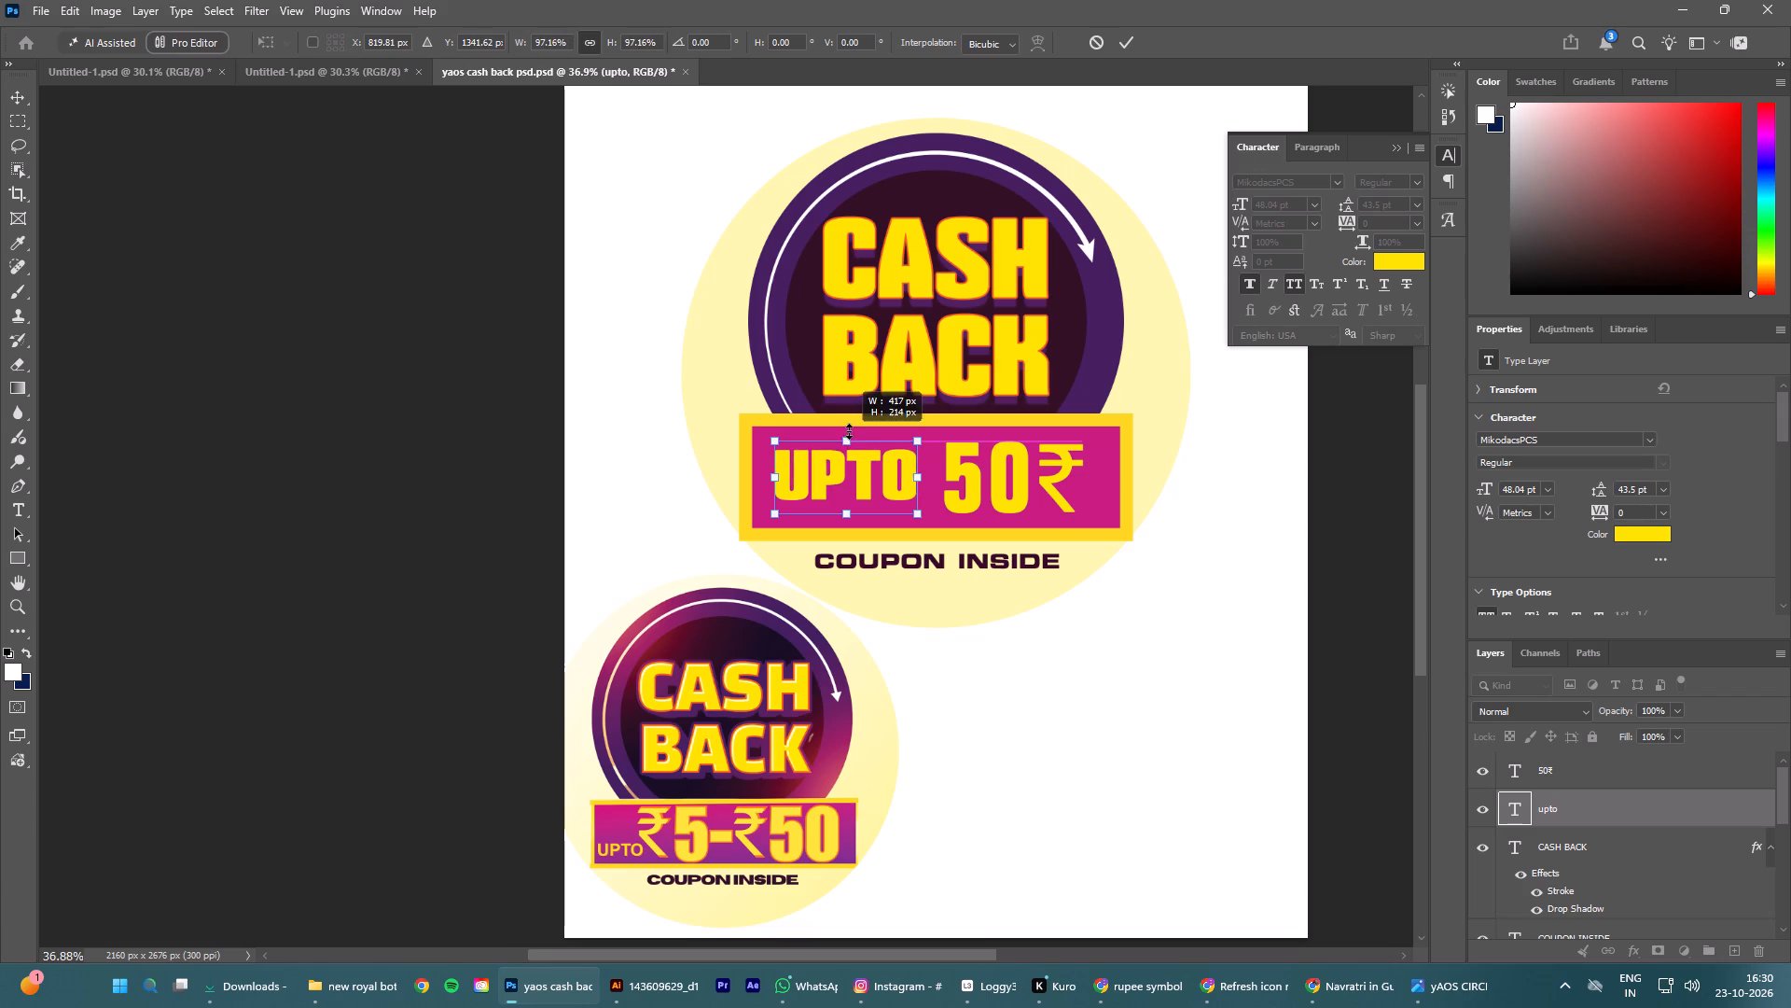
{"action": "left_click", "coordinate": [863, 465]}
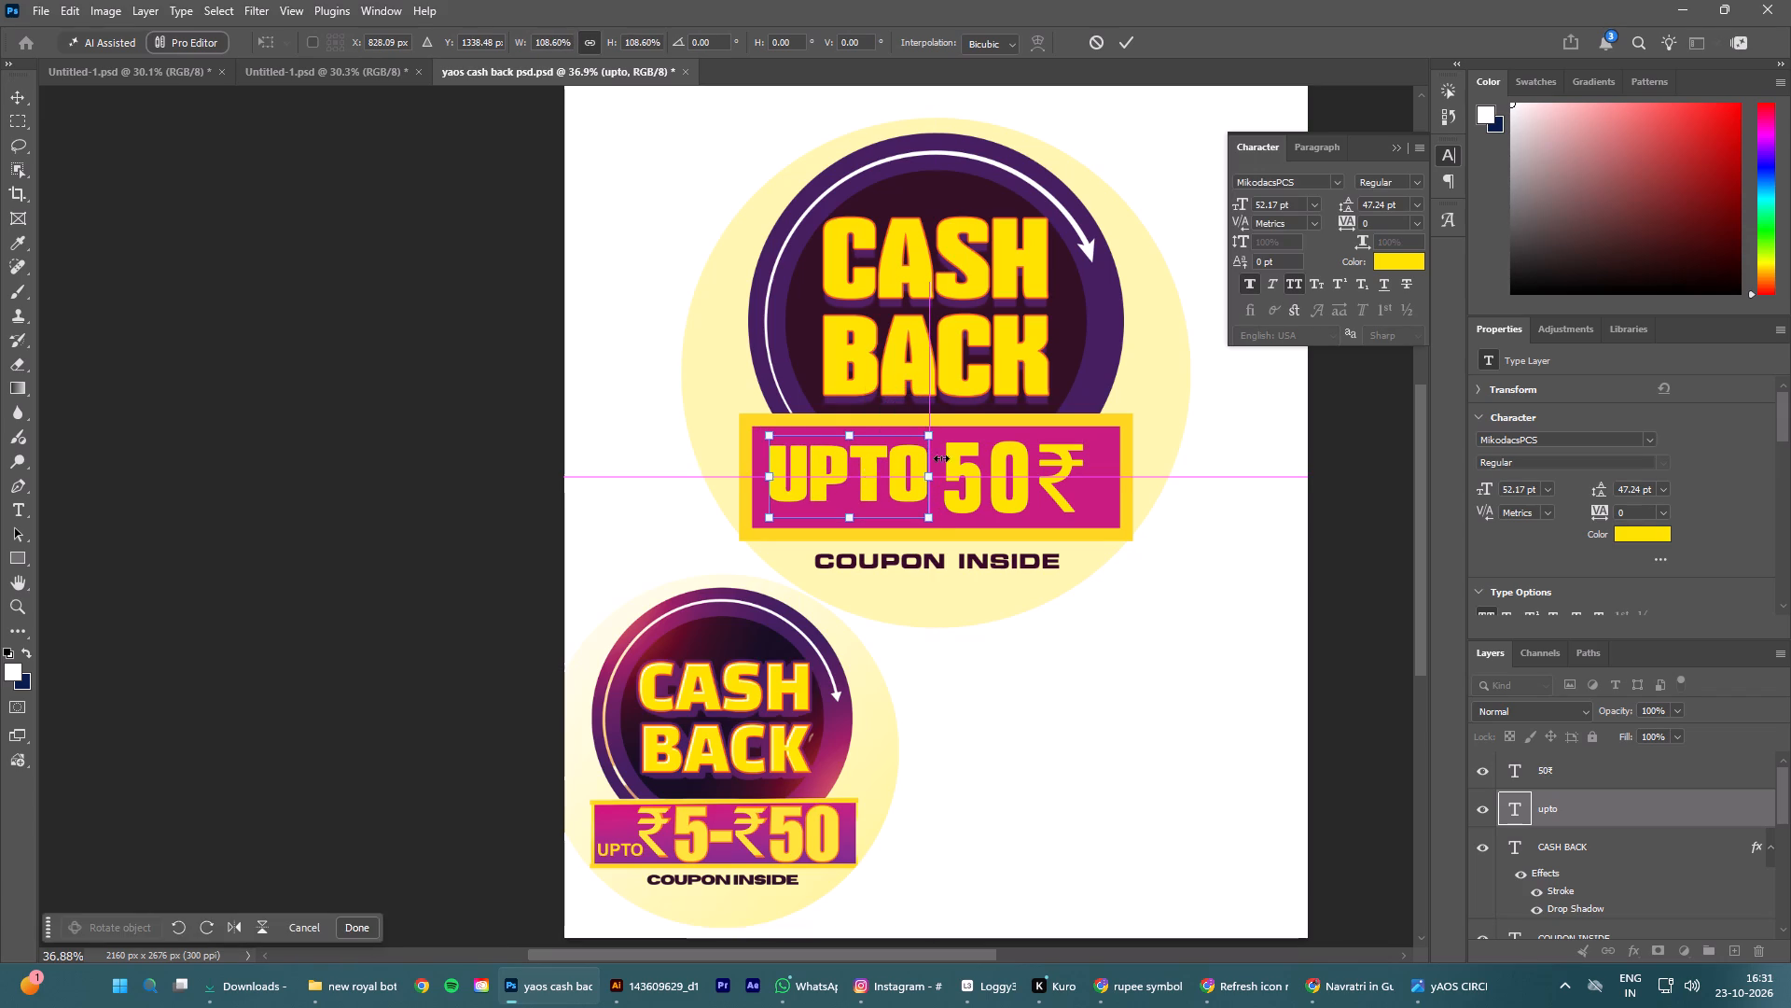
{"action": "left_click", "coordinate": [901, 480]}
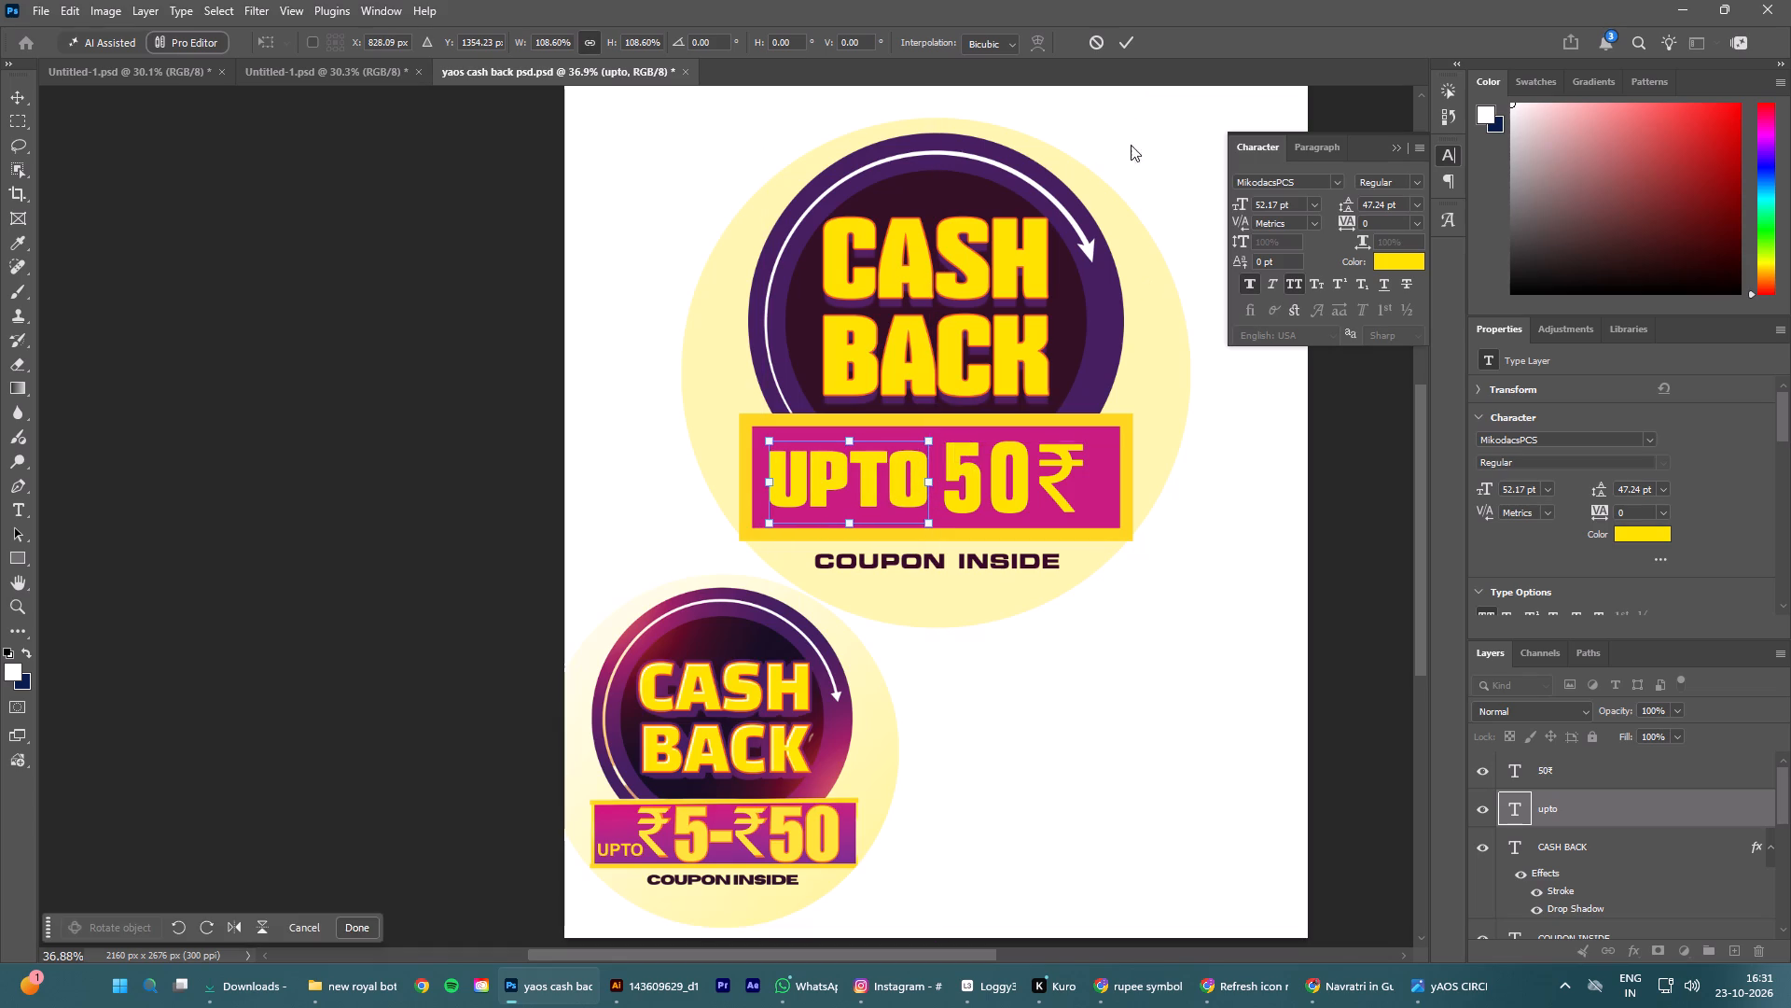
{"action": "left_click", "coordinate": [1129, 42]}
Shift the 50₹ text slightly right and down to widen its gap from the enlarged UPTO text.
{"action": "left_click", "coordinate": [993, 483]}
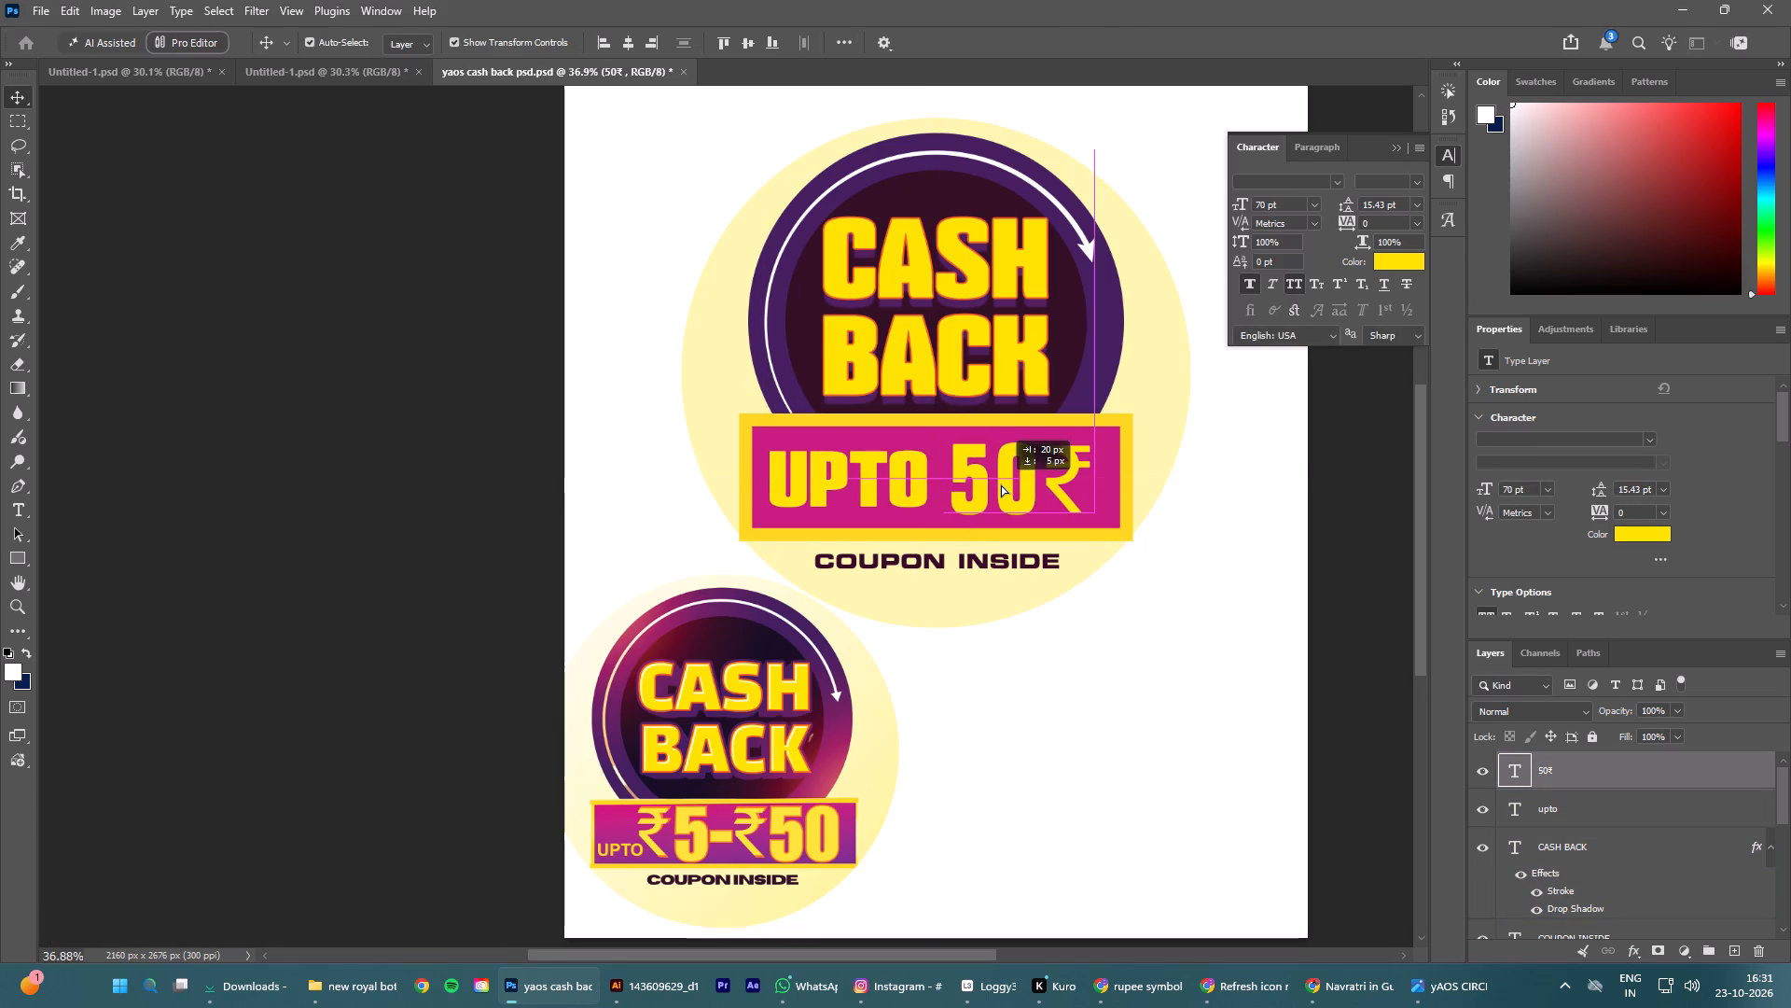
{"action": "left_click", "coordinate": [403, 424]}
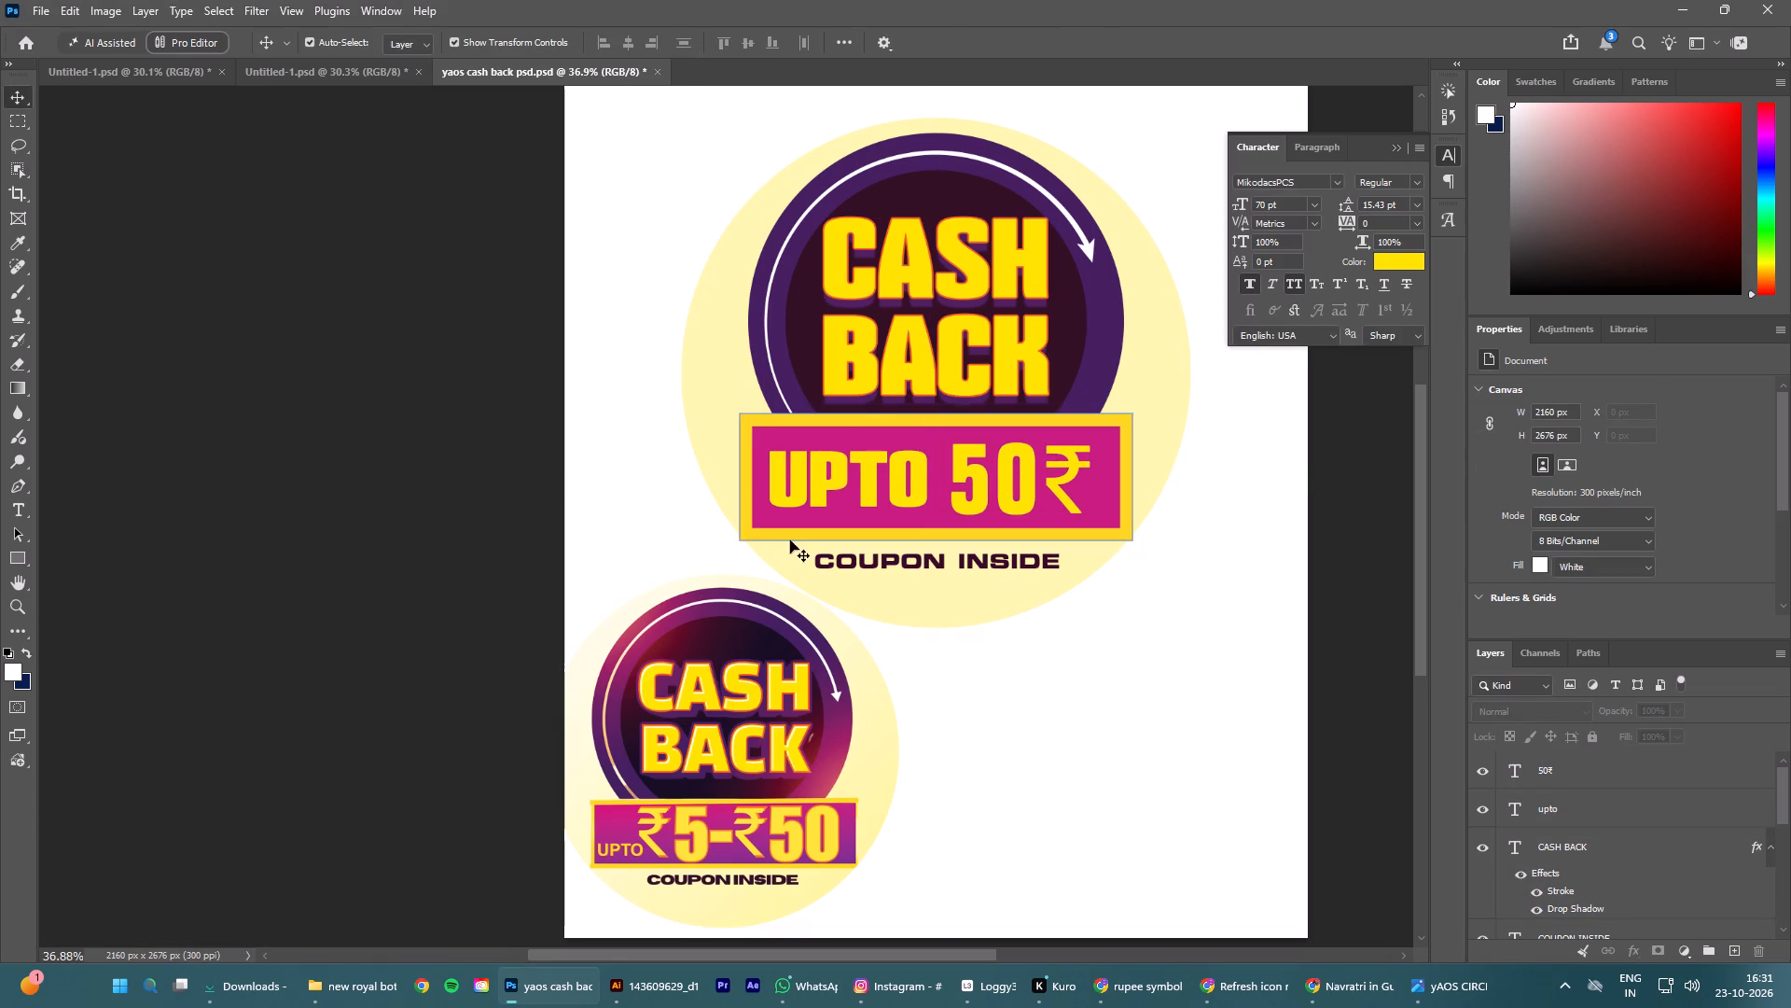
Add a 5 px outside stroke to the 50₹ text in dark purple #461f61, sampled from the badge's ring.
{"action": "left_click", "coordinate": [984, 476]}
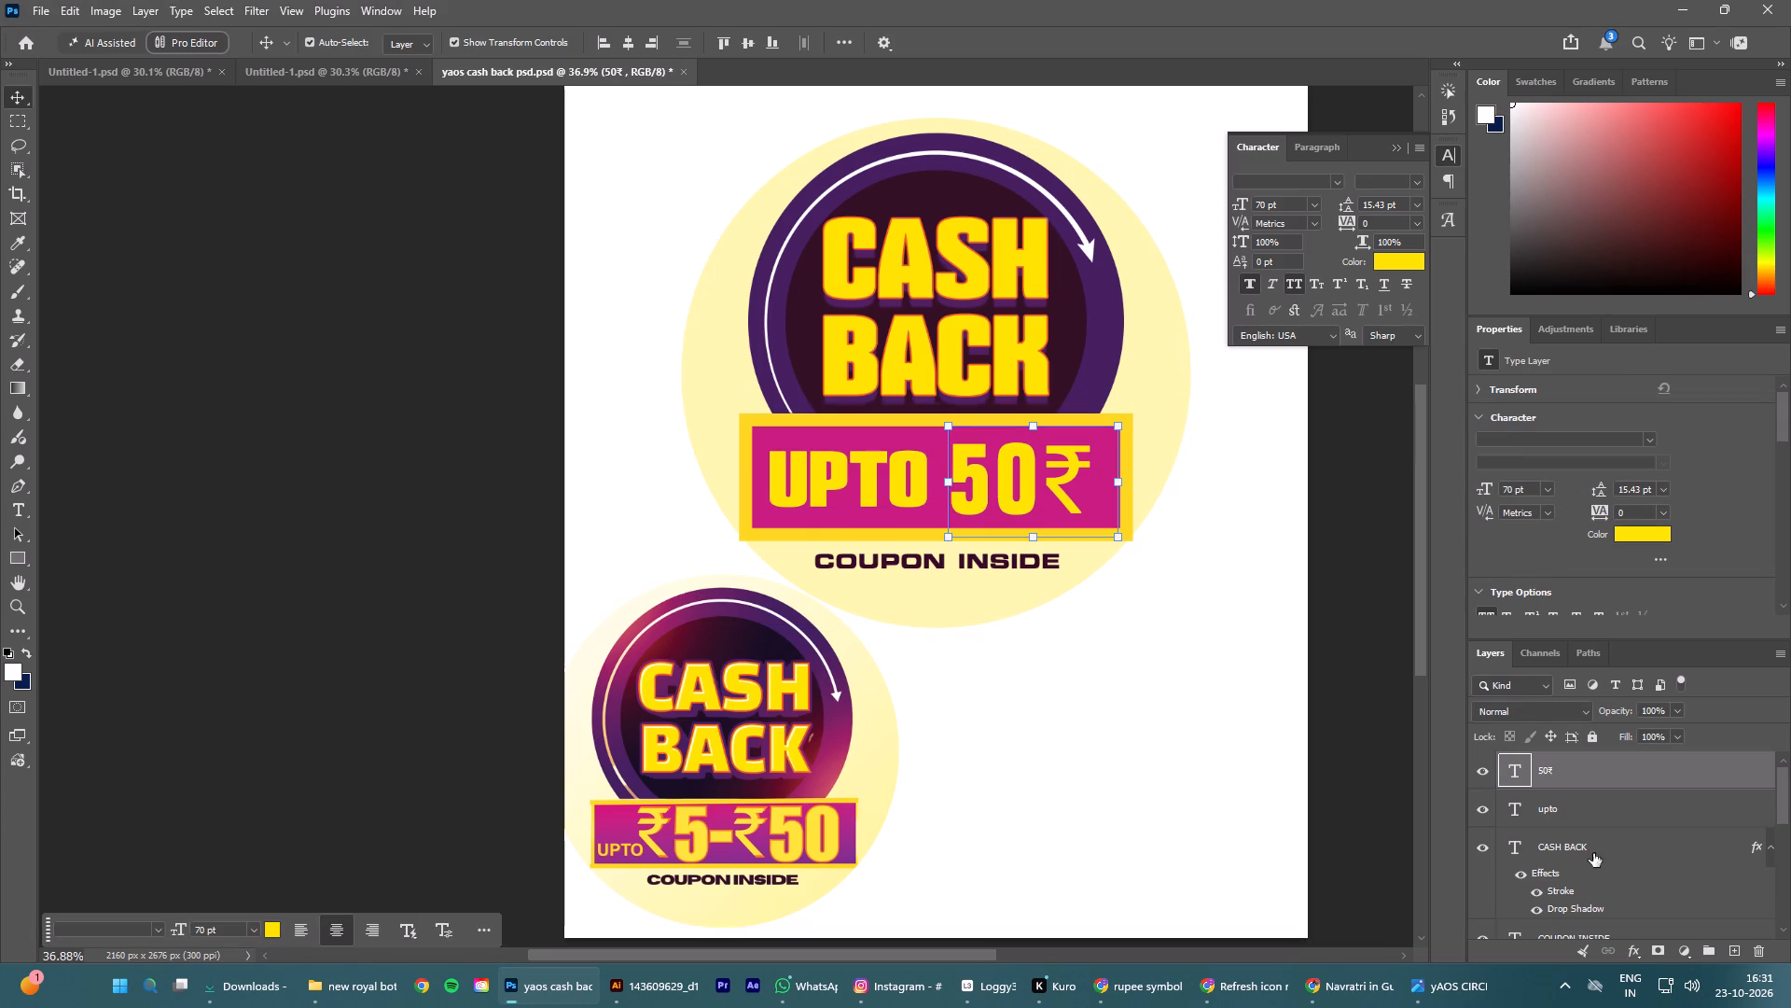
{"action": "left_click", "coordinate": [1642, 955]}
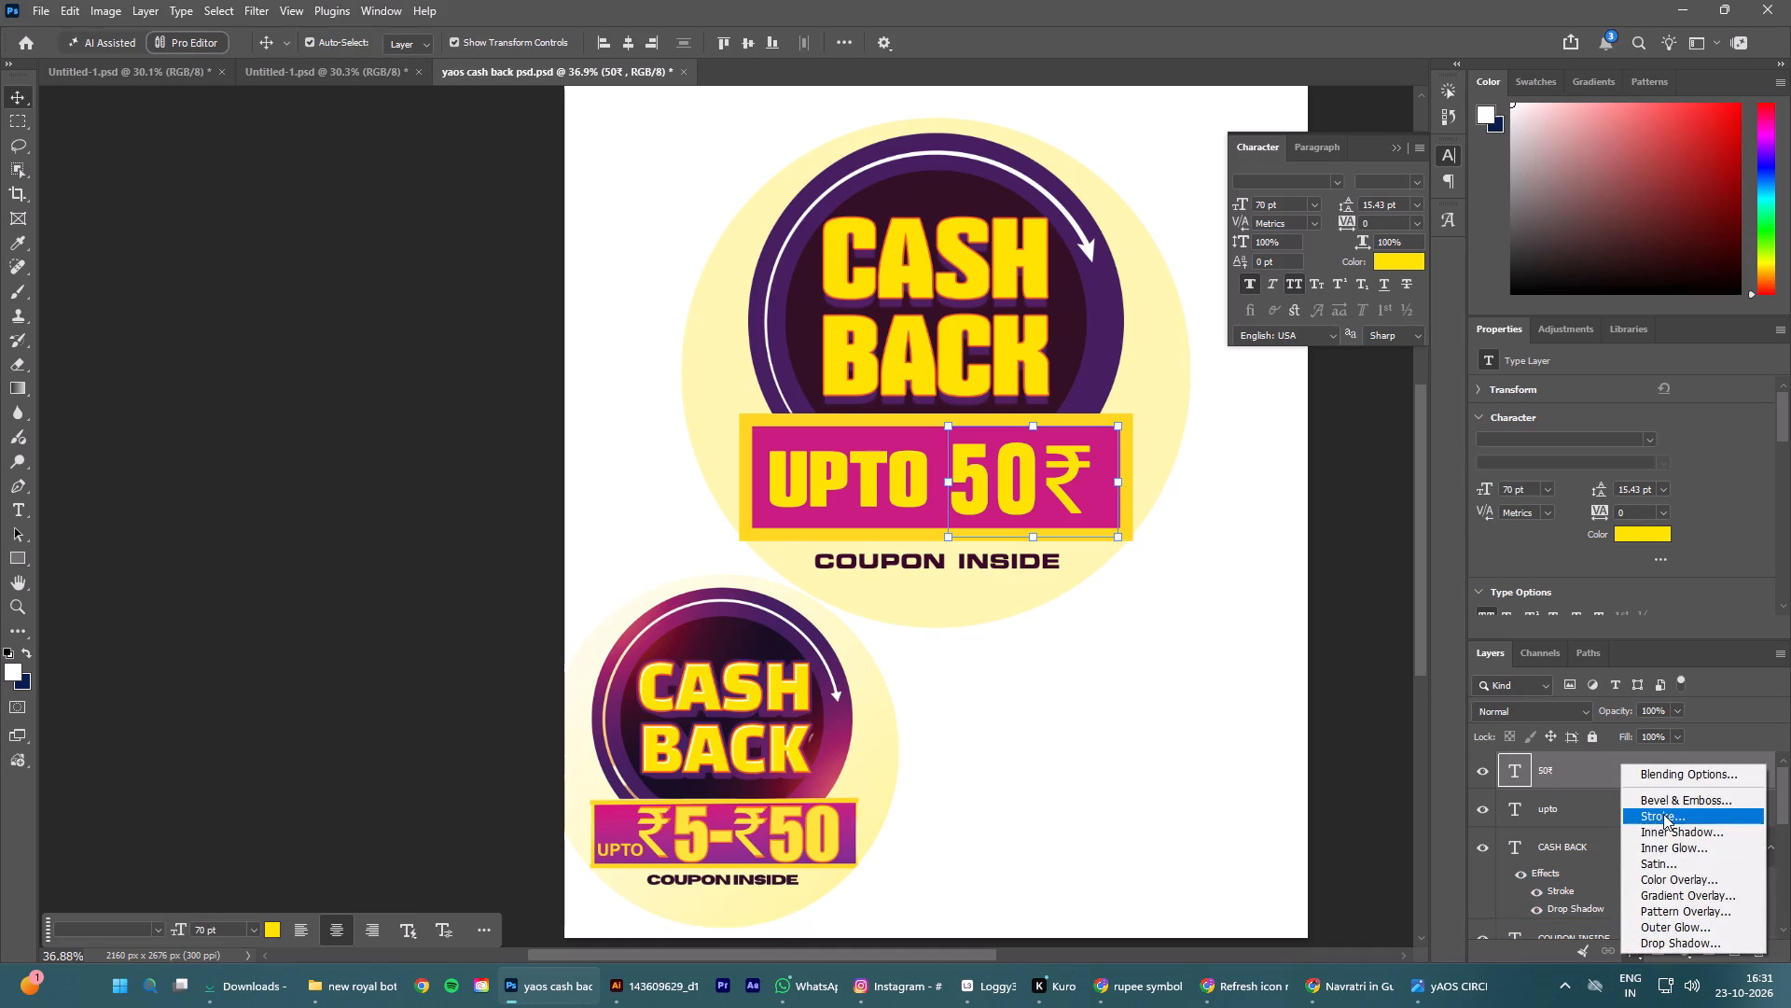
{"action": "left_click", "coordinate": [1663, 814]}
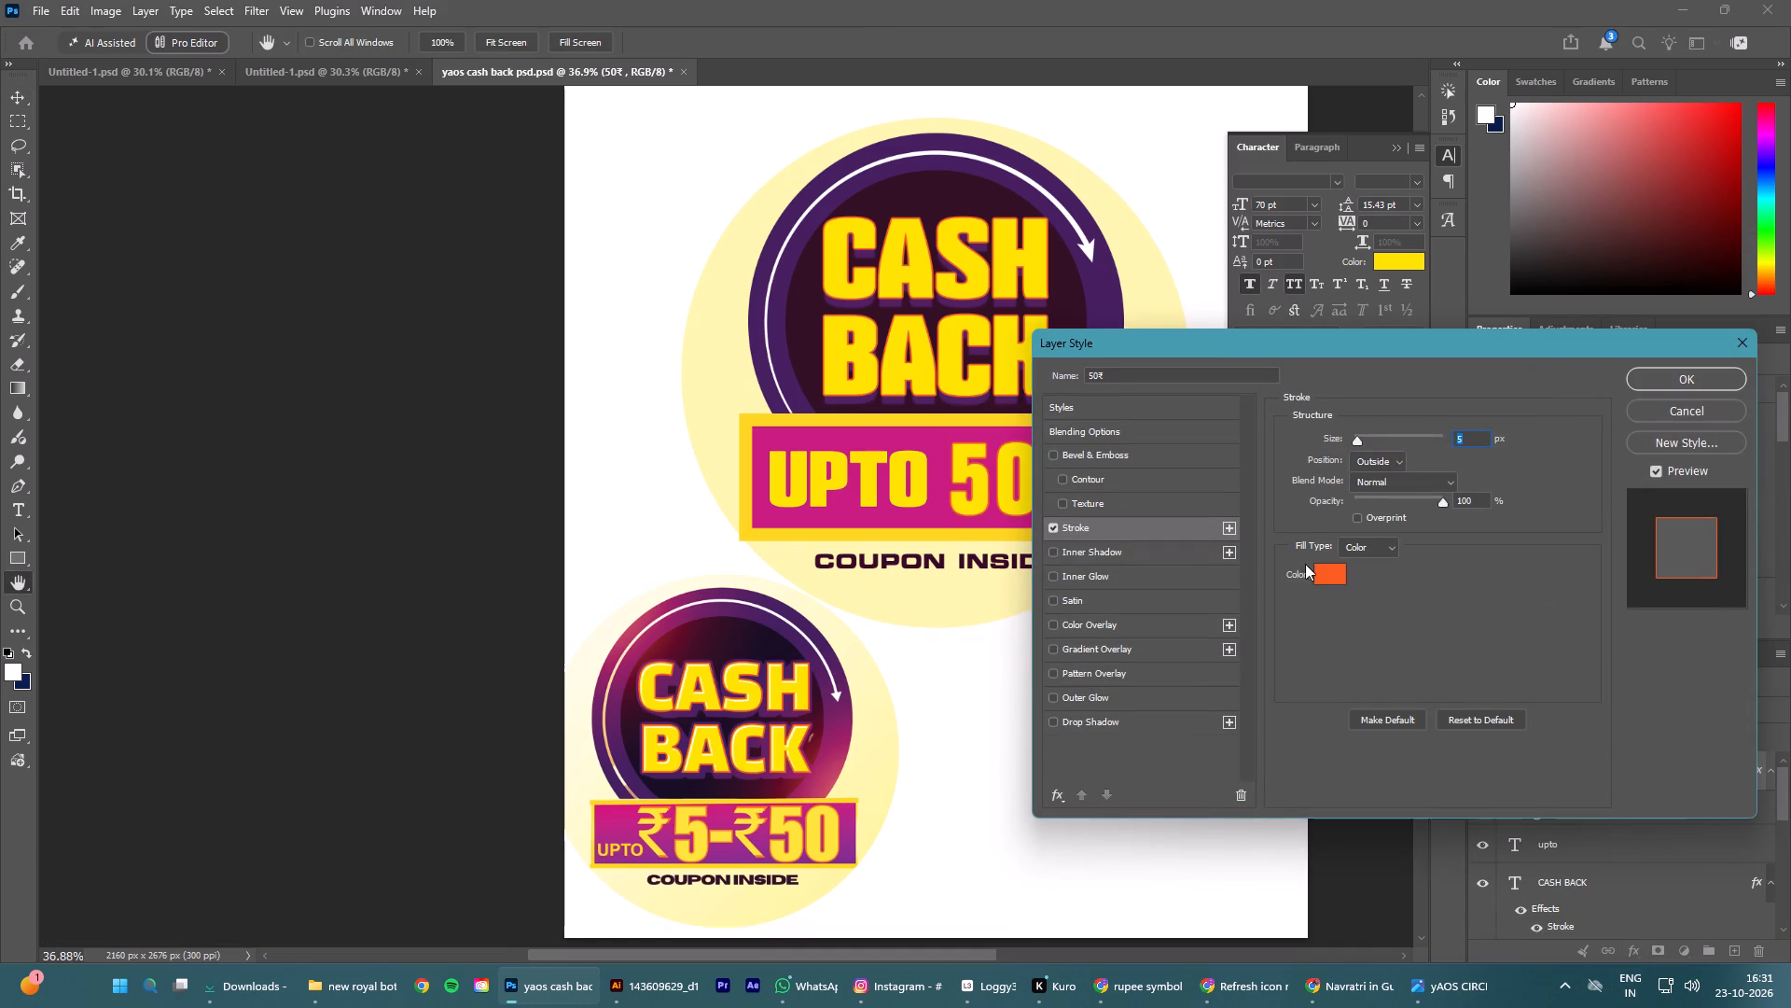
{"action": "left_click", "coordinate": [1328, 571]}
{"action": "left_click_drag", "start_coordinate": [1296, 697], "coordinate": [1106, 549]}
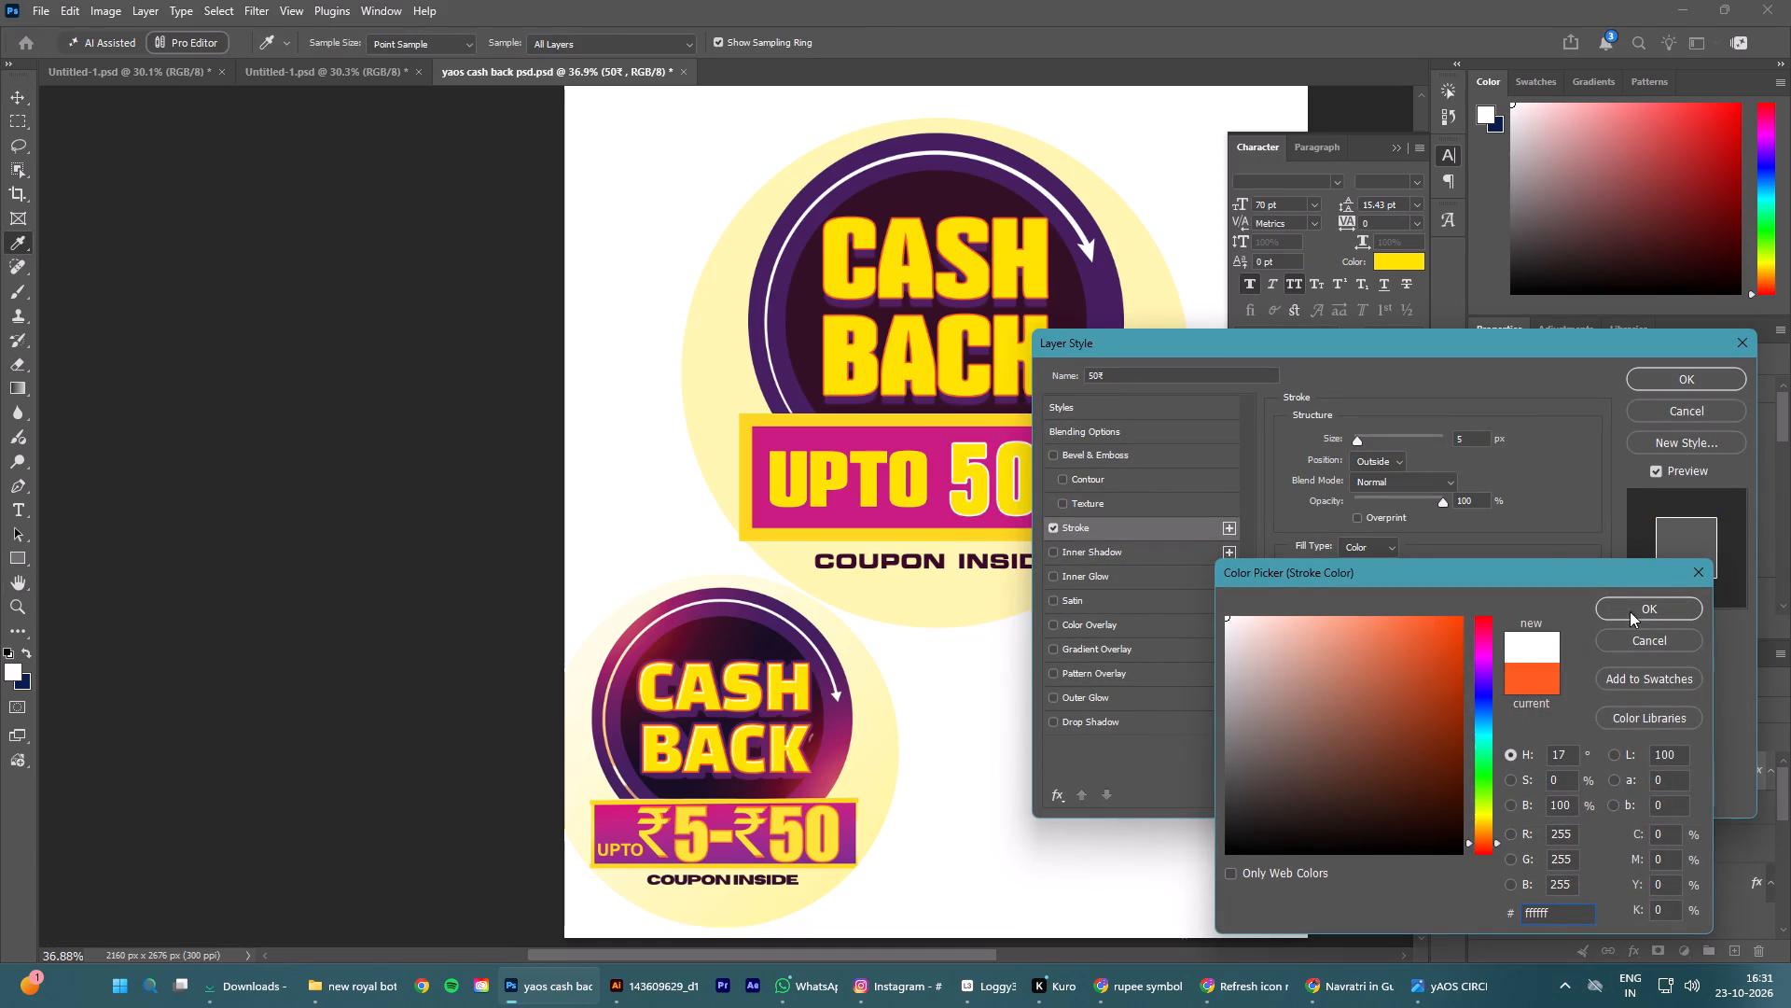
{"action": "left_click_drag", "start_coordinate": [1336, 729], "coordinate": [1141, 890]}
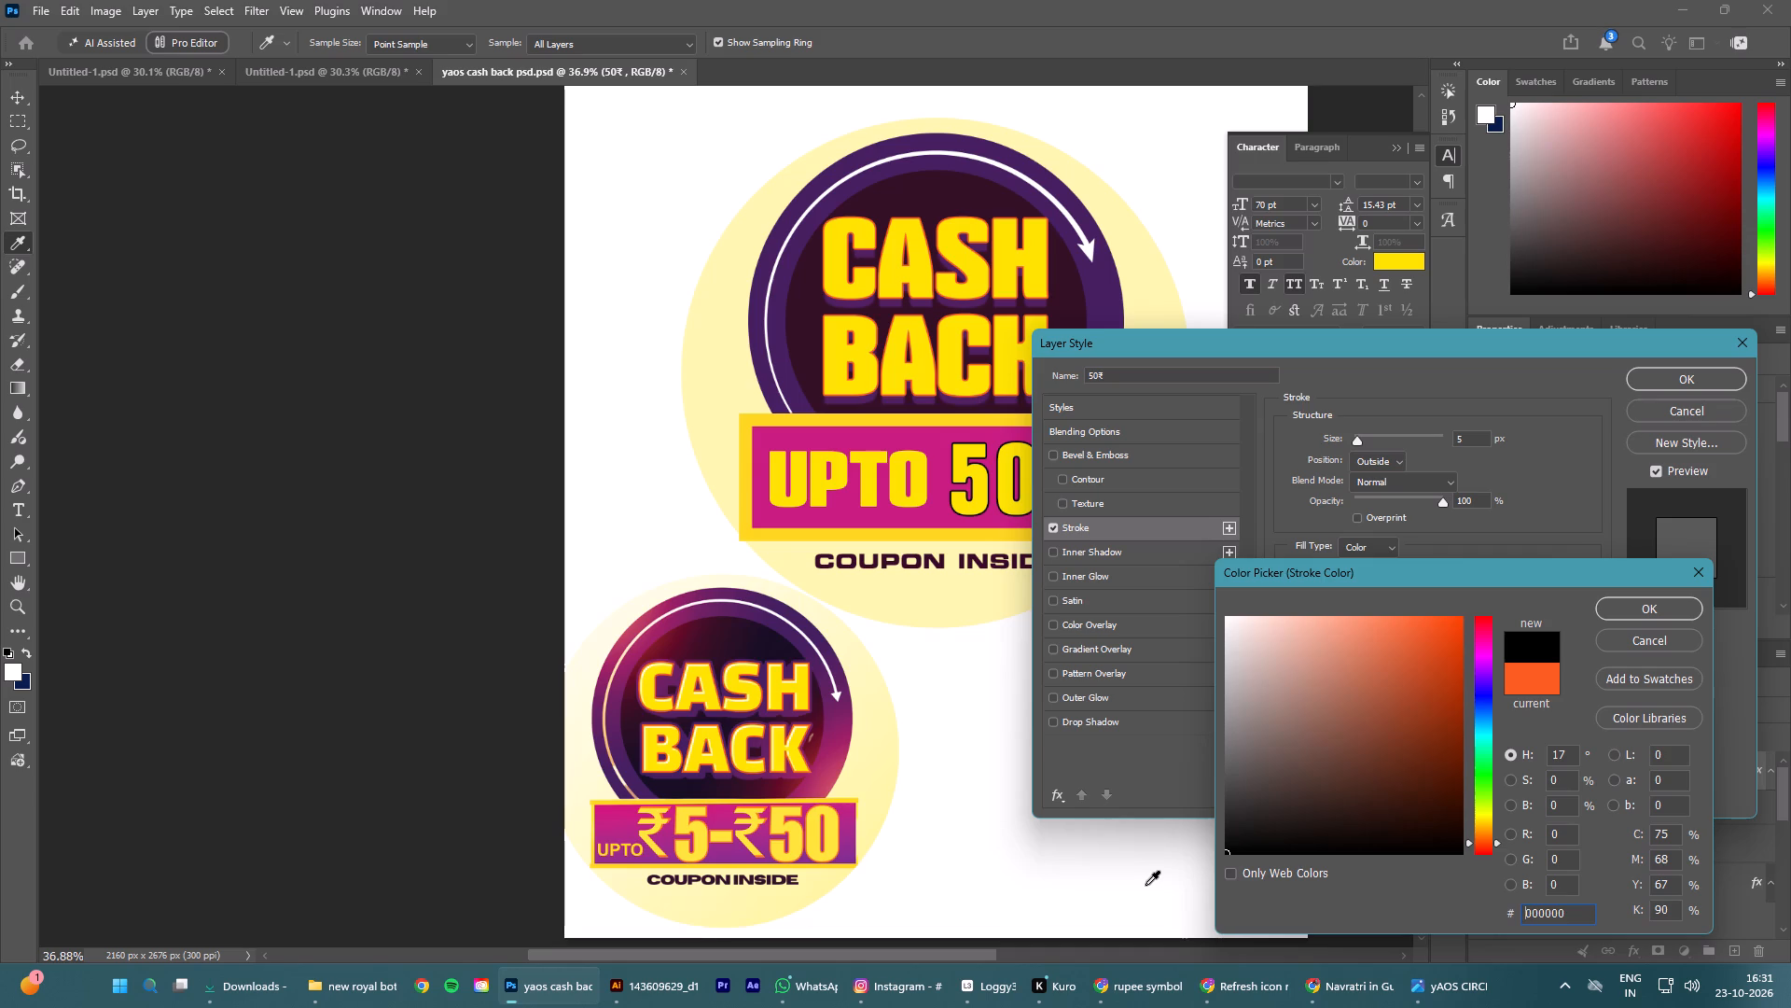
{"action": "left_click", "coordinate": [1521, 648]}
{"action": "left_click", "coordinate": [1099, 287]}
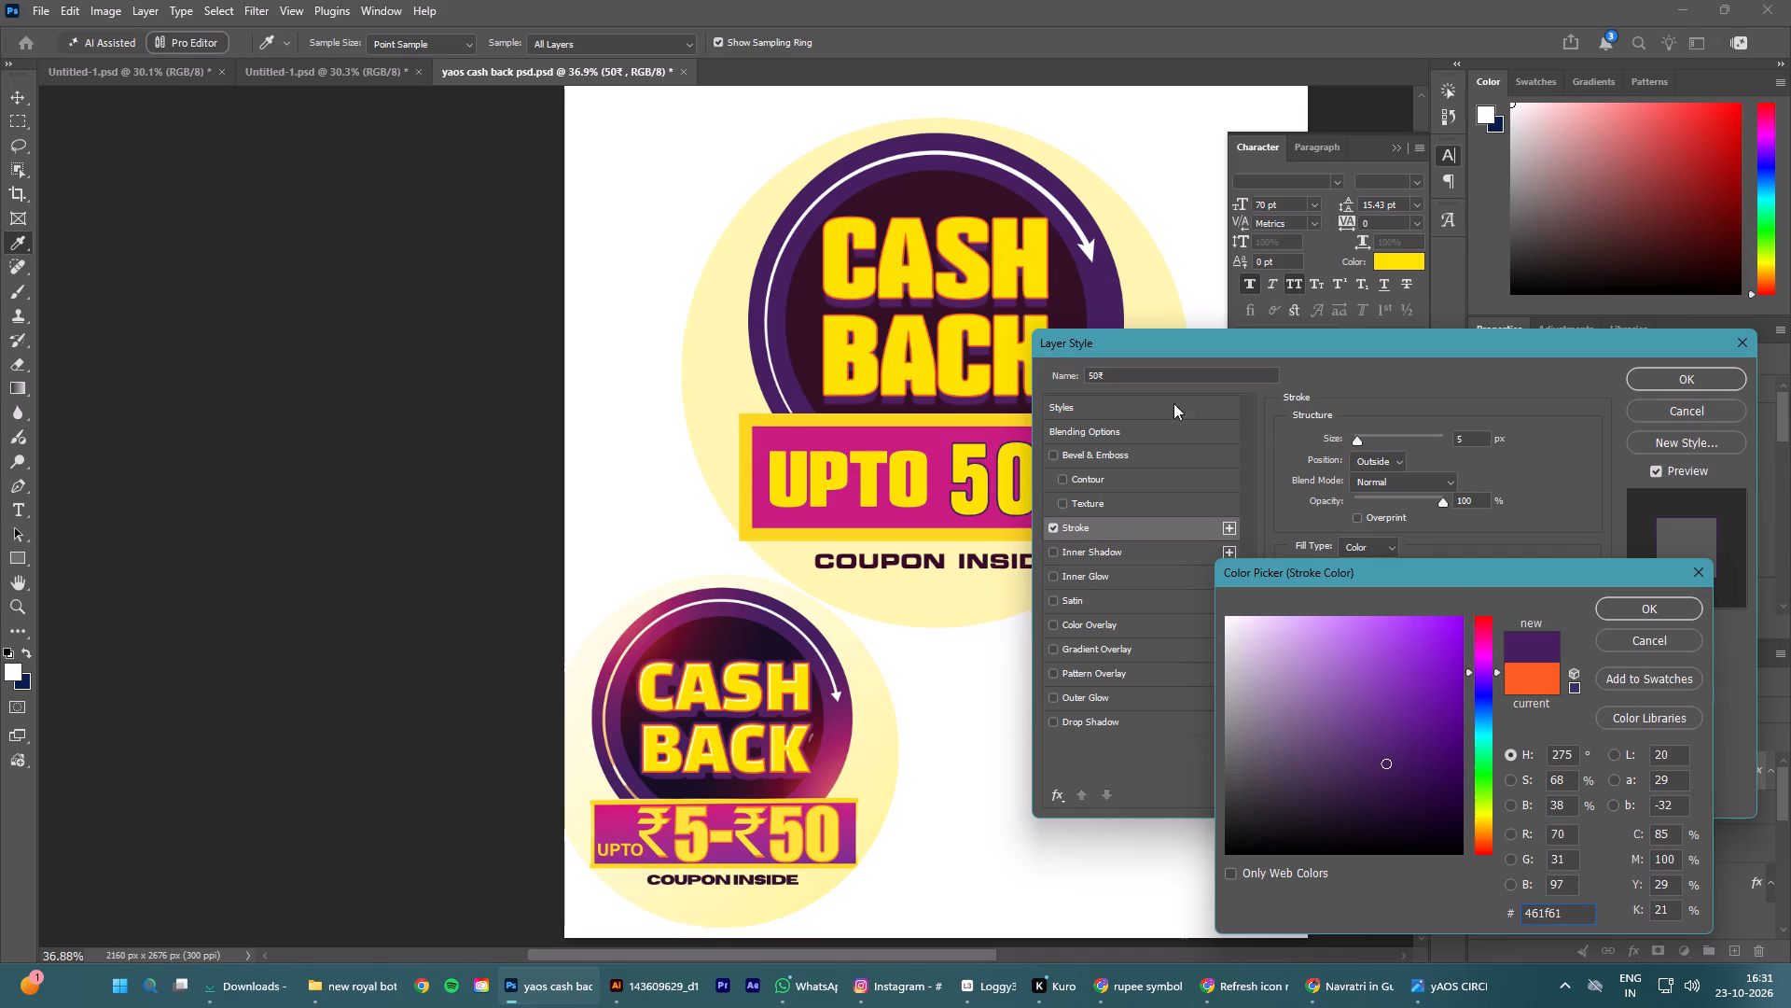
{"action": "left_click", "coordinate": [1655, 602]}
{"action": "left_click", "coordinate": [1673, 378]}
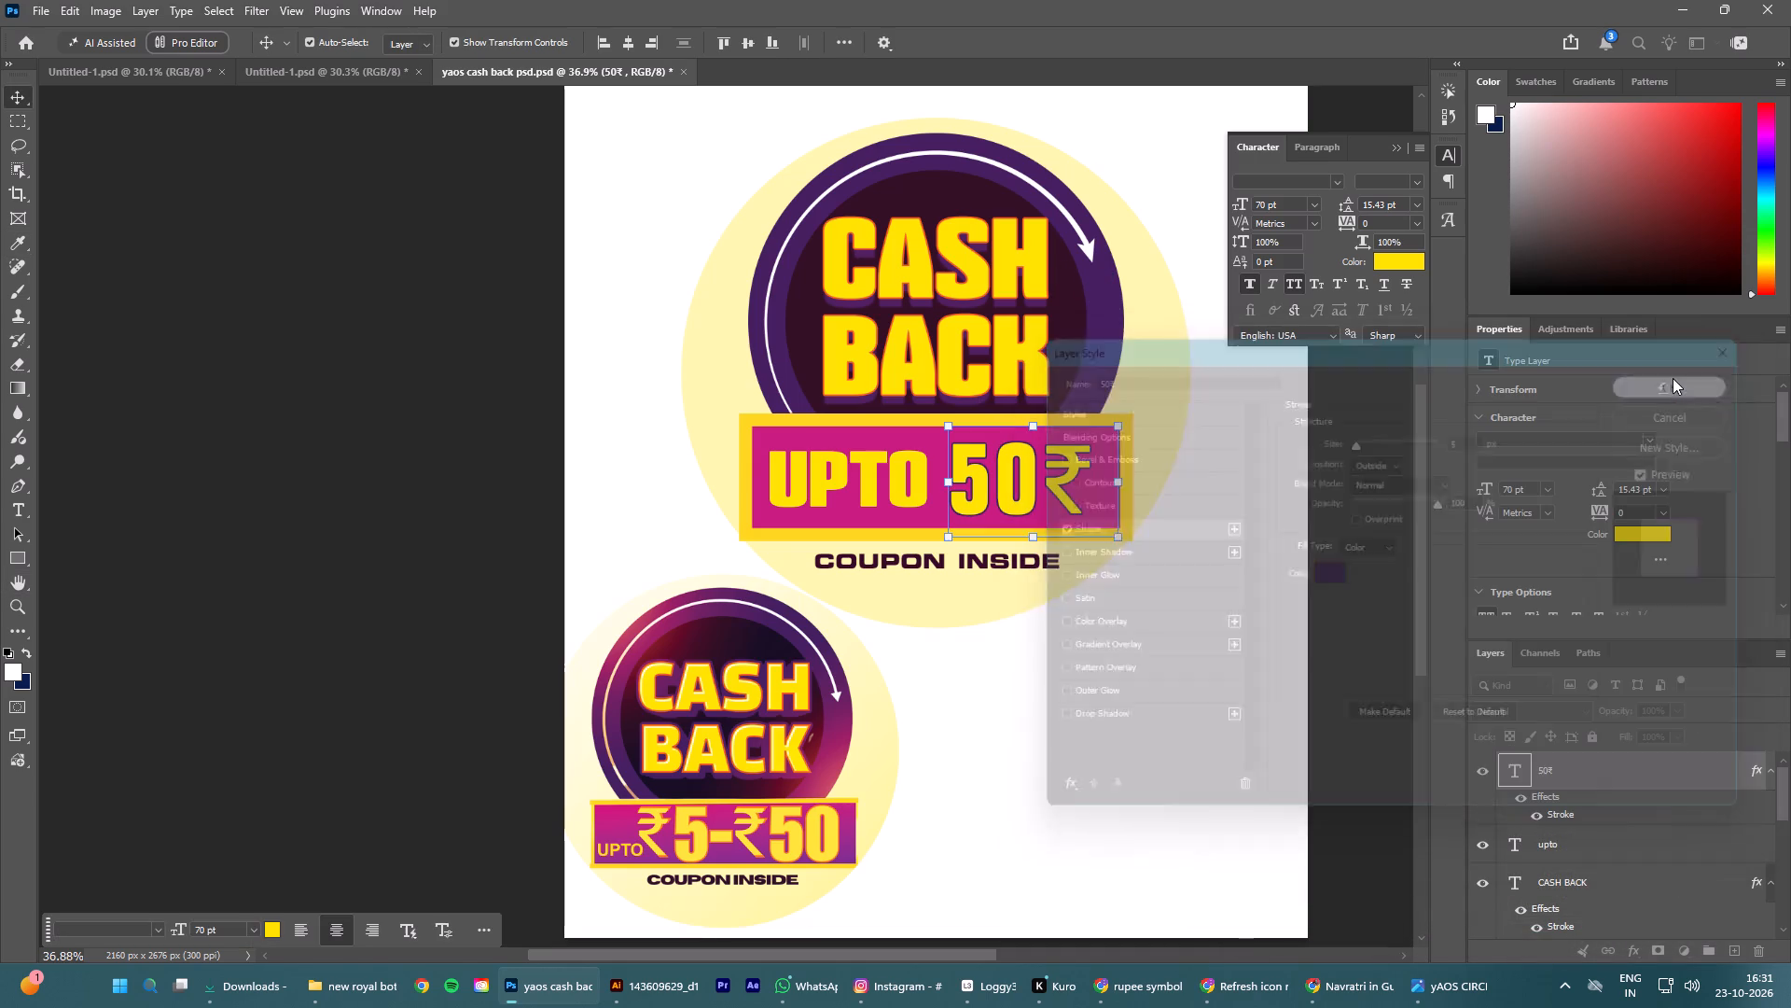
Add a dark purple drop shadow to the 50₹ text at 100% opacity, with a distance slightly over 10 px and size 5 px.
{"action": "left_click", "coordinate": [1629, 956]}
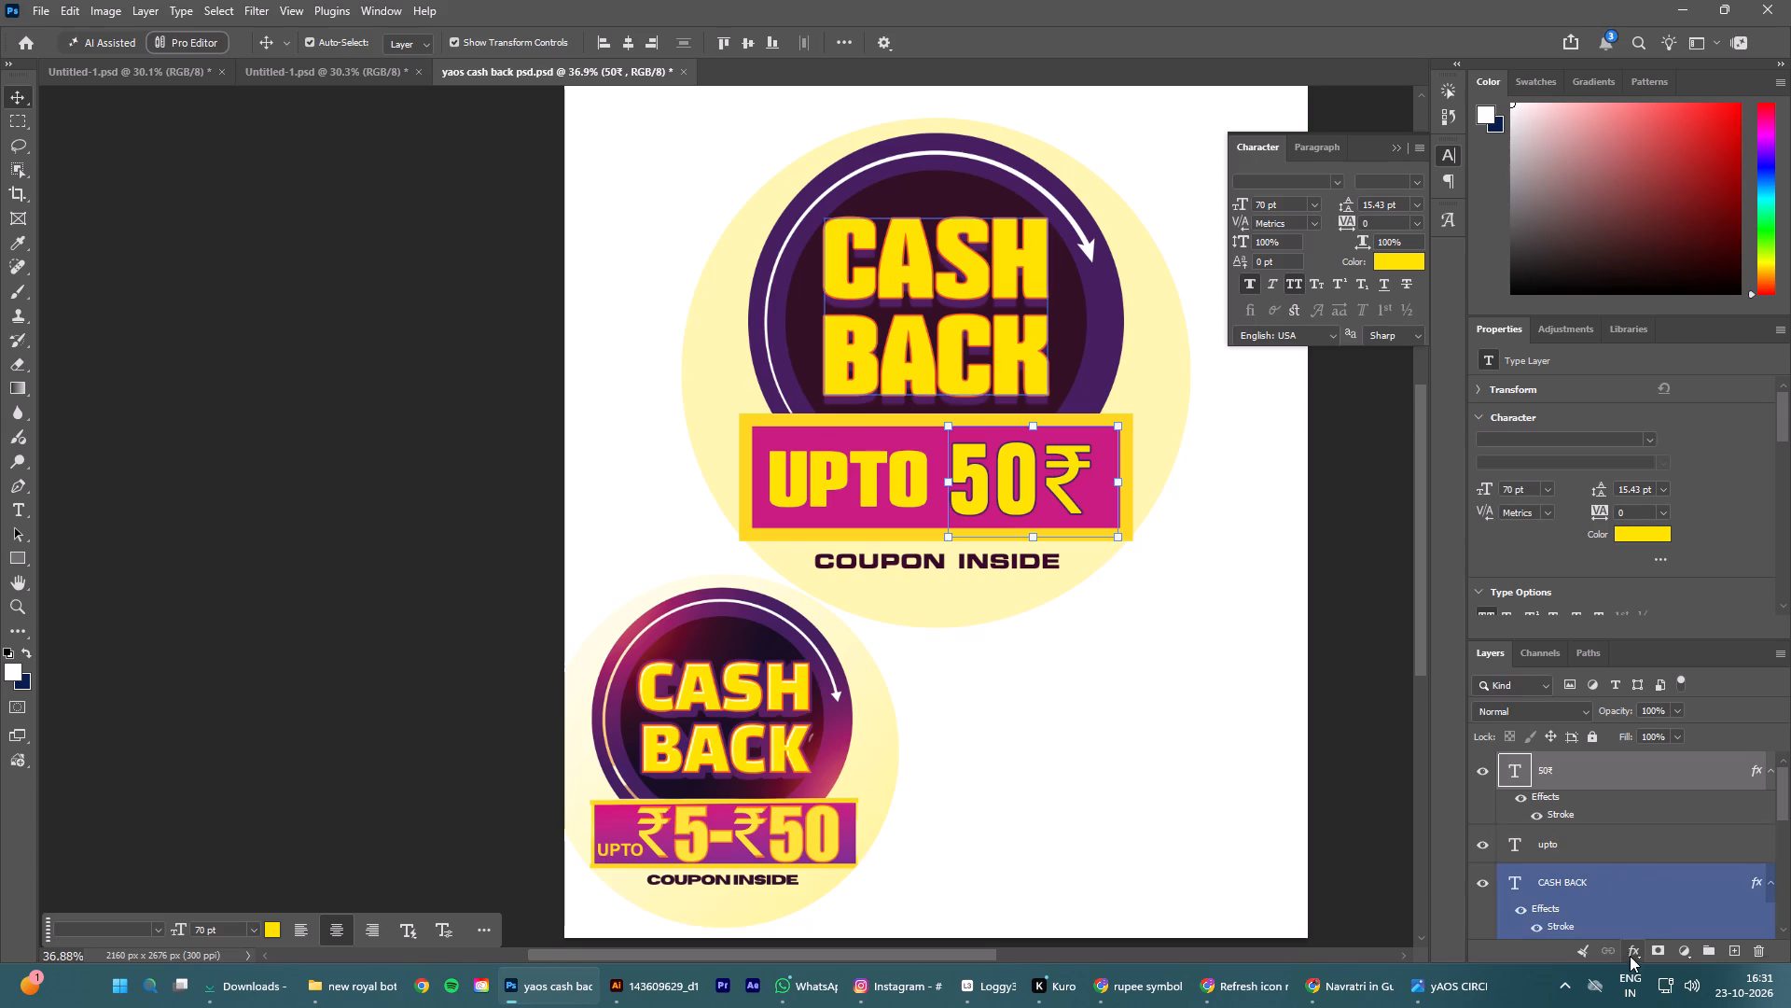
{"action": "left_click", "coordinate": [1644, 945]}
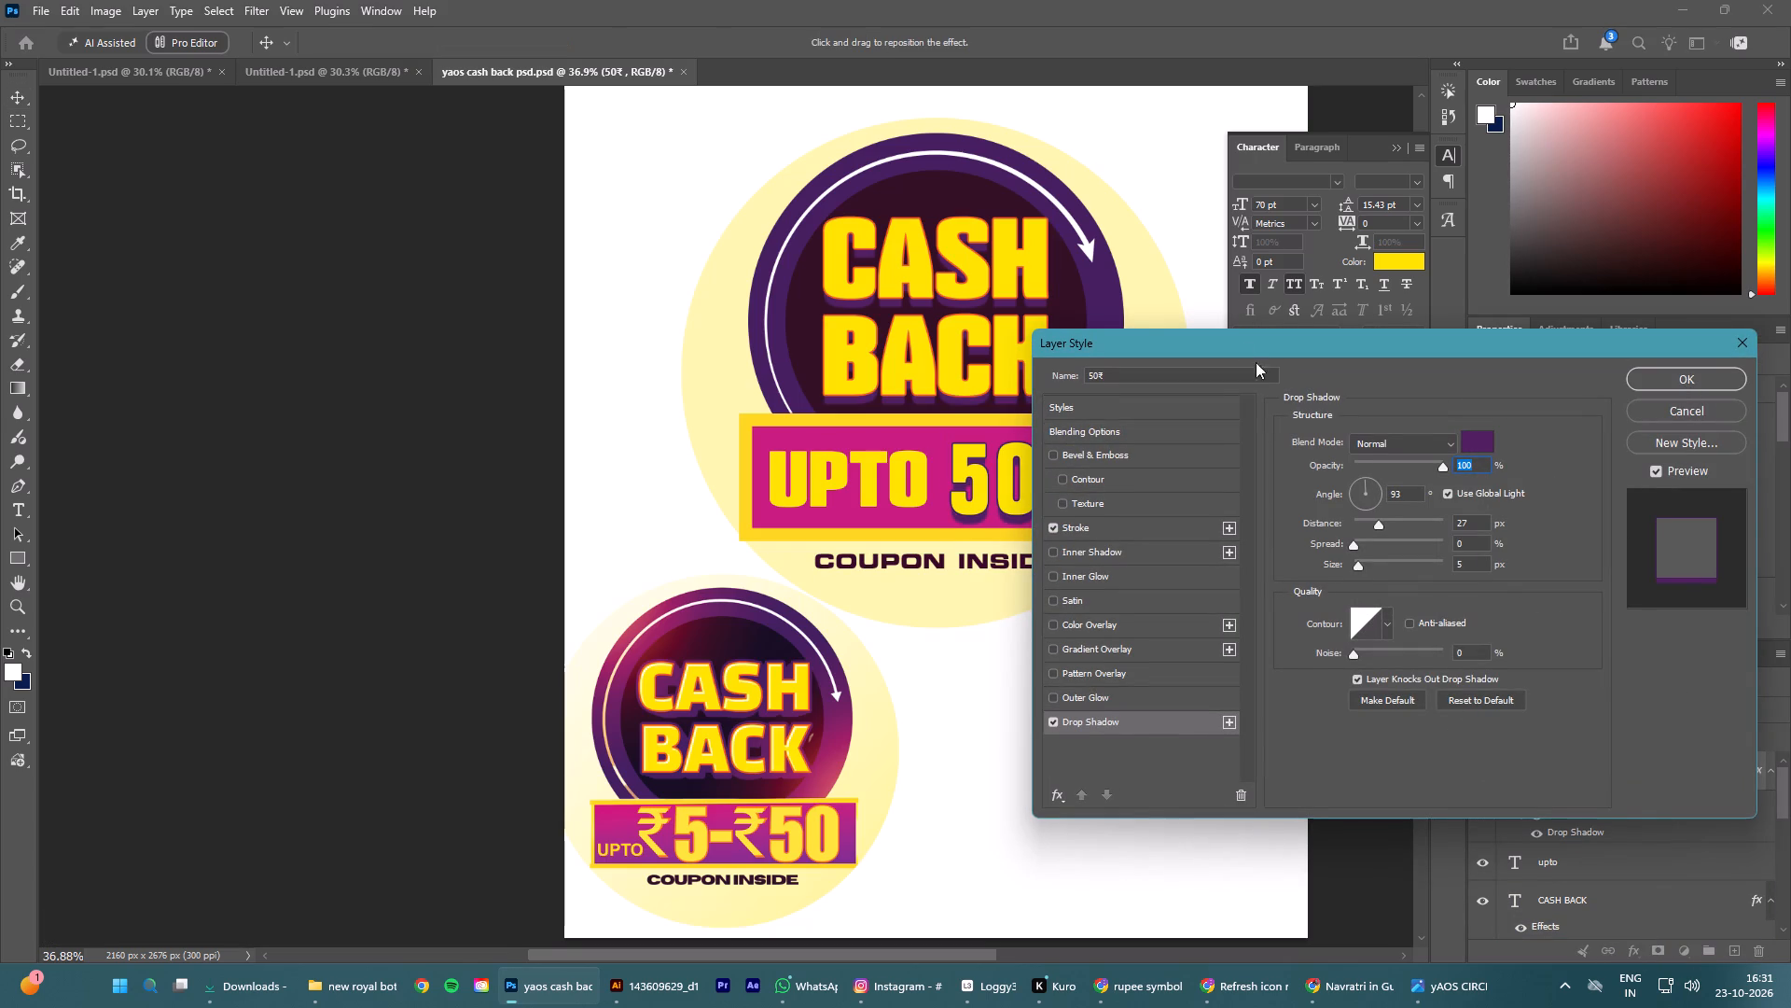
{"action": "left_click_drag", "start_coordinate": [1235, 341], "coordinate": [1333, 343]}
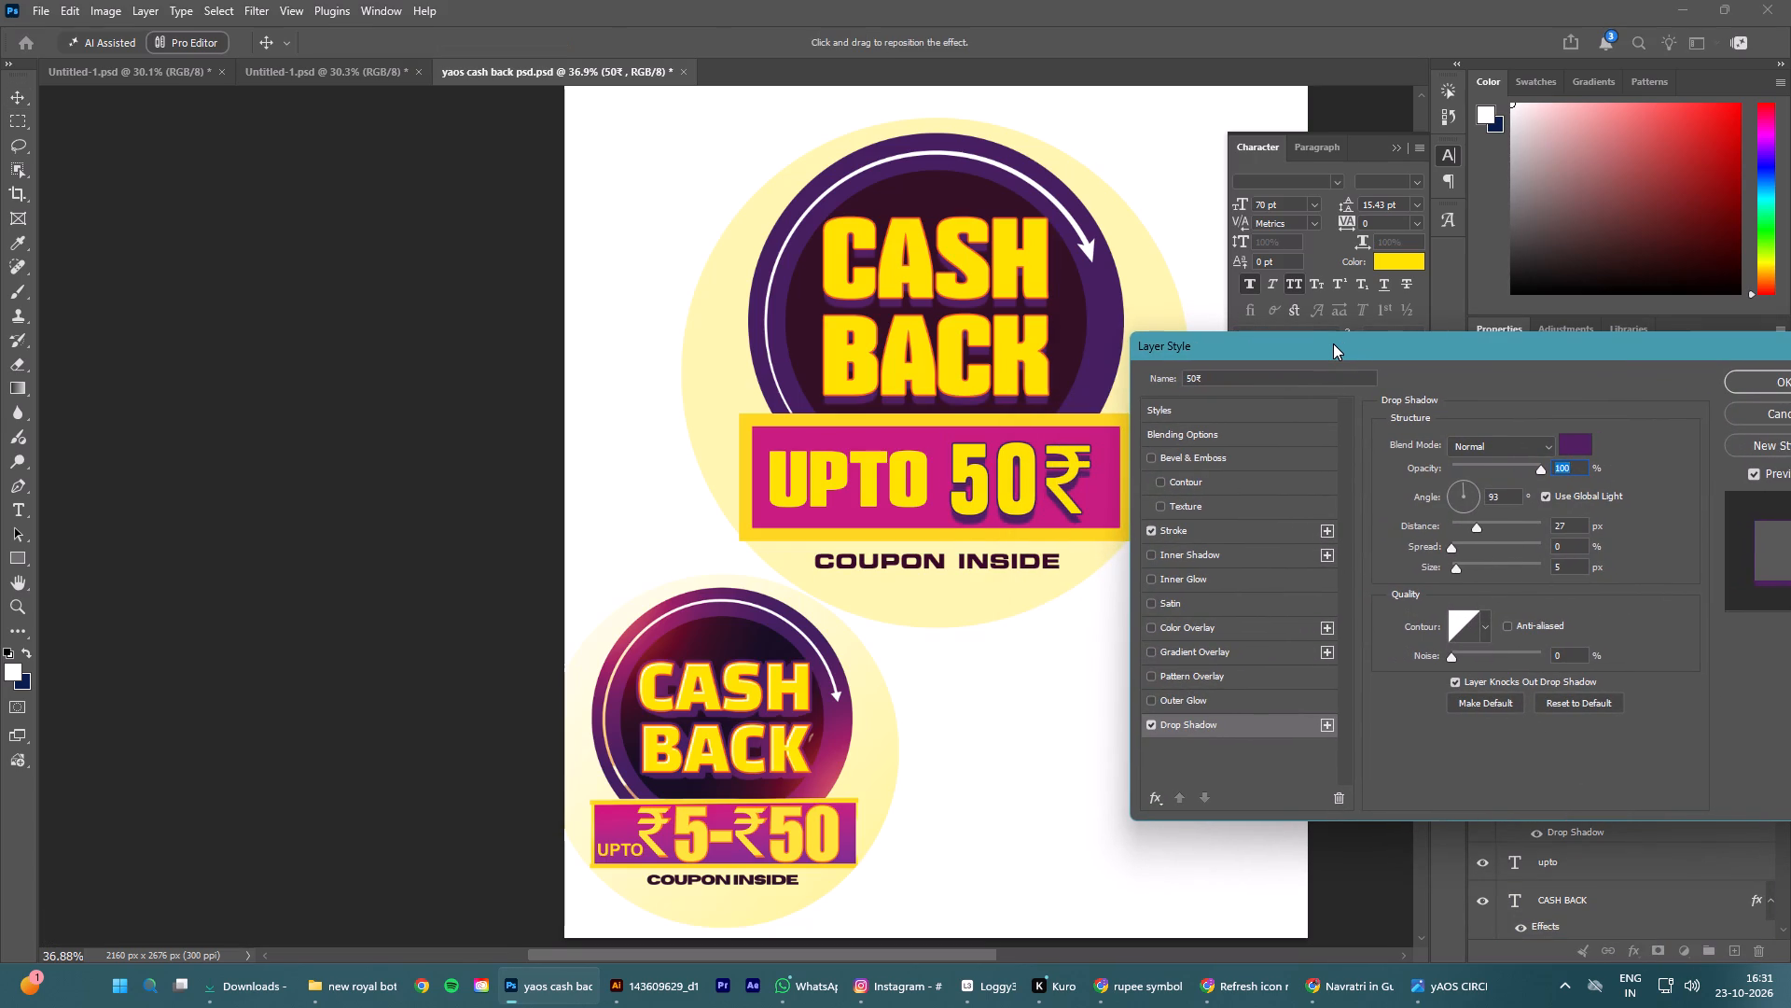
{"action": "left_click_drag", "start_coordinate": [1333, 343], "coordinate": [1318, 338]}
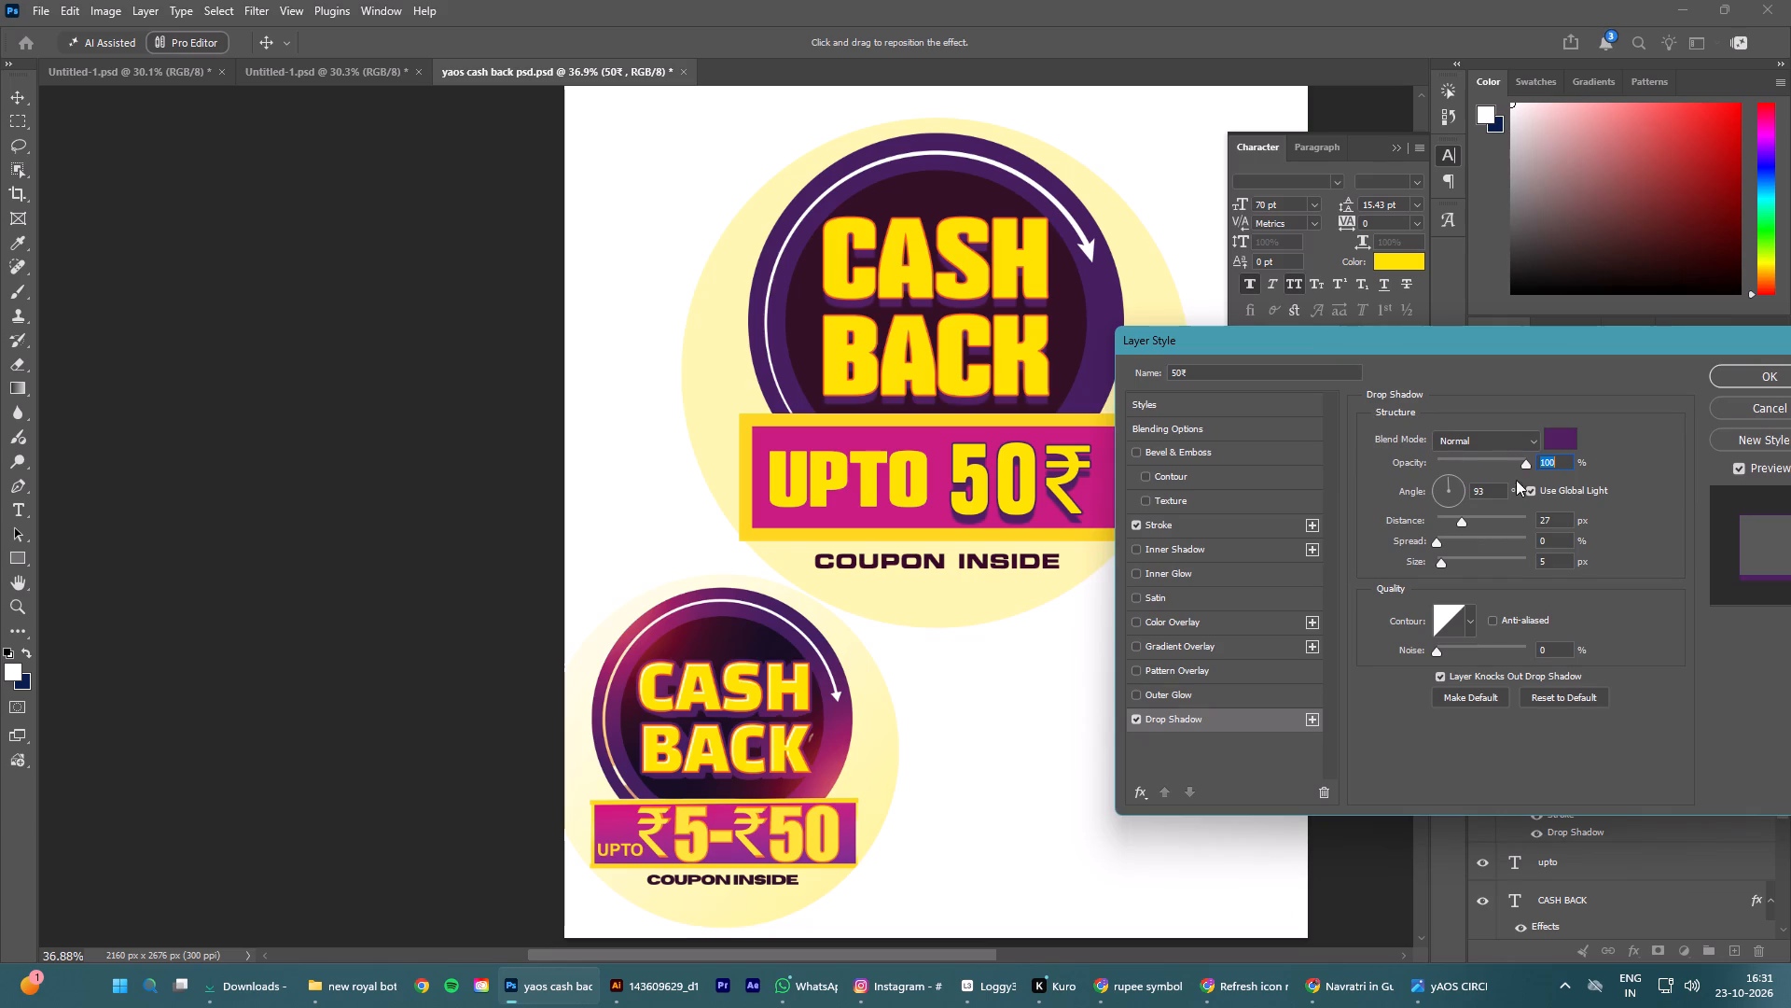
{"action": "left_click_drag", "start_coordinate": [1524, 466], "coordinate": [1511, 466]}
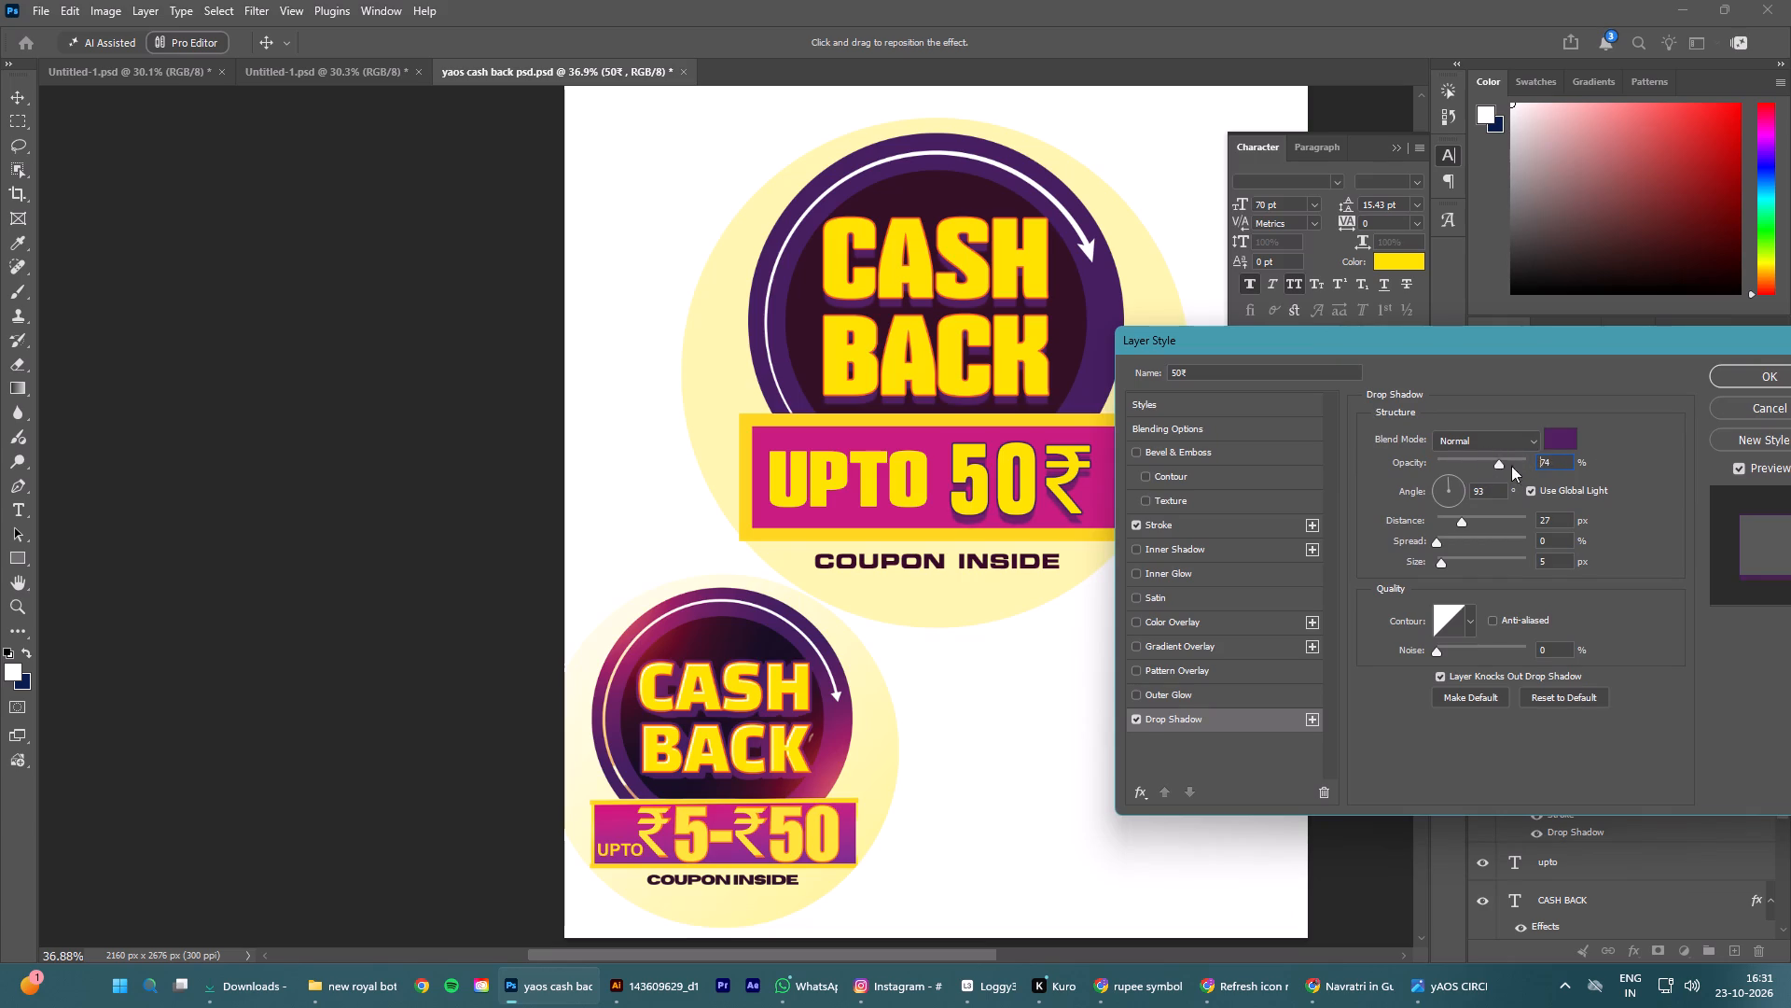
{"action": "left_click_drag", "start_coordinate": [1511, 466], "coordinate": [1568, 459]}
{"action": "left_click_drag", "start_coordinate": [1459, 523], "coordinate": [1449, 526]}
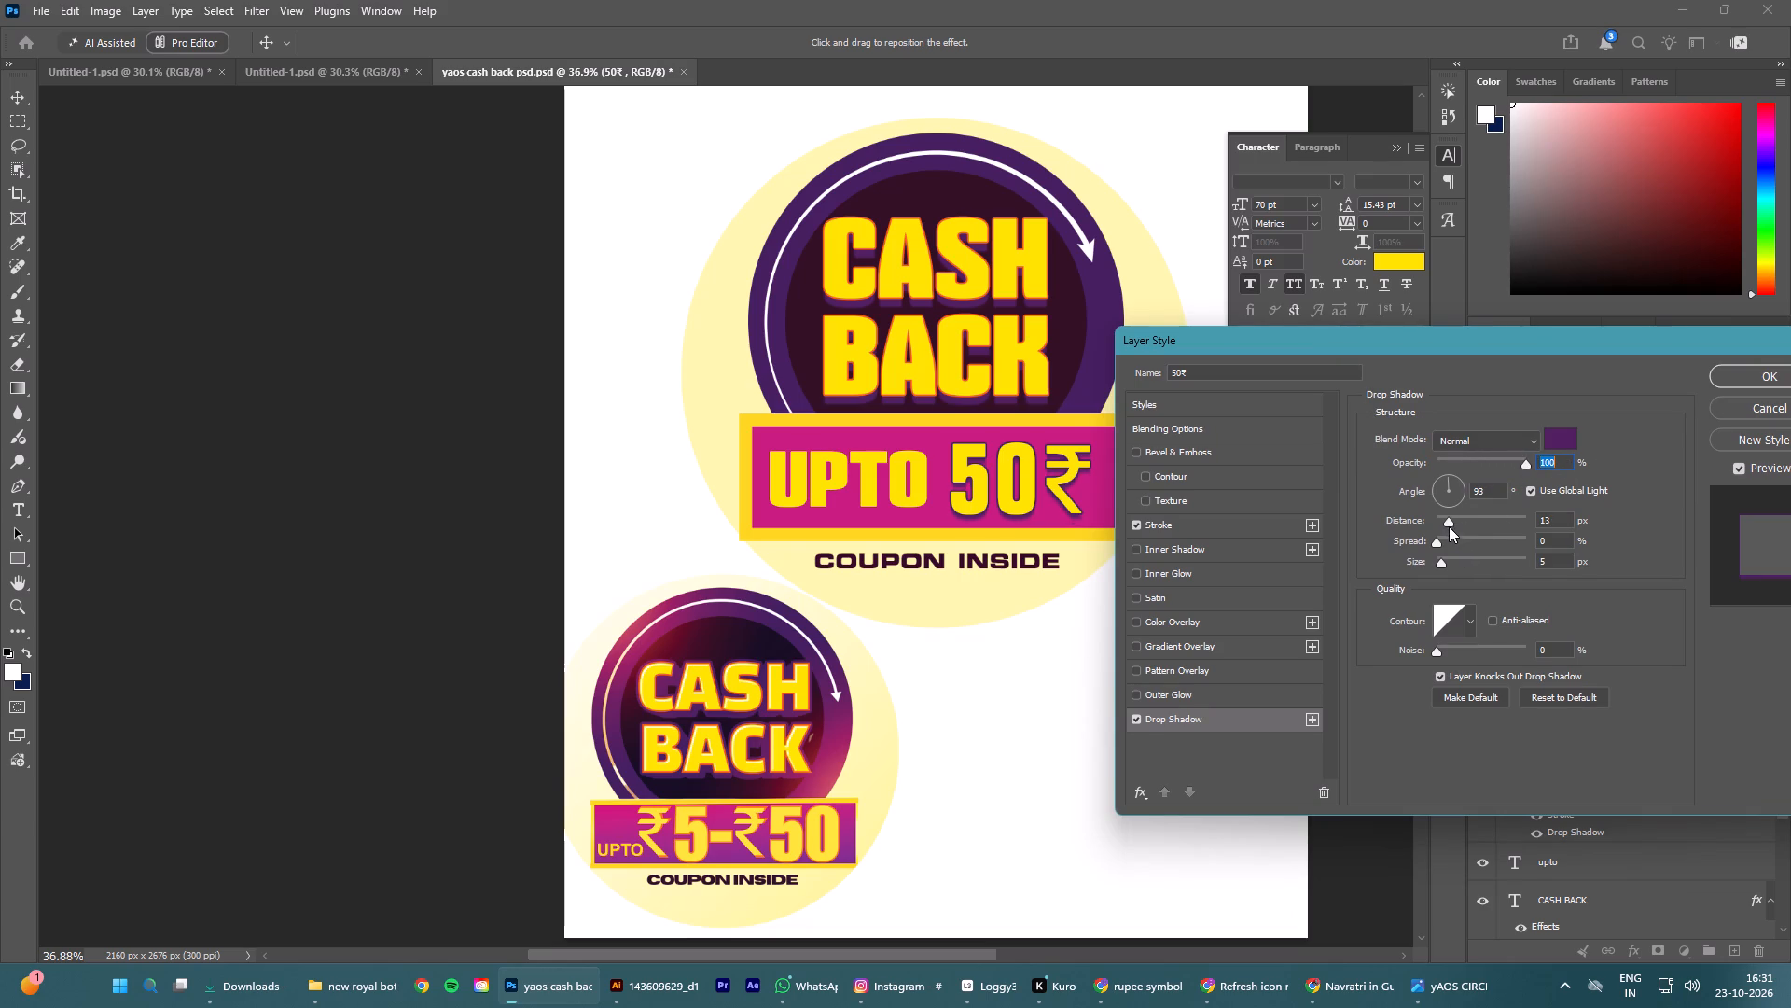
{"action": "left_click_drag", "start_coordinate": [1449, 526], "coordinate": [1447, 528]}
{"action": "left_click_drag", "start_coordinate": [1447, 528], "coordinate": [1450, 525]}
{"action": "left_click", "coordinate": [1739, 389]}
{"action": "left_click", "coordinate": [1739, 372]}
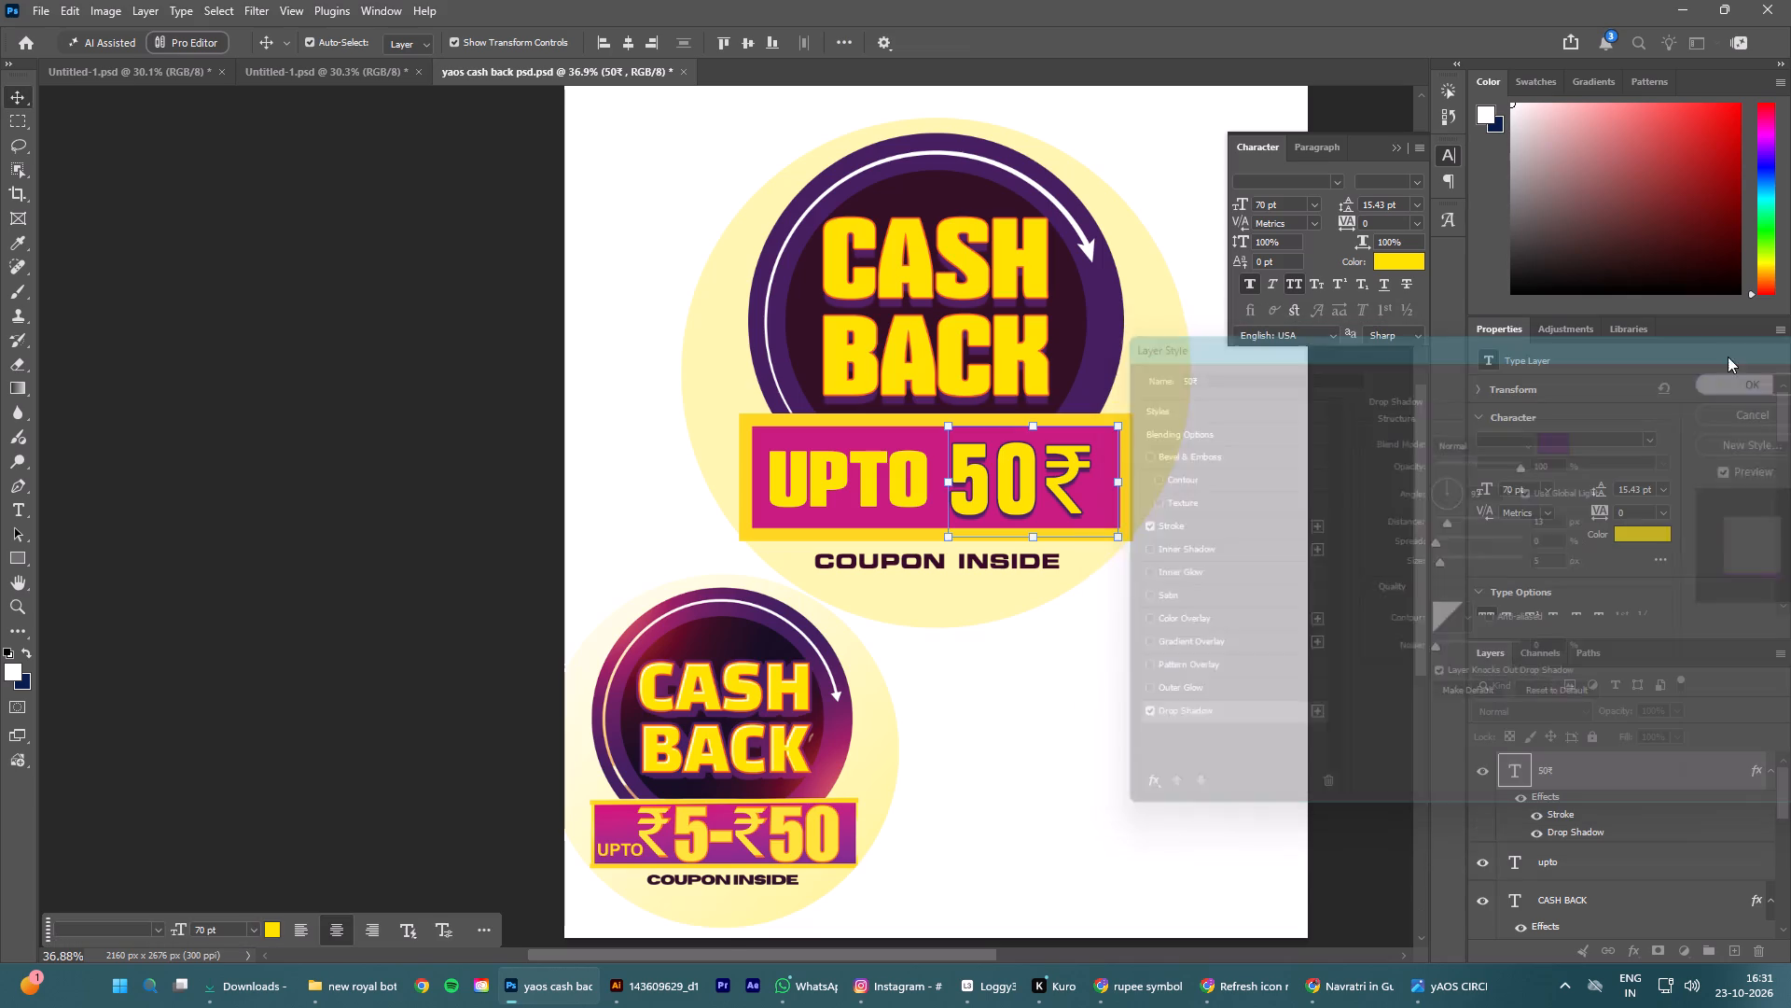
{"action": "left_click", "coordinate": [1393, 141]}
{"action": "left_click", "coordinate": [1399, 151]}
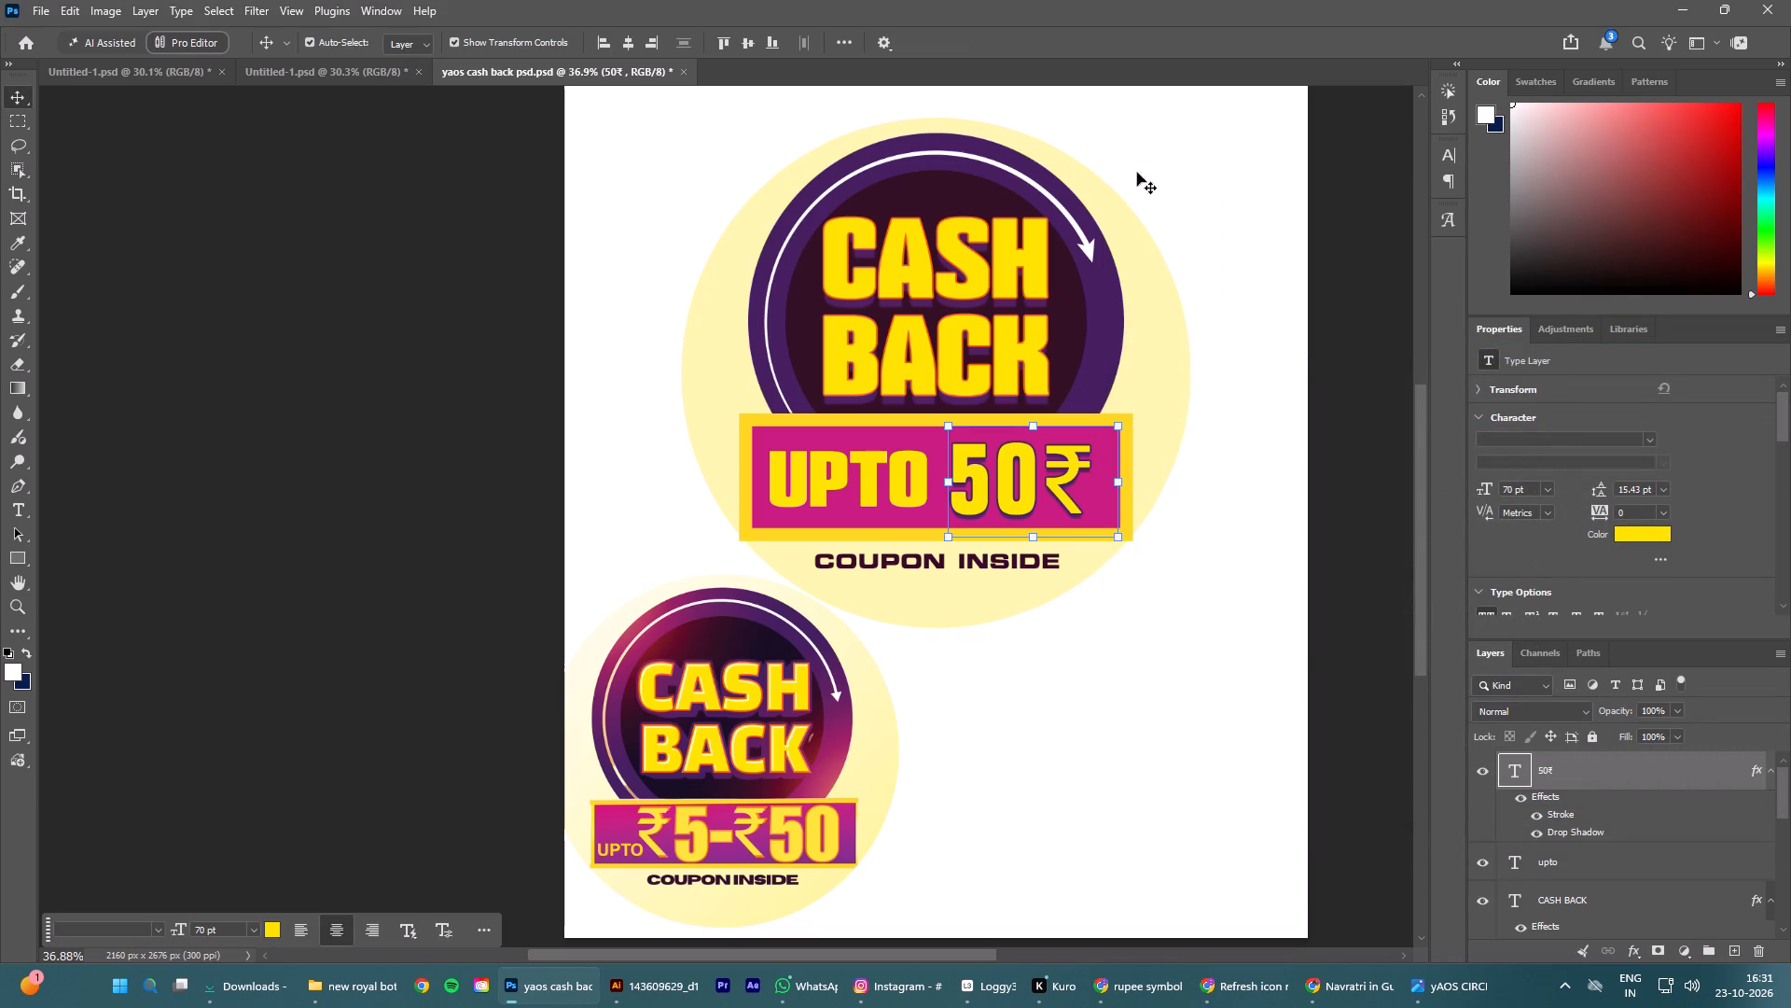
Shift the UPTO text slightly right, closer to 50₹ in the pink banner.
{"action": "left_click", "coordinate": [19, 99]}
{"action": "left_click", "coordinate": [127, 205]}
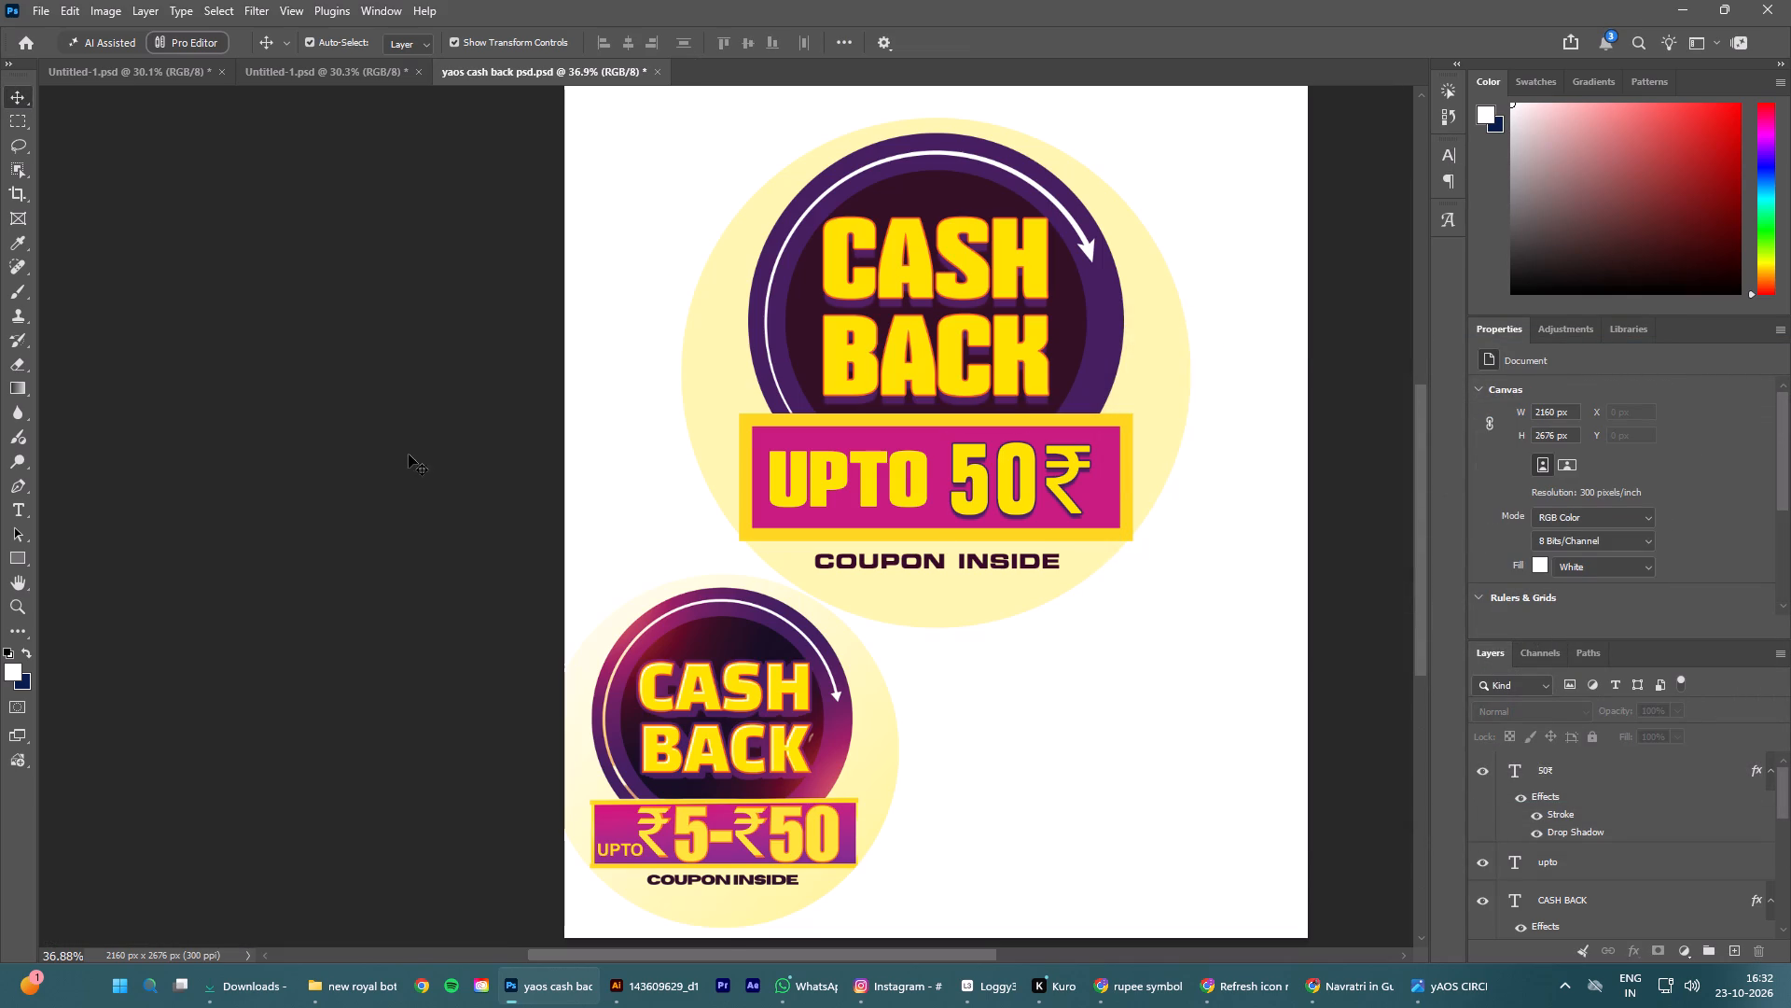
{"action": "scroll", "coordinate": [447, 489], "scroll_direction": "down", "scroll_amount": 4, "text": "alt"}
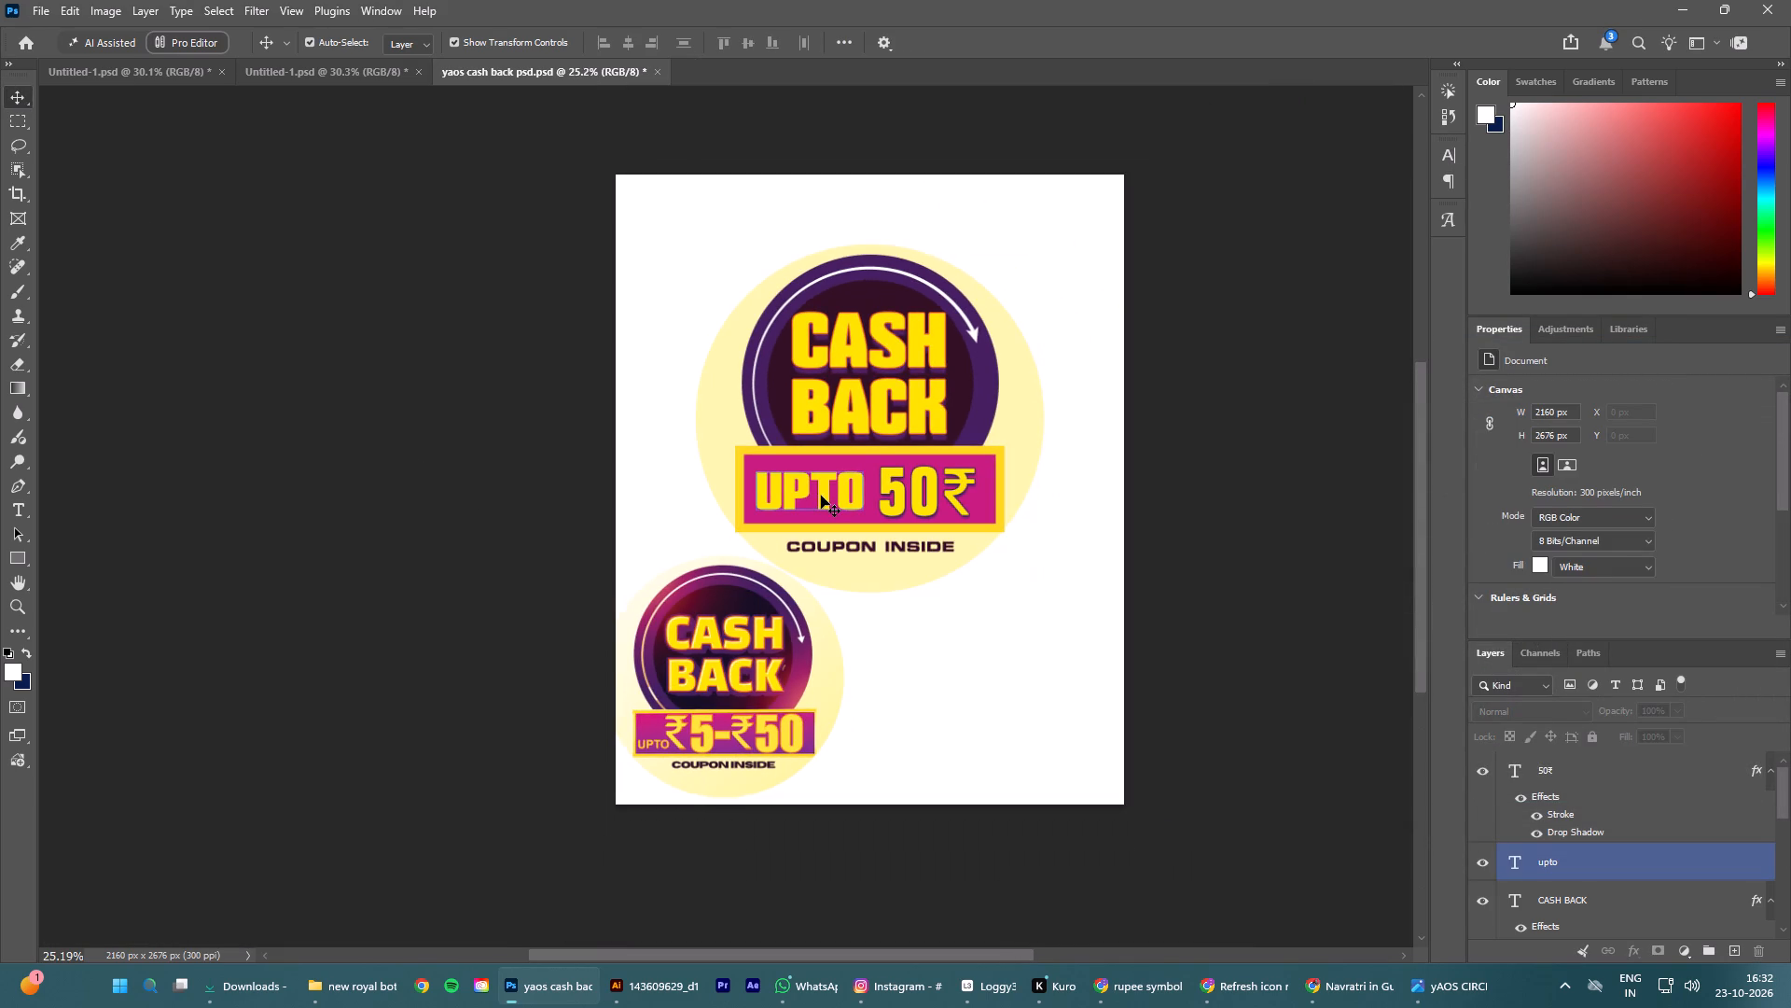
{"action": "left_click", "coordinate": [821, 496]}
{"action": "left_click", "coordinate": [441, 535]}
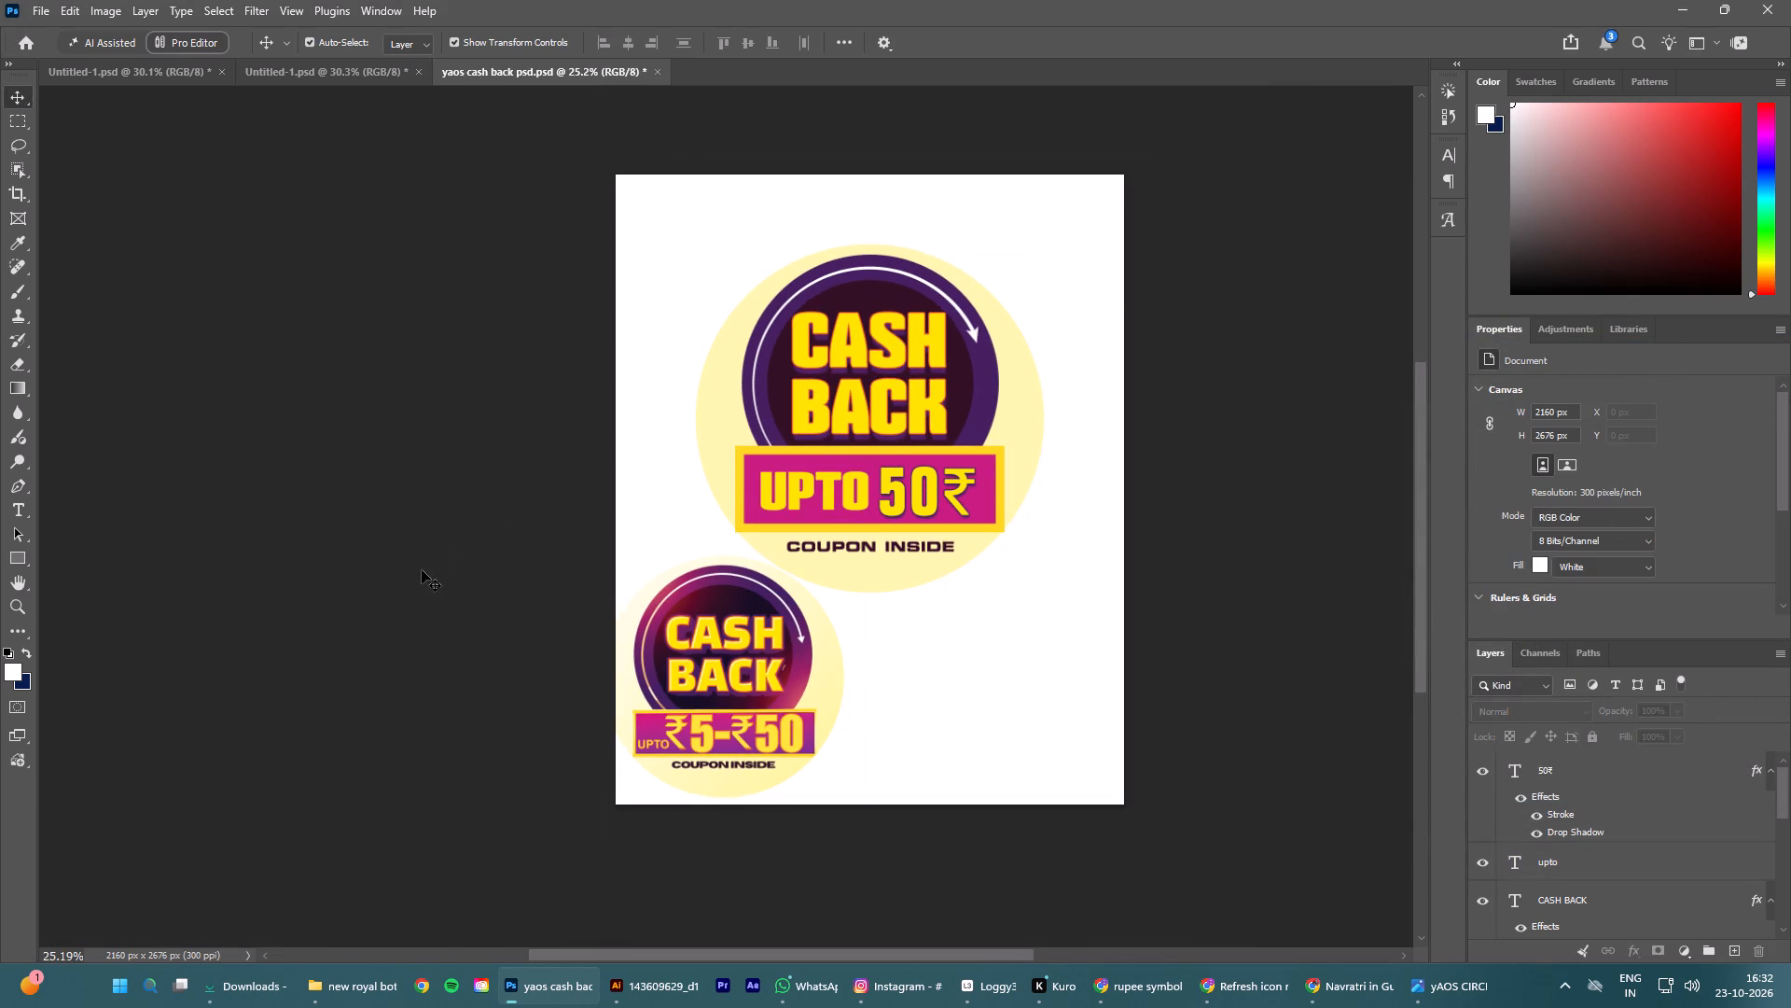
Change the font of the UPTO text to AdamGorry-Inline Regular.
{"action": "left_click", "coordinate": [826, 486]}
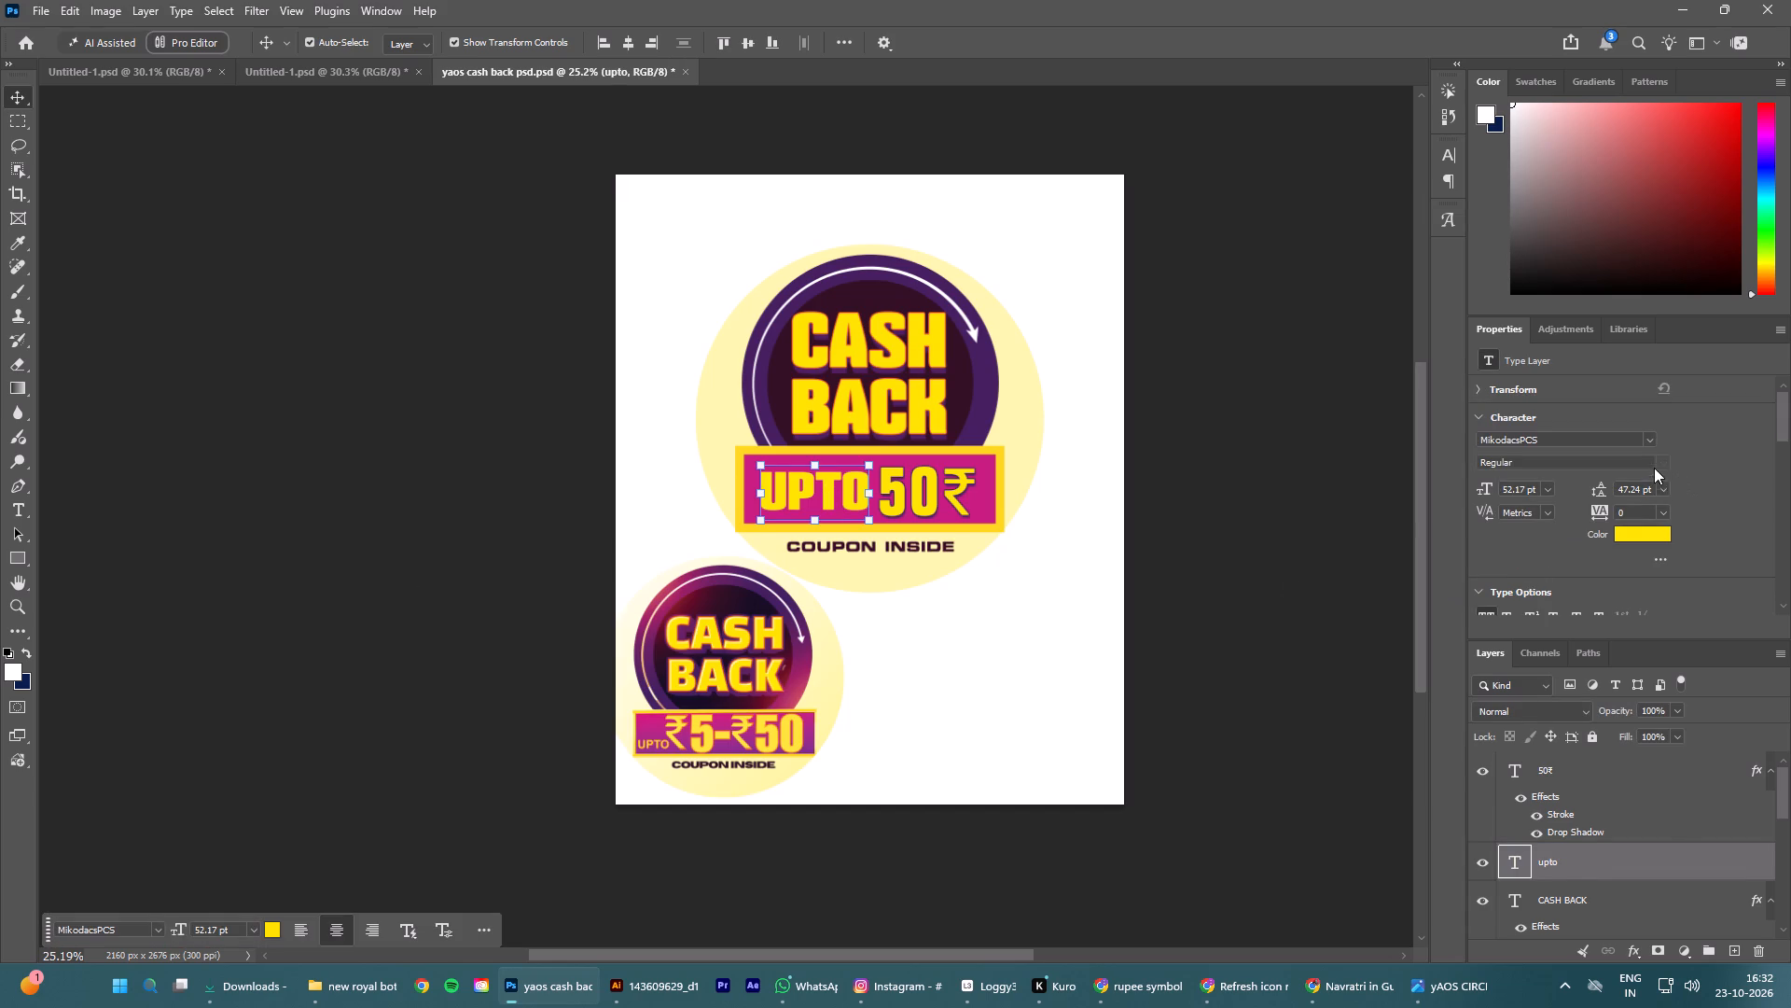
{"action": "left_click", "coordinate": [1651, 445]}
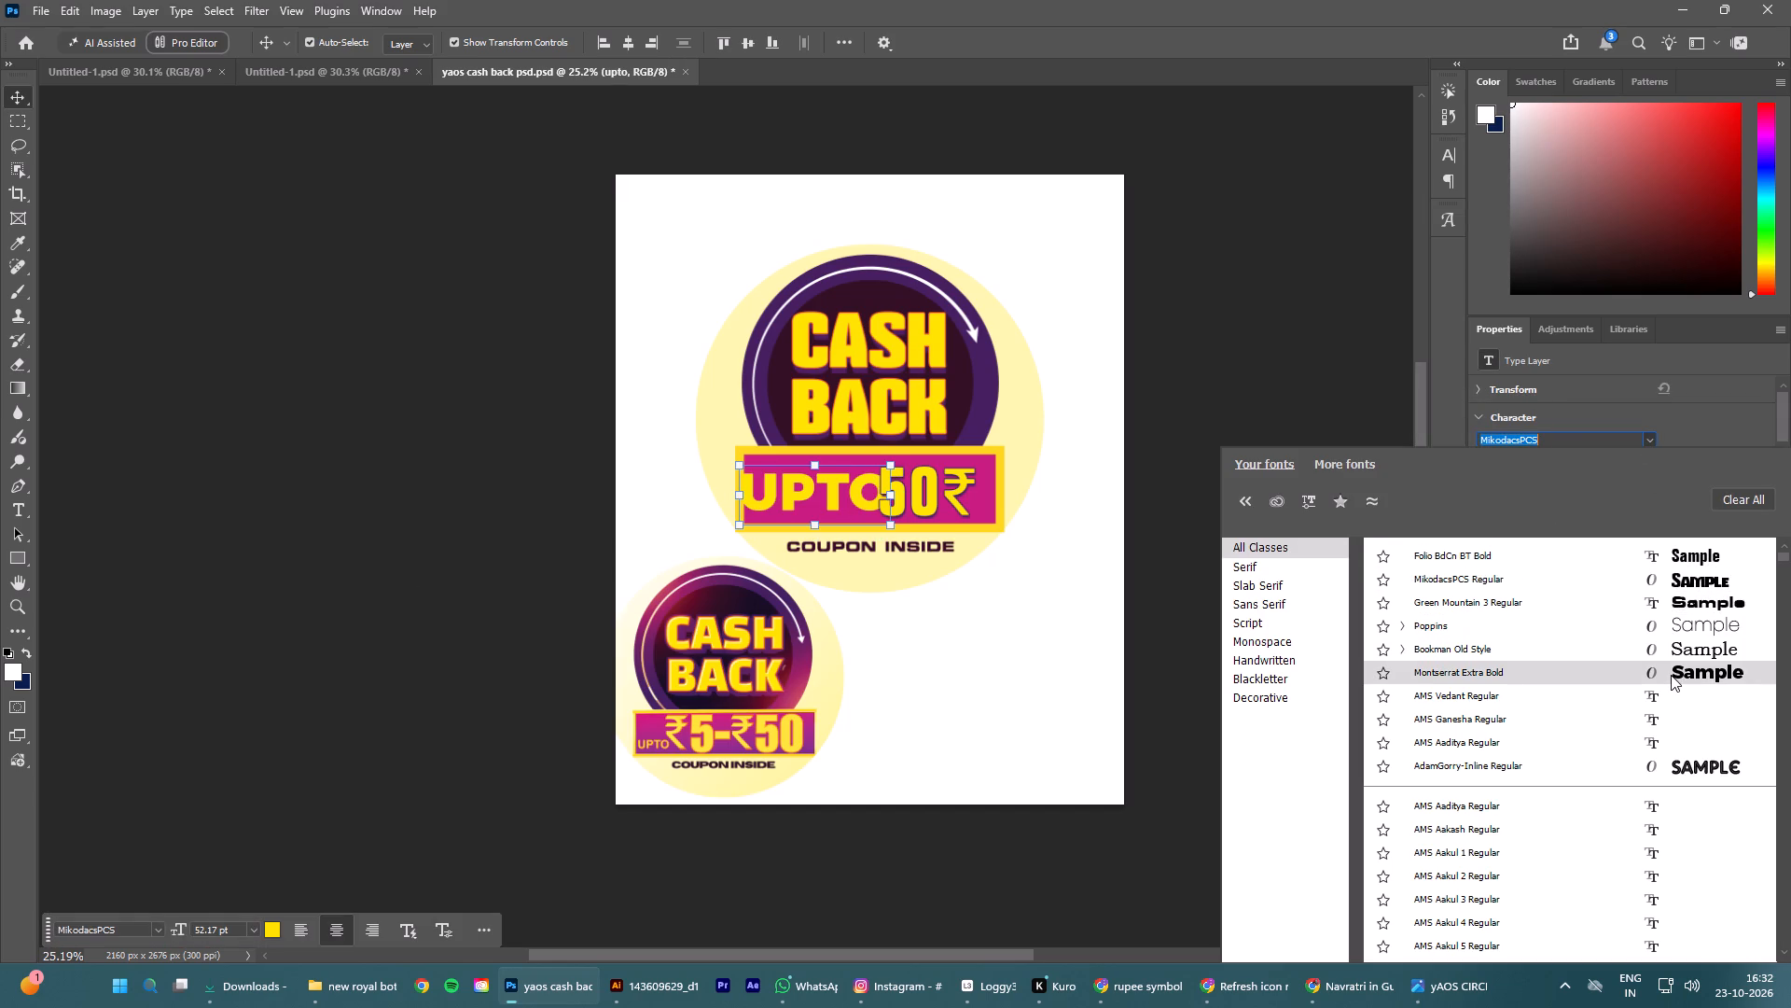
{"action": "left_click", "coordinate": [1682, 768]}
Scale the UPTO text down to about 76.7% and place it in the banner with a small gap before 50₹.
{"action": "left_click_drag", "start_coordinate": [885, 493], "coordinate": [882, 494]}
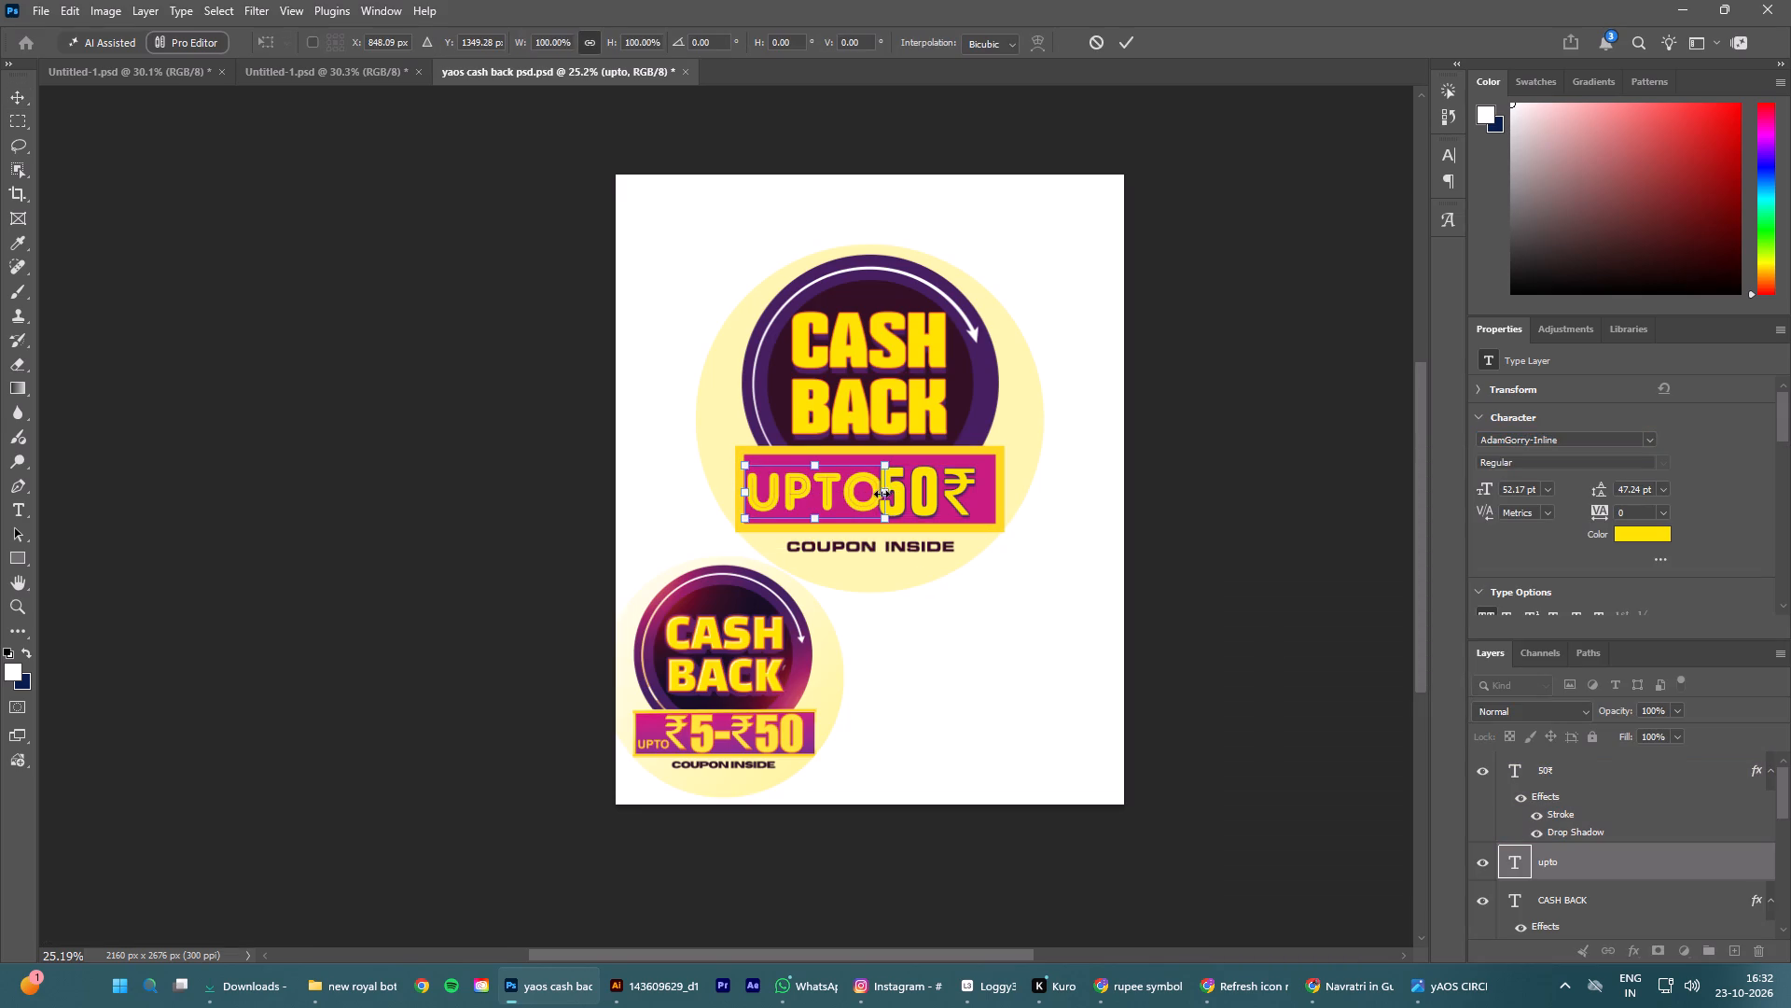
{"action": "left_click_drag", "start_coordinate": [882, 494], "coordinate": [853, 503]}
{"action": "left_click_drag", "start_coordinate": [812, 494], "coordinate": [821, 492]}
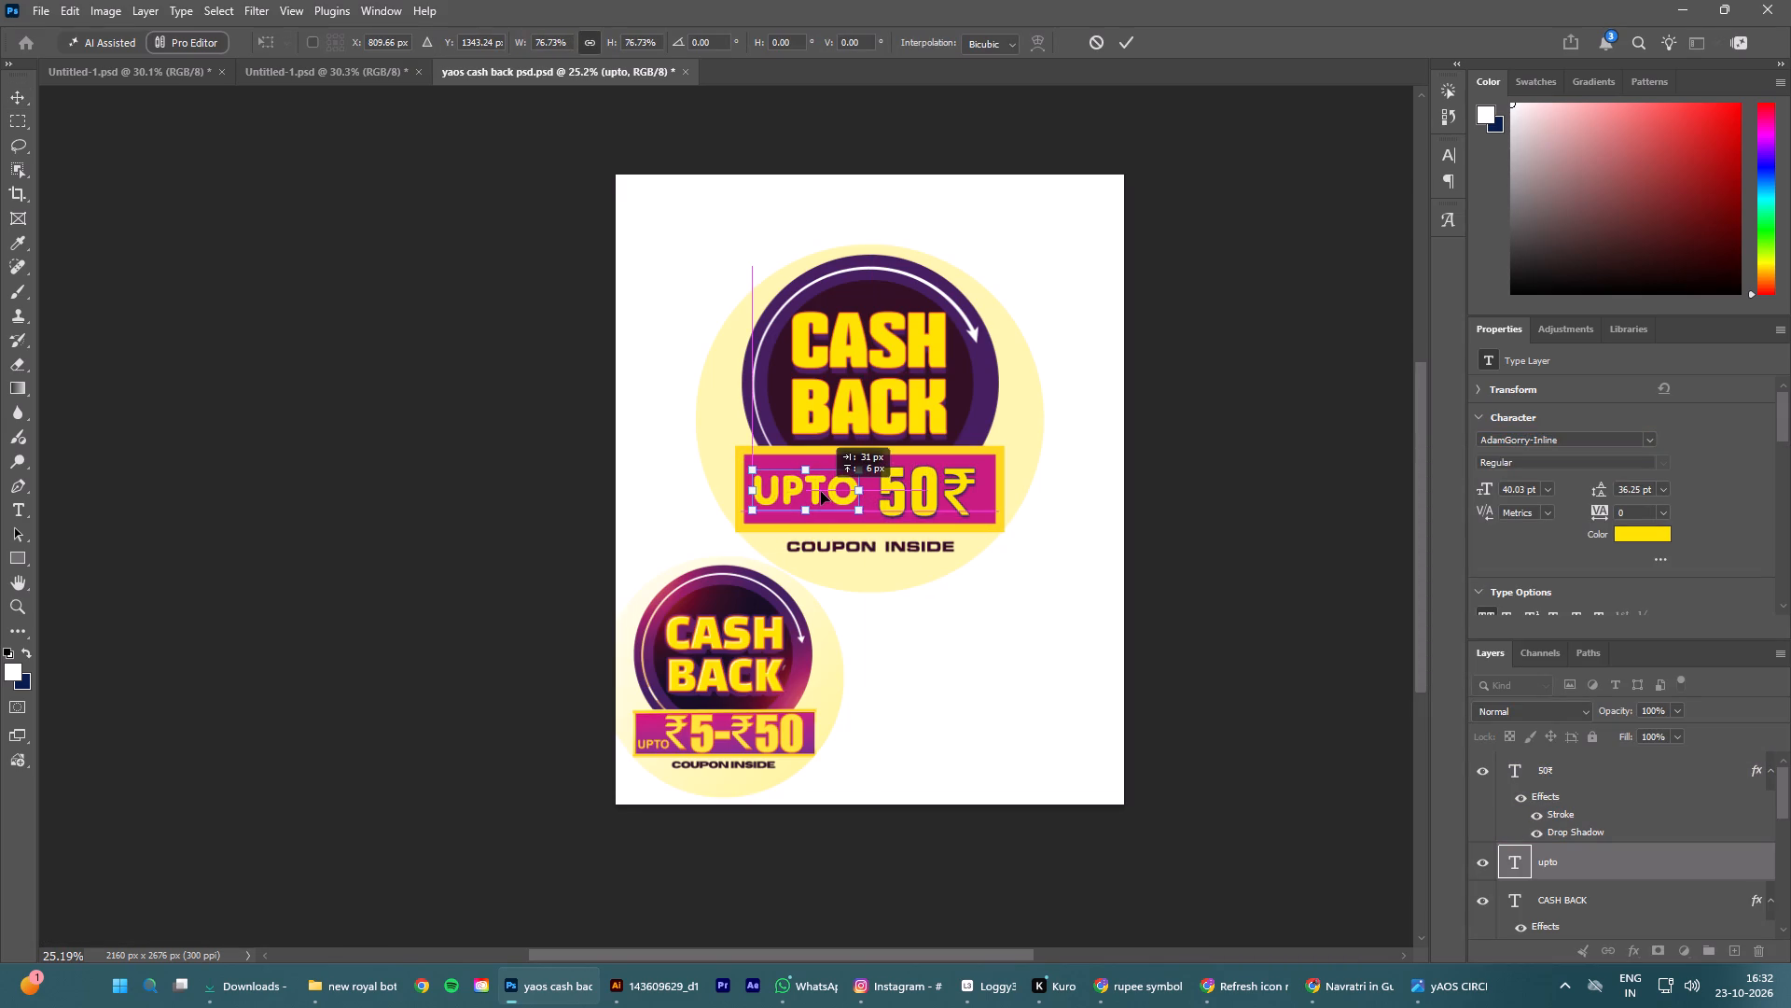
{"action": "left_click_drag", "start_coordinate": [821, 492], "coordinate": [820, 491]}
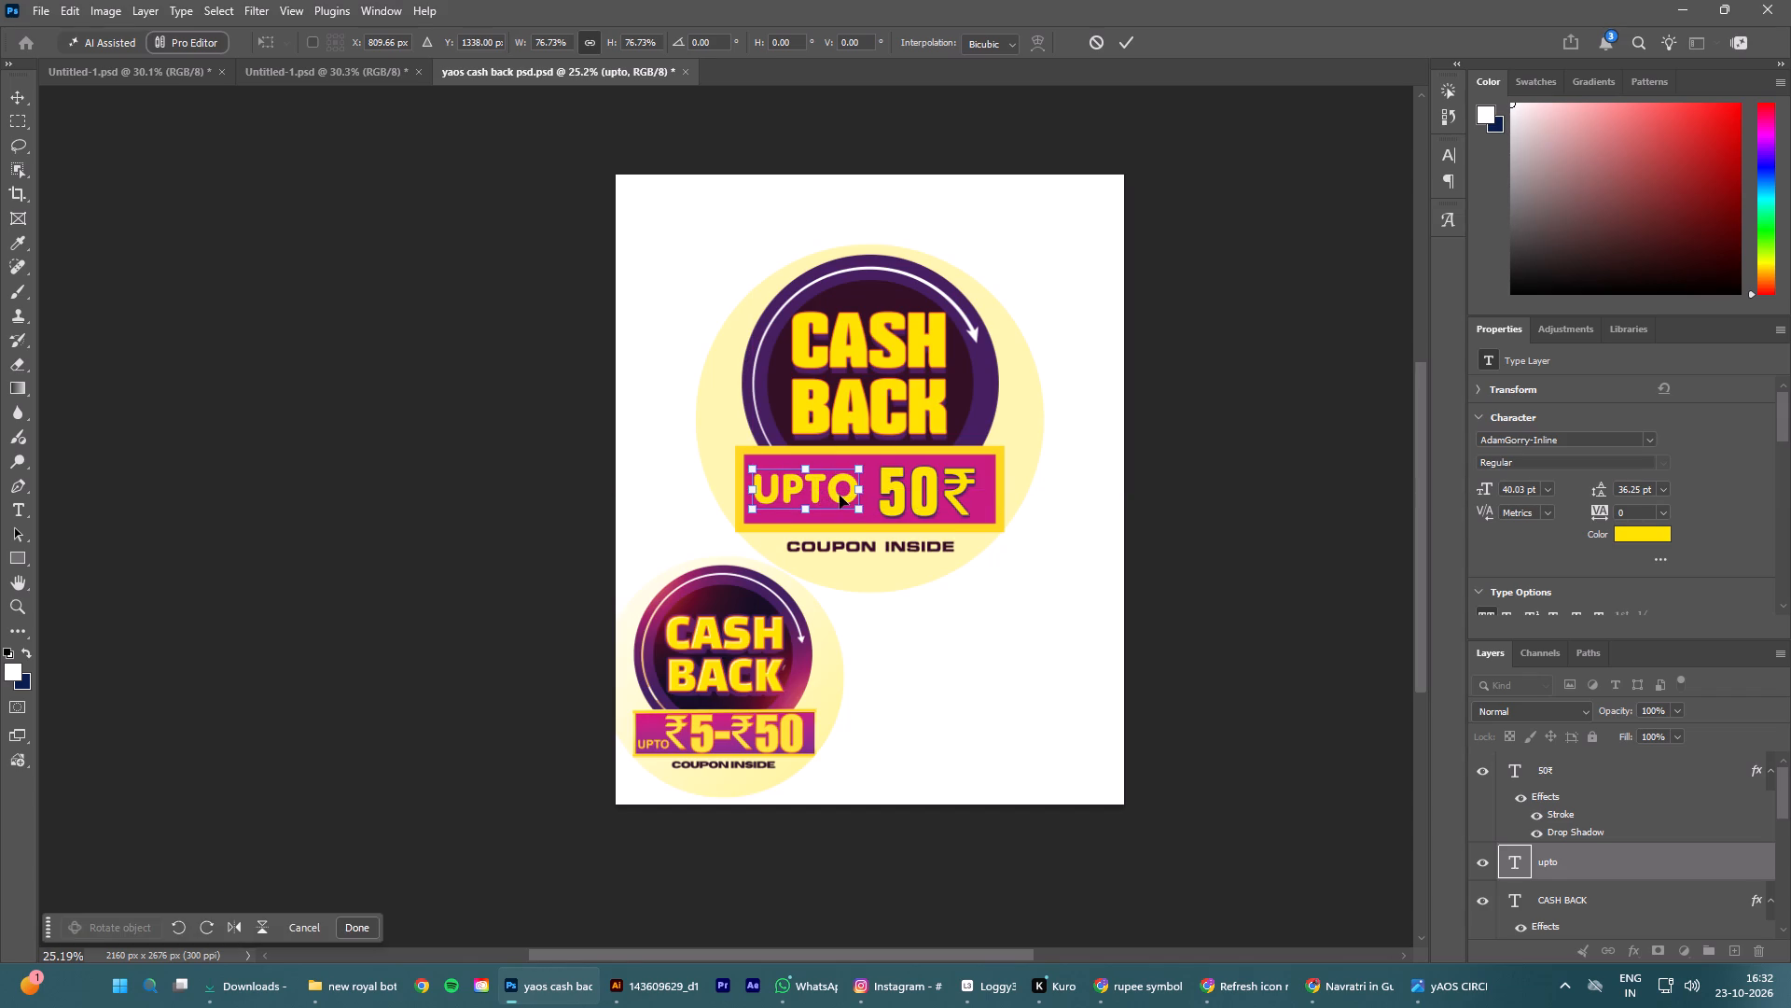
{"action": "left_click", "coordinate": [840, 496]}
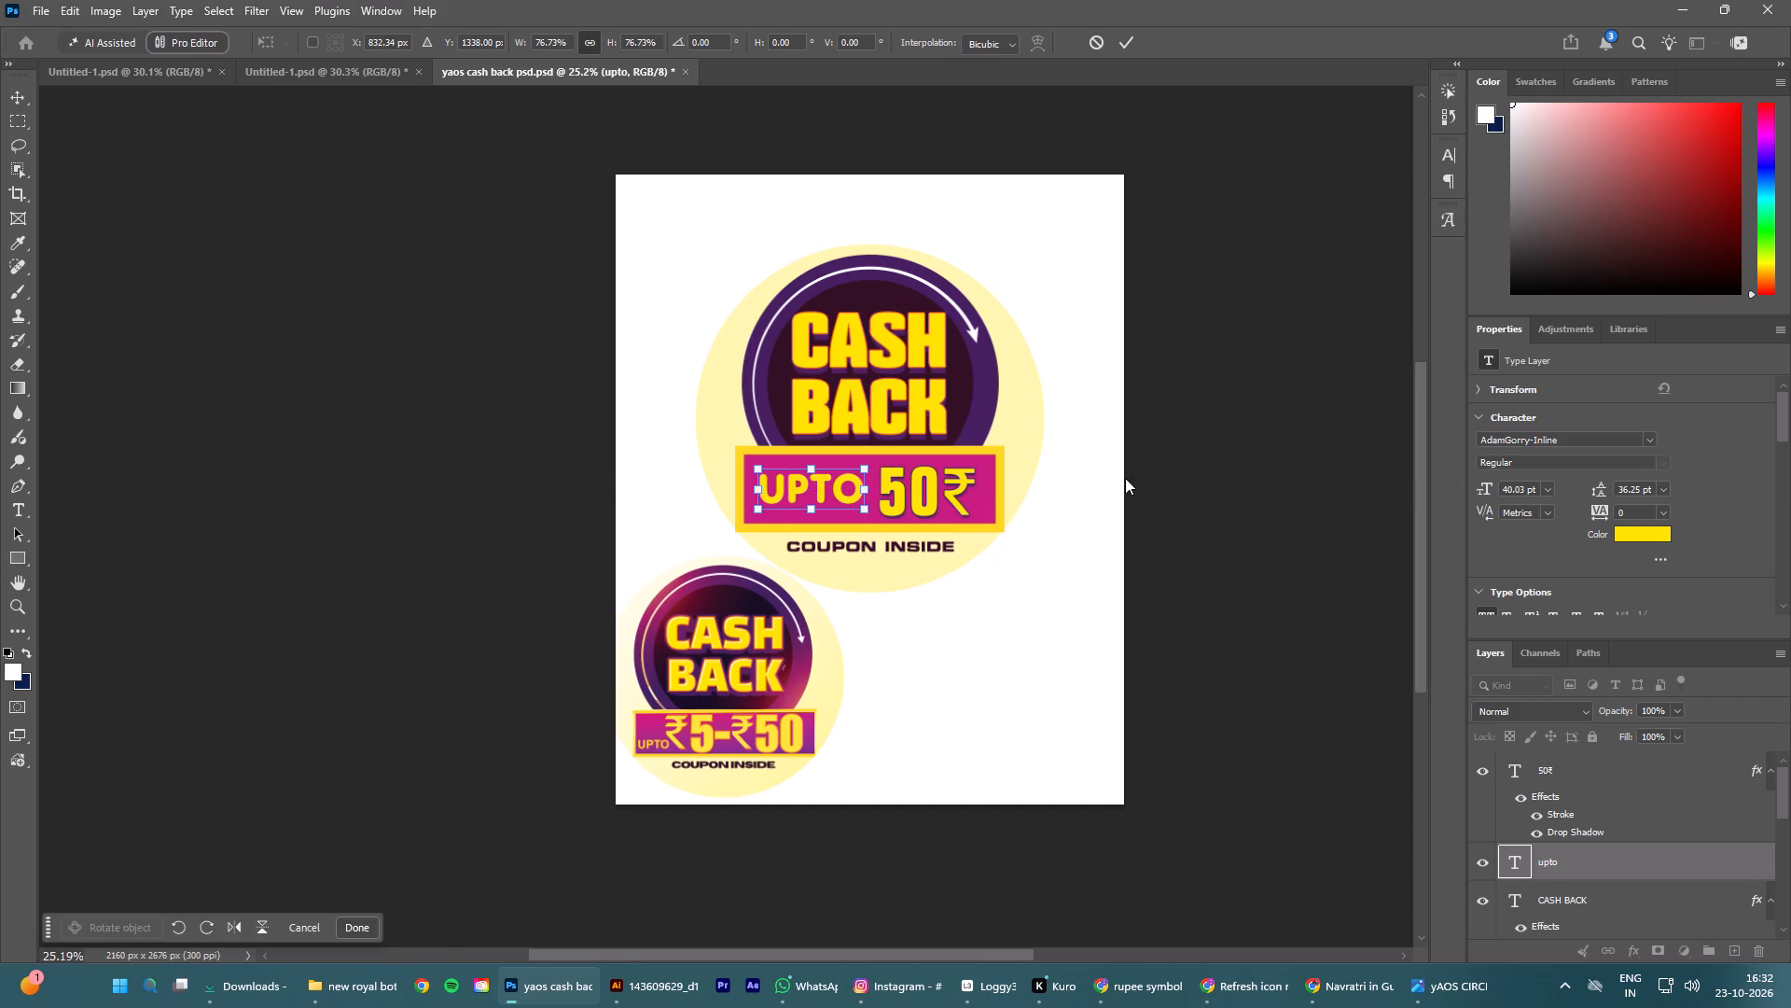
{"action": "left_click", "coordinate": [1188, 474]}
{"action": "left_click", "coordinate": [1202, 491]}
Scale the 50₹ text down to about 91.5% and nudge it slightly up and left.
{"action": "left_click", "coordinate": [899, 487]}
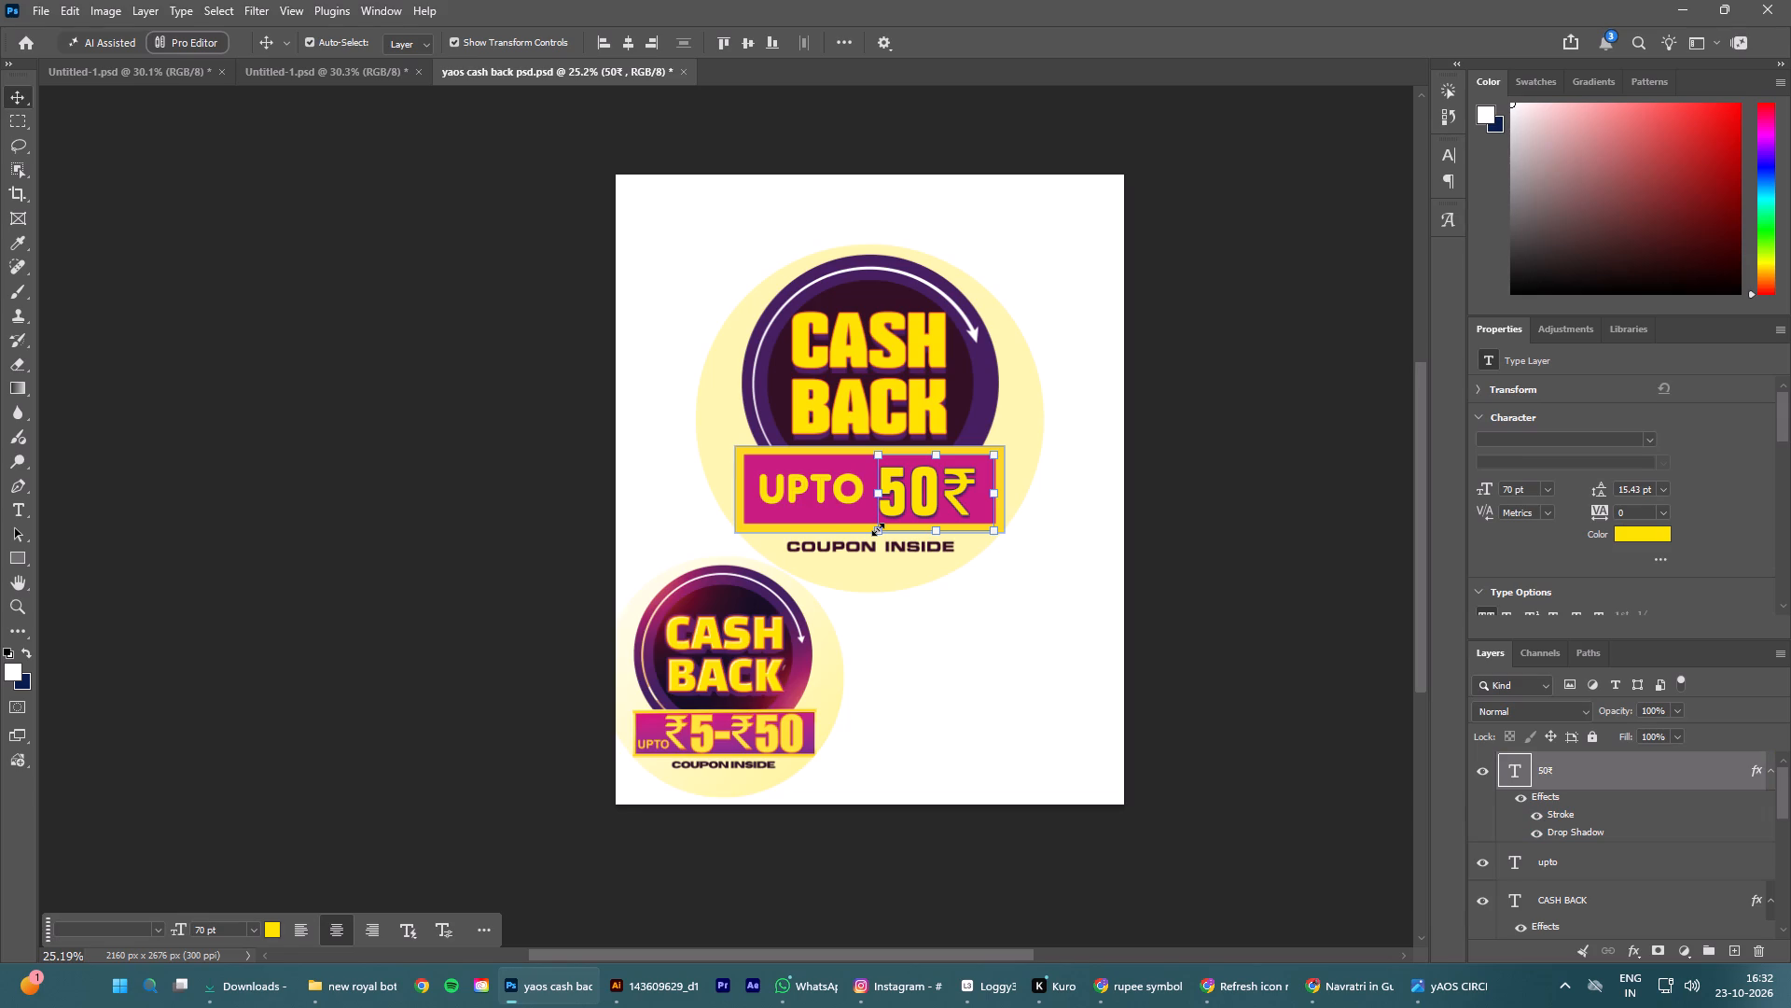
{"action": "left_click", "coordinate": [880, 529], "text": "alt"}
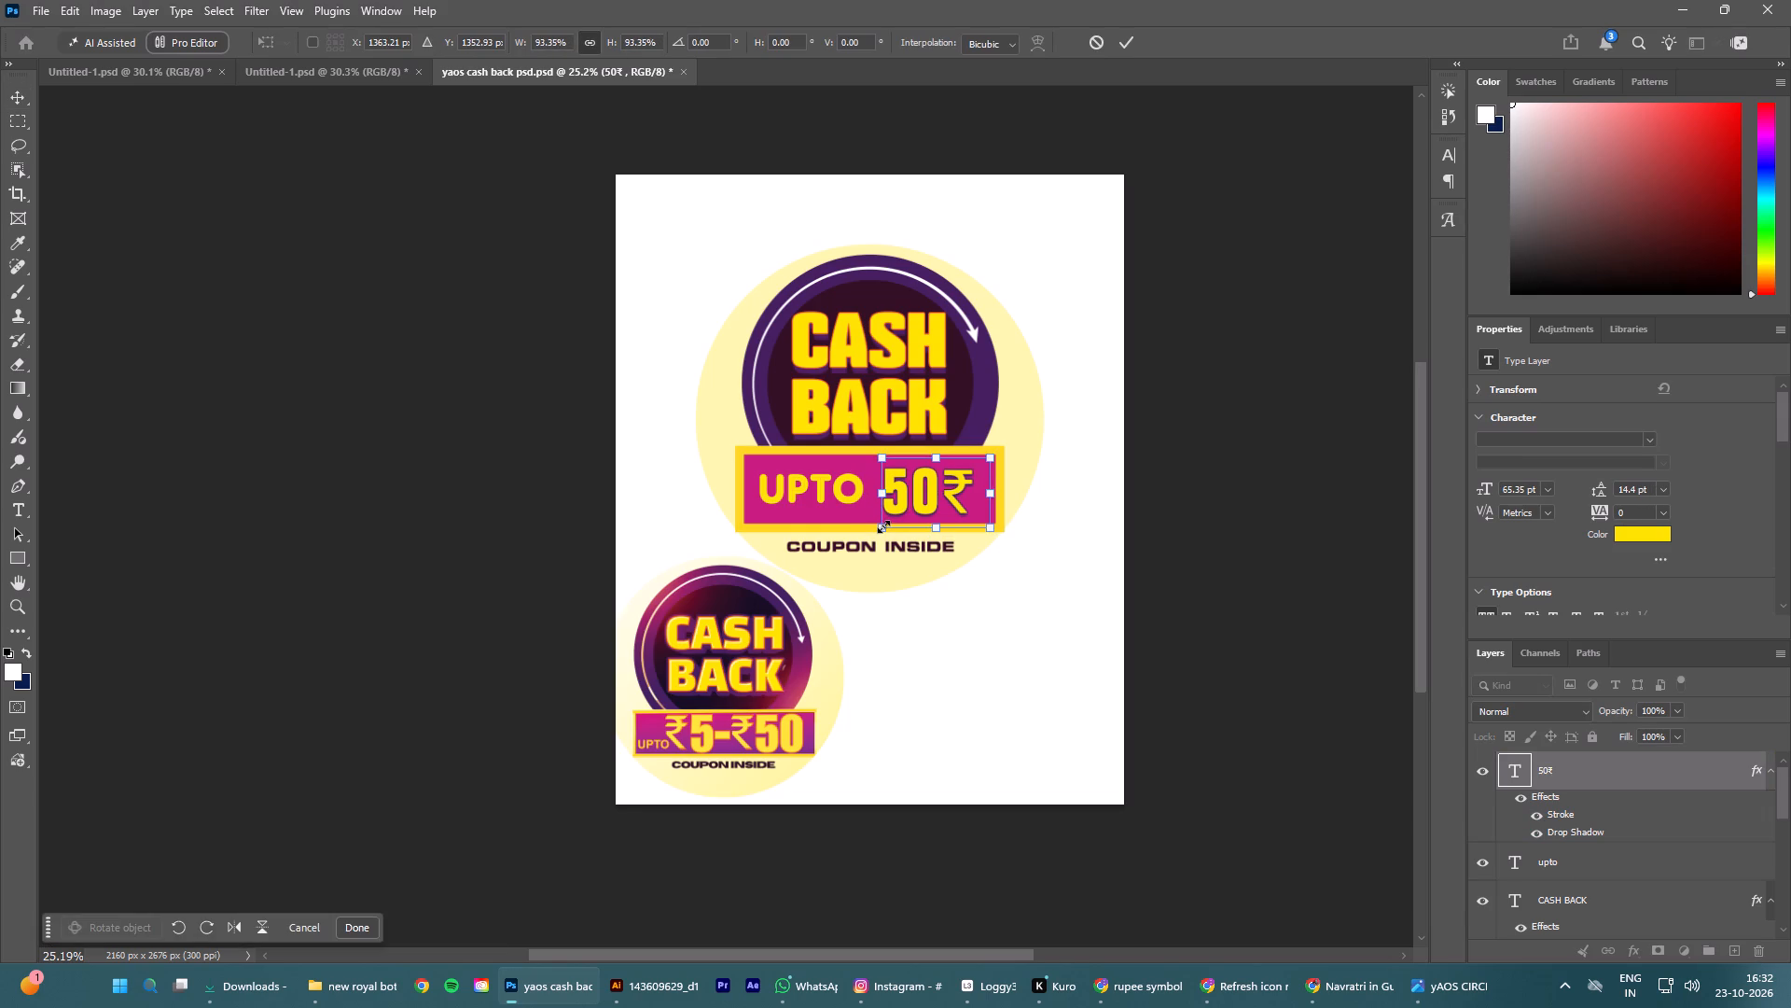
{"action": "left_click", "coordinate": [880, 533], "text": "alt"}
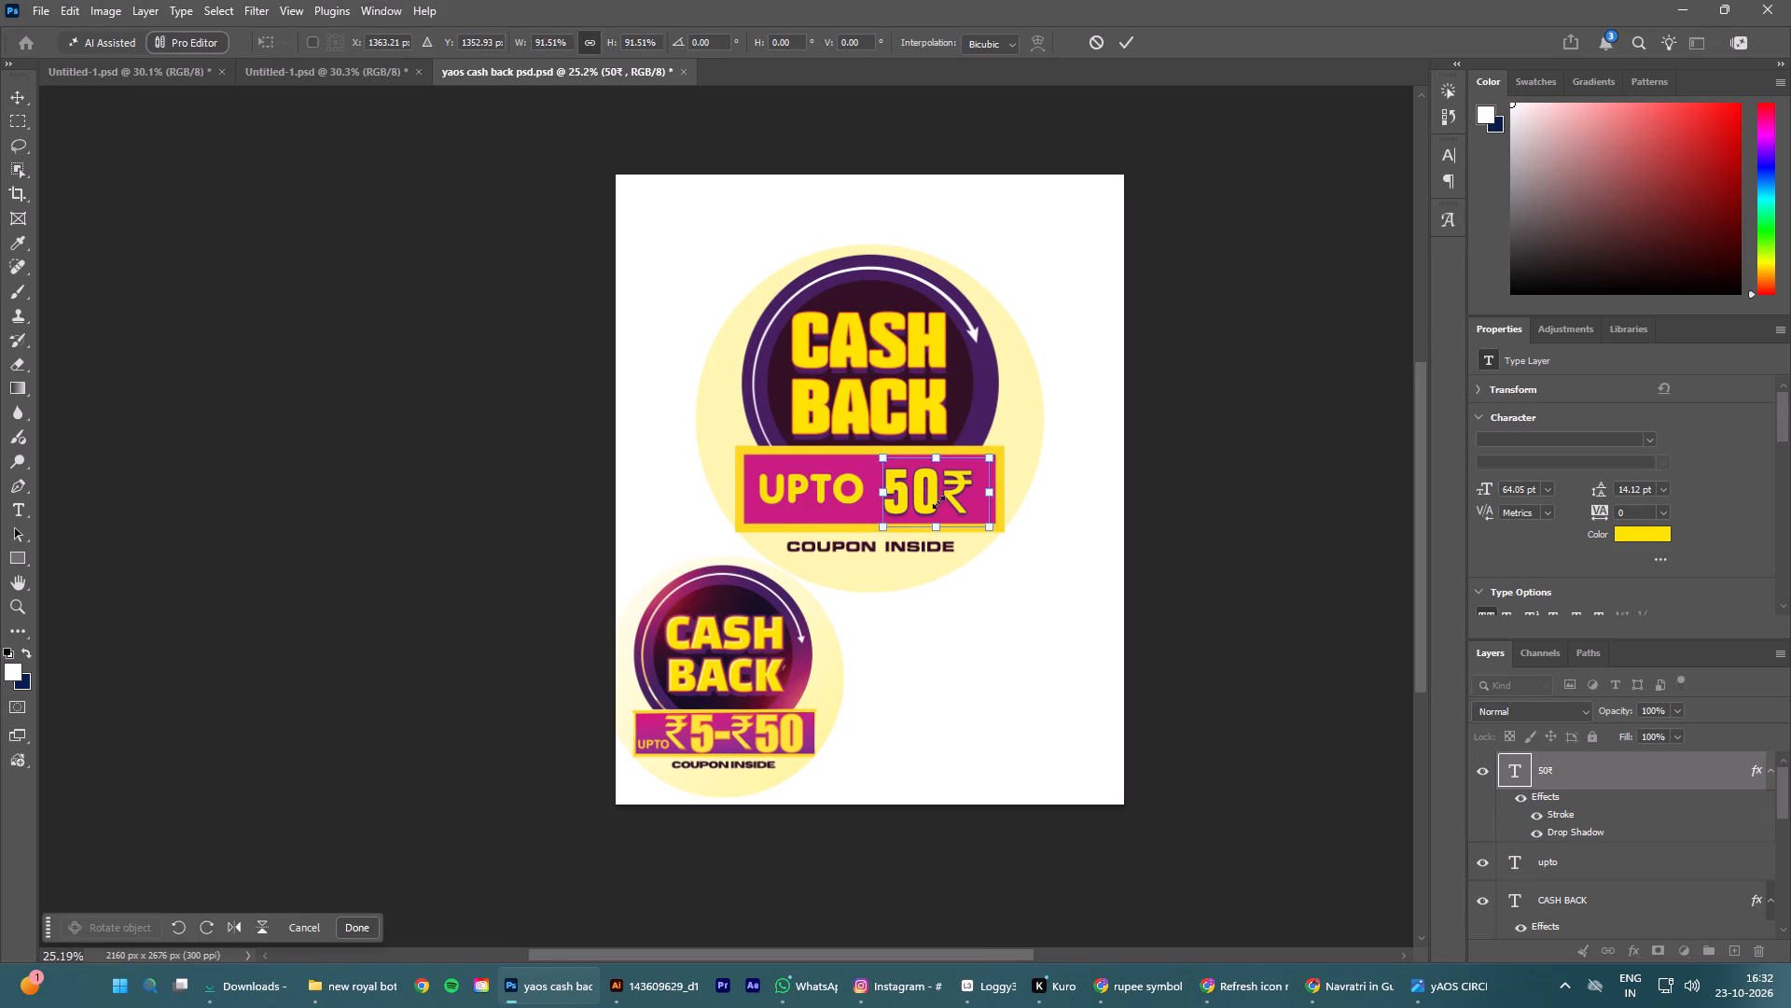
{"action": "left_click", "coordinate": [1128, 47]}
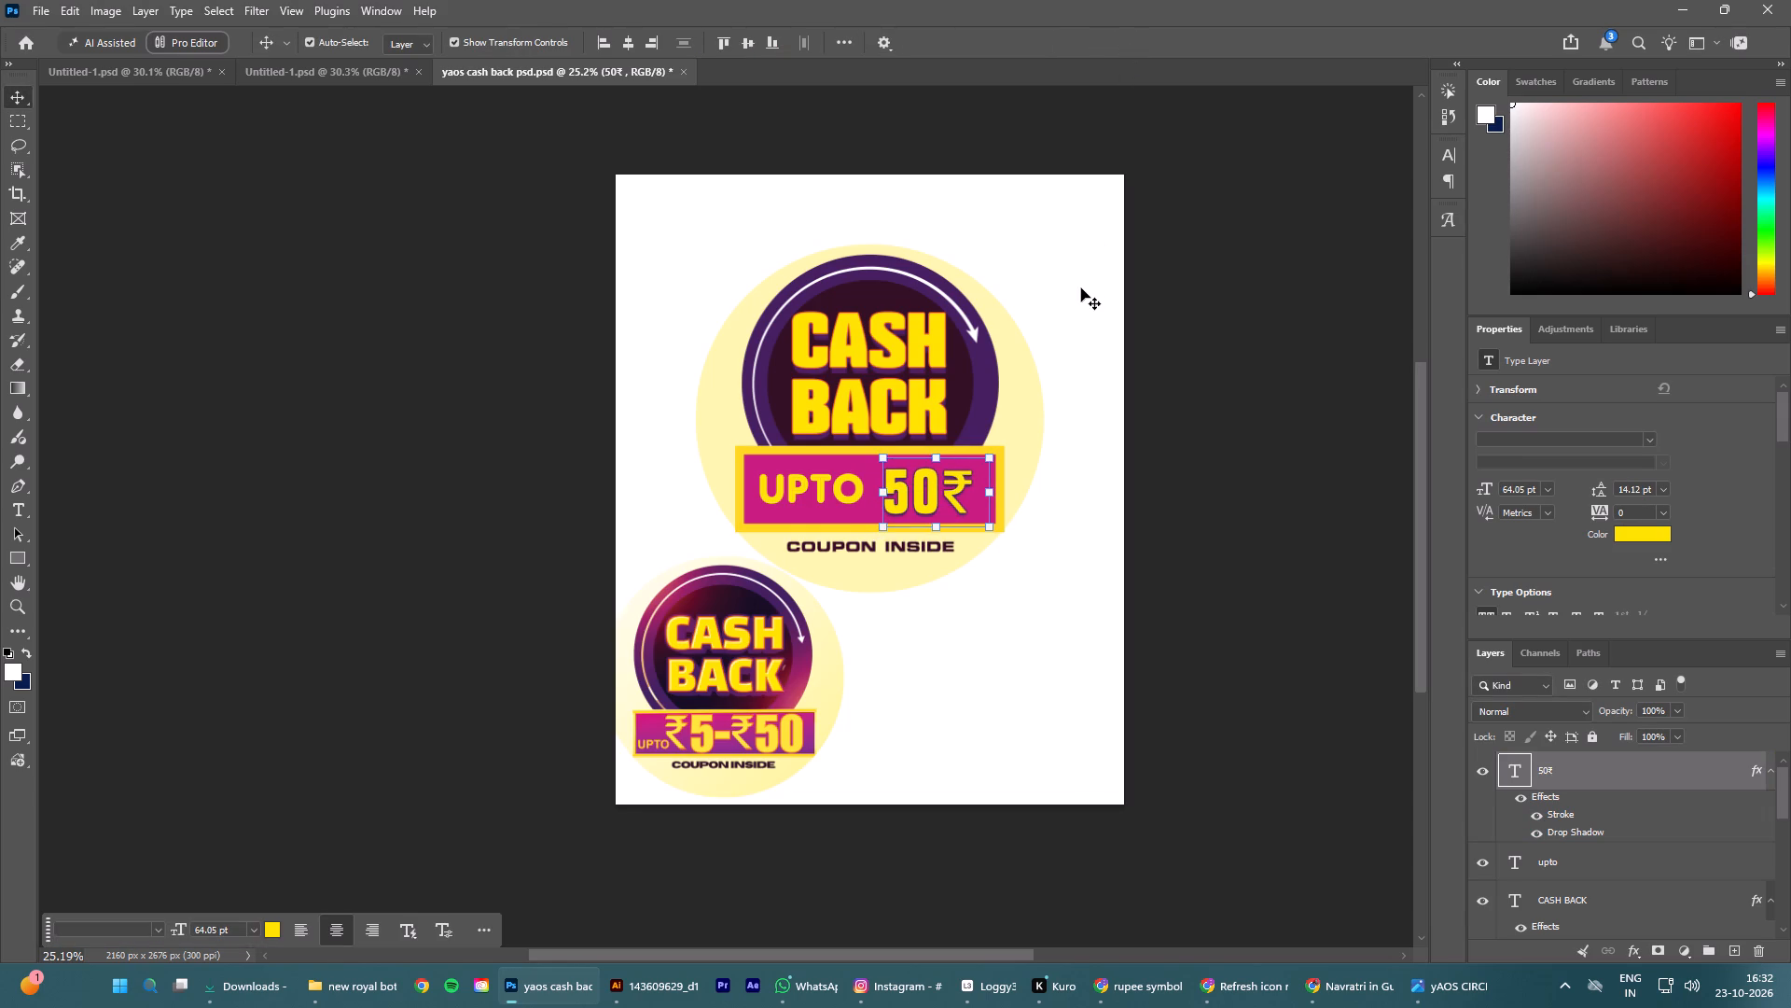
{"action": "key", "text": "Up"}
{"action": "key", "text": "Up"}
{"action": "key", "text": "Left"}
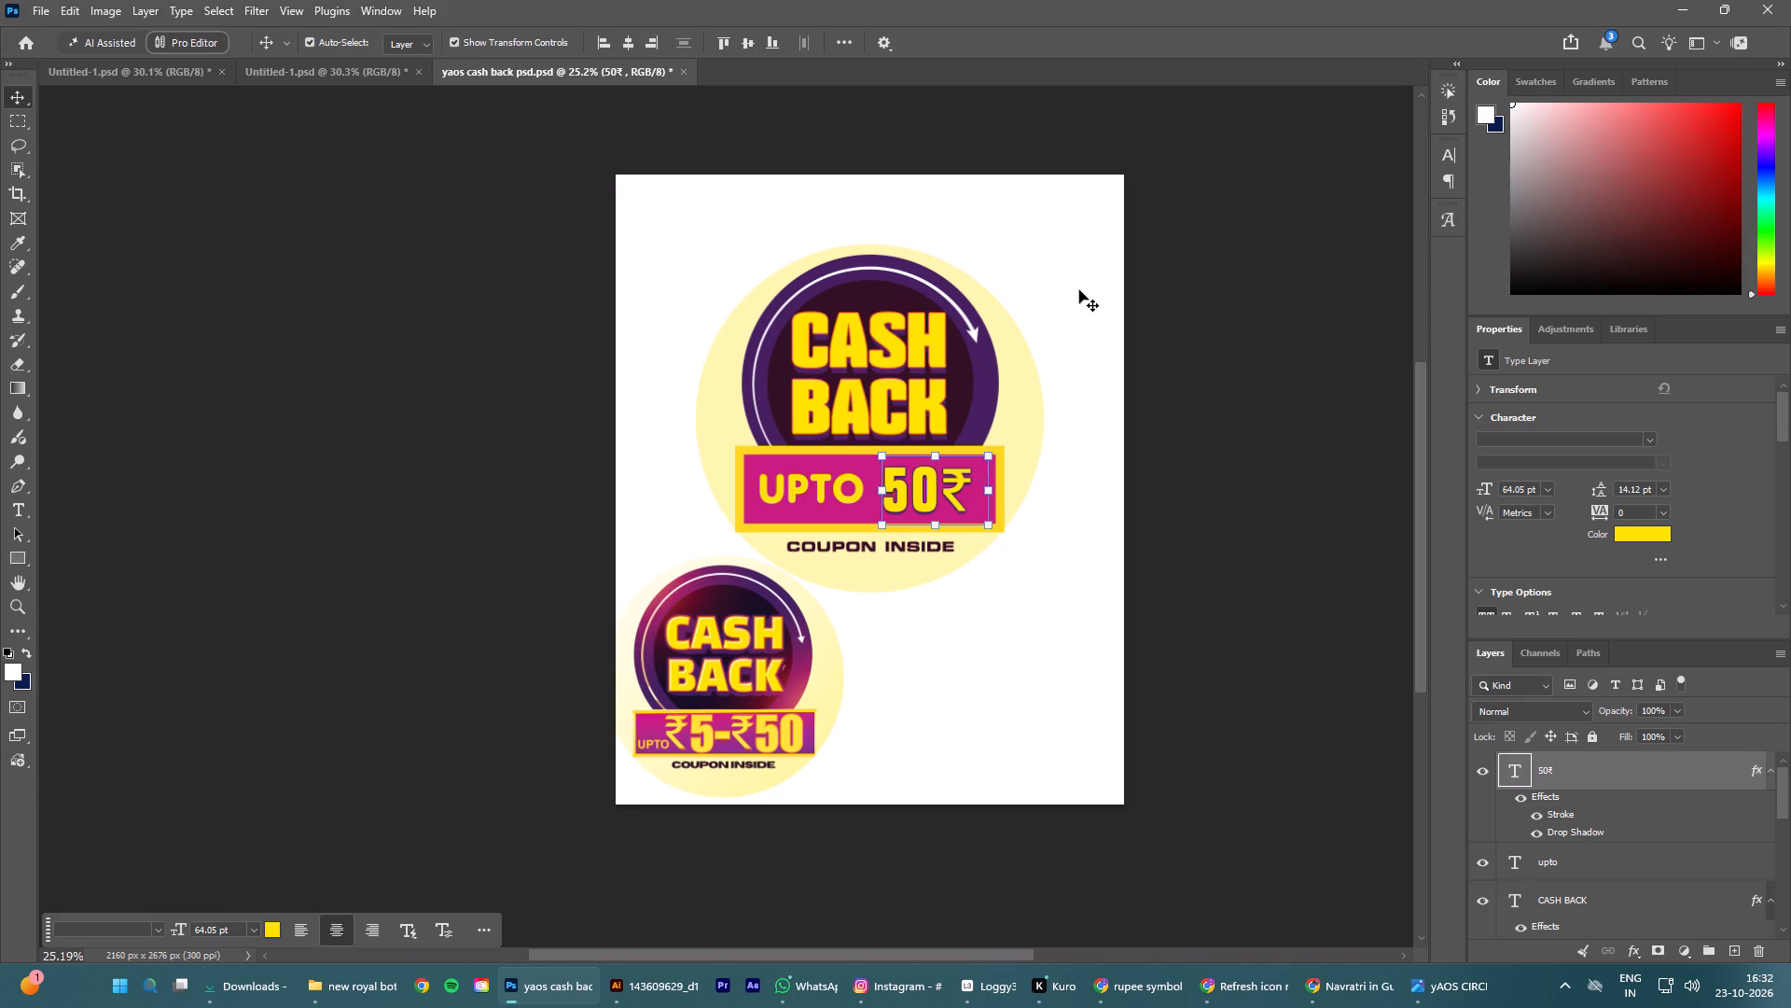
{"action": "key", "text": "Right"}
{"action": "key", "text": "Down"}
{"action": "key", "text": "Up"}
{"action": "key", "text": "Left"}
Nudge the UPTO text slightly right to tighten its gap to 50₹.
{"action": "left_click", "coordinate": [830, 497]}
{"action": "key", "text": "Right"}
{"action": "key", "text": "Right"}
{"action": "key", "text": "Right"}
{"action": "key", "text": "Right"}
{"action": "key", "text": "Left"}
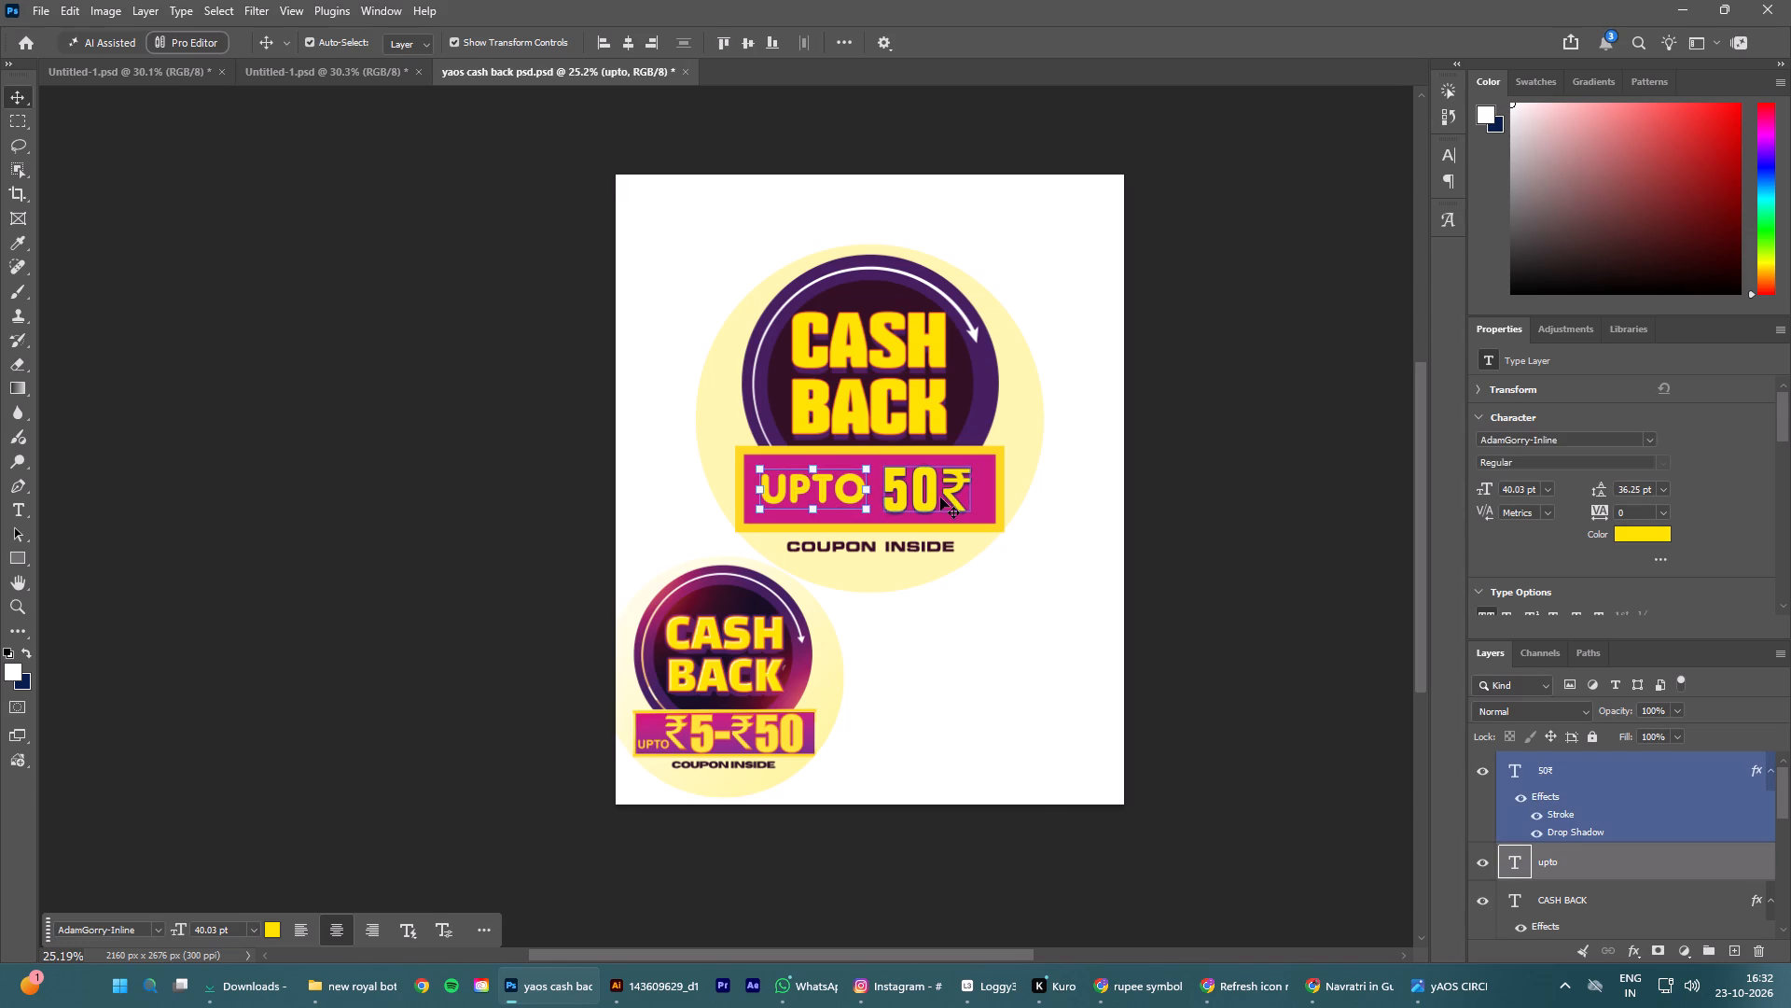
{"action": "key", "text": "Right"}
{"action": "left_click", "coordinate": [894, 490]}
{"action": "left_click", "coordinate": [1200, 499]}
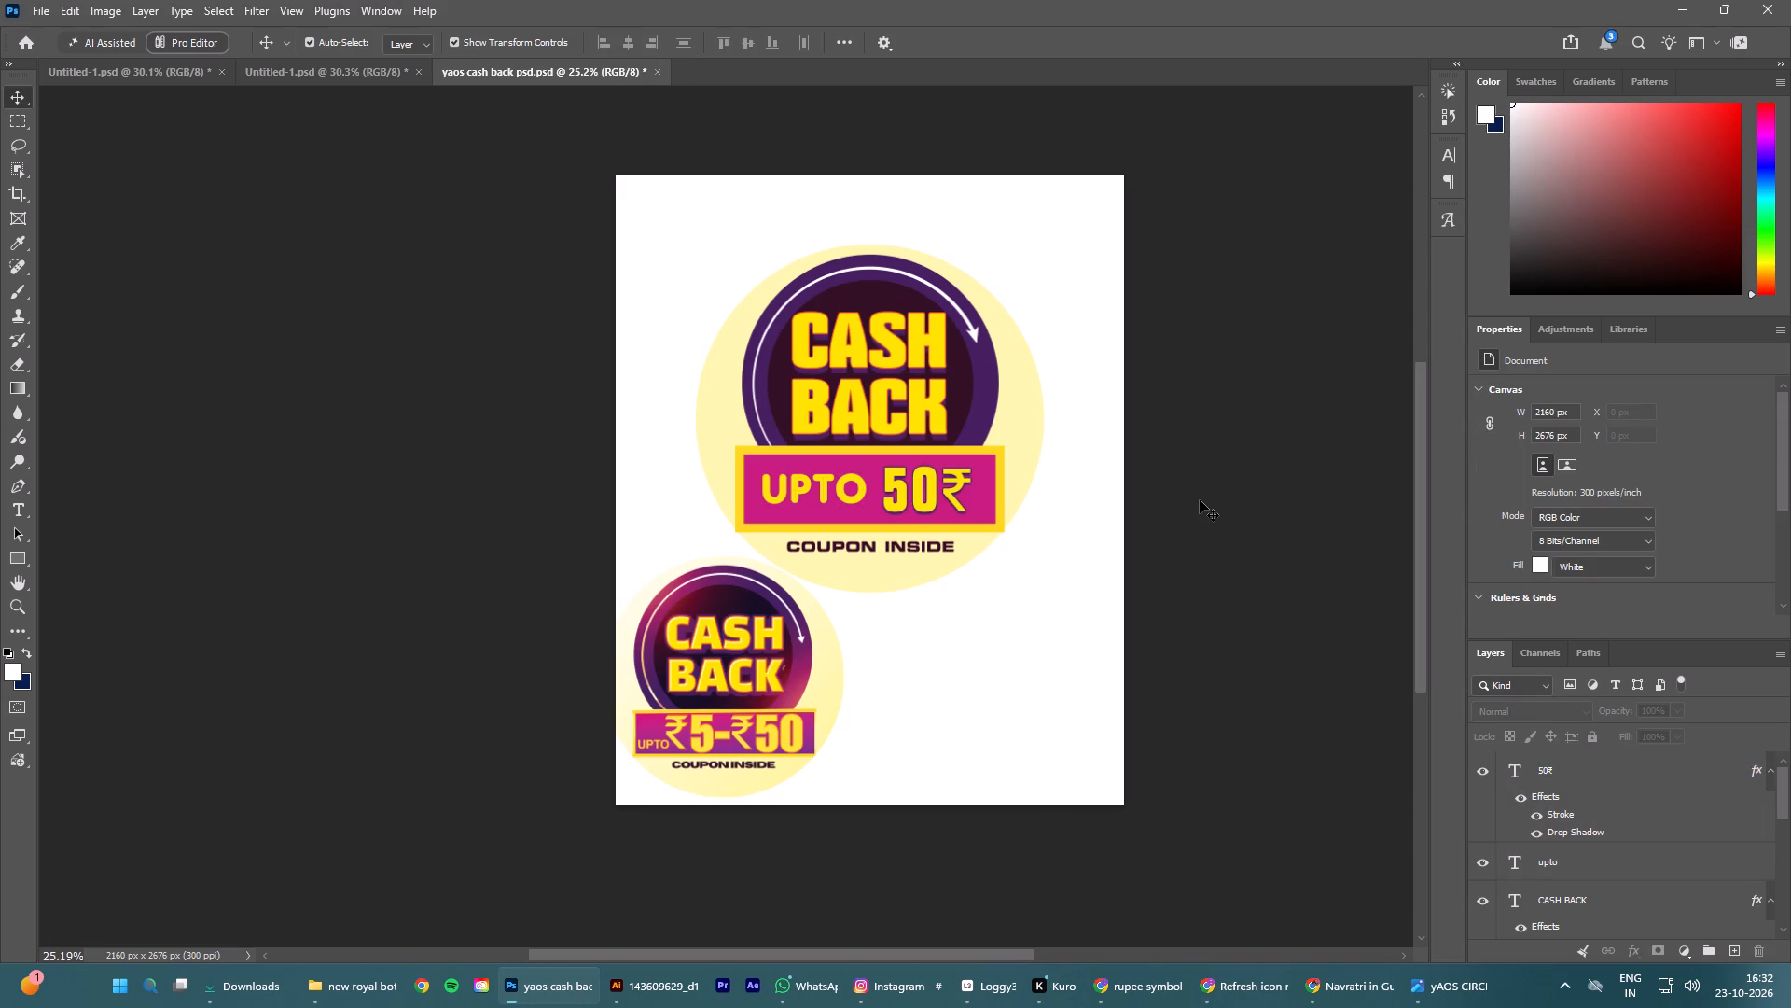
{"action": "left_click", "coordinate": [854, 494]}
{"action": "key", "text": "Right"}
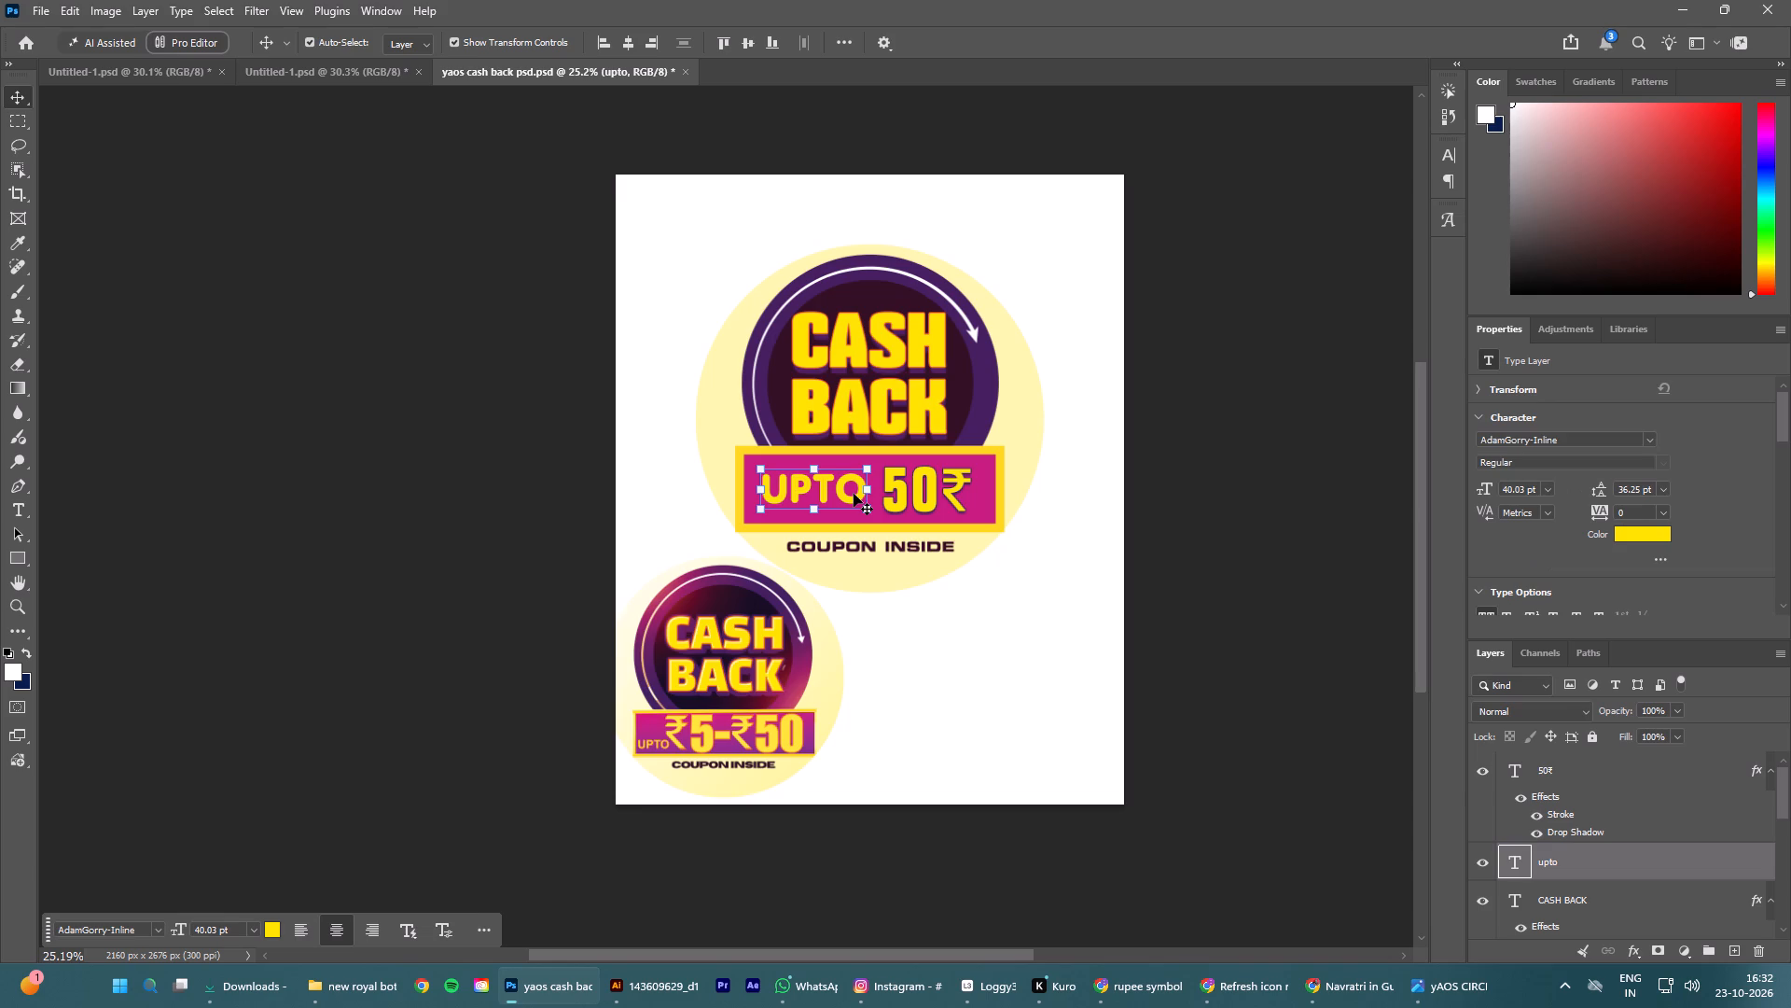
{"action": "left_click", "coordinate": [1295, 517]}
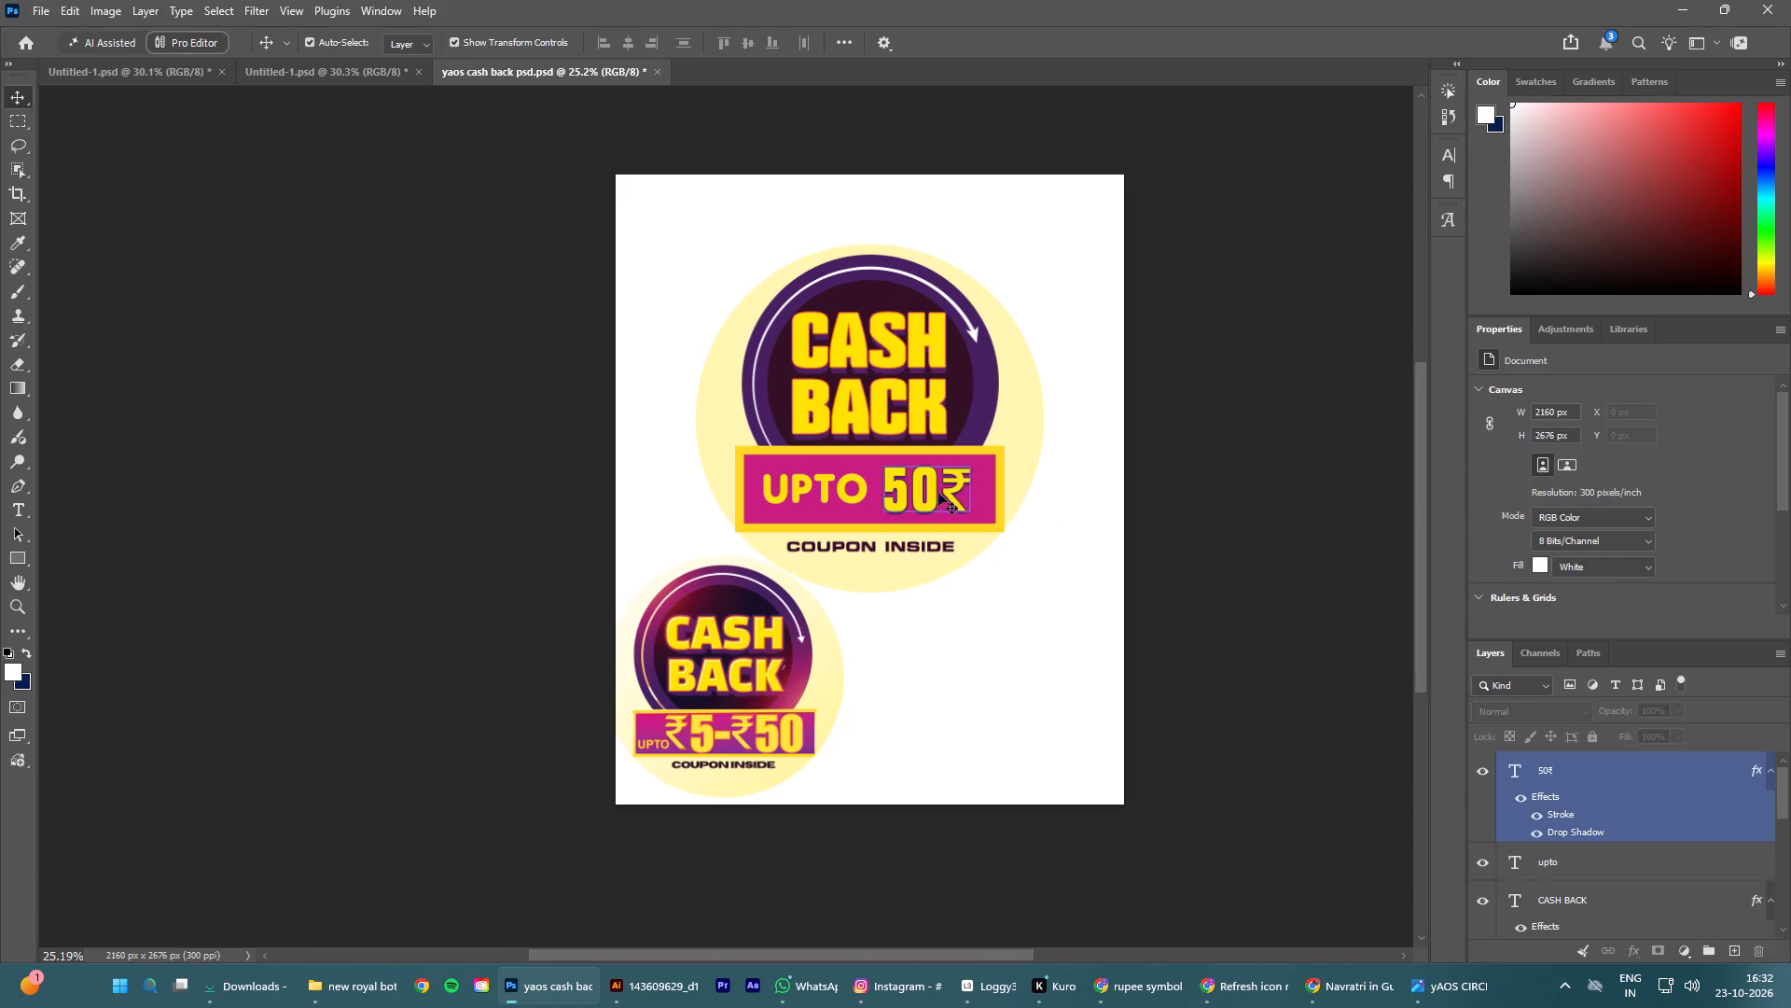
Scale the 50₹ text up to about 115.5% and nudge it slightly right and up within the banner.
{"action": "left_click", "coordinate": [925, 495]}
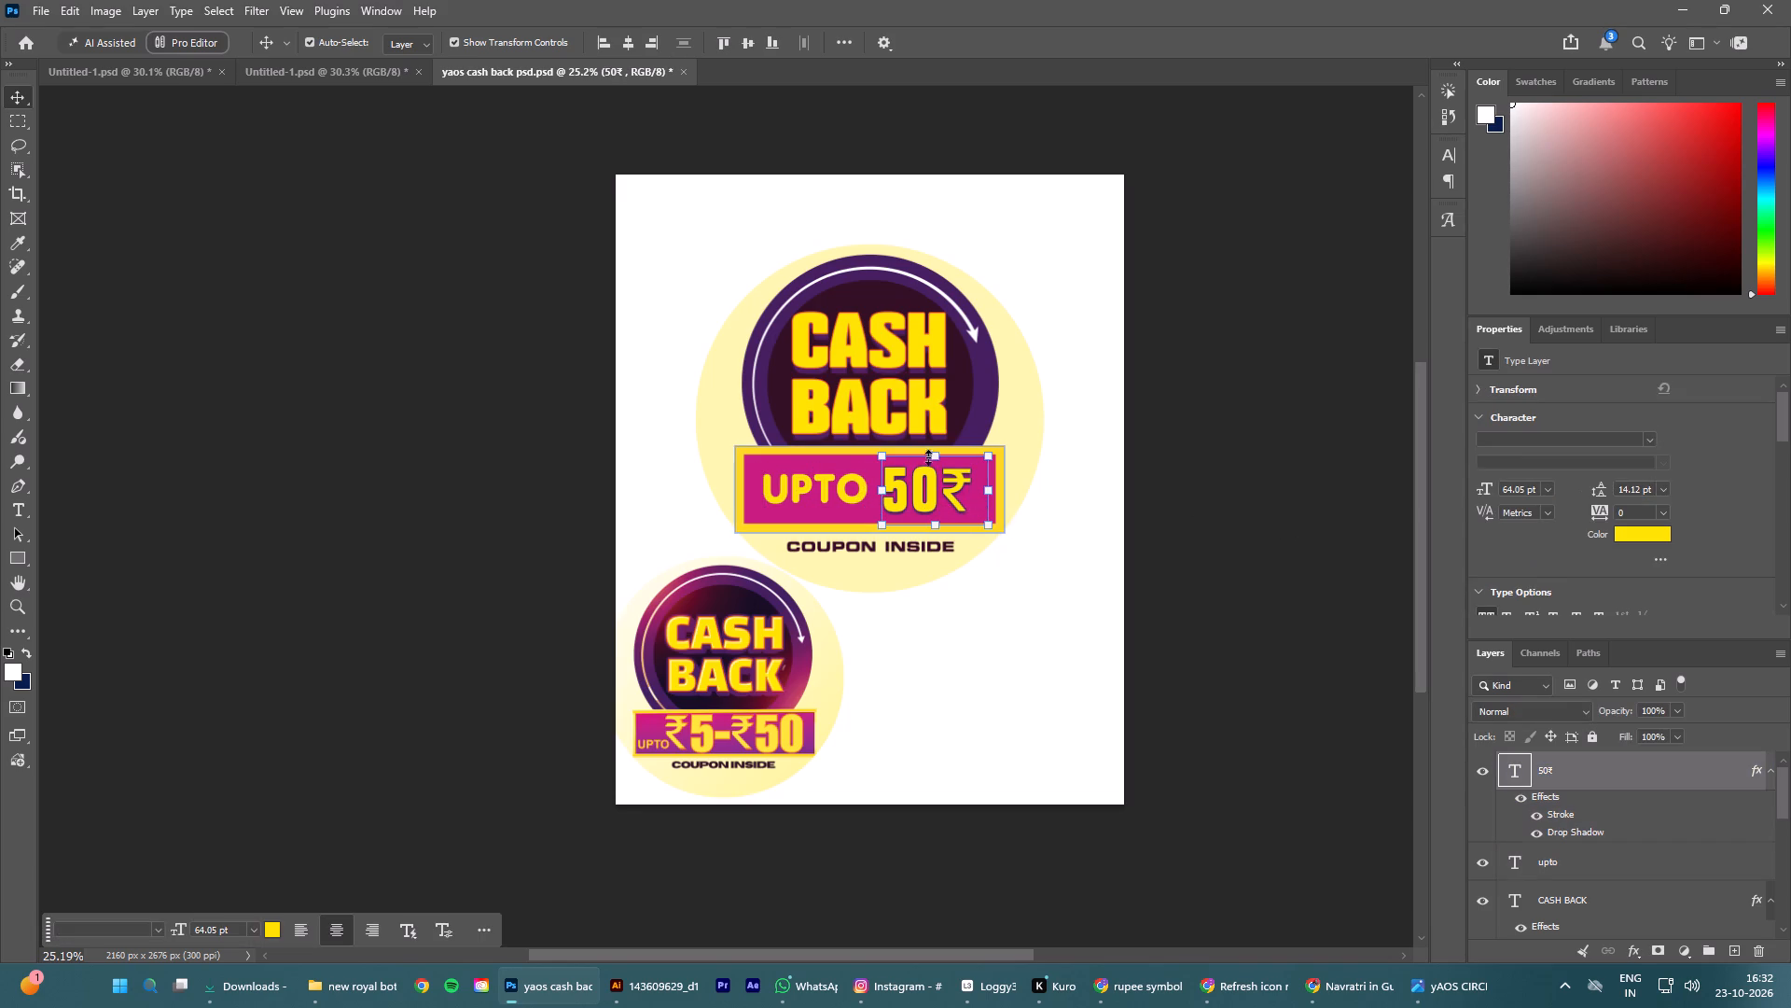
{"action": "left_click", "coordinate": [937, 460], "text": "alt"}
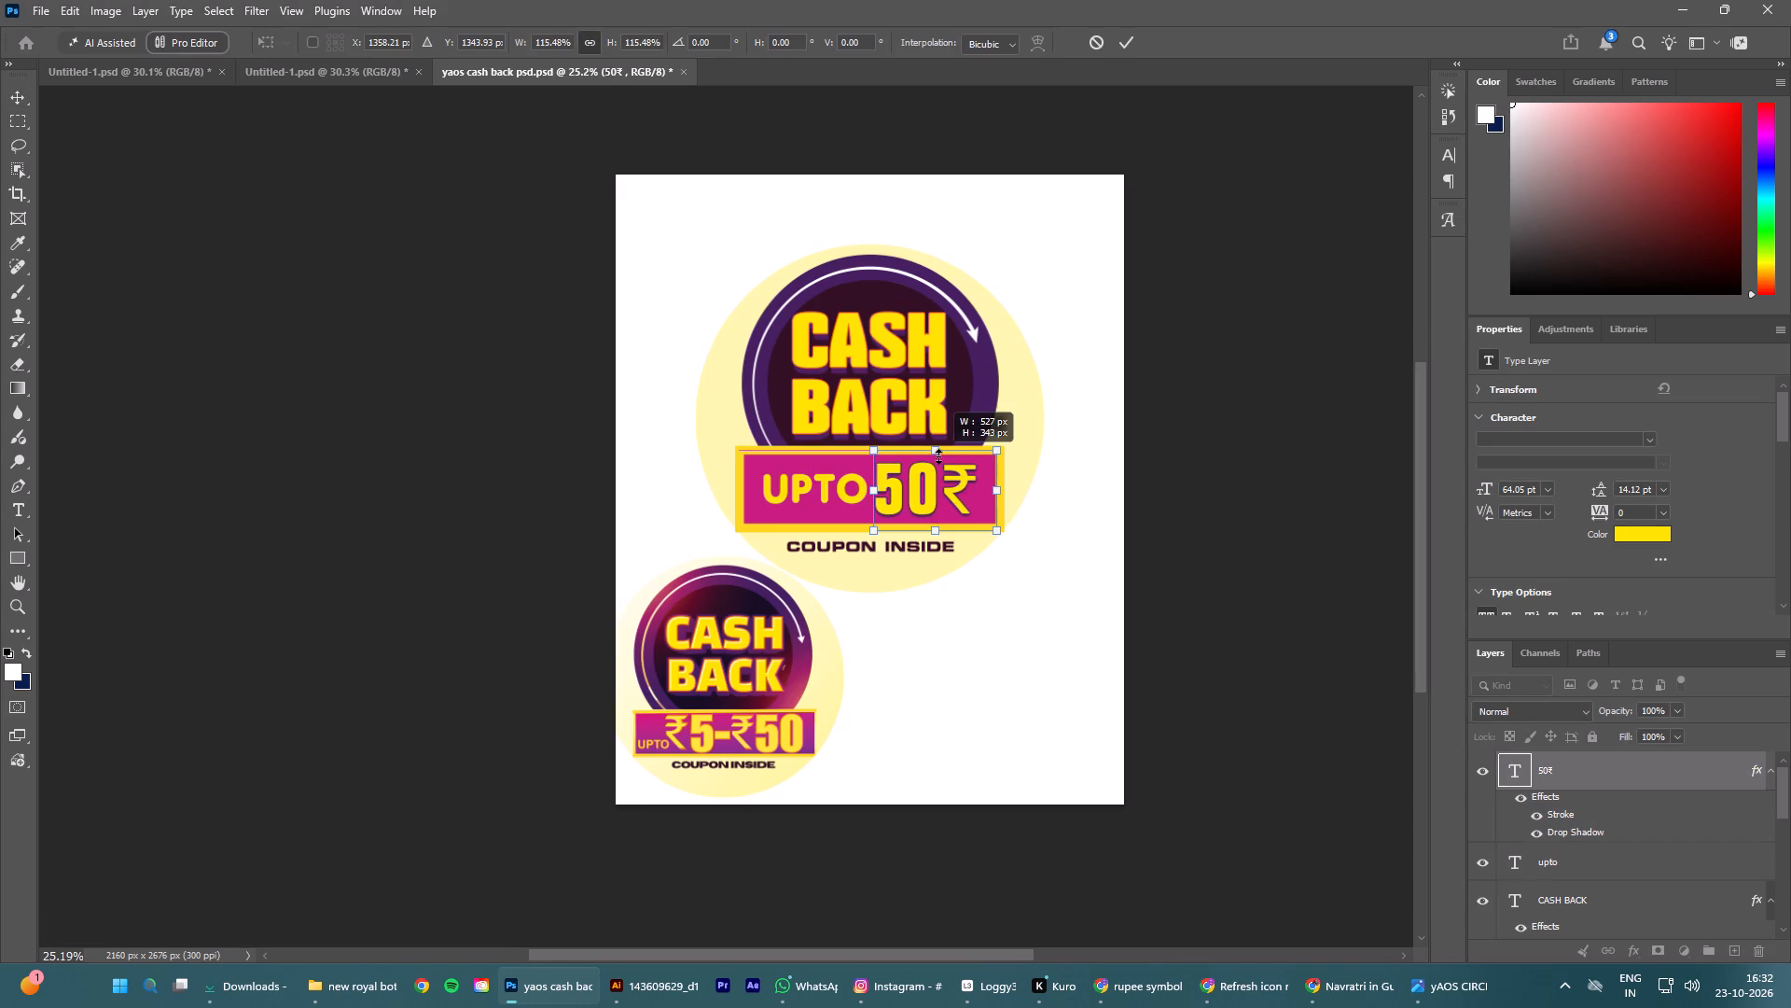
{"action": "left_click", "coordinate": [1129, 39]}
{"action": "left_click", "coordinate": [1270, 338]}
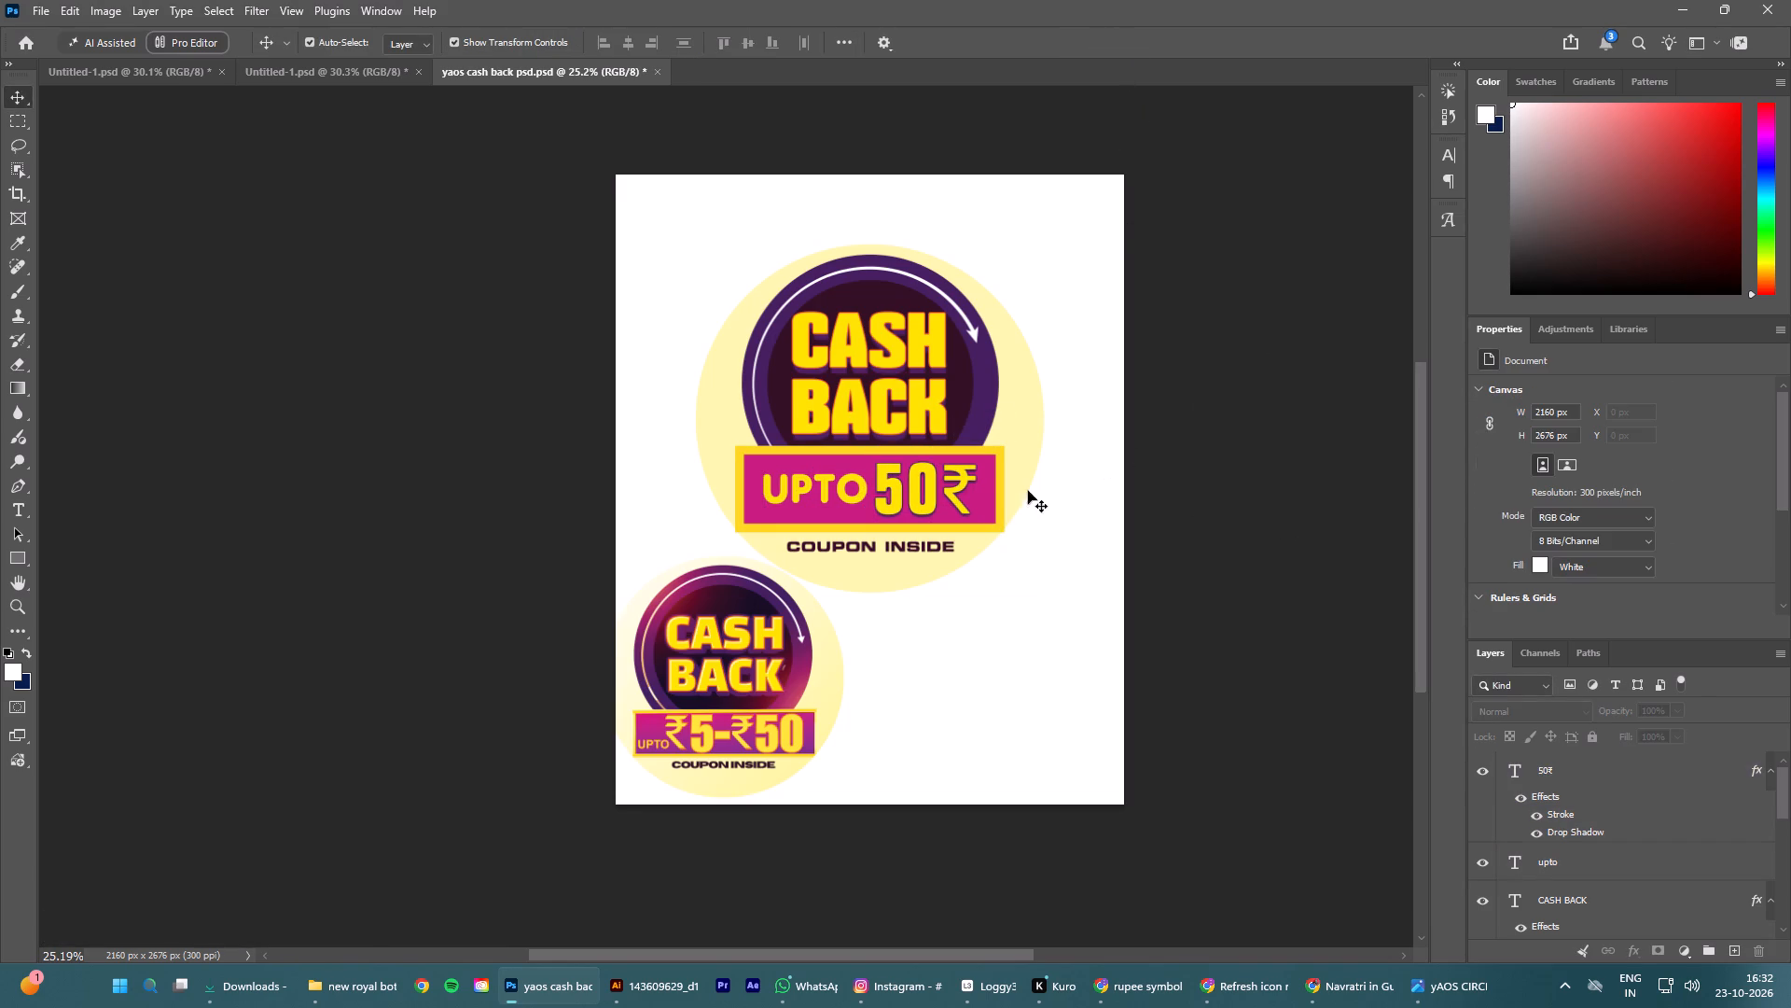
{"action": "left_click", "coordinate": [926, 493]}
{"action": "key", "text": "Up"}
{"action": "key", "text": "Right"}
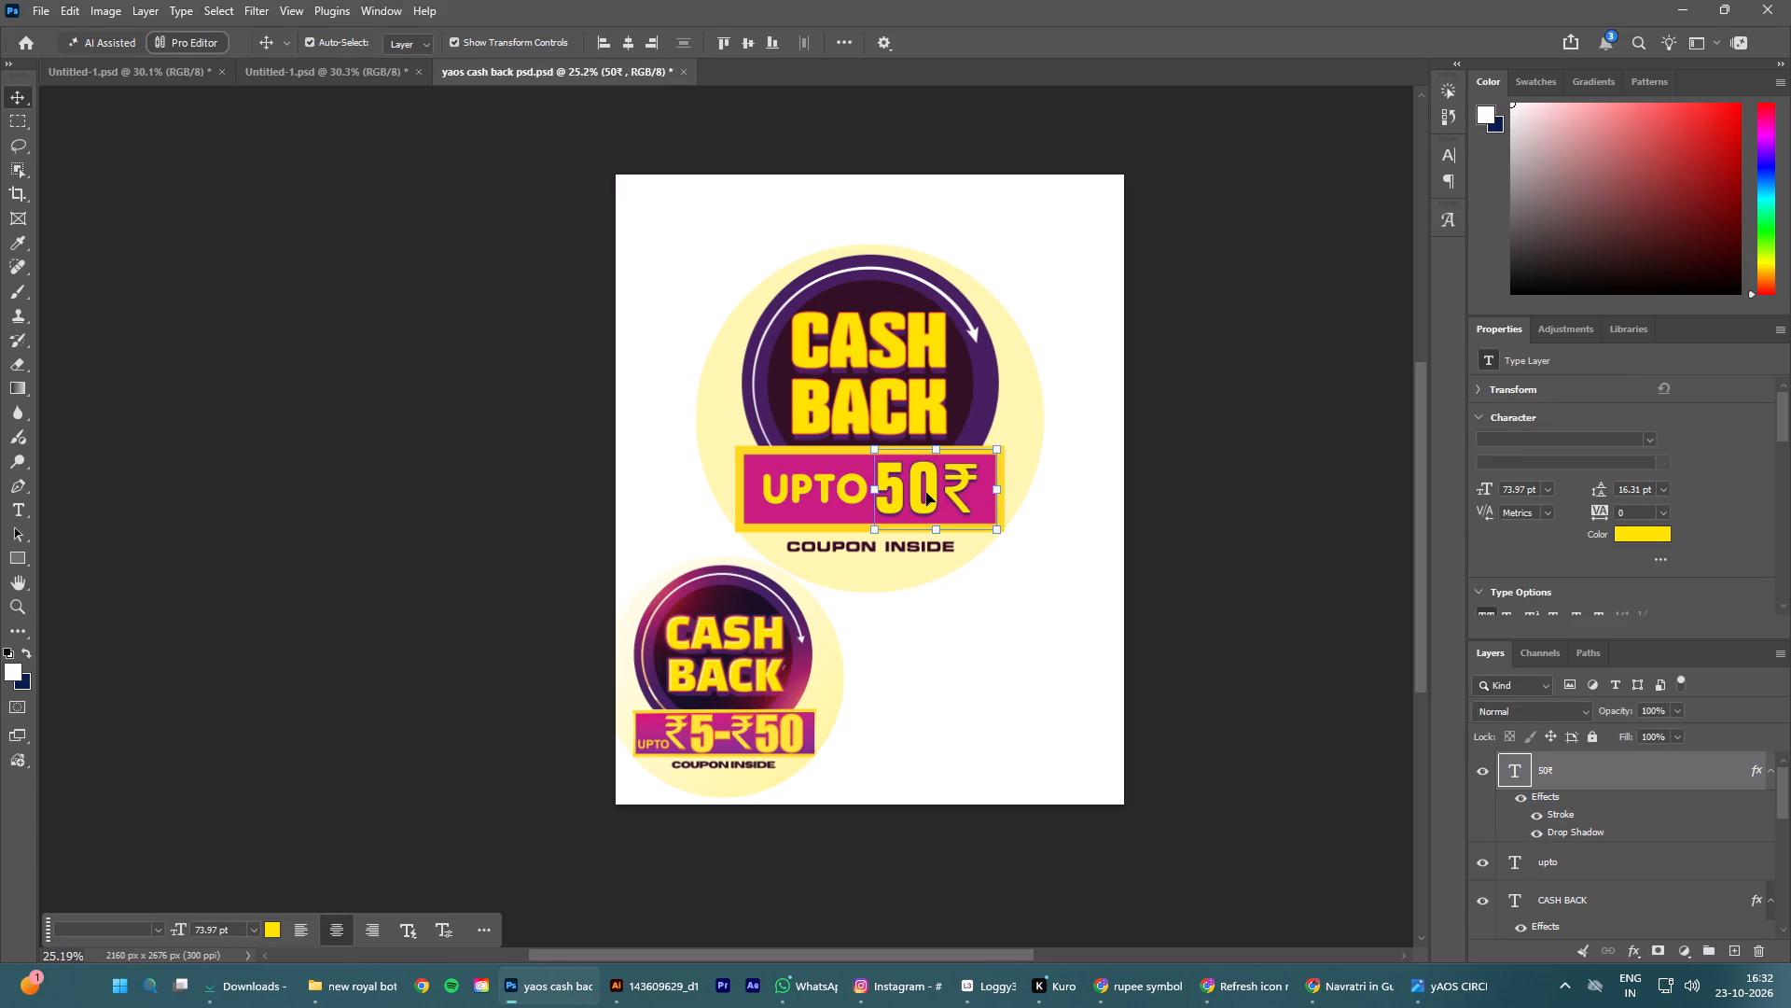
{"action": "key", "text": "Down"}
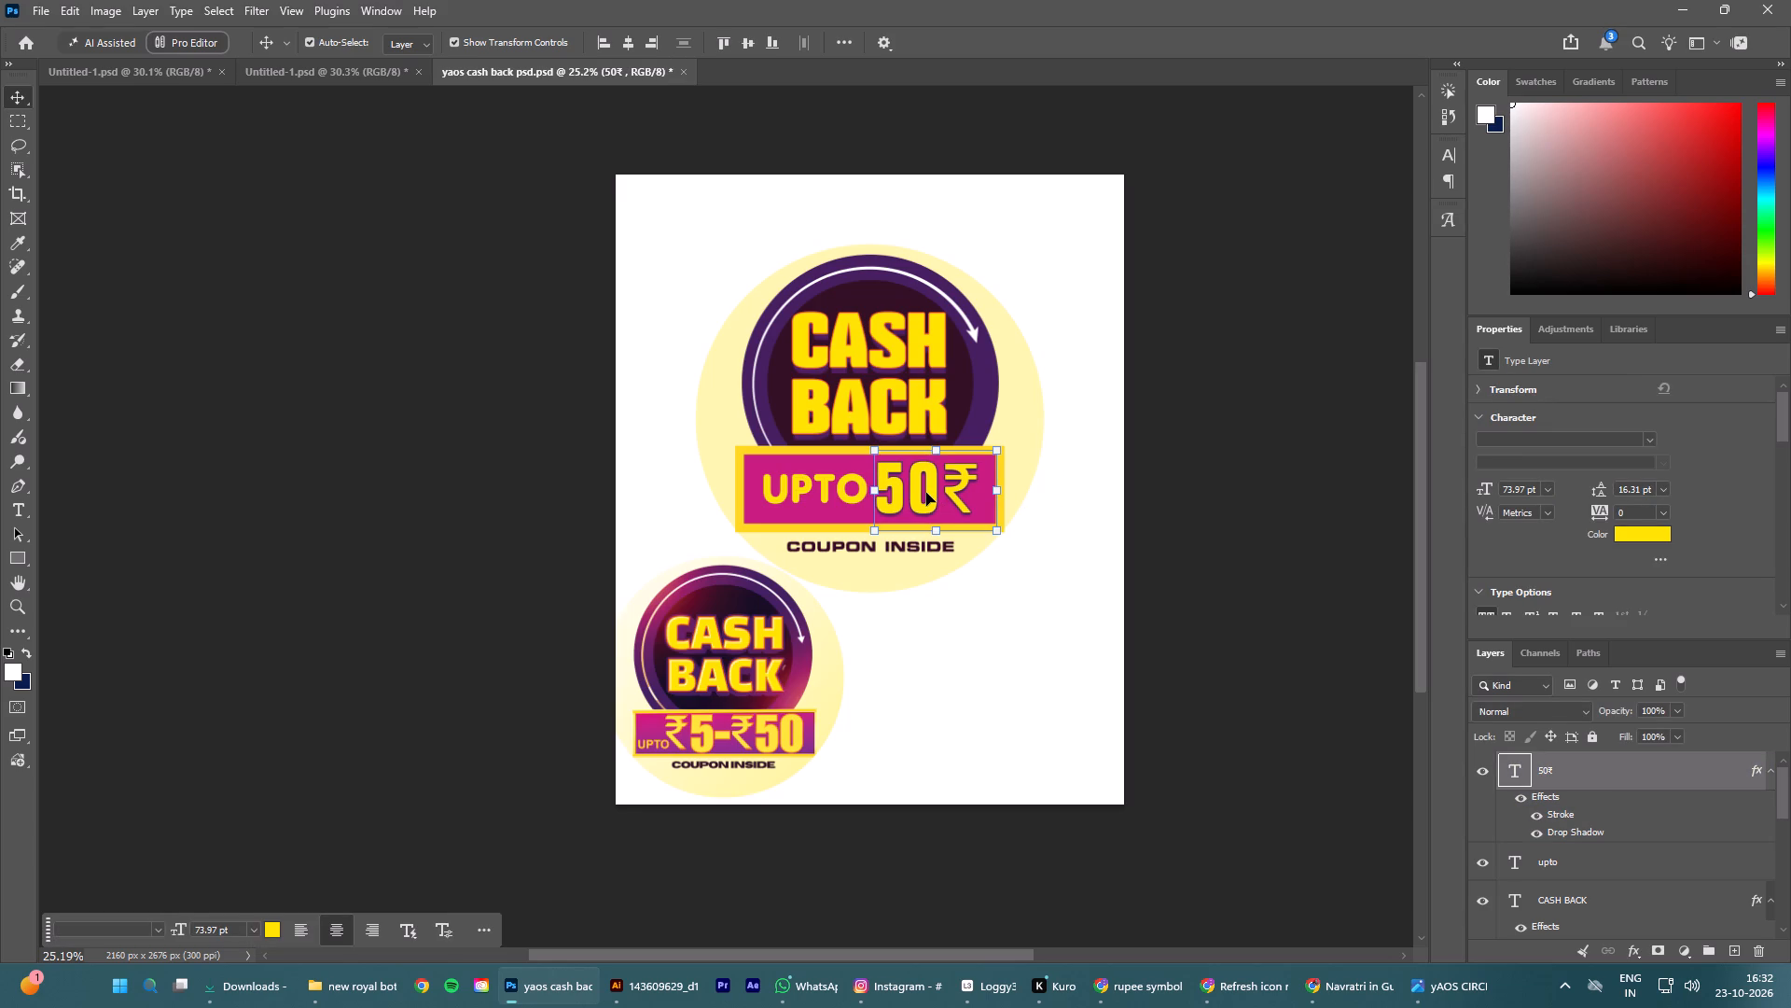
{"action": "key", "text": "Right"}
{"action": "key", "text": "Up"}
{"action": "left_click", "coordinate": [1148, 525]}
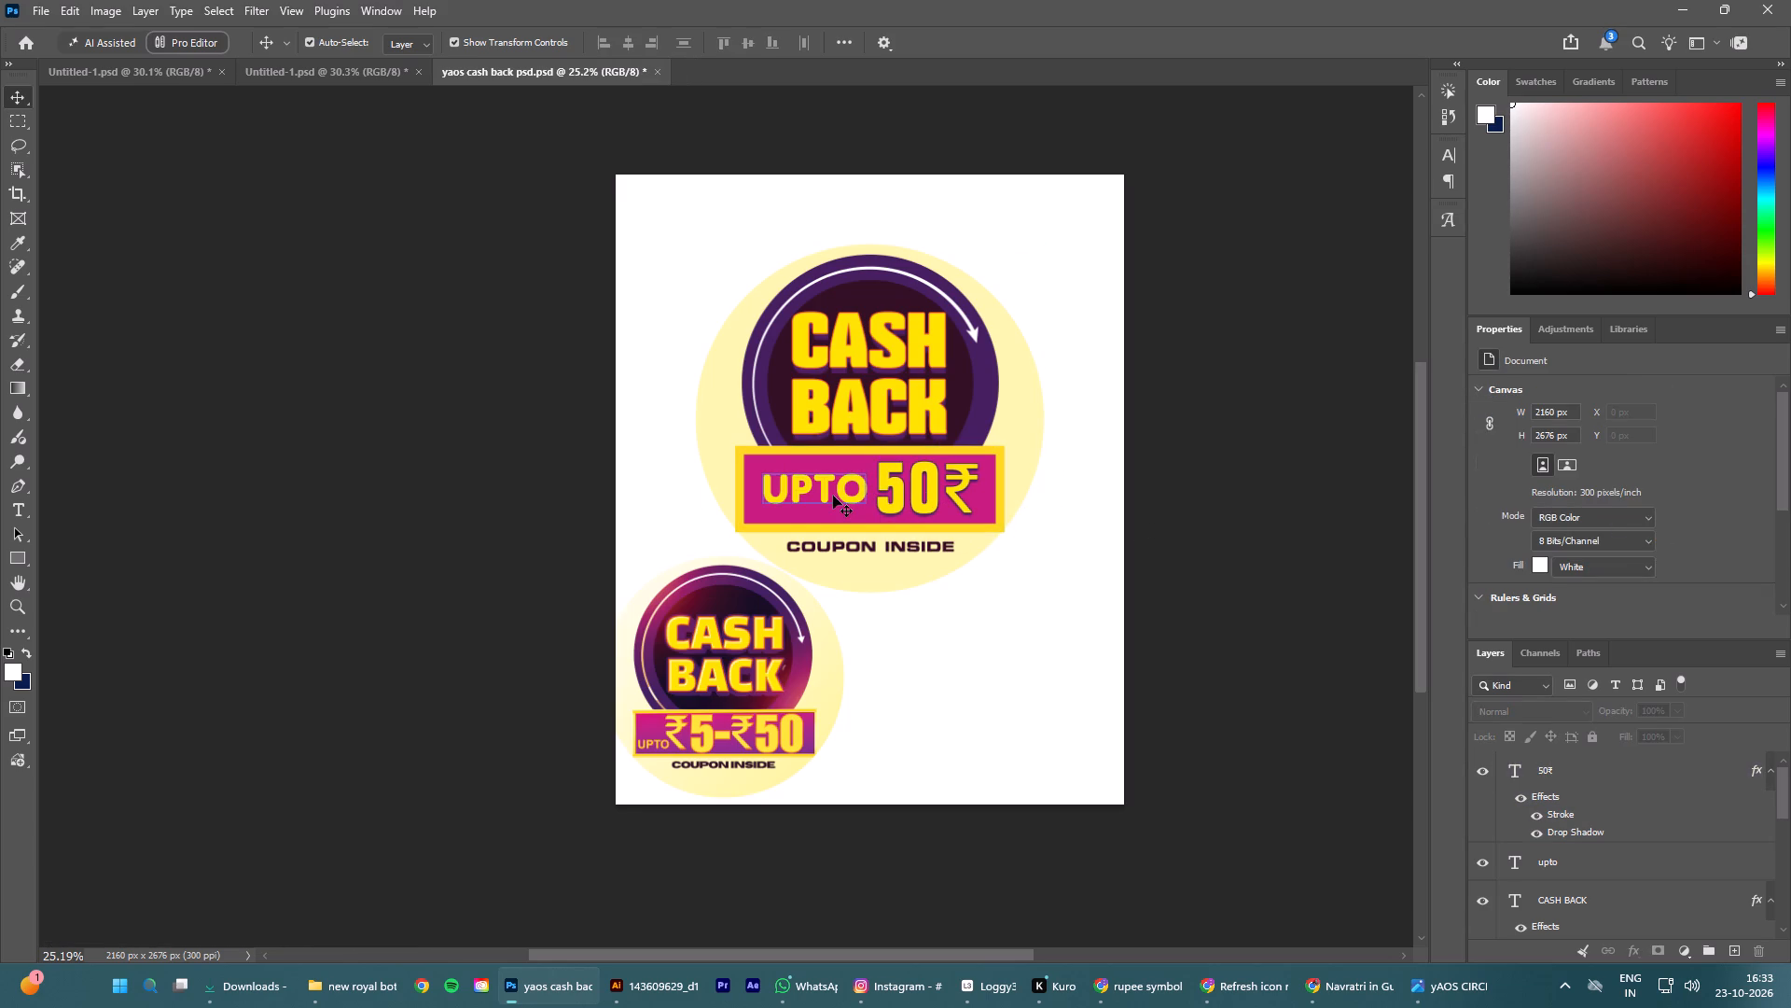
Nudge the UPTO text slightly left, away from the enlarged 50₹.
{"action": "left_click", "coordinate": [830, 494]}
{"action": "key", "text": "Left"}
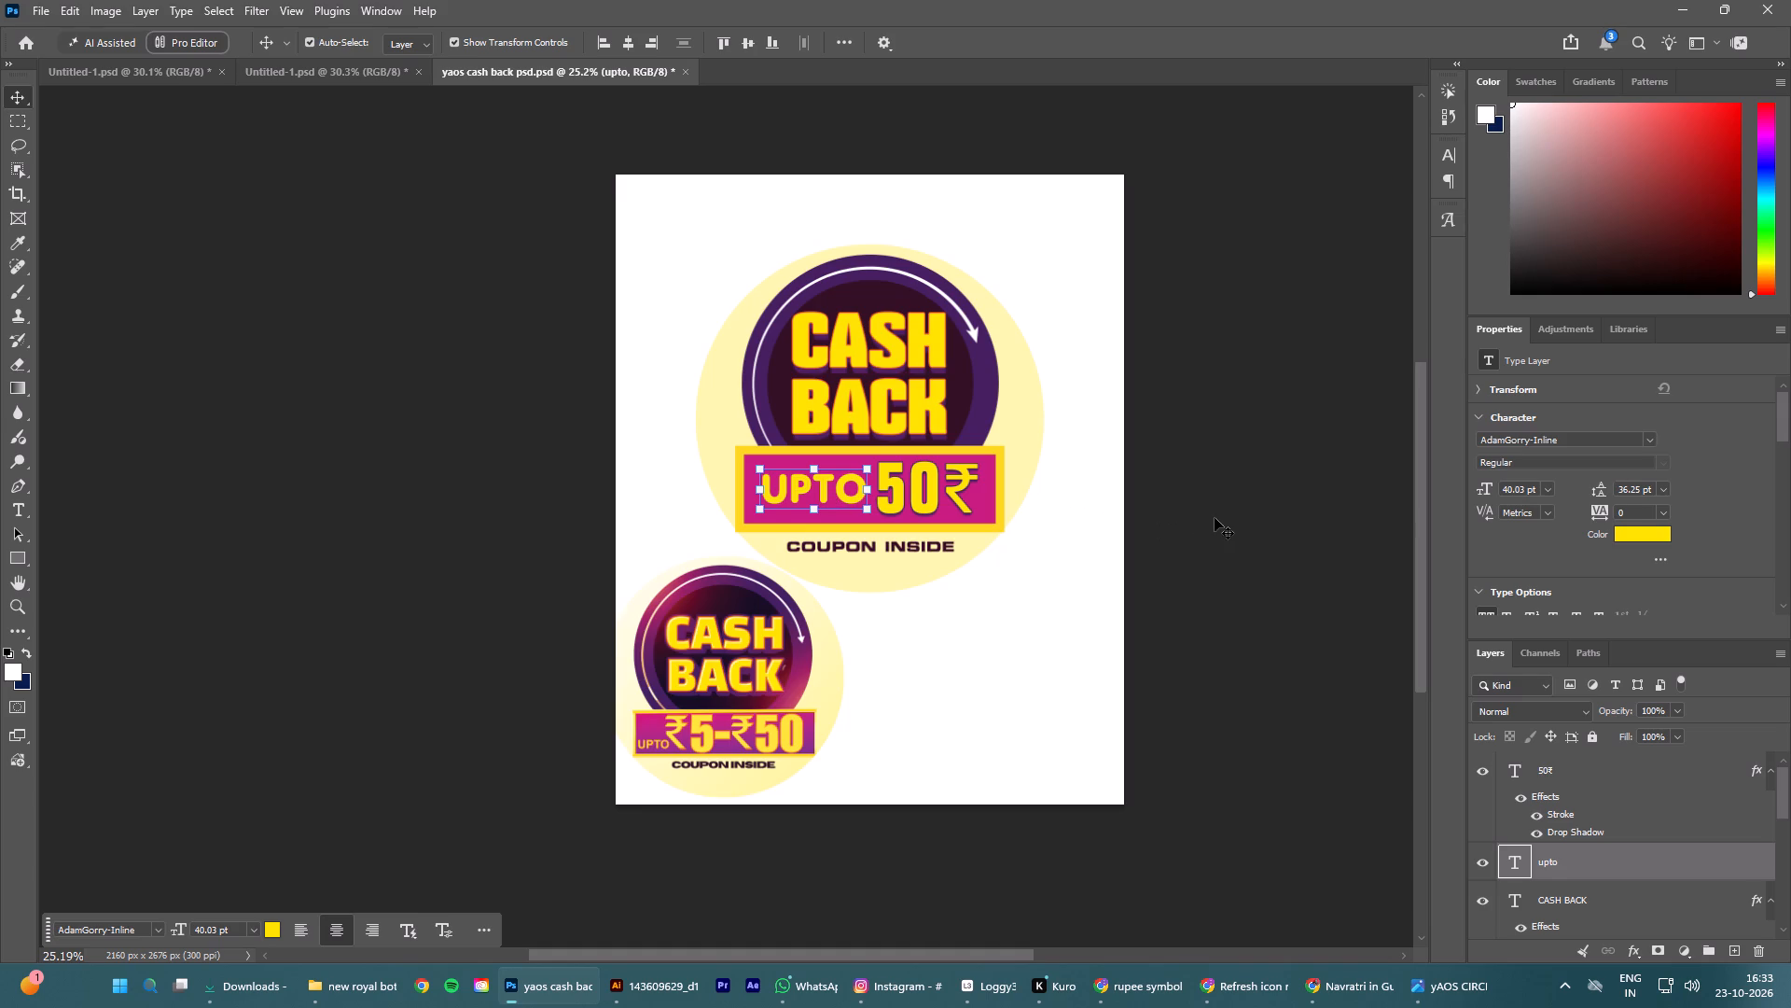
Nudge the UPTO text slightly further left within the banner and save the document.
{"action": "key", "text": "Left"}
{"action": "left_click", "coordinate": [1254, 515]}
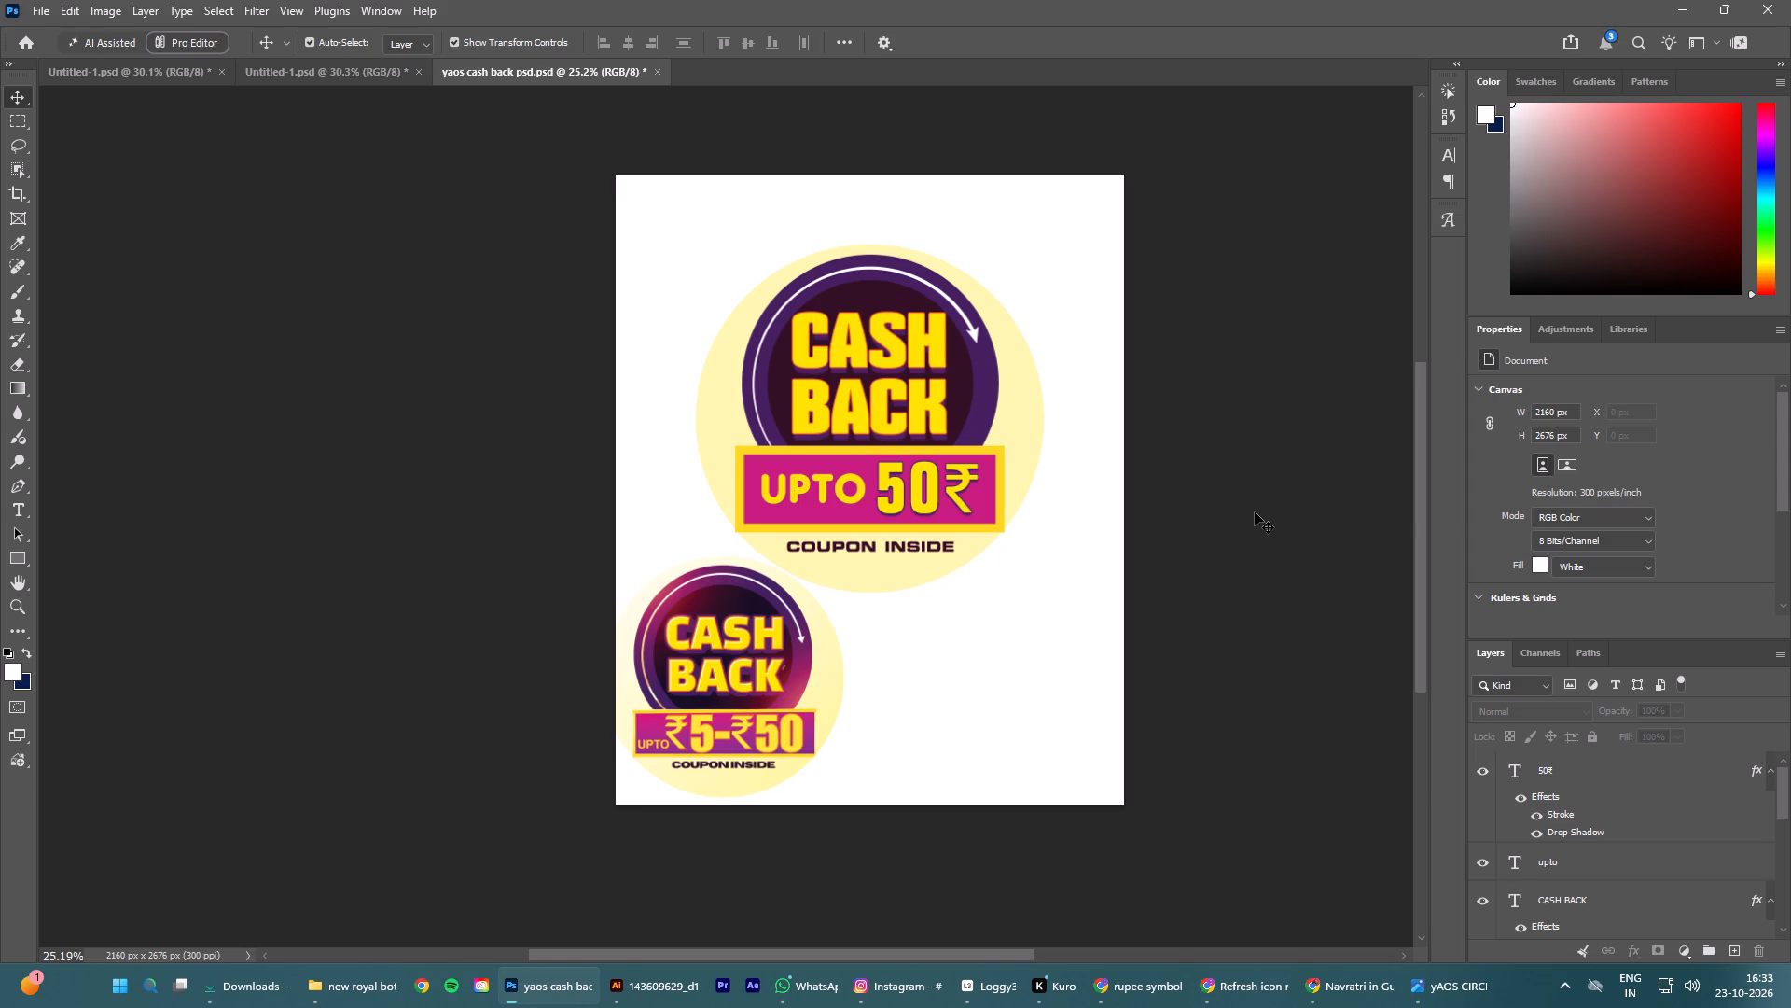
{"action": "scroll", "coordinate": [1255, 512], "scroll_direction": "down", "scroll_amount": 1}
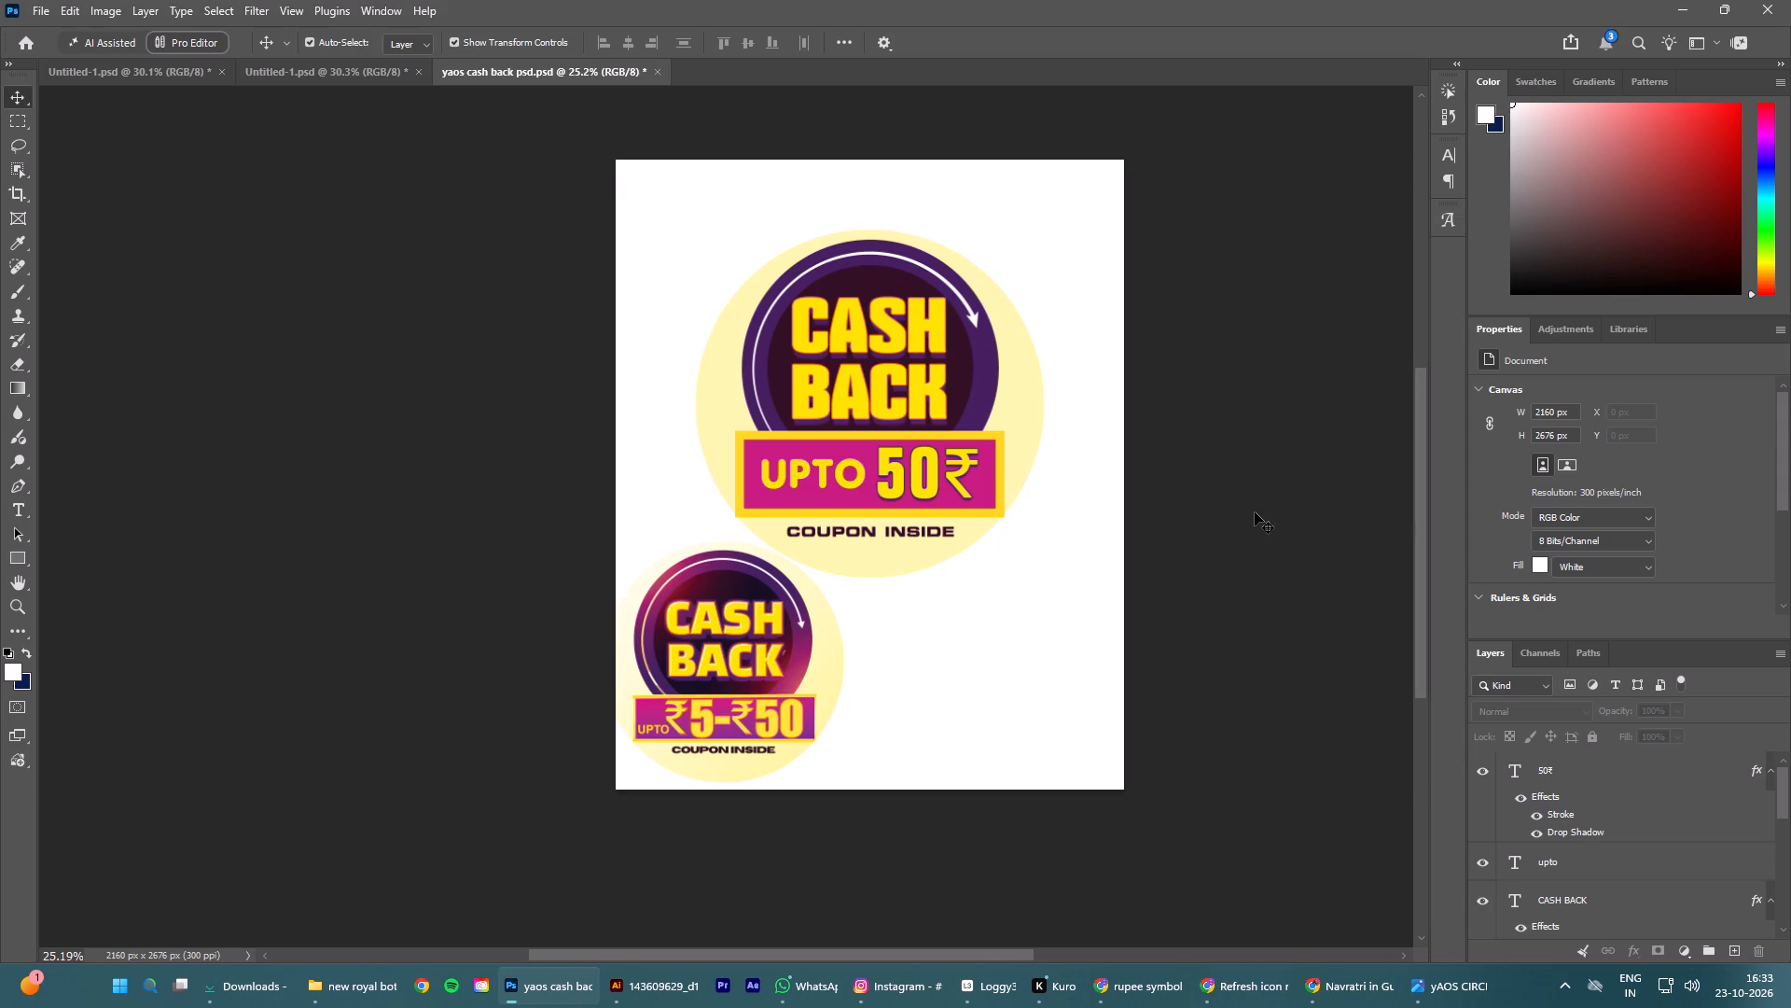
{"action": "key", "text": "ctrl+s"}
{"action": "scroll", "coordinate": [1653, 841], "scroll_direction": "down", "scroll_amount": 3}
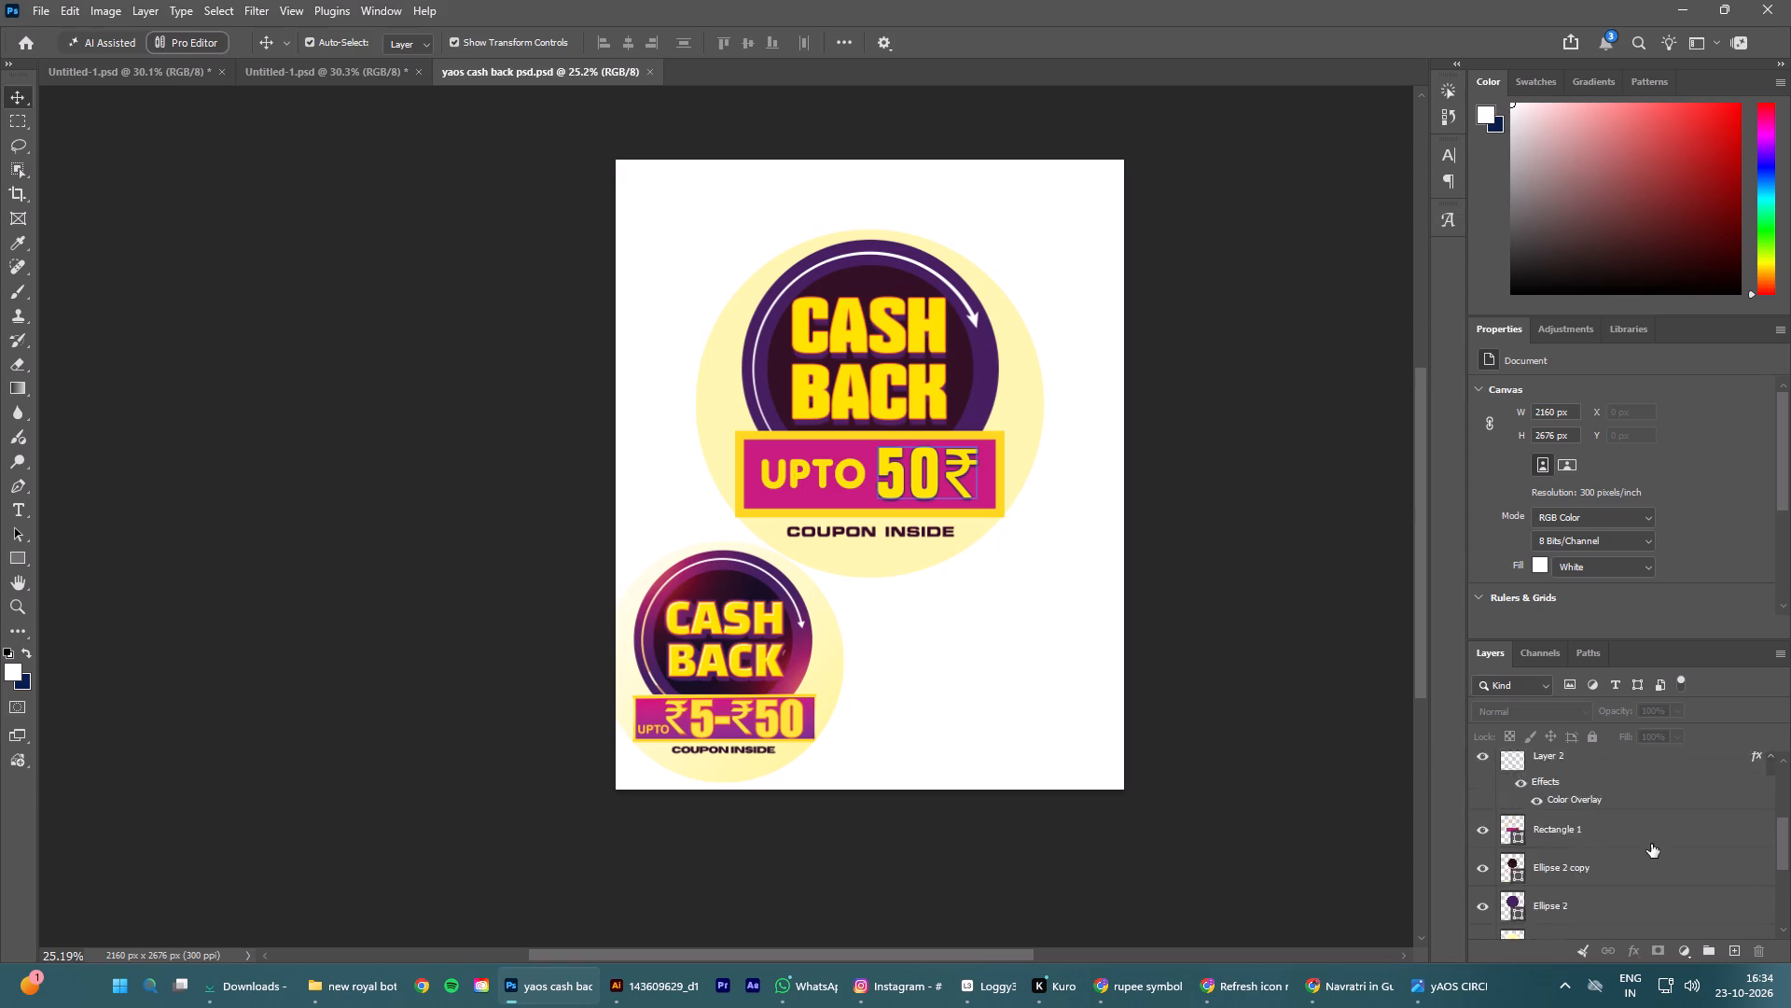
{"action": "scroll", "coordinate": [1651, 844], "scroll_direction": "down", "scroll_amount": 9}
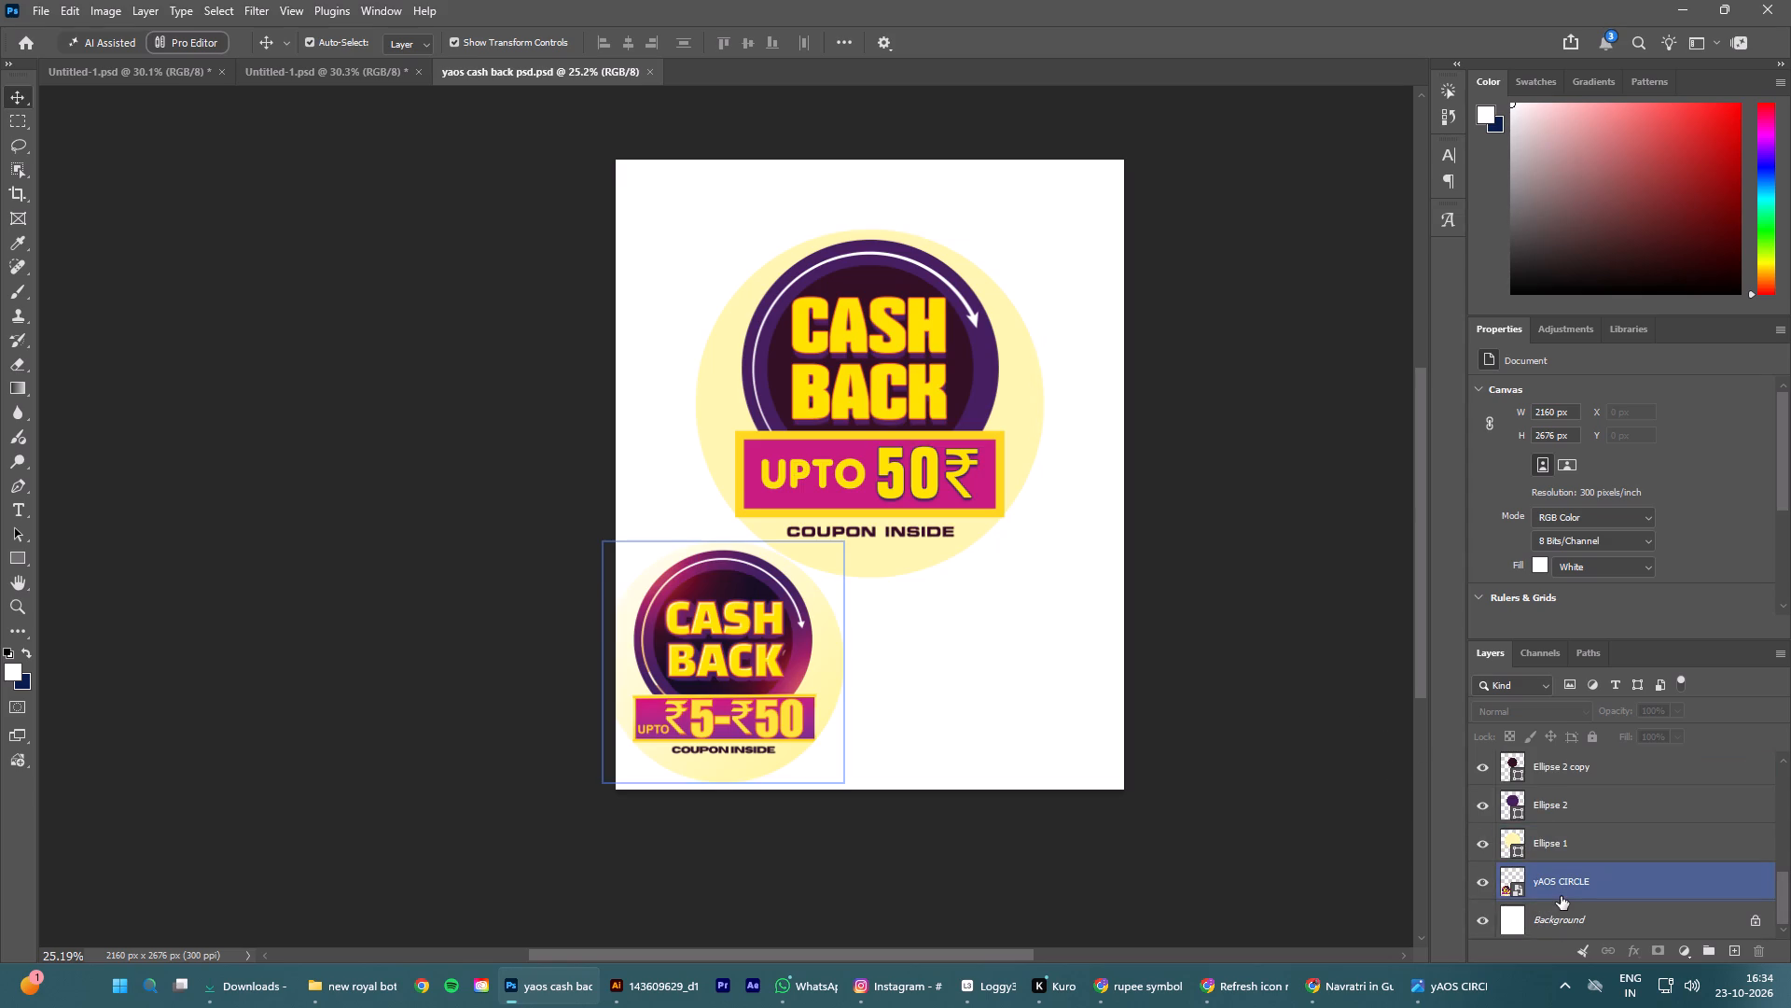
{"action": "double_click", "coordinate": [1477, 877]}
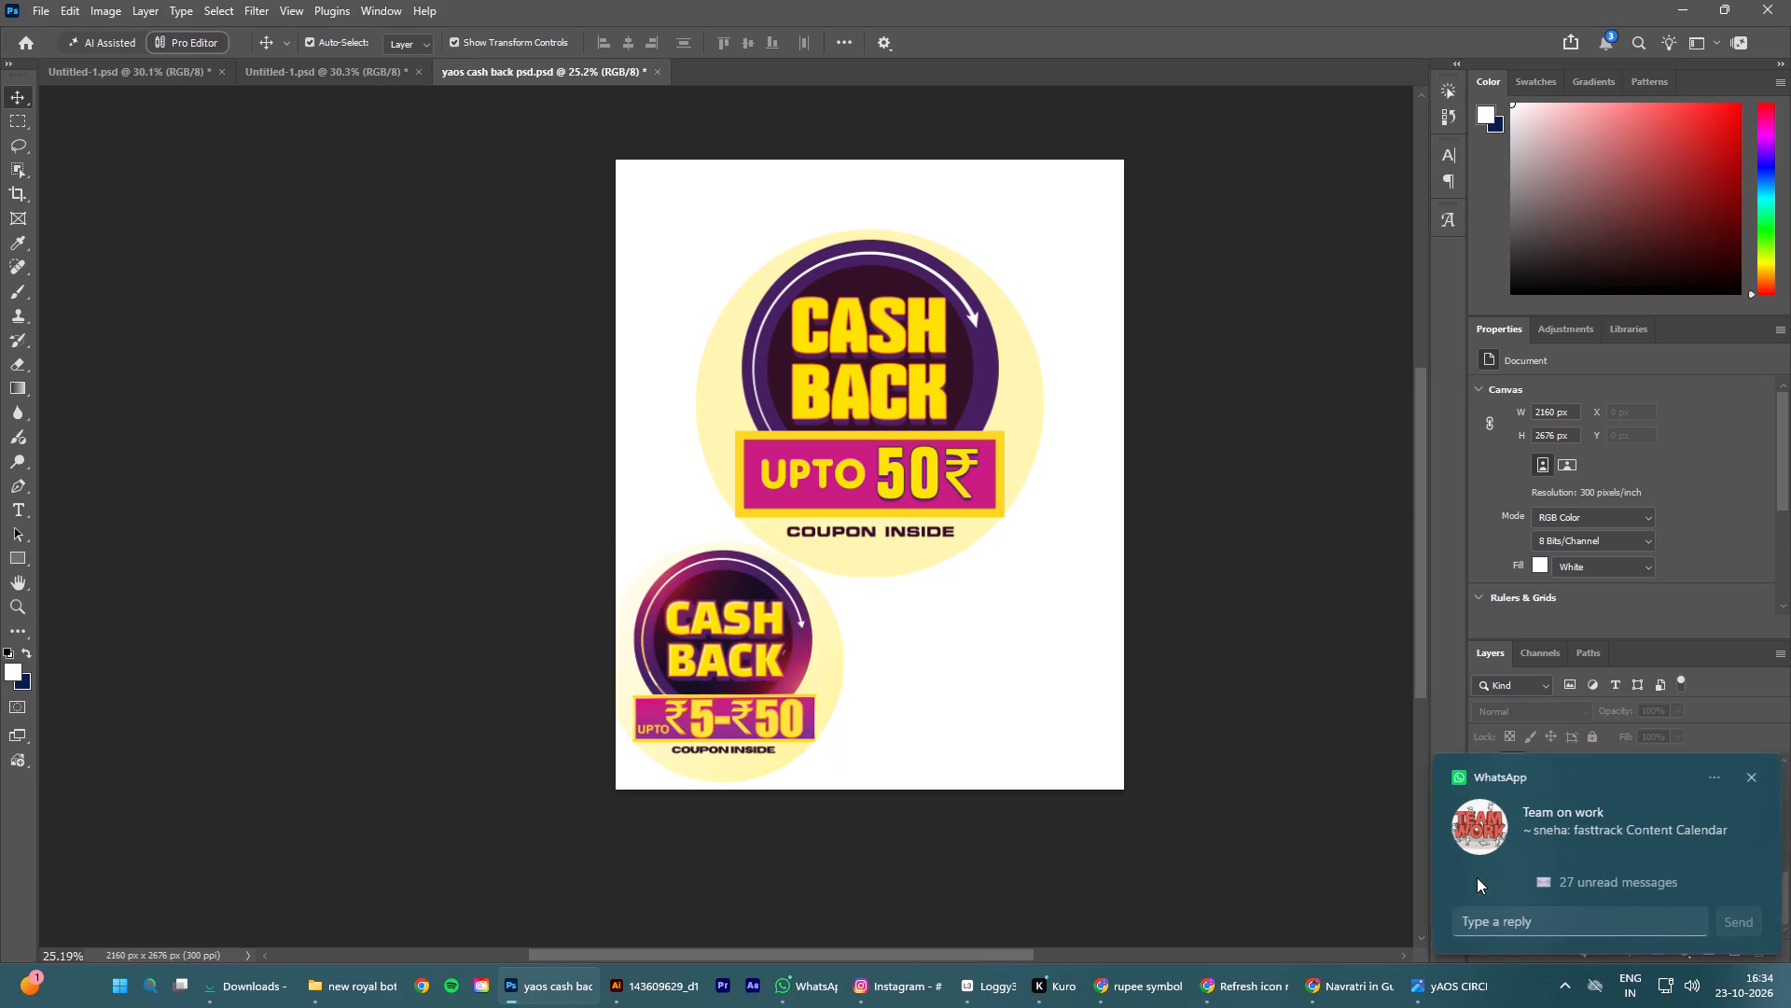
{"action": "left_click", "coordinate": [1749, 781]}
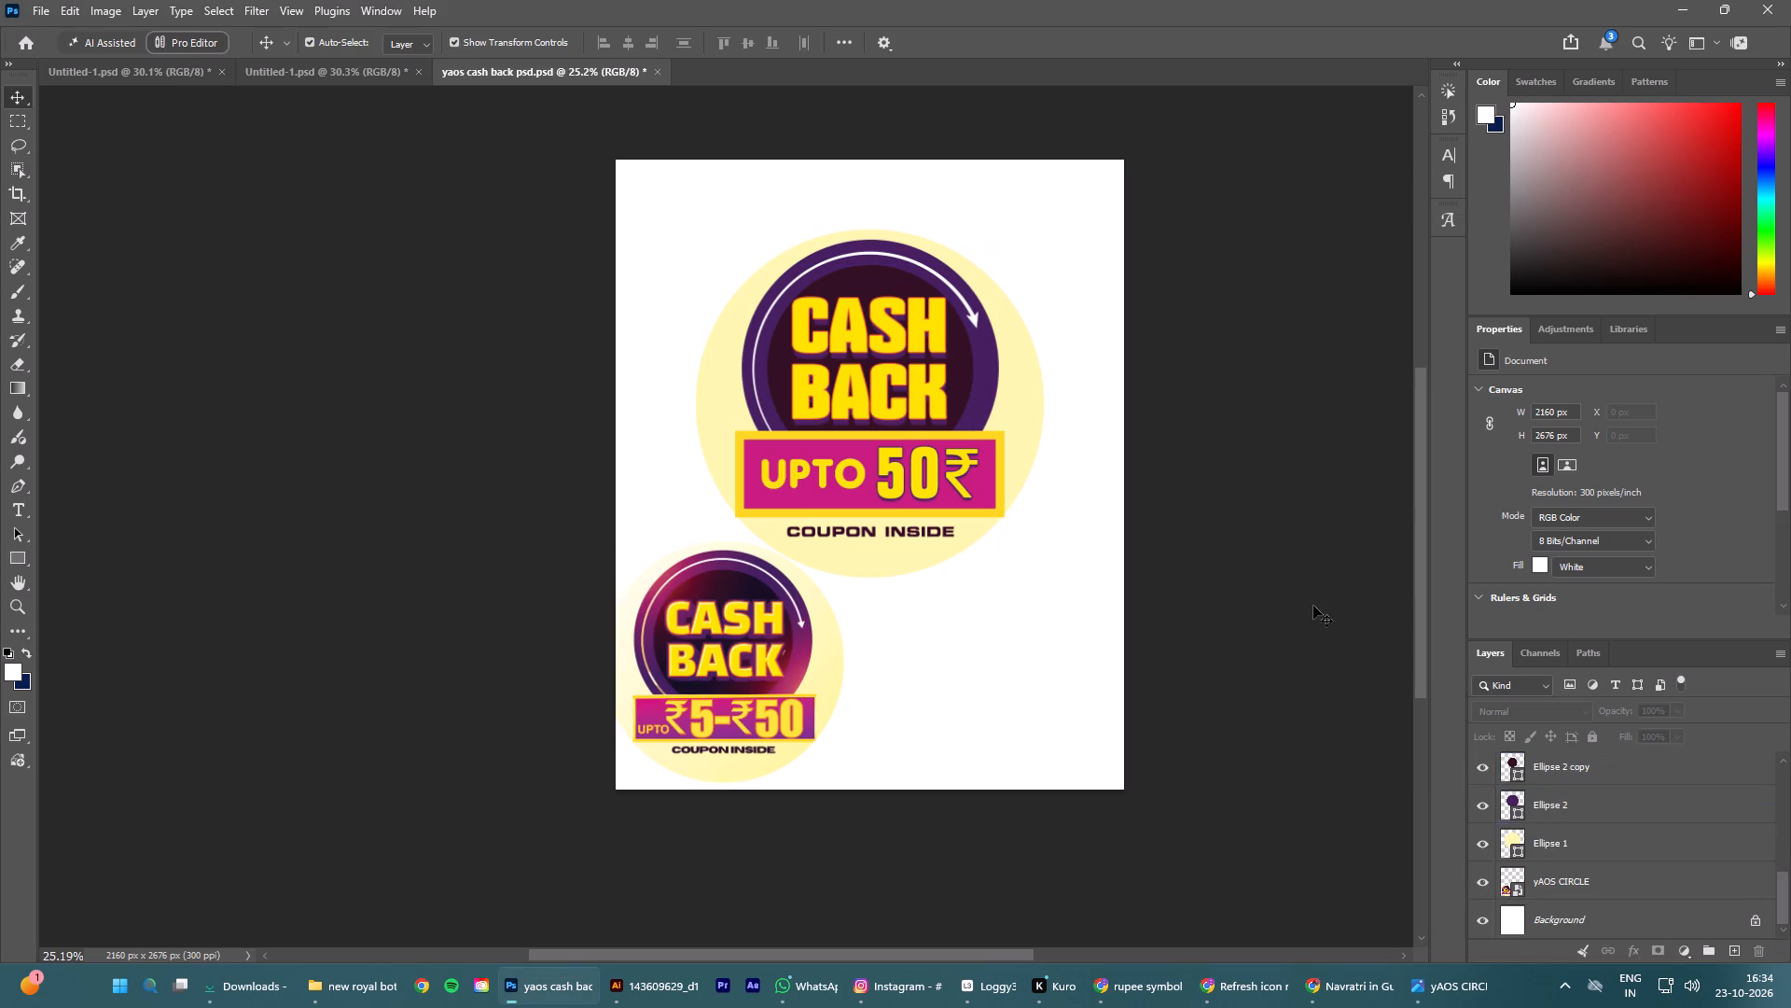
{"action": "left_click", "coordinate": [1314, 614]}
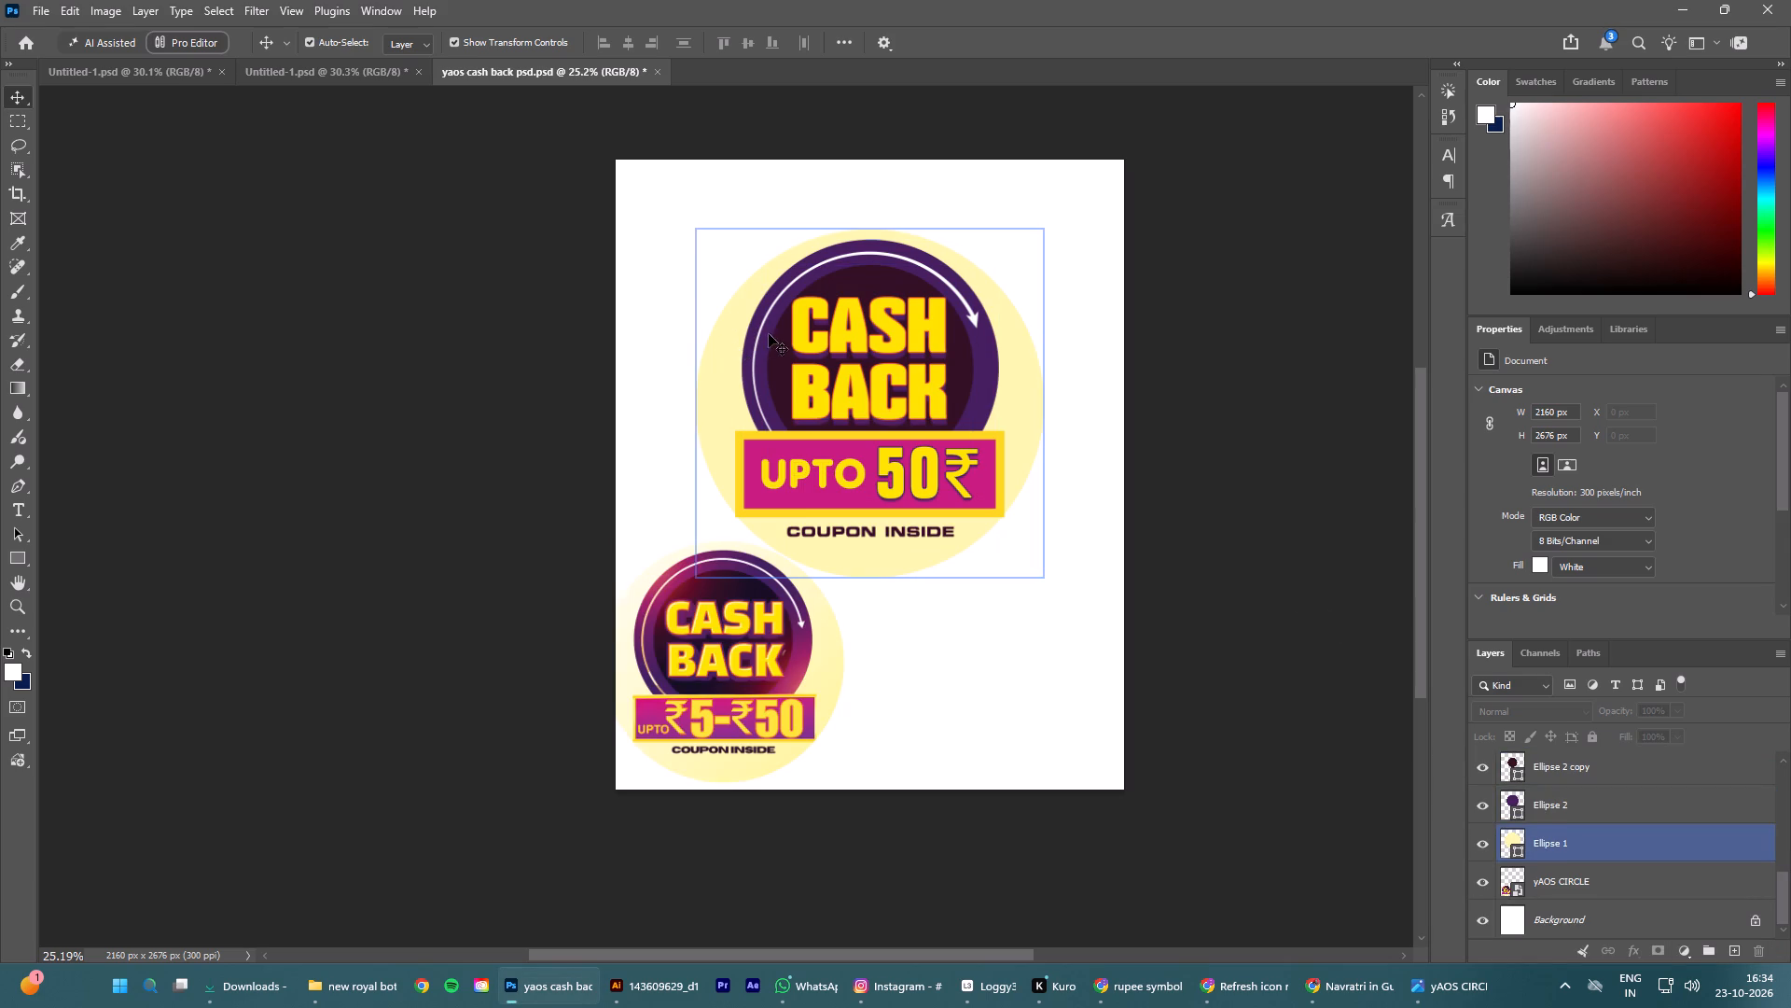
Identify the large purple circle's layer, Ellipse 2, by toggling layer visibility, and load its outline as a selection.
{"action": "left_click", "coordinate": [987, 368]}
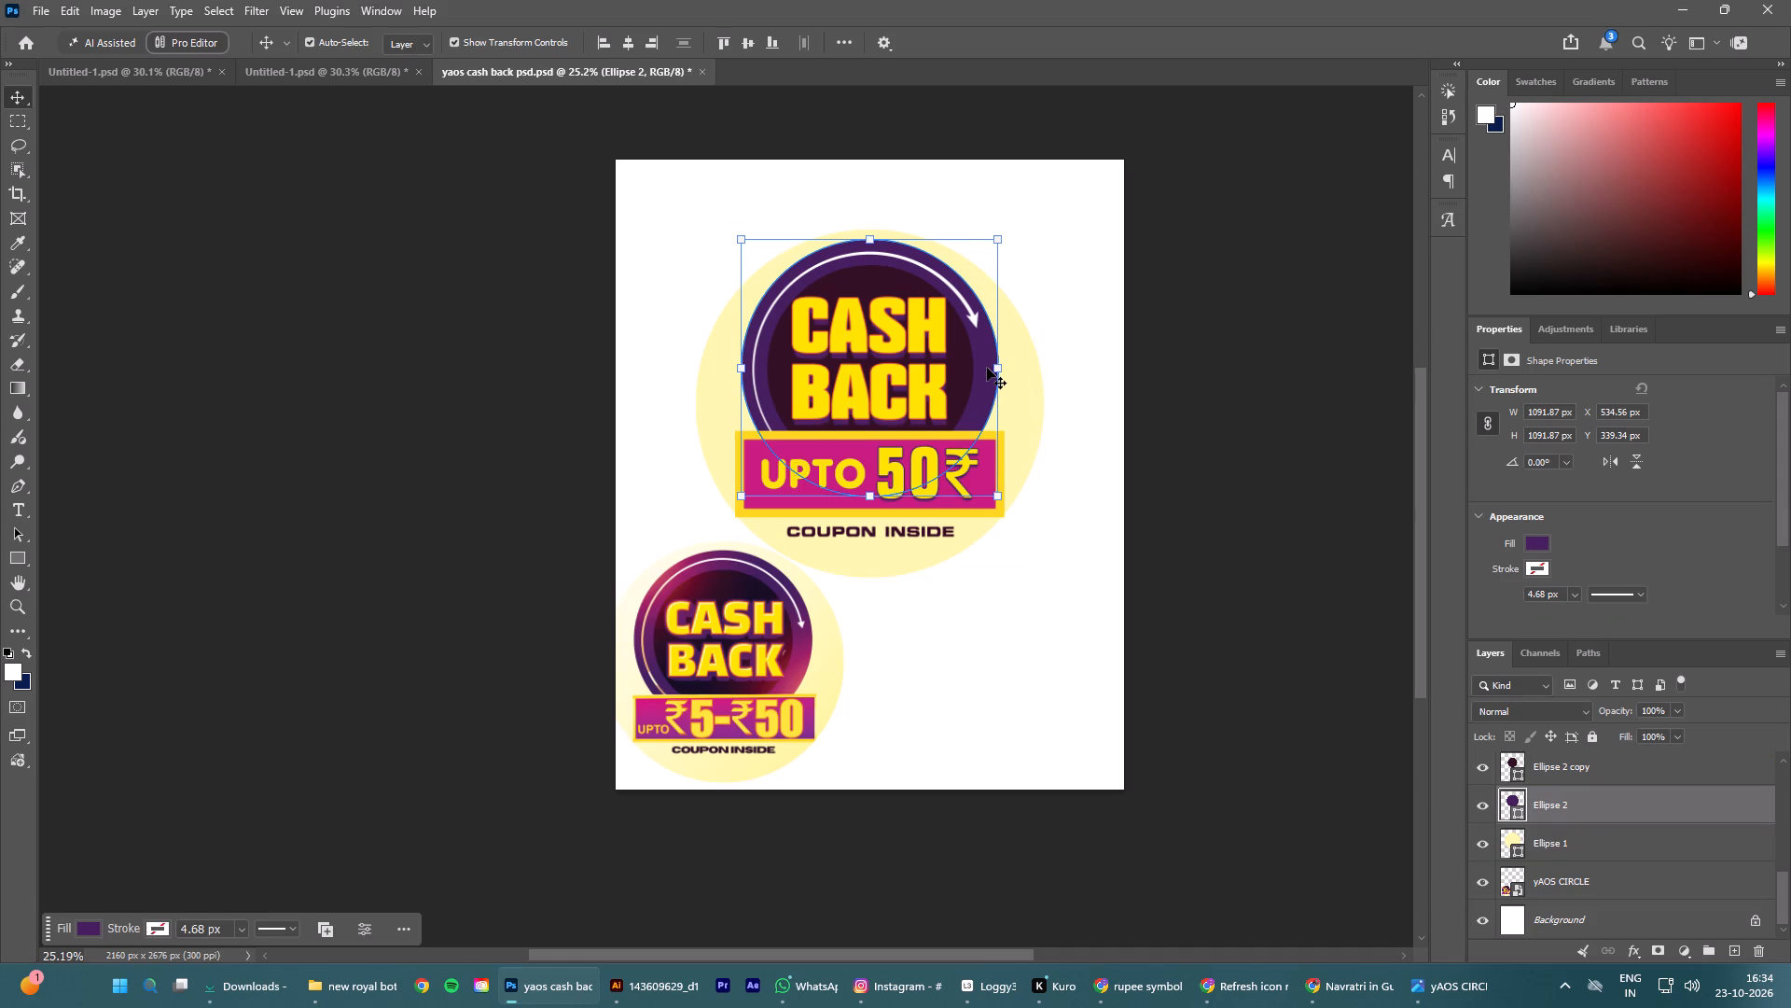
{"action": "double_click", "coordinate": [1488, 805]}
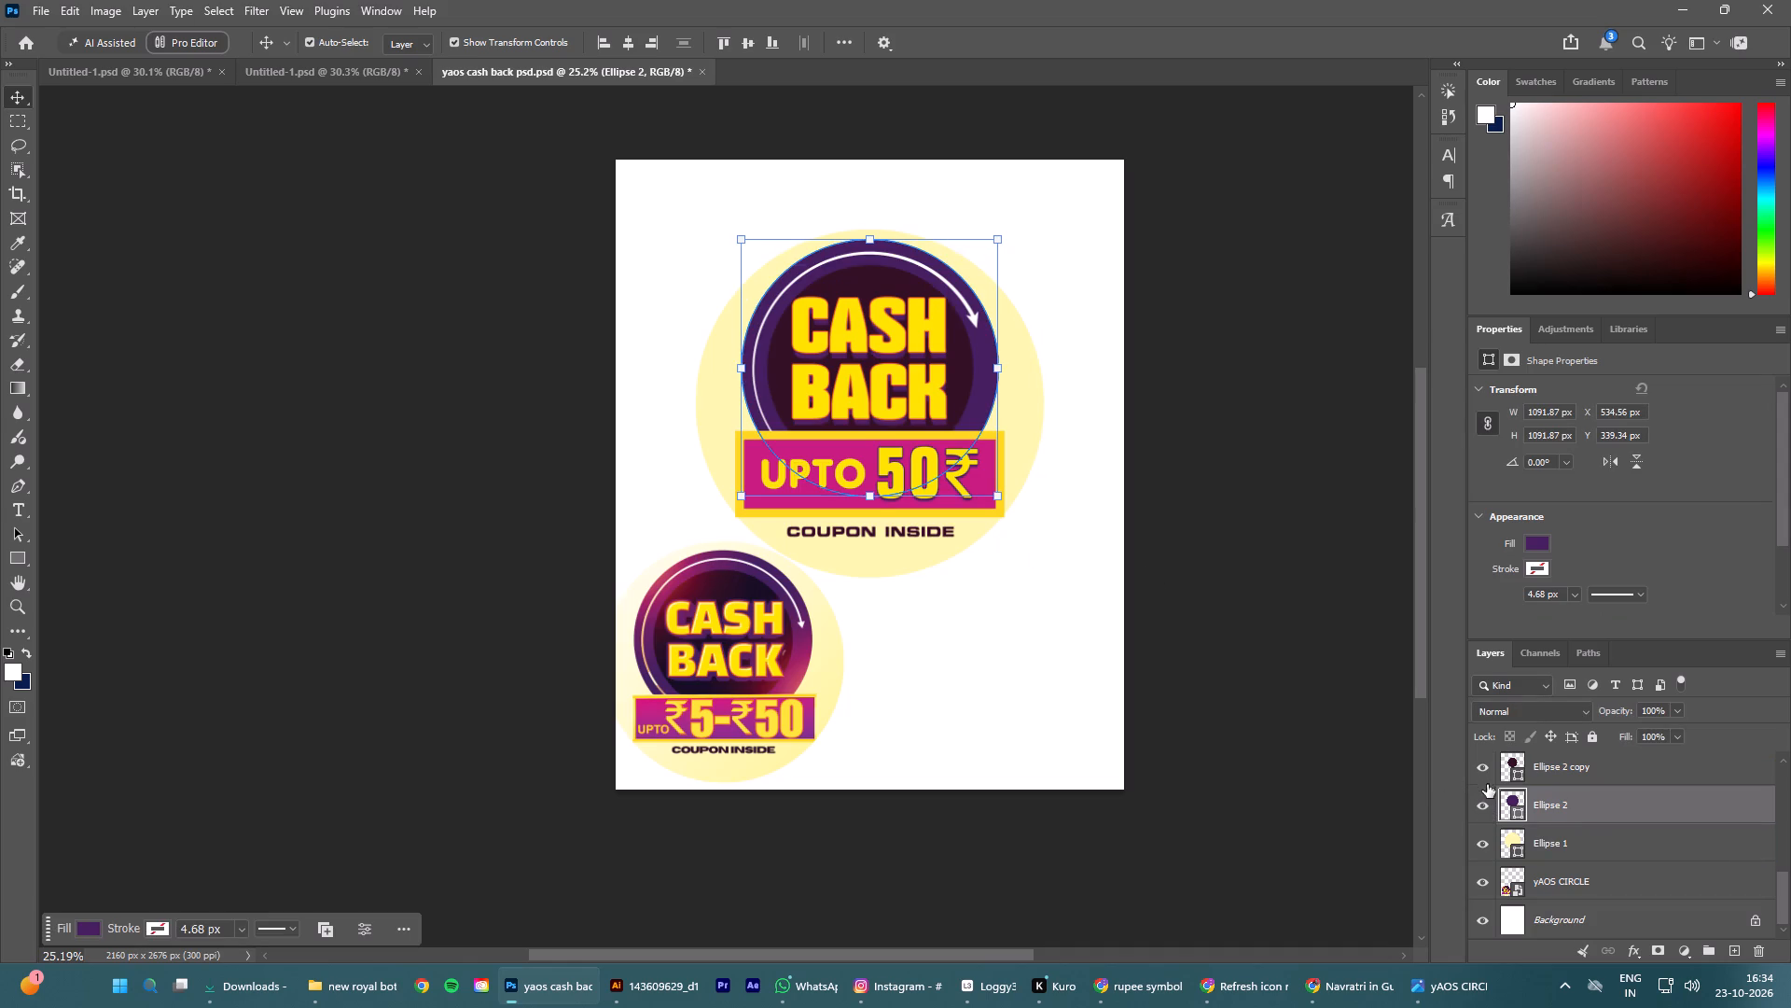
{"action": "left_click", "coordinate": [1484, 770]}
{"action": "left_click", "coordinate": [1484, 770]}
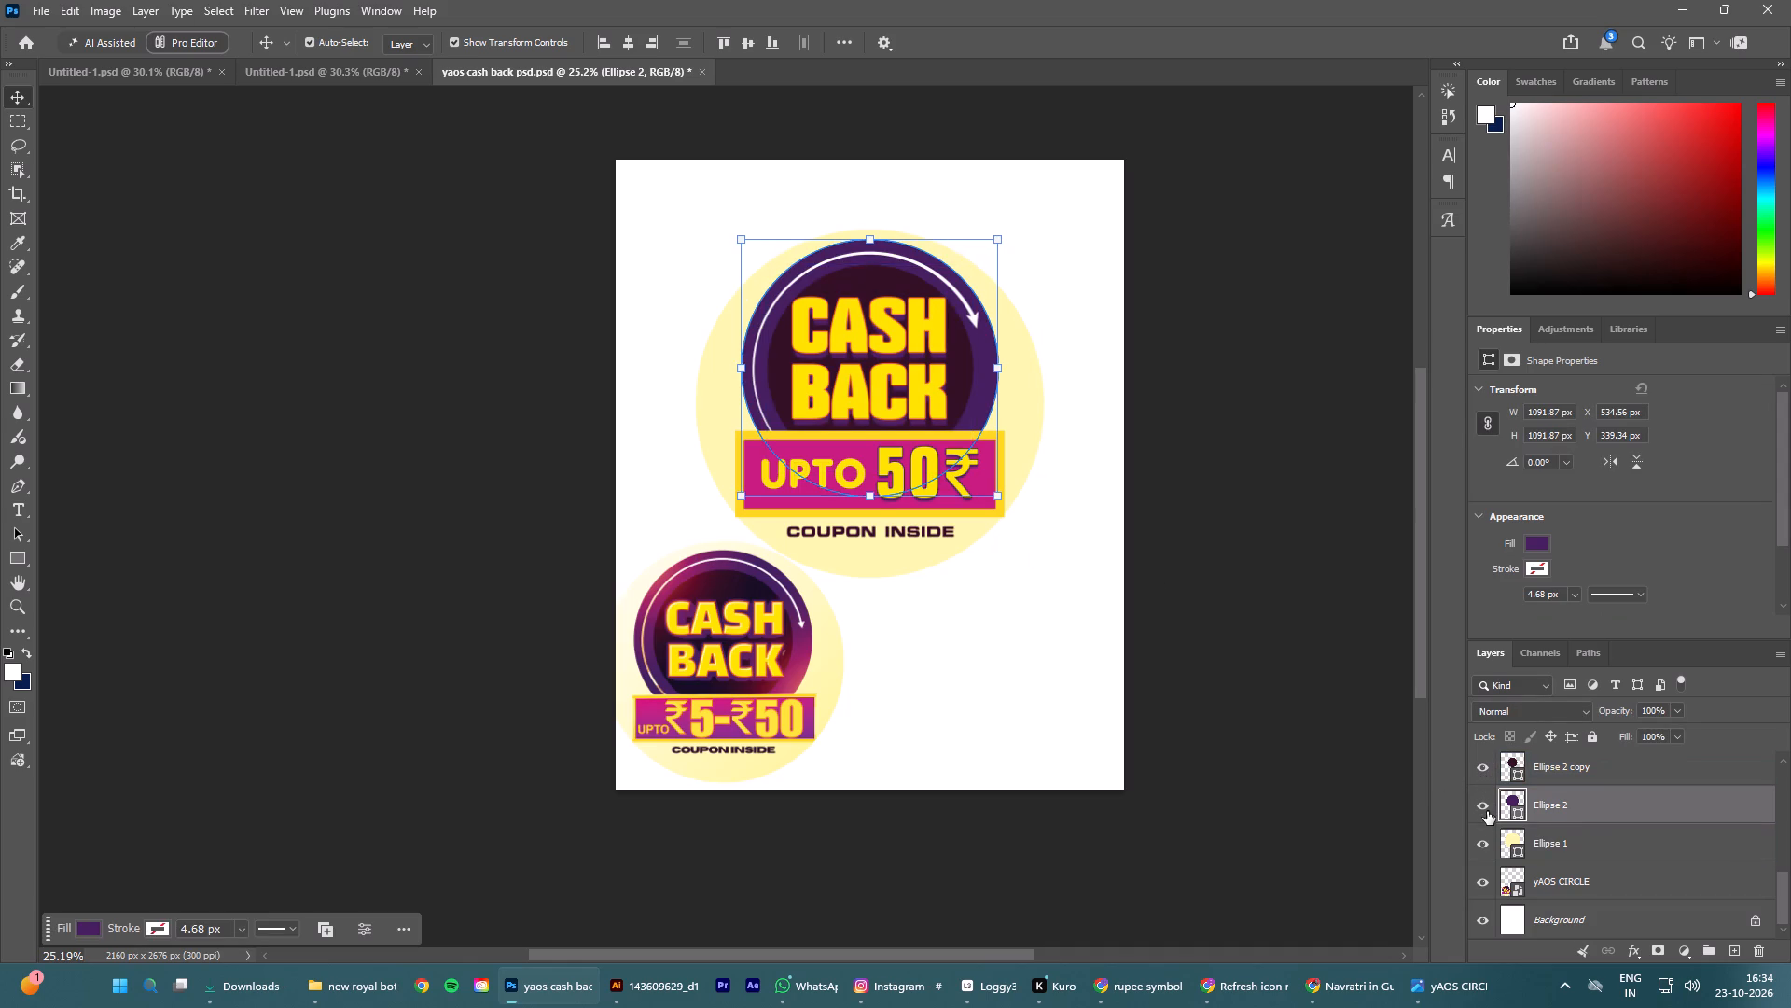
{"action": "left_click", "coordinate": [1487, 811]}
{"action": "left_click", "coordinate": [1483, 804]}
{"action": "left_click", "coordinate": [1511, 799], "text": "ctrl"}
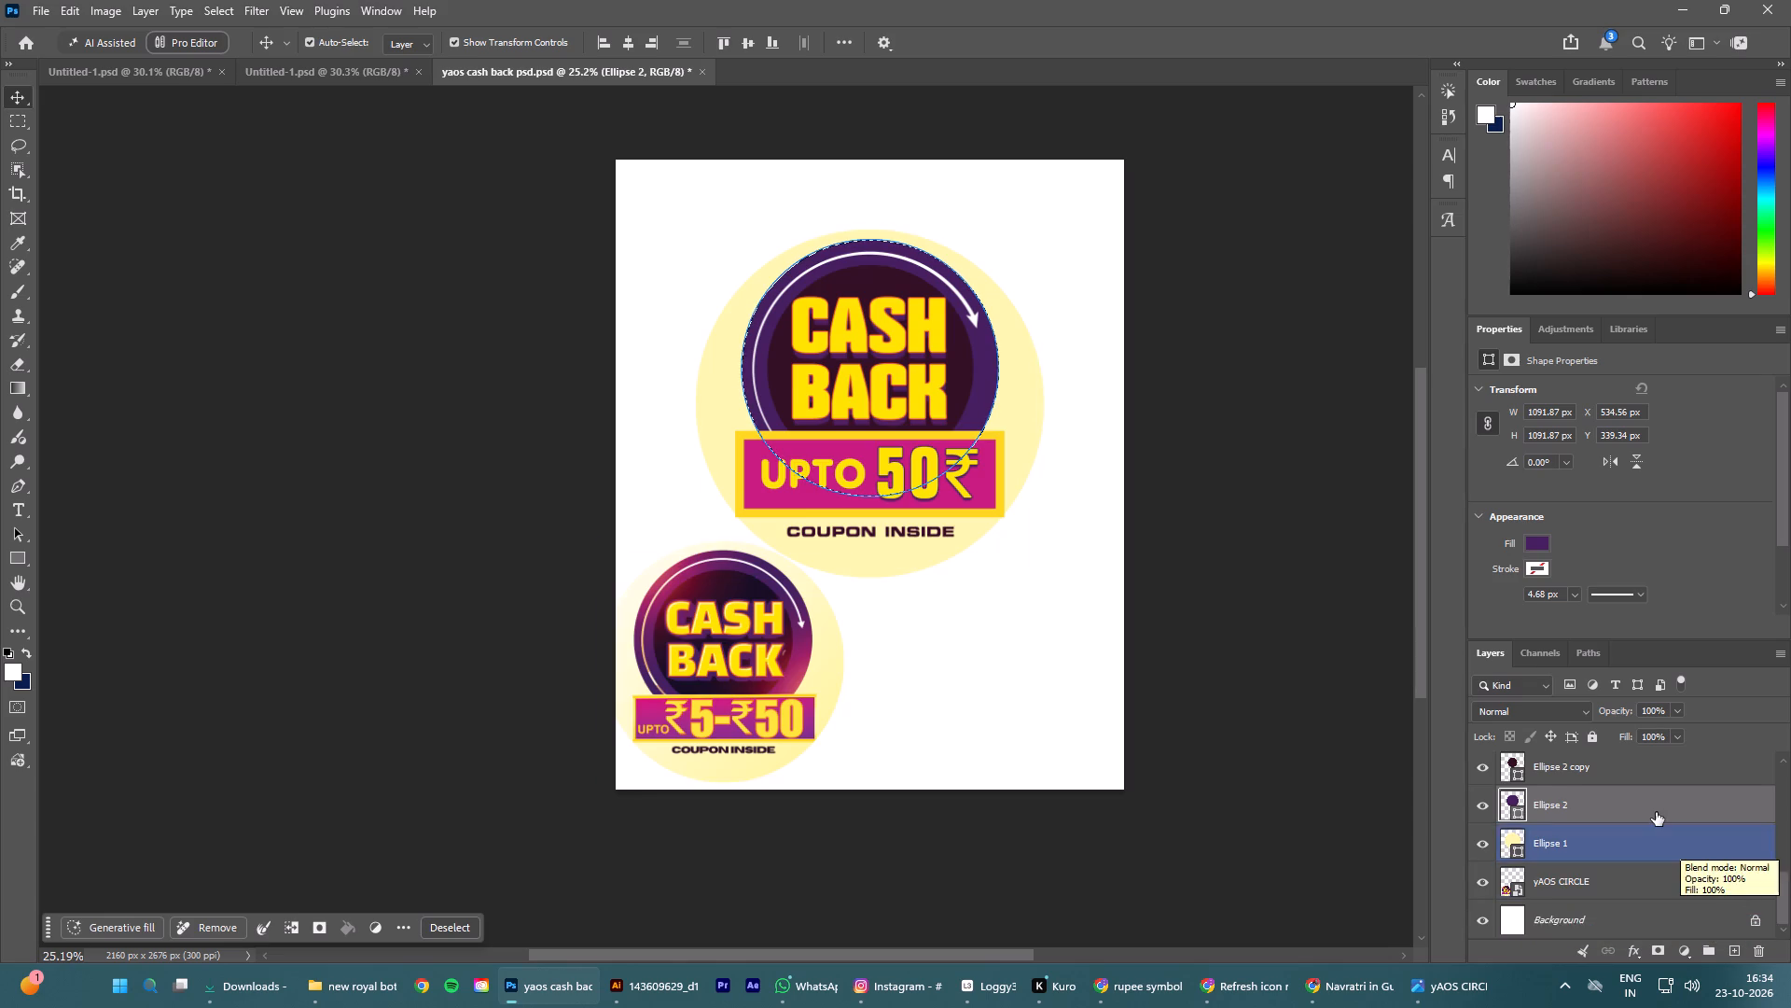
Add a new layer above Ellipse 2 copy, with the Ellipse 2 outline loaded as the selection.
{"action": "scroll", "coordinate": [1656, 812], "scroll_direction": "up", "scroll_amount": 1}
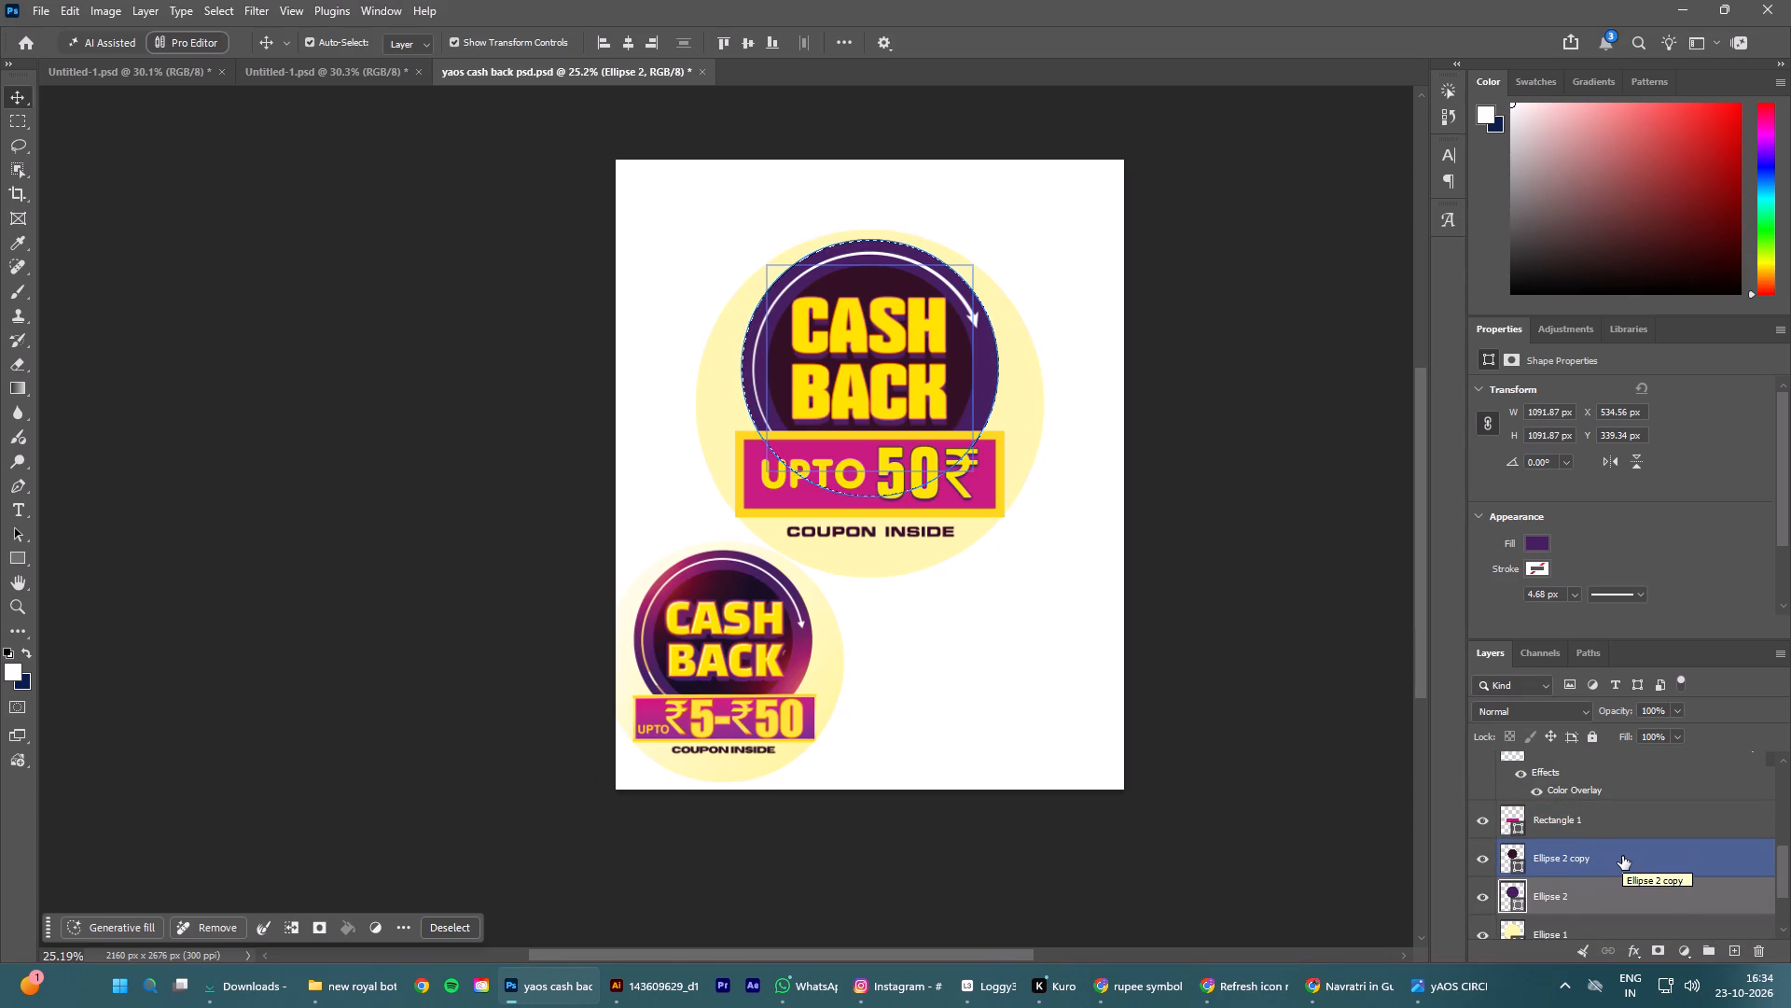
{"action": "left_click", "coordinate": [1622, 856]}
{"action": "left_click", "coordinate": [1736, 946]}
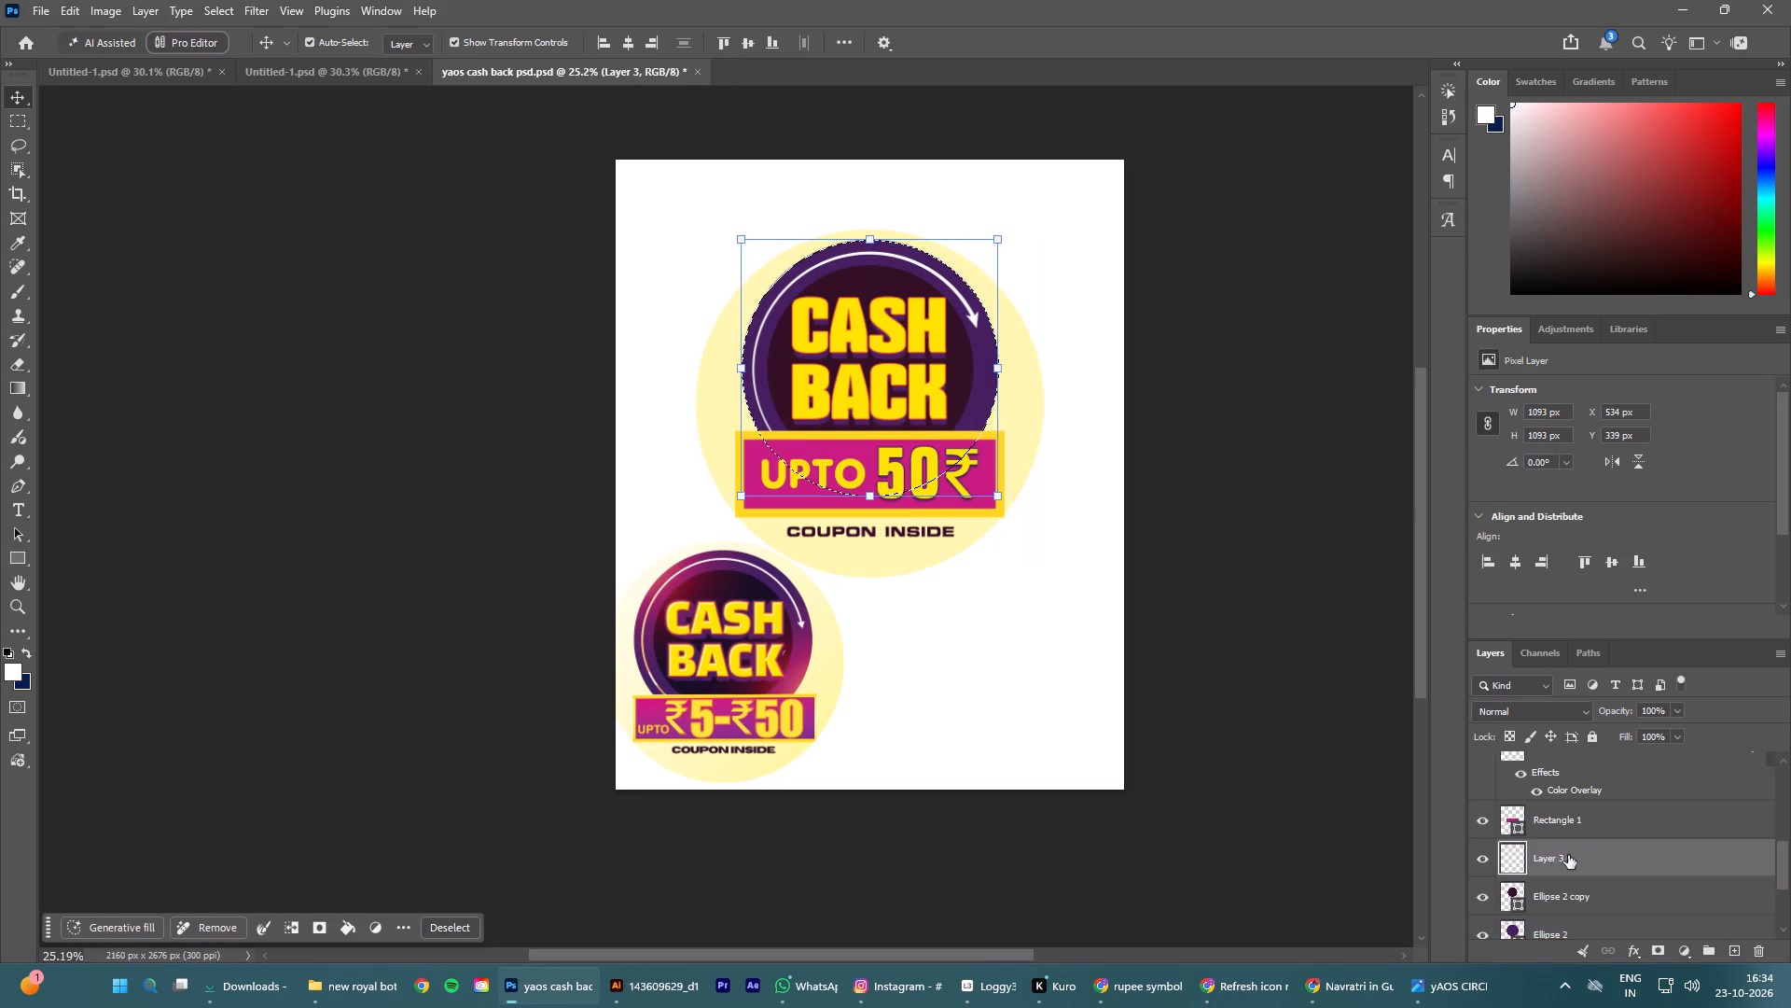
{"action": "scroll", "coordinate": [1560, 865], "scroll_direction": "down", "scroll_amount": 1}
{"action": "left_click", "coordinate": [1510, 839], "text": "ctrl"}
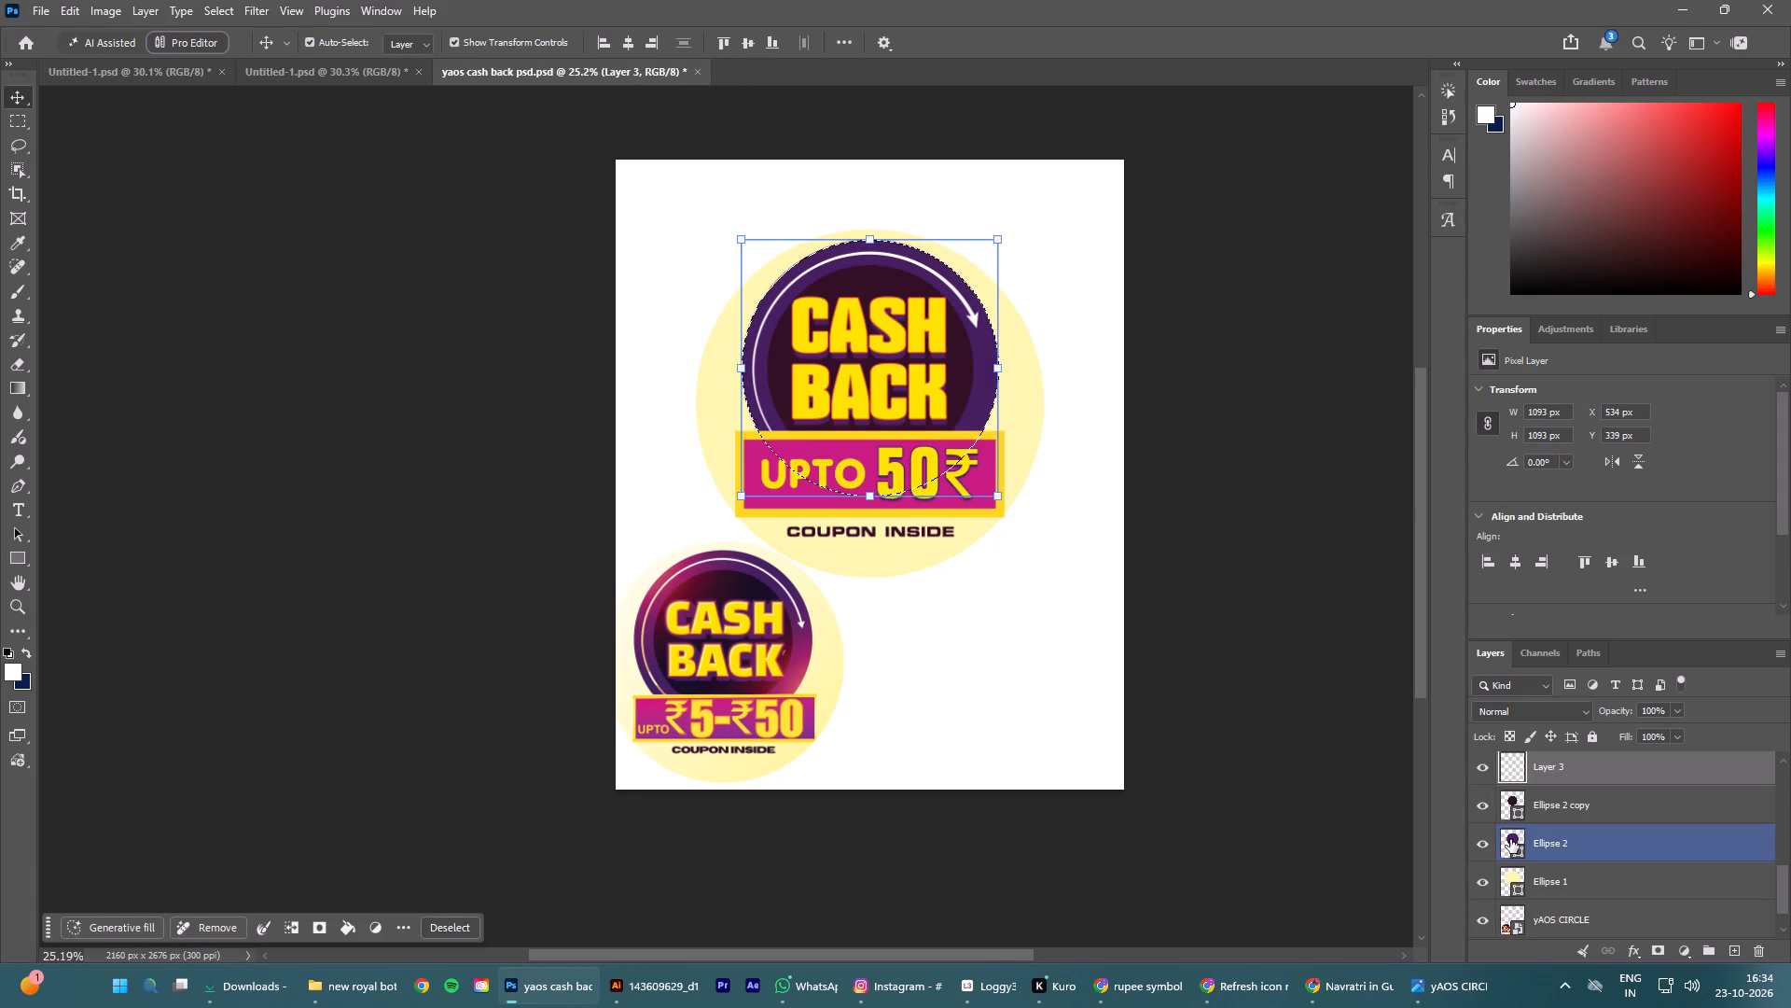
{"action": "left_click", "coordinate": [1553, 762]}
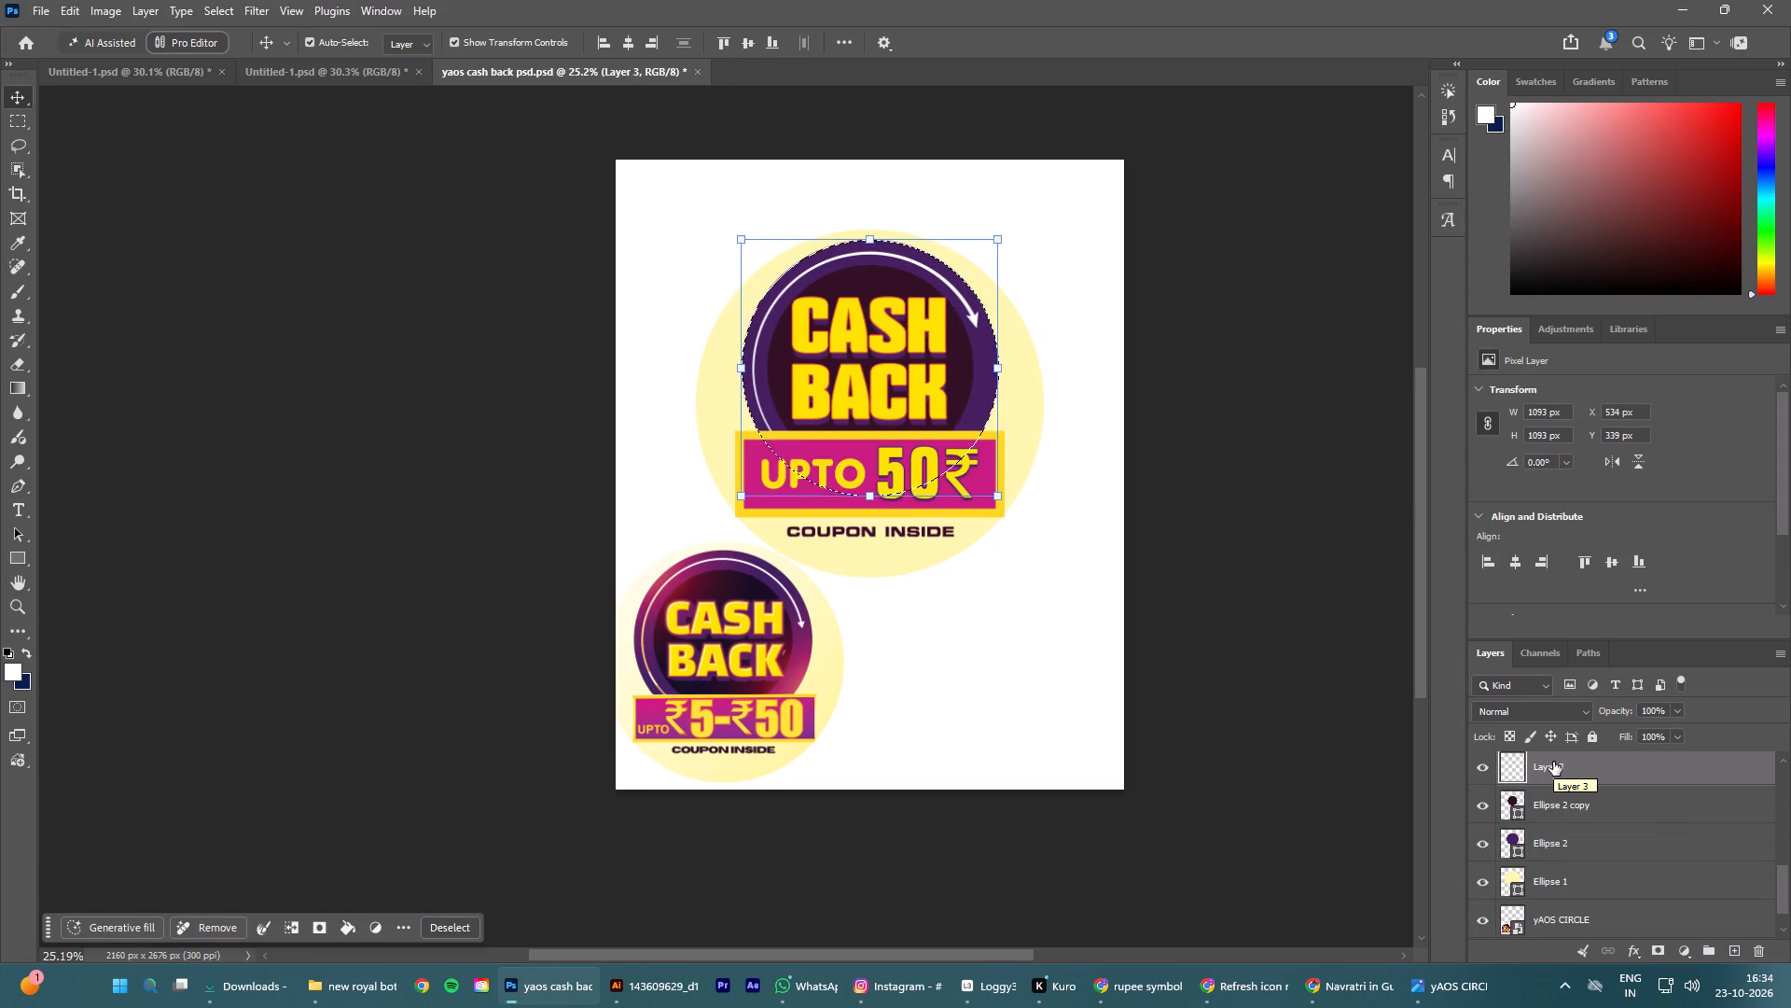
Set the Brush tool's foreground colour to the magenta sampled from the upper-left ring of the small reference badge.
{"action": "key", "text": "b"}
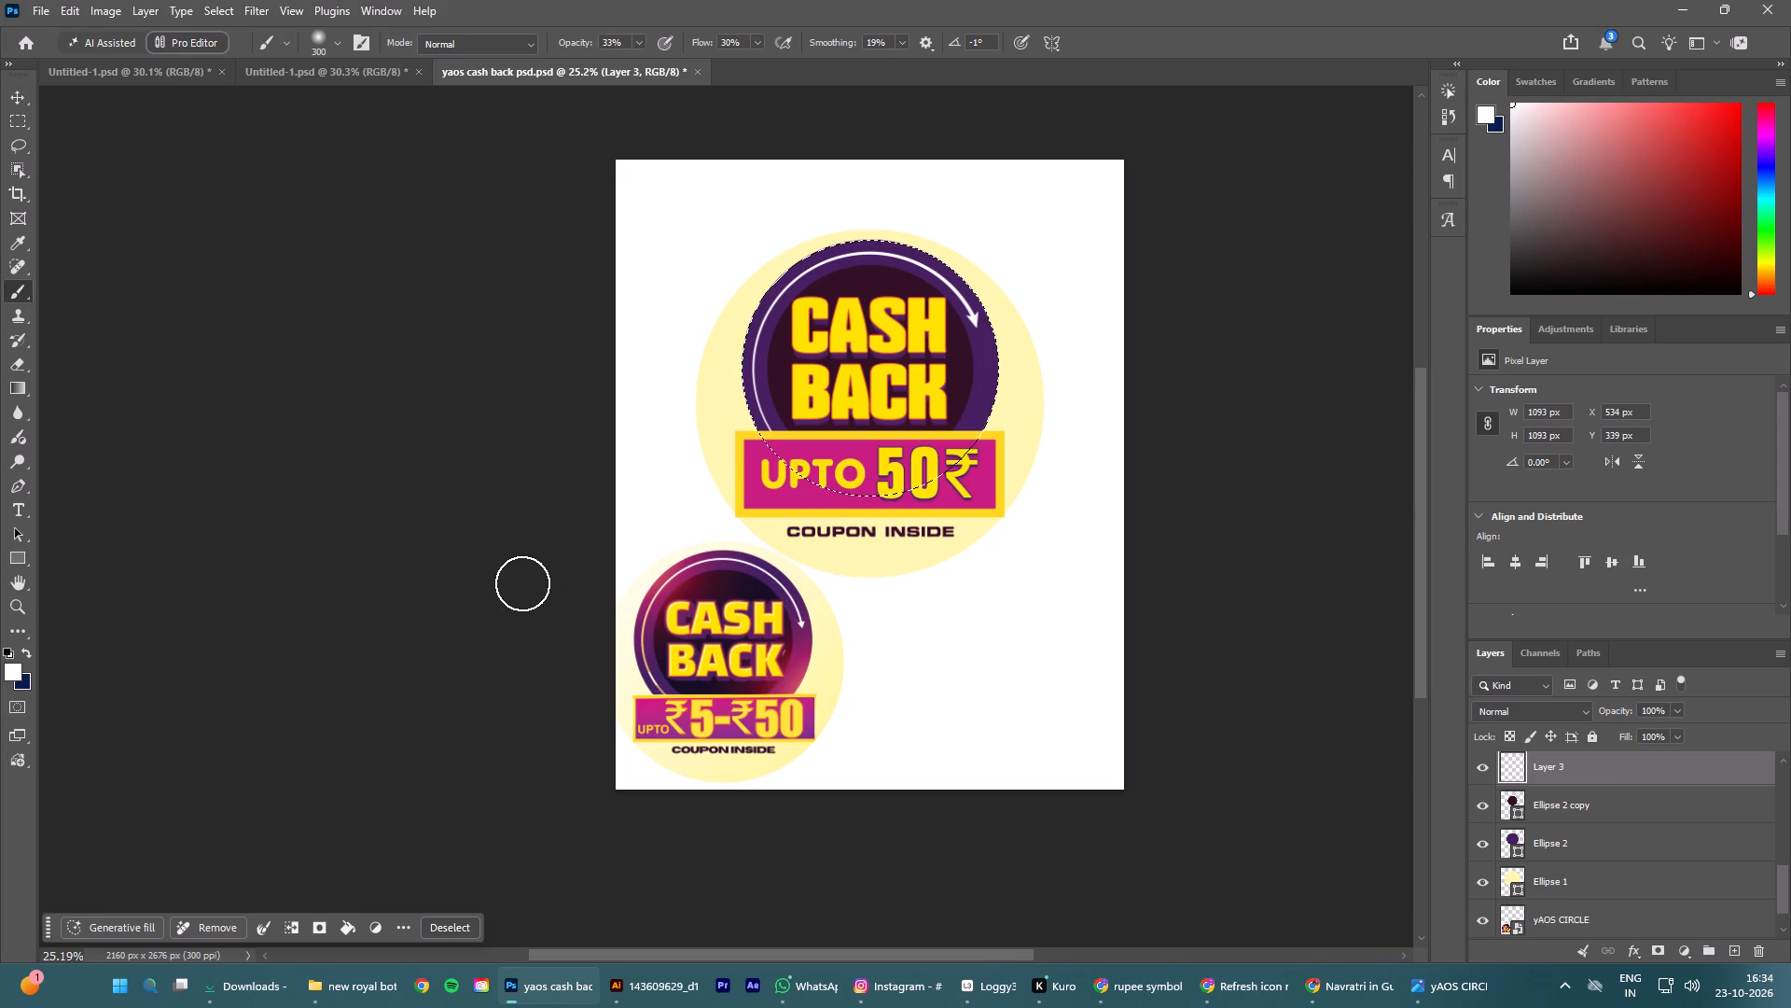
{"action": "type", "text": "]]]"}
{"action": "key", "text": "x"}
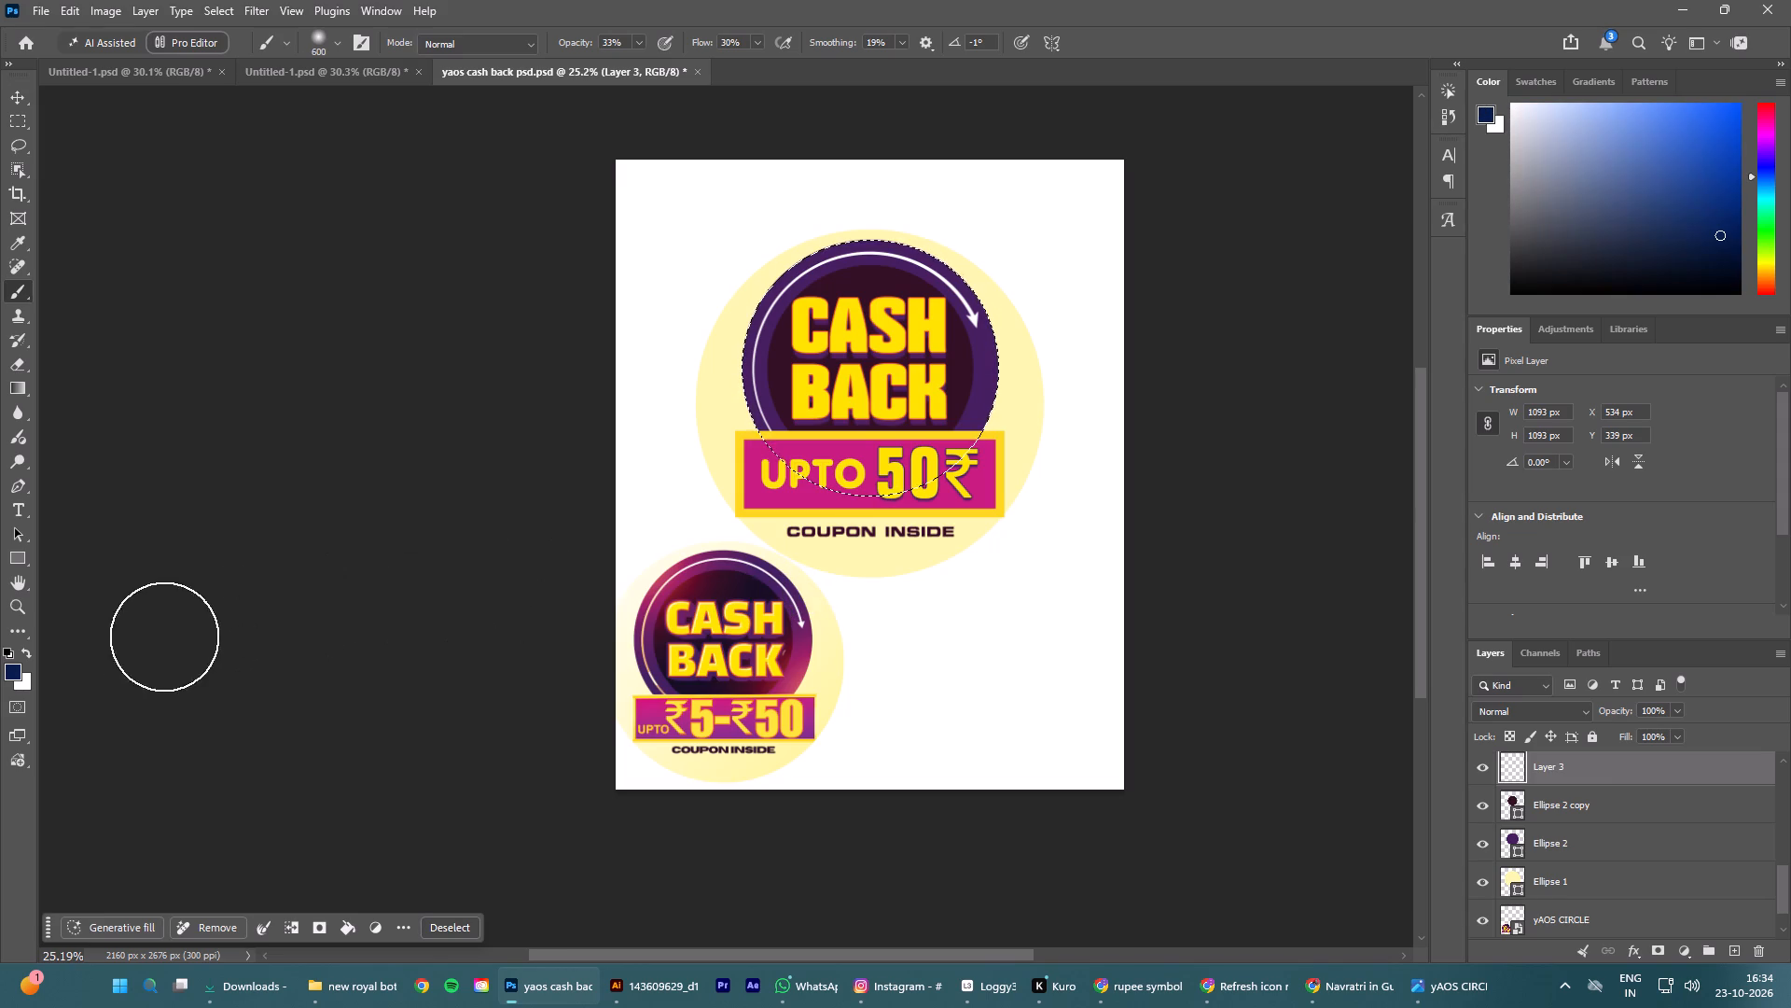
{"action": "left_click", "coordinate": [11, 674]}
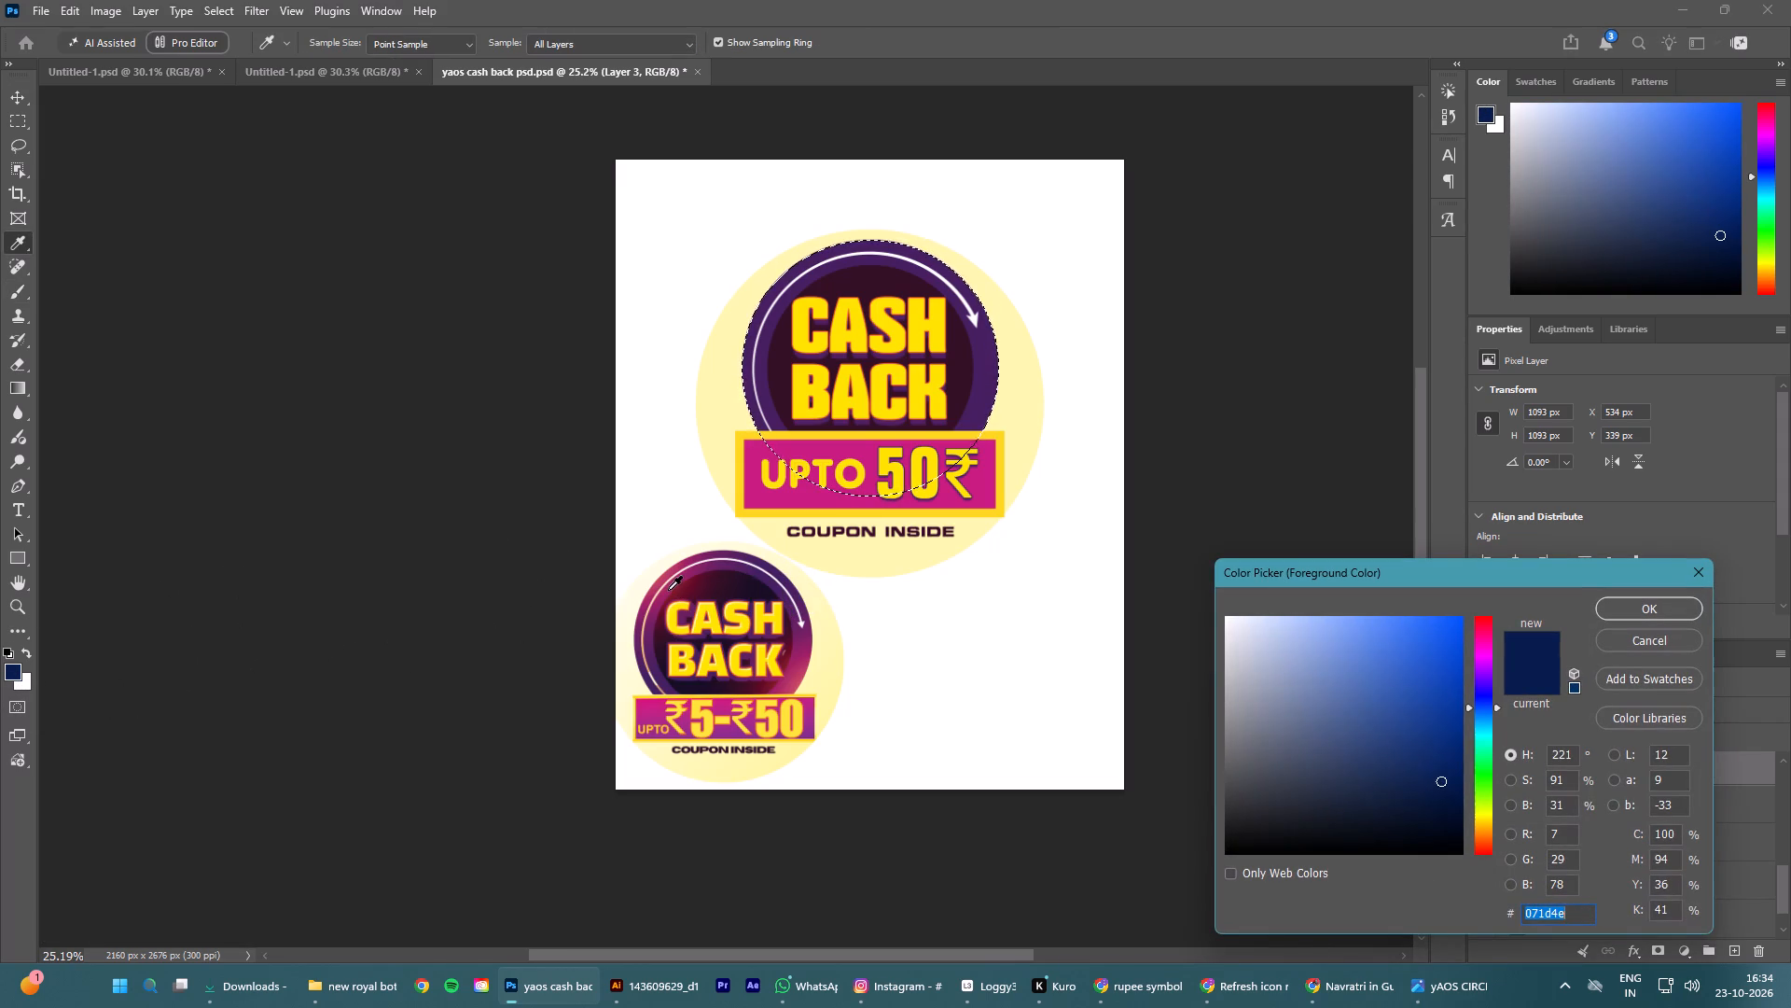
{"action": "left_click", "coordinate": [668, 590]}
{"action": "left_click", "coordinate": [1654, 604]}
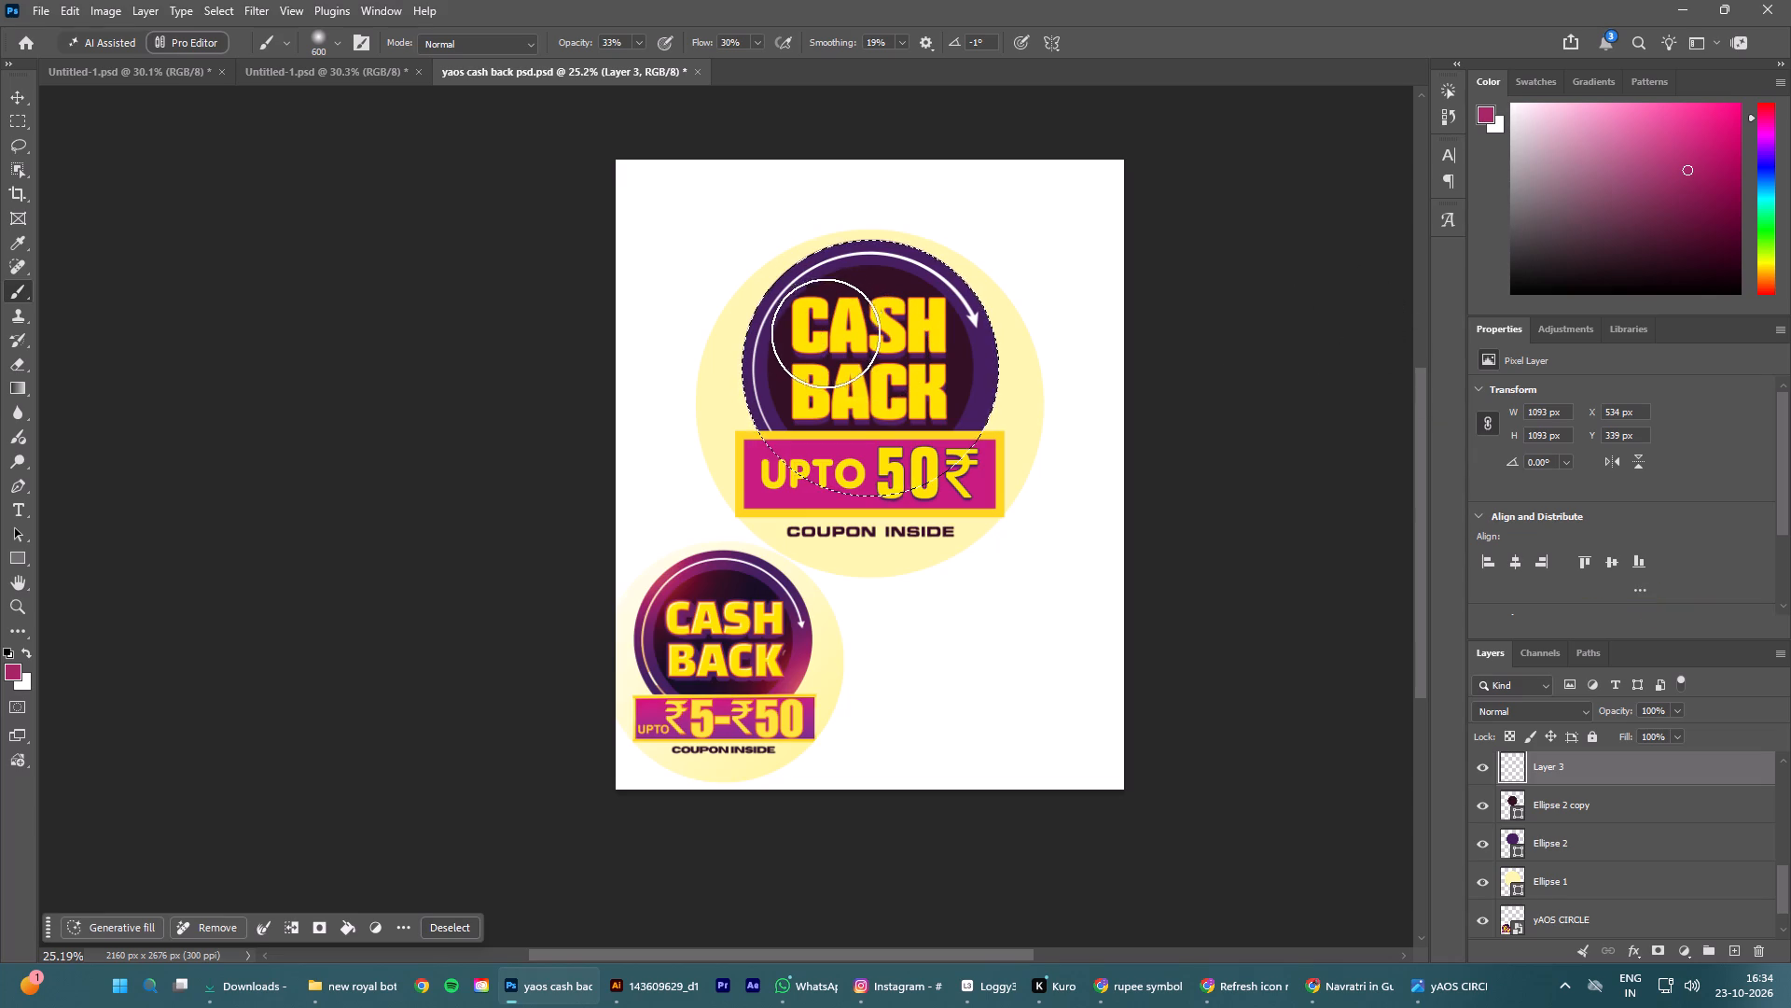
Paint a soft magenta glow on Layer 3 at the large circle's upper-left edge, using 300 and 400 px brushes.
{"action": "key", "text": "bracketleft"}
{"action": "key", "text": "bracketleft"}
{"action": "key", "text": "bracketright"}
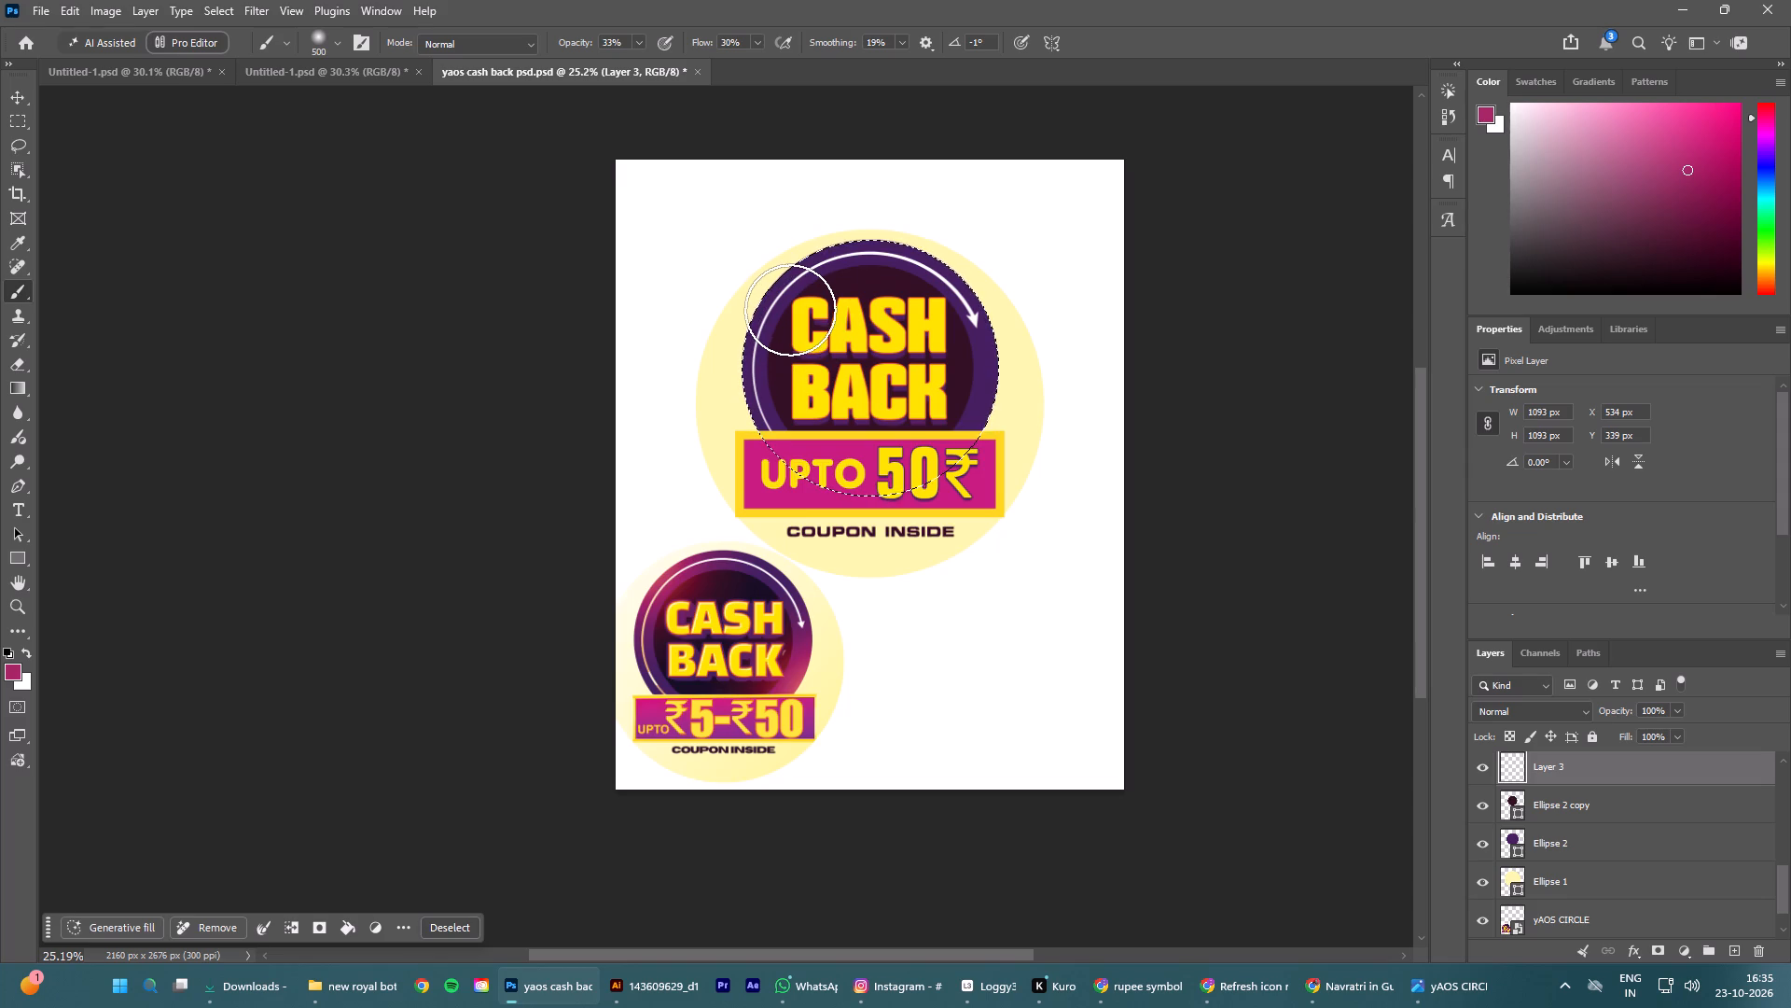
{"action": "key", "text": "bracketleft"}
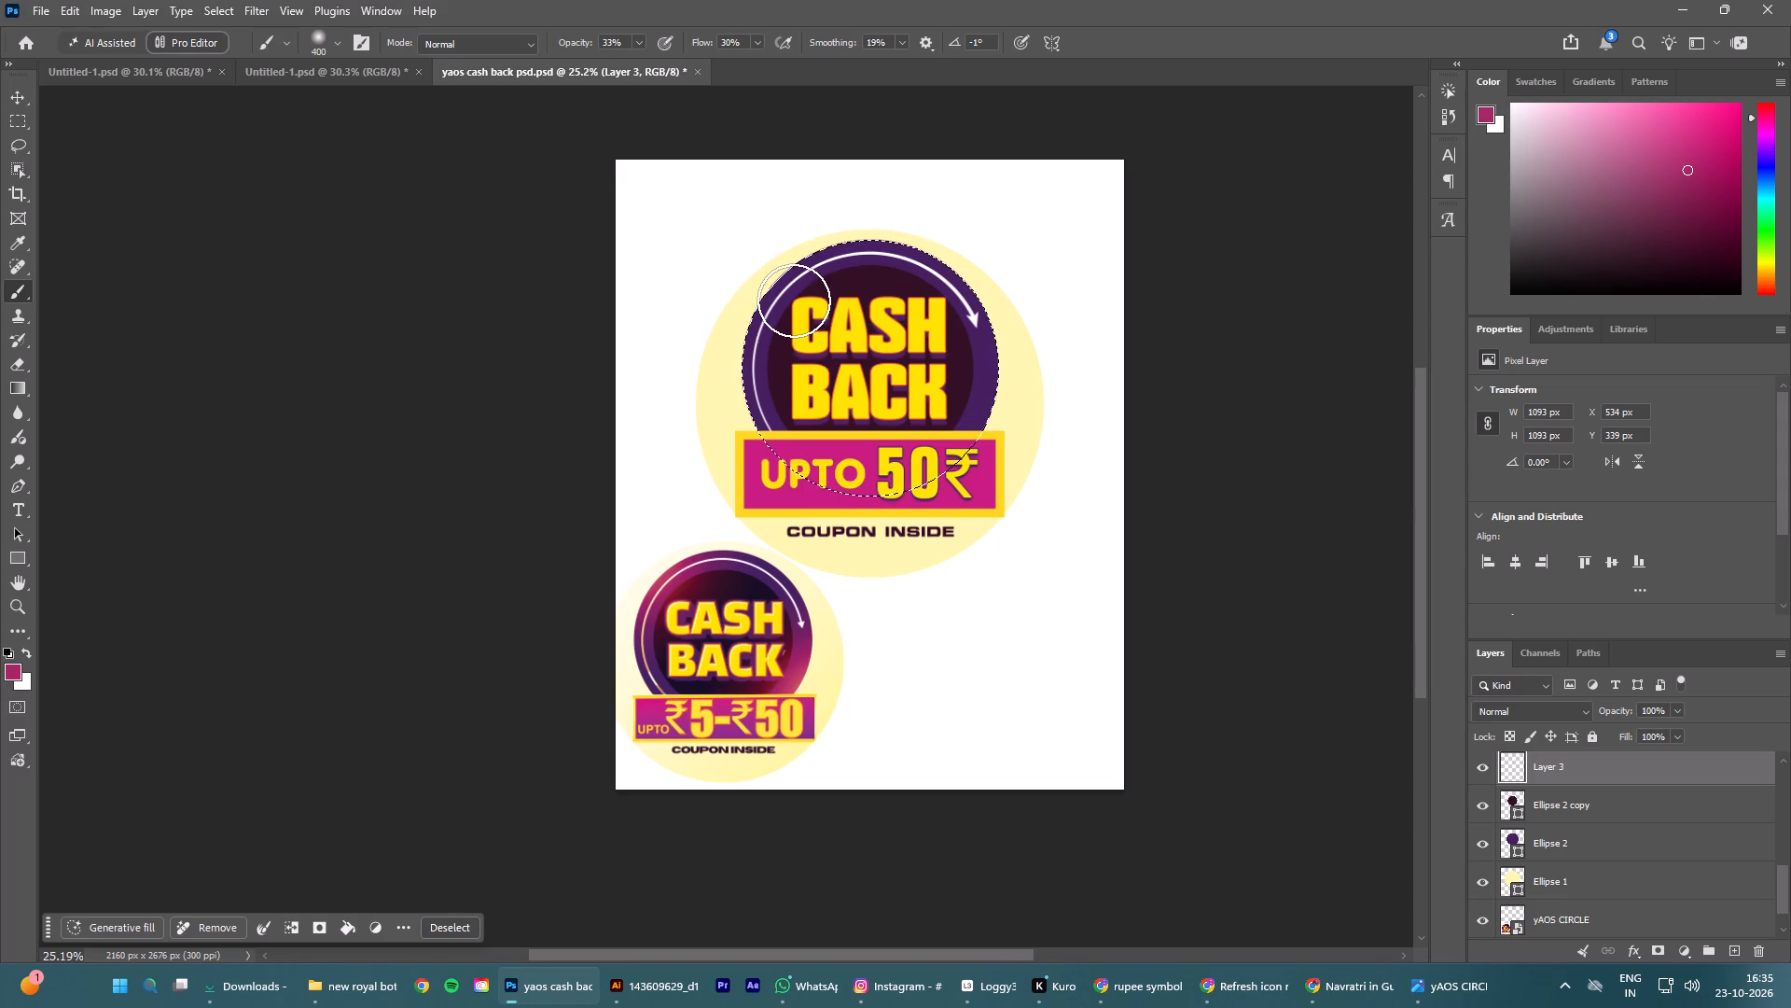
{"action": "key", "text": "bracketleft"}
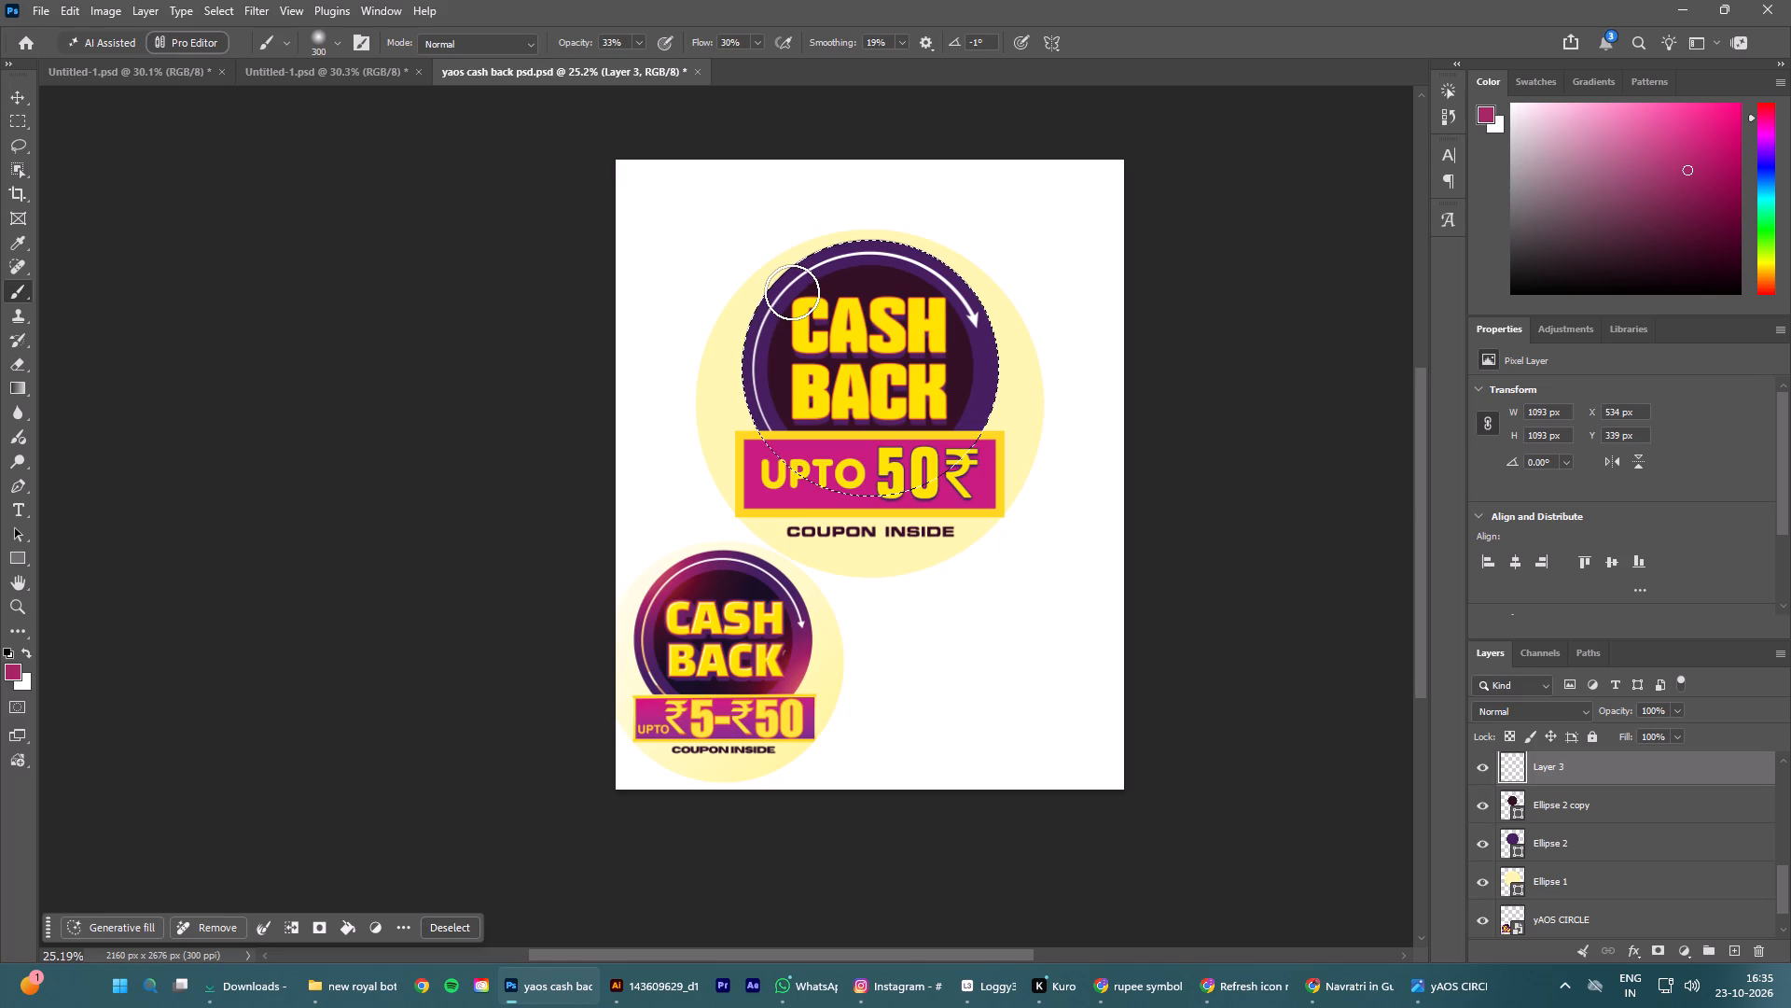
{"action": "type", "text": "]["}
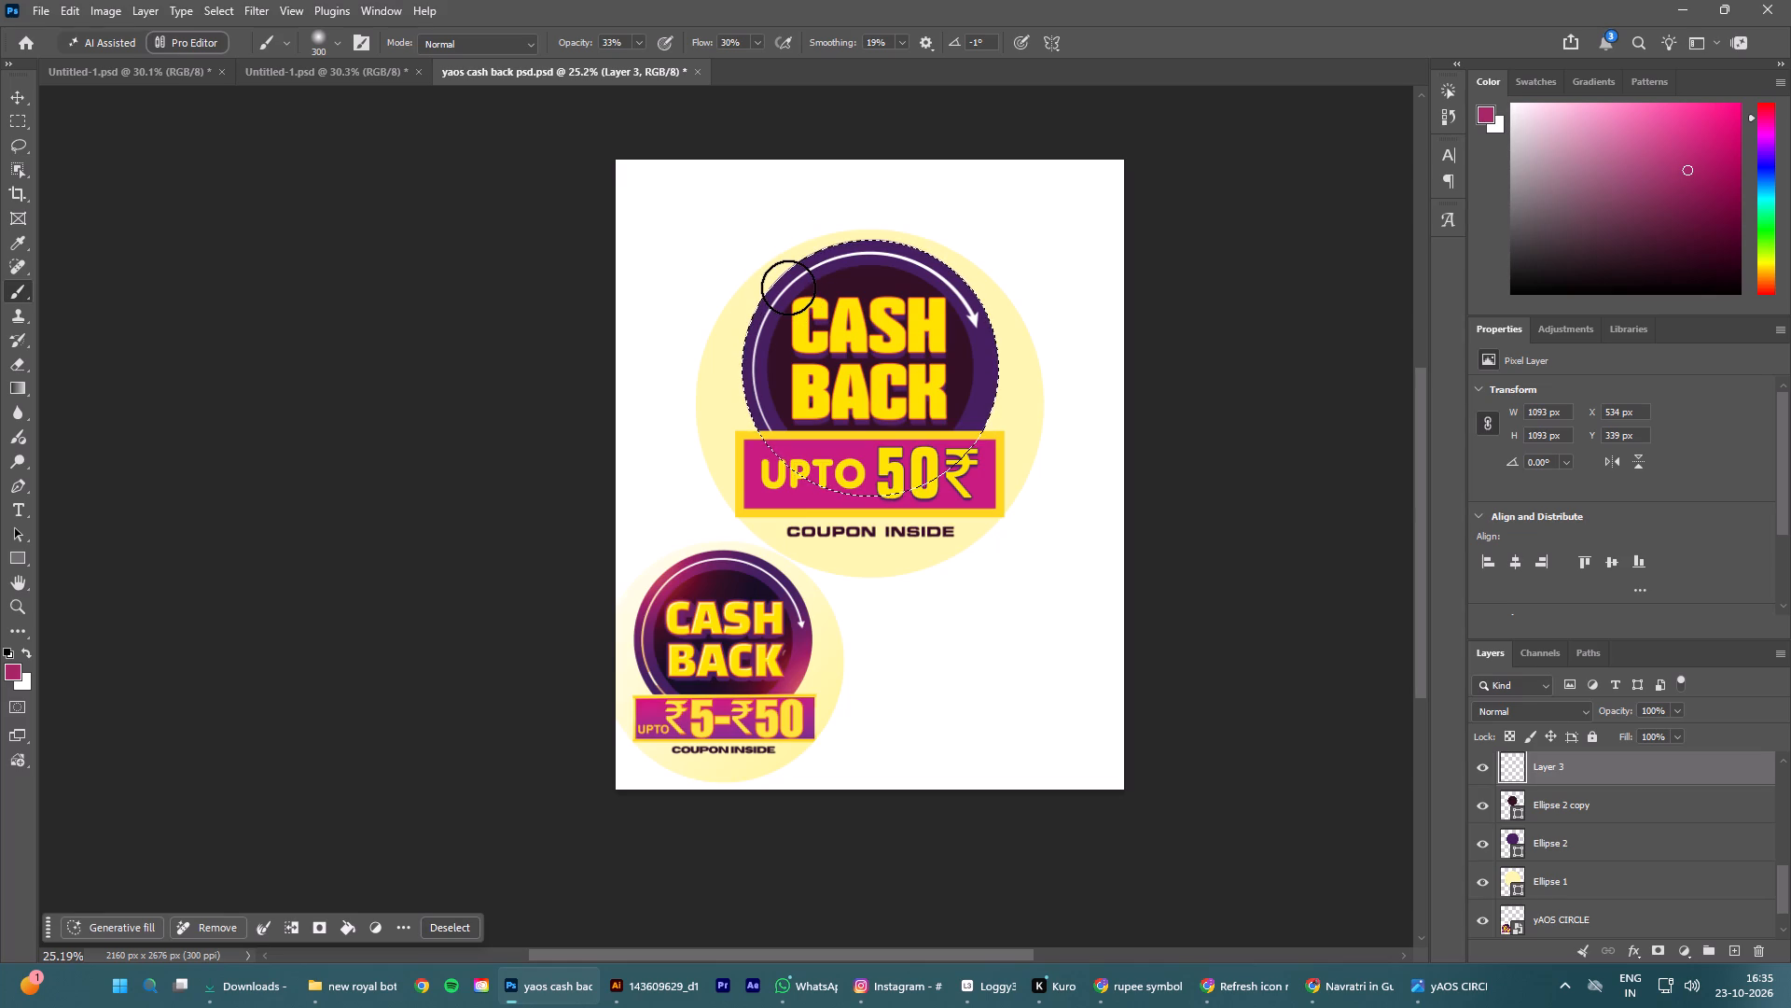
{"action": "triple_click", "coordinate": [788, 287]}
{"action": "key", "text": "bracketright"}
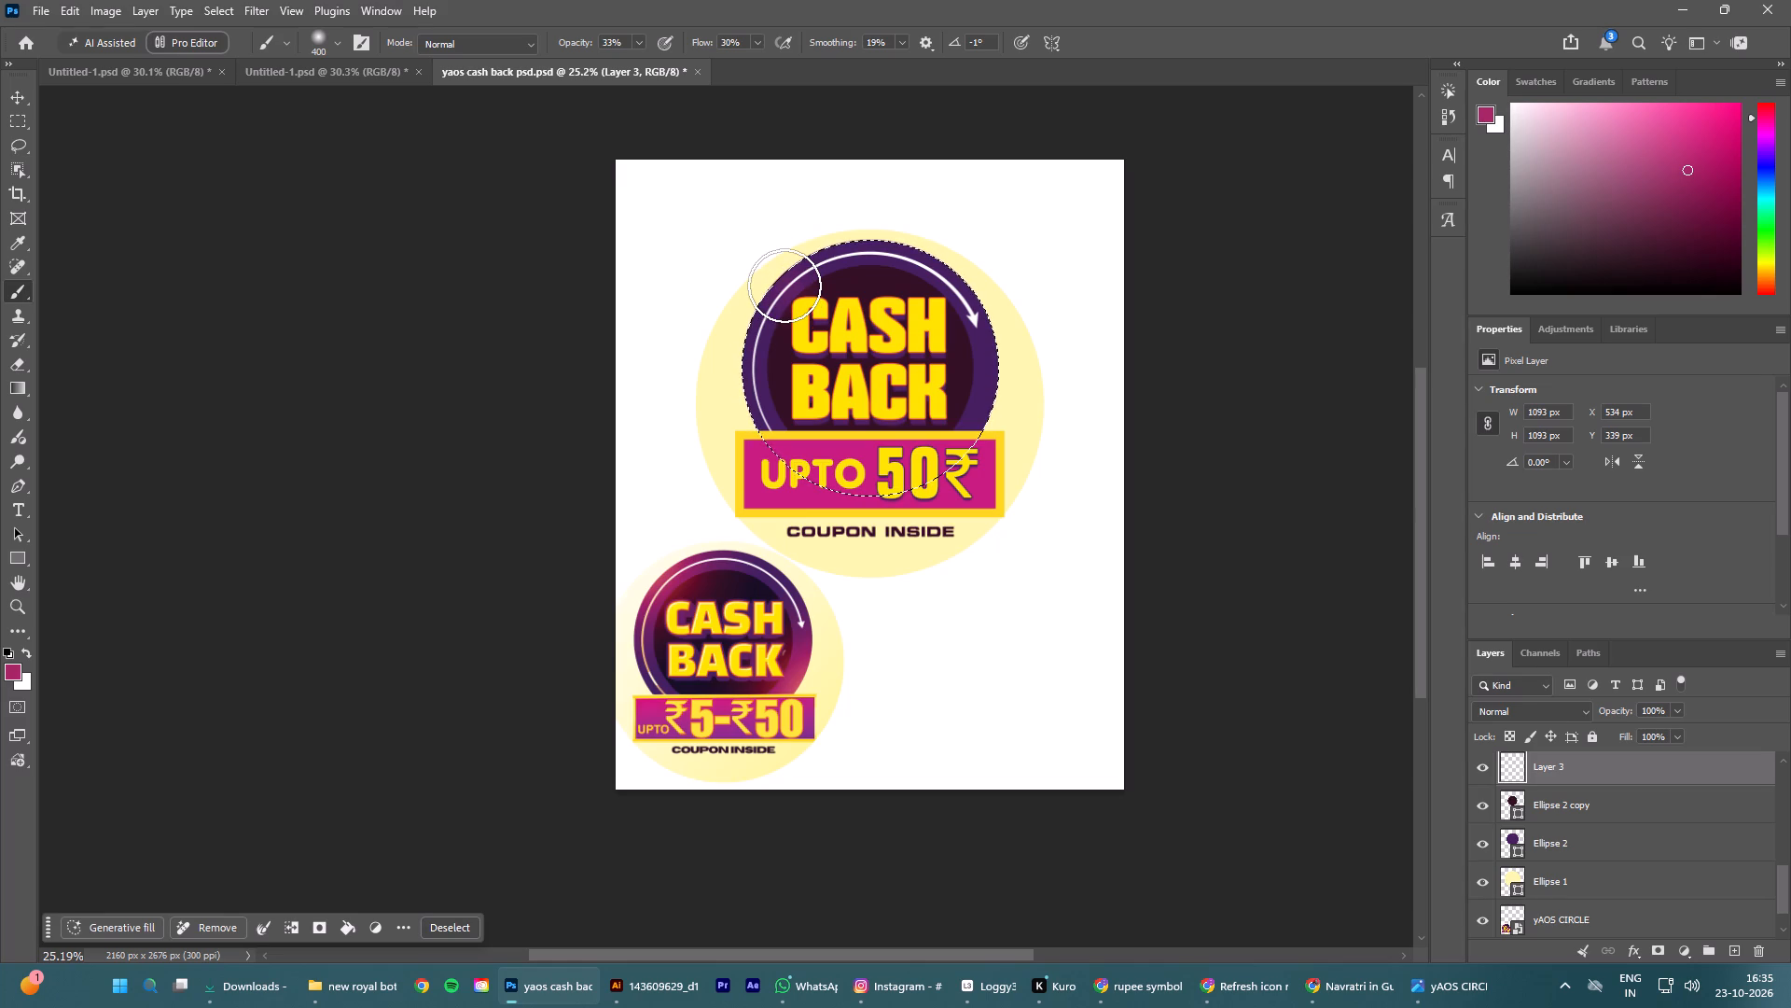
{"action": "triple_click", "coordinate": [784, 286]}
{"action": "triple_click", "coordinate": [784, 285]}
{"action": "triple_click", "coordinate": [784, 285]}
{"action": "double_click", "coordinate": [784, 285]}
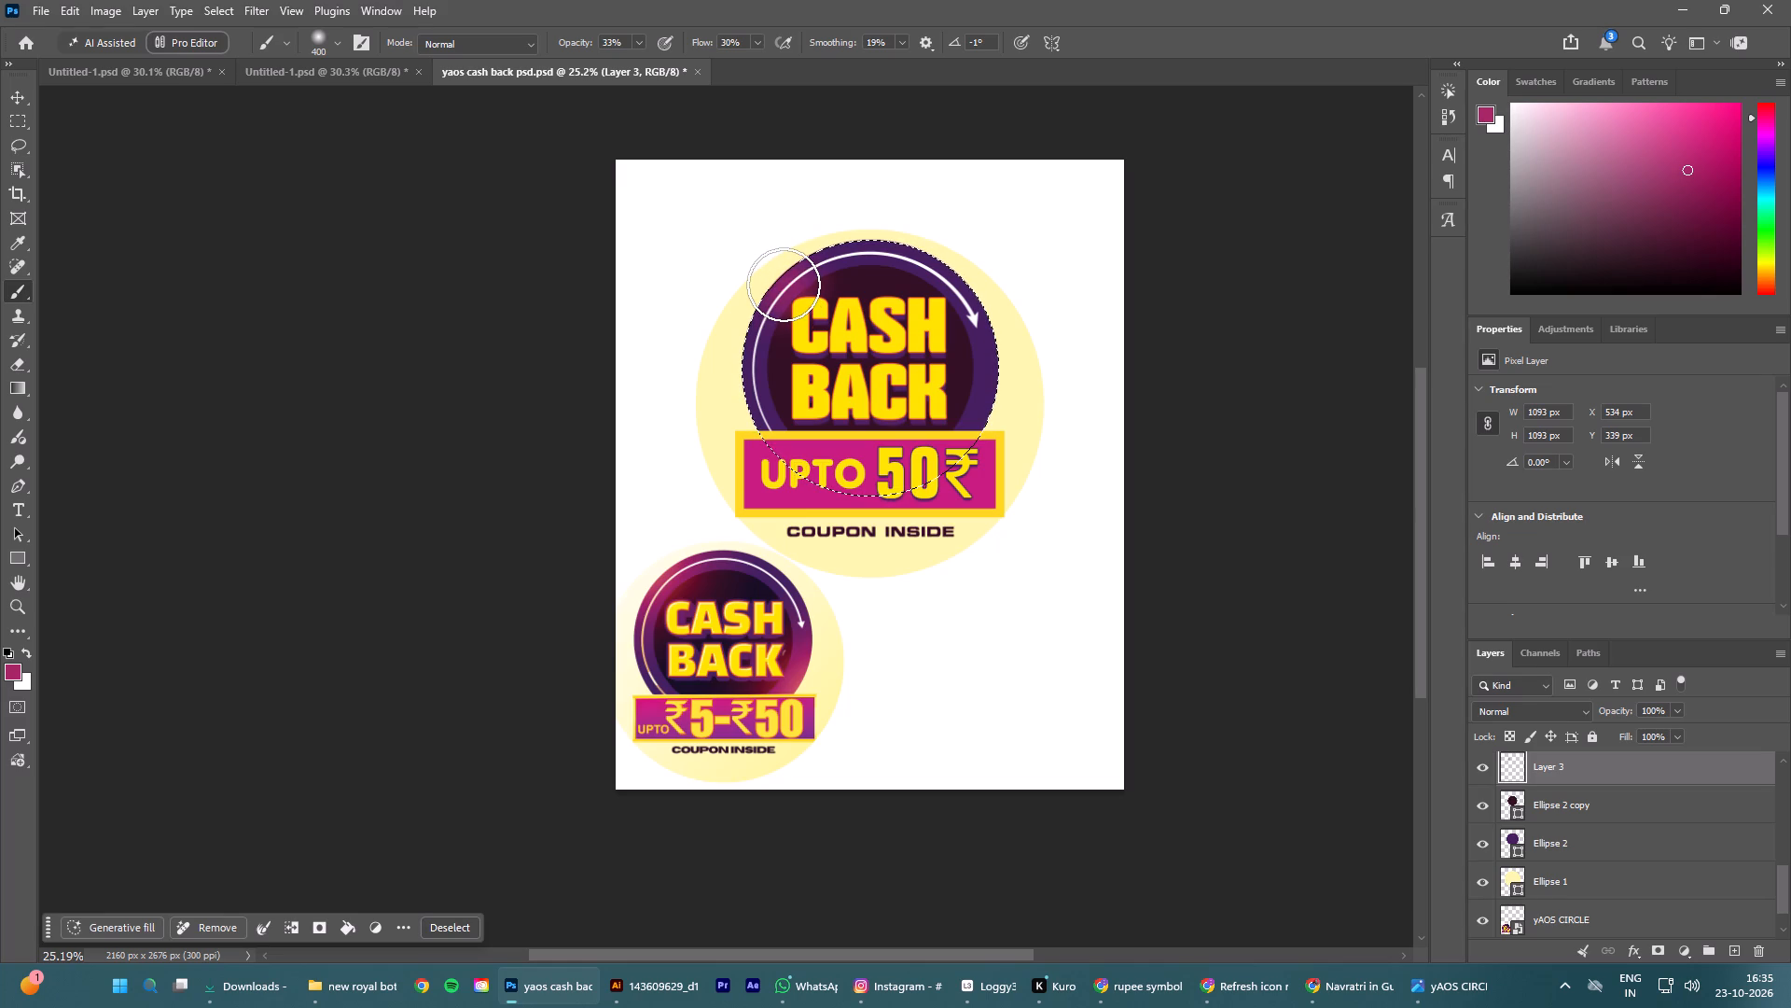
{"action": "triple_click", "coordinate": [790, 286]}
Enlarge the brush to 500 px and spread the magenta glow across the circle's upper-left area and rim.
{"action": "key", "text": "bracketright"}
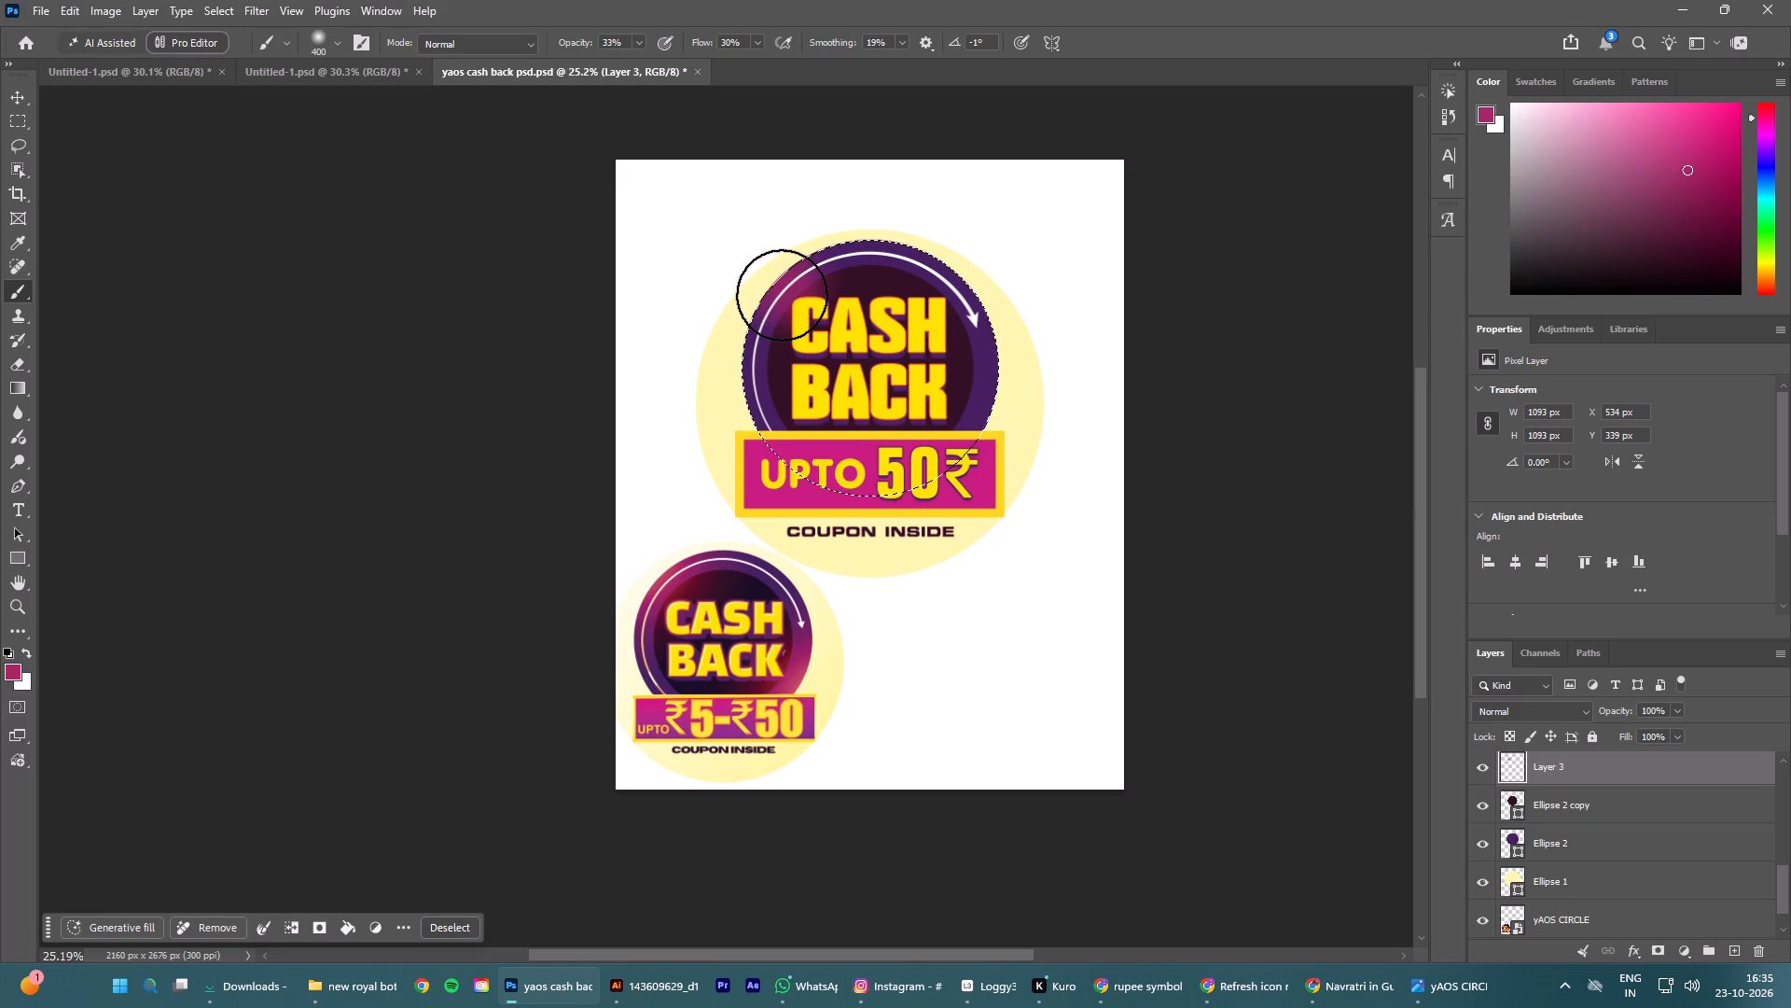
{"action": "triple_click", "coordinate": [782, 295]}
{"action": "left_click", "coordinate": [782, 295]}
{"action": "double_click", "coordinate": [784, 297]}
{"action": "left_click", "coordinate": [787, 306]}
{"action": "left_click", "coordinate": [798, 327]}
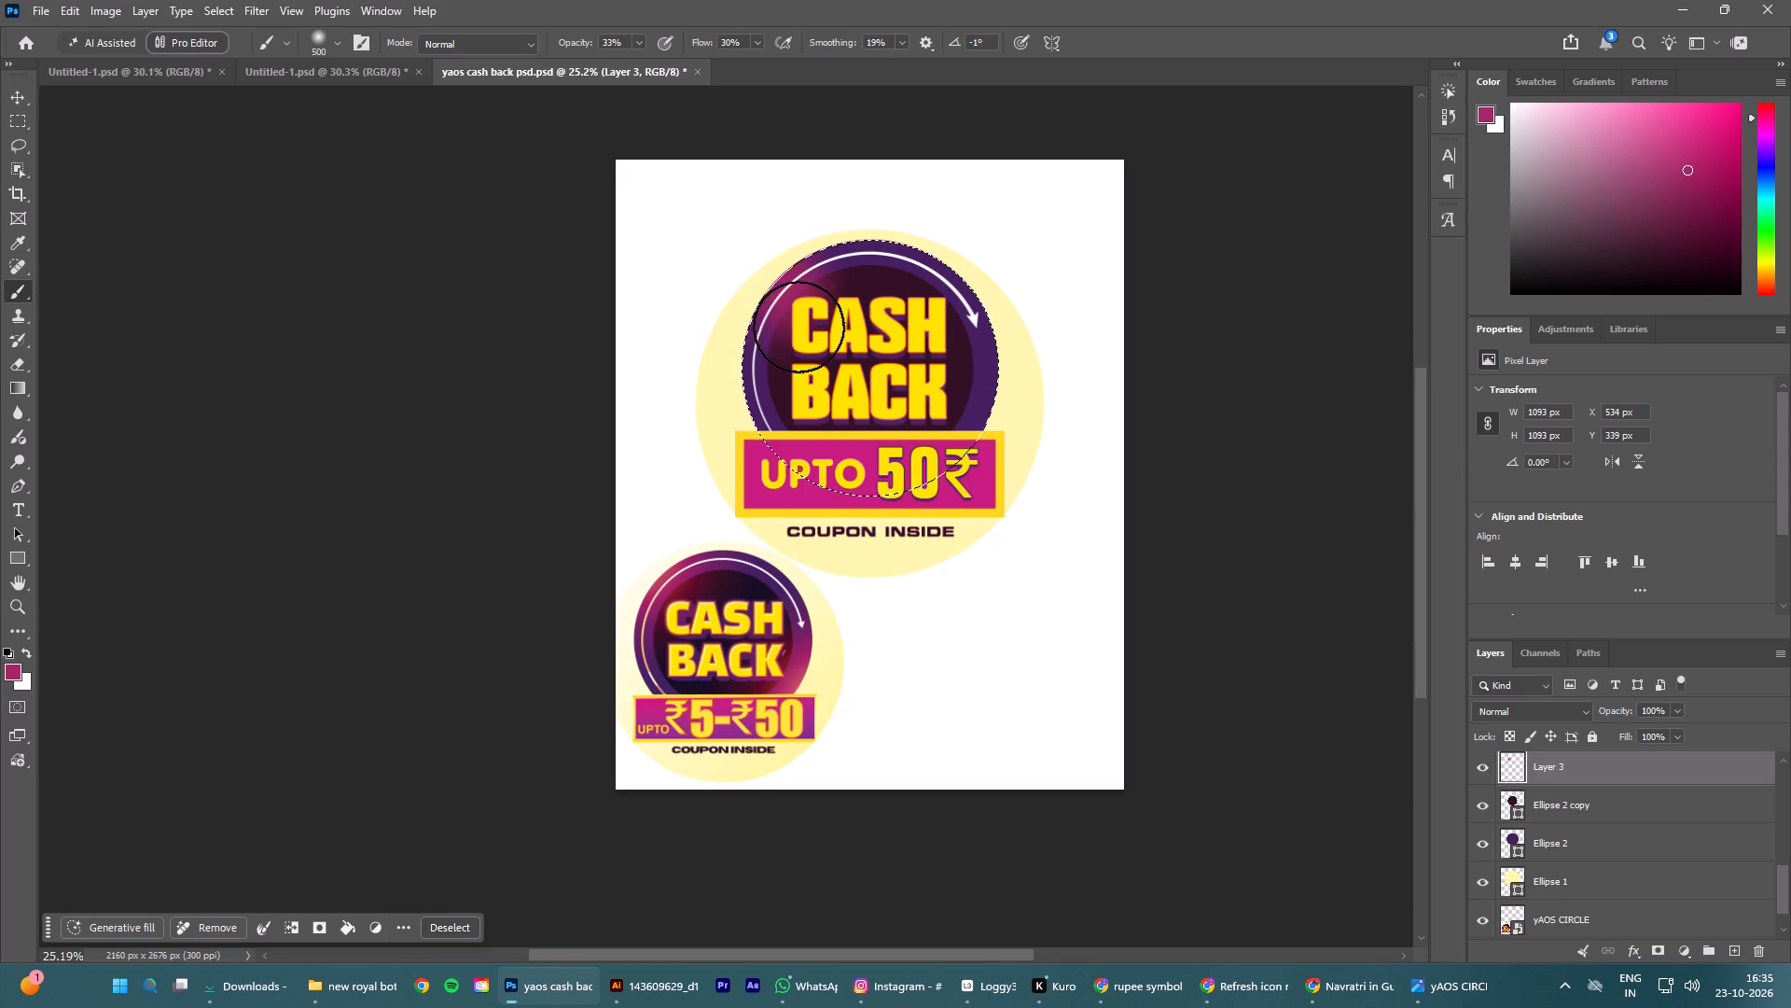
{"action": "left_click", "coordinate": [802, 295]}
{"action": "left_click", "coordinate": [771, 314]}
{"action": "left_click", "coordinate": [809, 294]}
{"action": "left_click", "coordinate": [803, 325]}
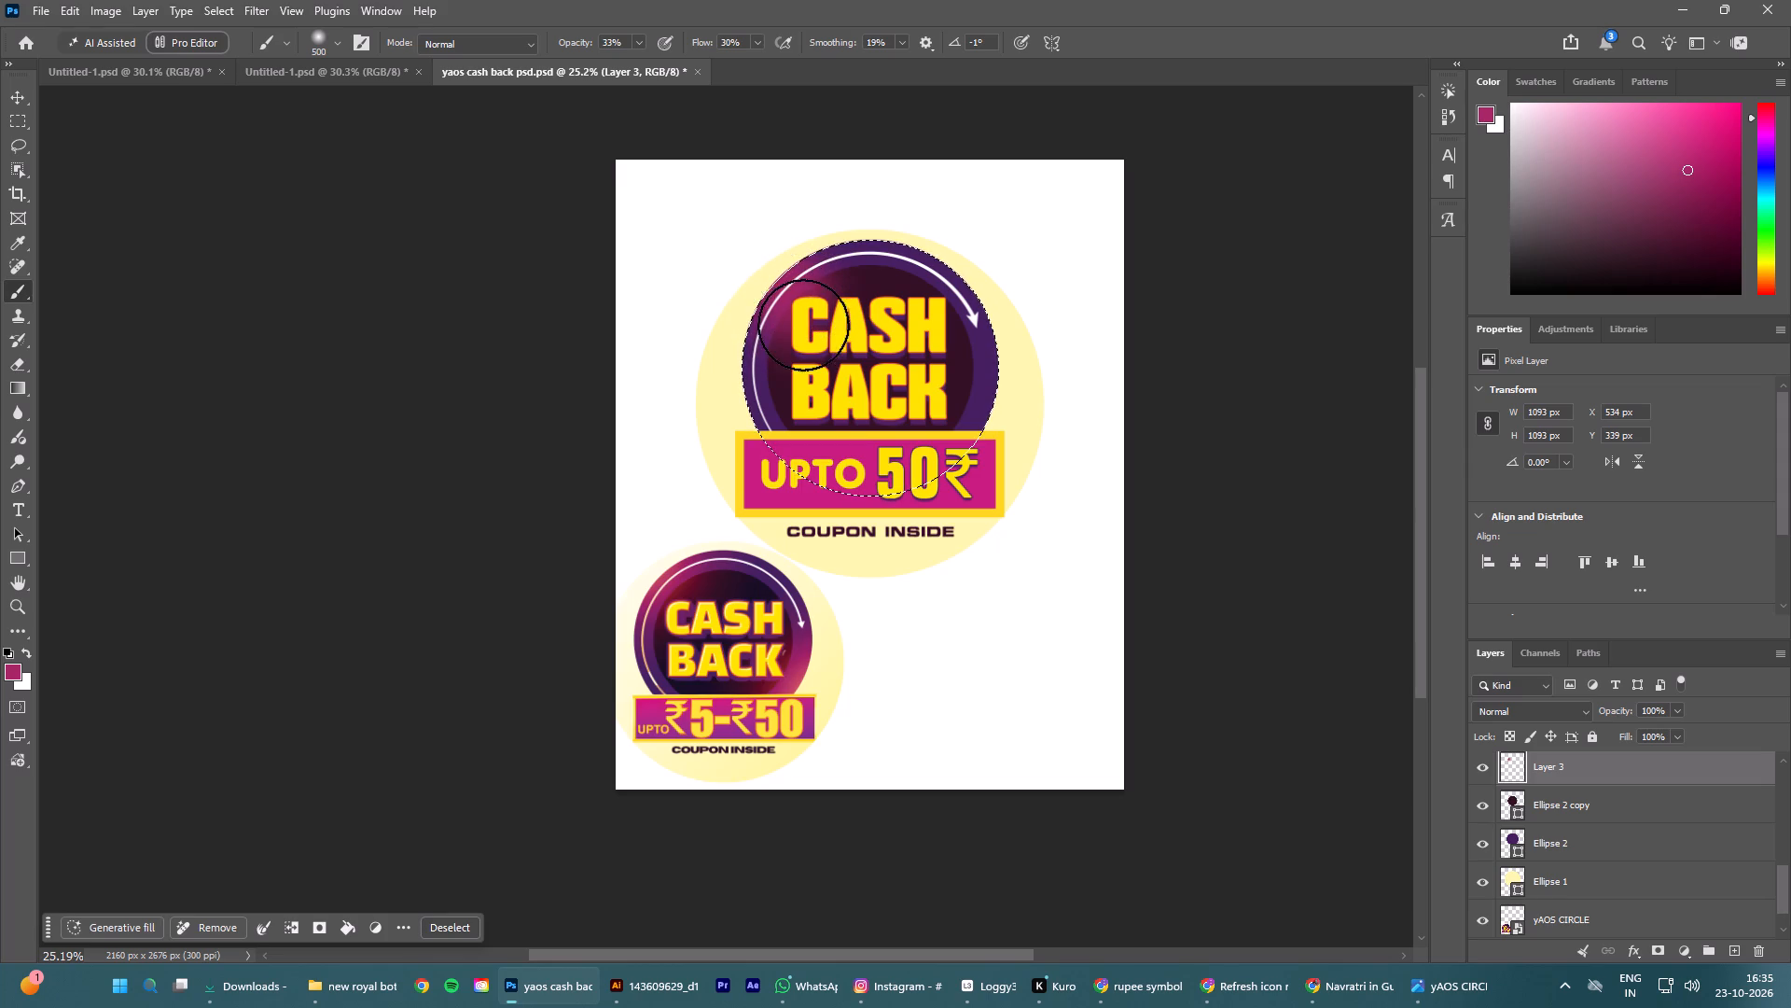
{"action": "left_click", "coordinate": [816, 274]}
{"action": "left_click", "coordinate": [812, 269]}
{"action": "left_click", "coordinate": [802, 259]}
{"action": "triple_click", "coordinate": [802, 241]}
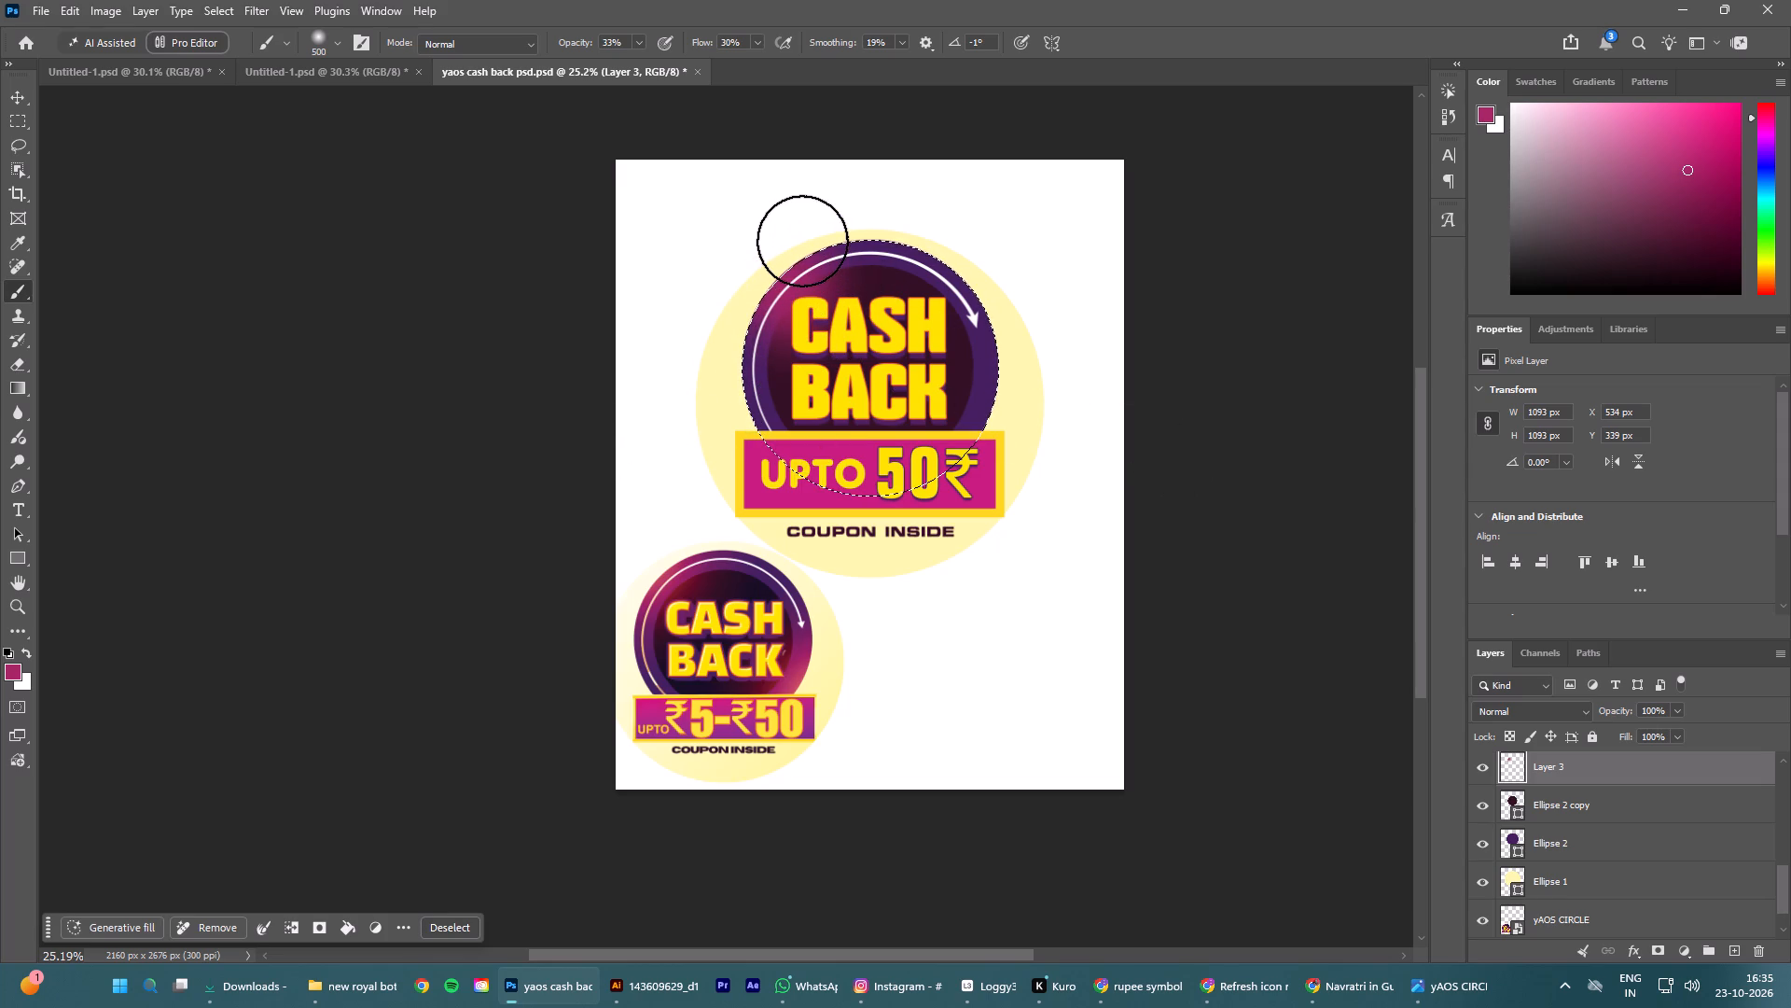
{"action": "left_click", "coordinate": [759, 294]}
{"action": "triple_click", "coordinate": [751, 294]}
{"action": "left_click", "coordinate": [750, 293]}
{"action": "double_click", "coordinate": [789, 260]}
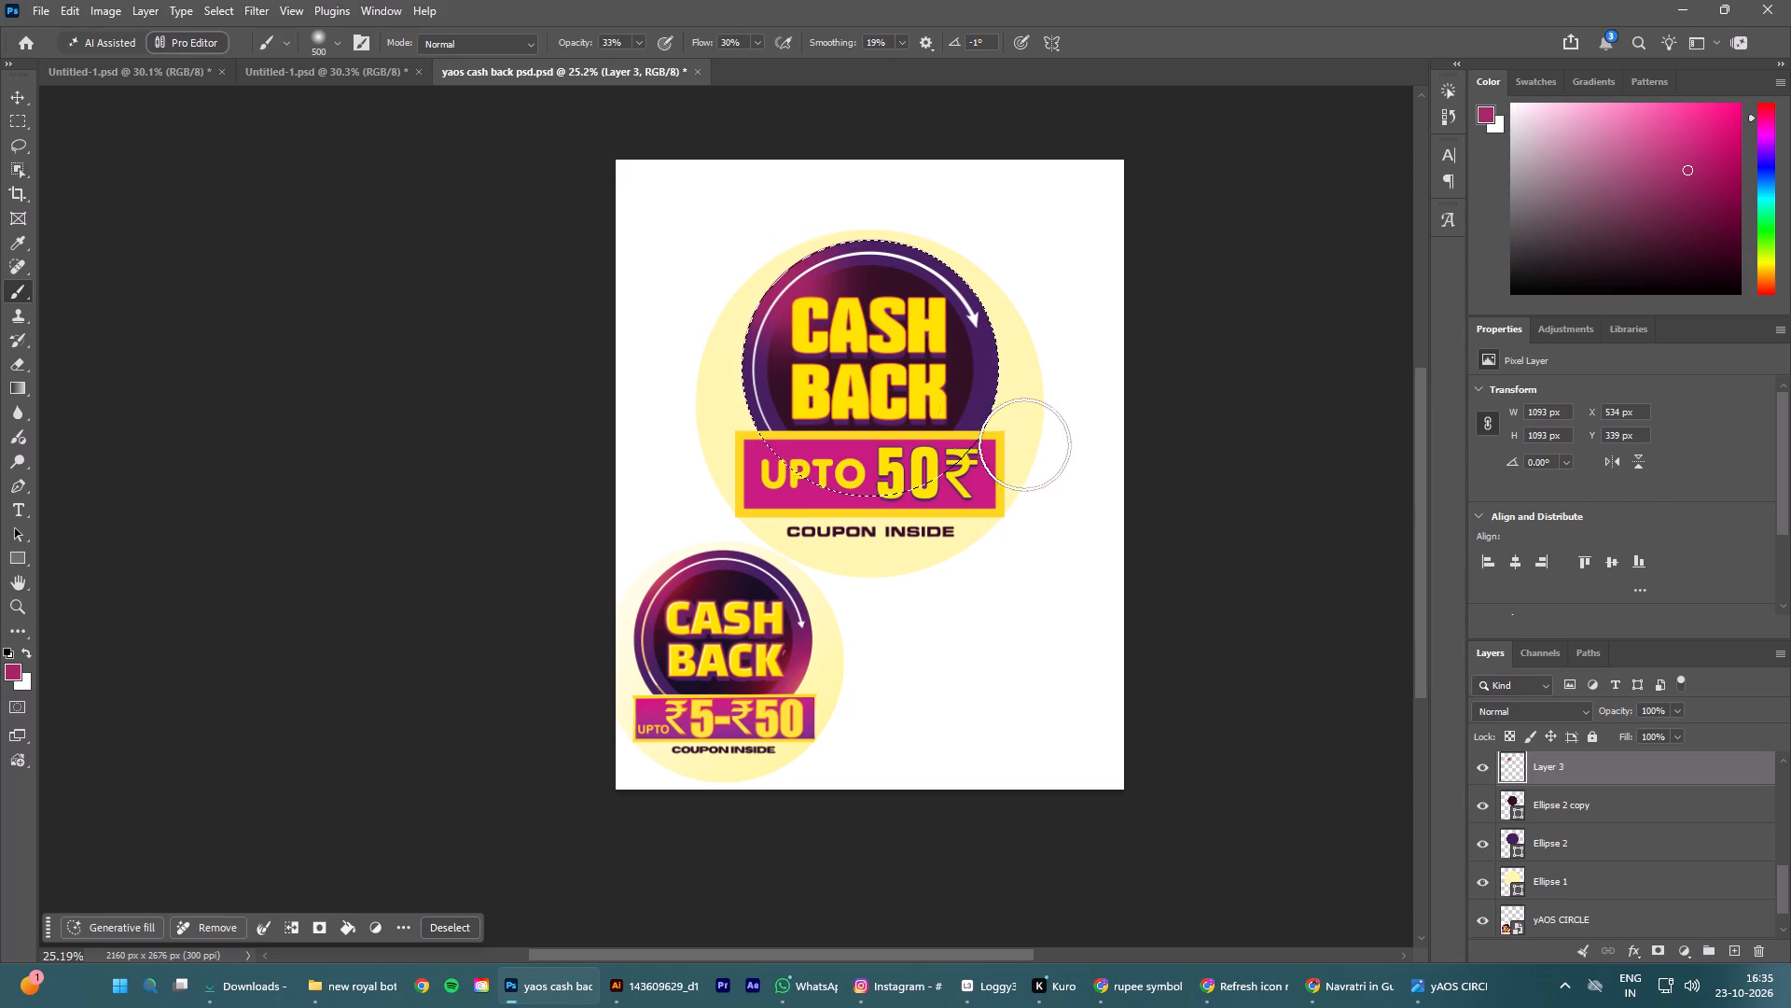
Paint a matching magenta glow on Layer 3 at the circle's lower-right edge, beside BACK, with the 500 px brush.
{"action": "scroll", "coordinate": [1598, 899], "scroll_direction": "down", "scroll_amount": 2}
{"action": "scroll", "coordinate": [1595, 892], "scroll_direction": "up", "scroll_amount": 2}
{"action": "scroll", "coordinate": [1591, 889], "scroll_direction": "down", "scroll_amount": 1}
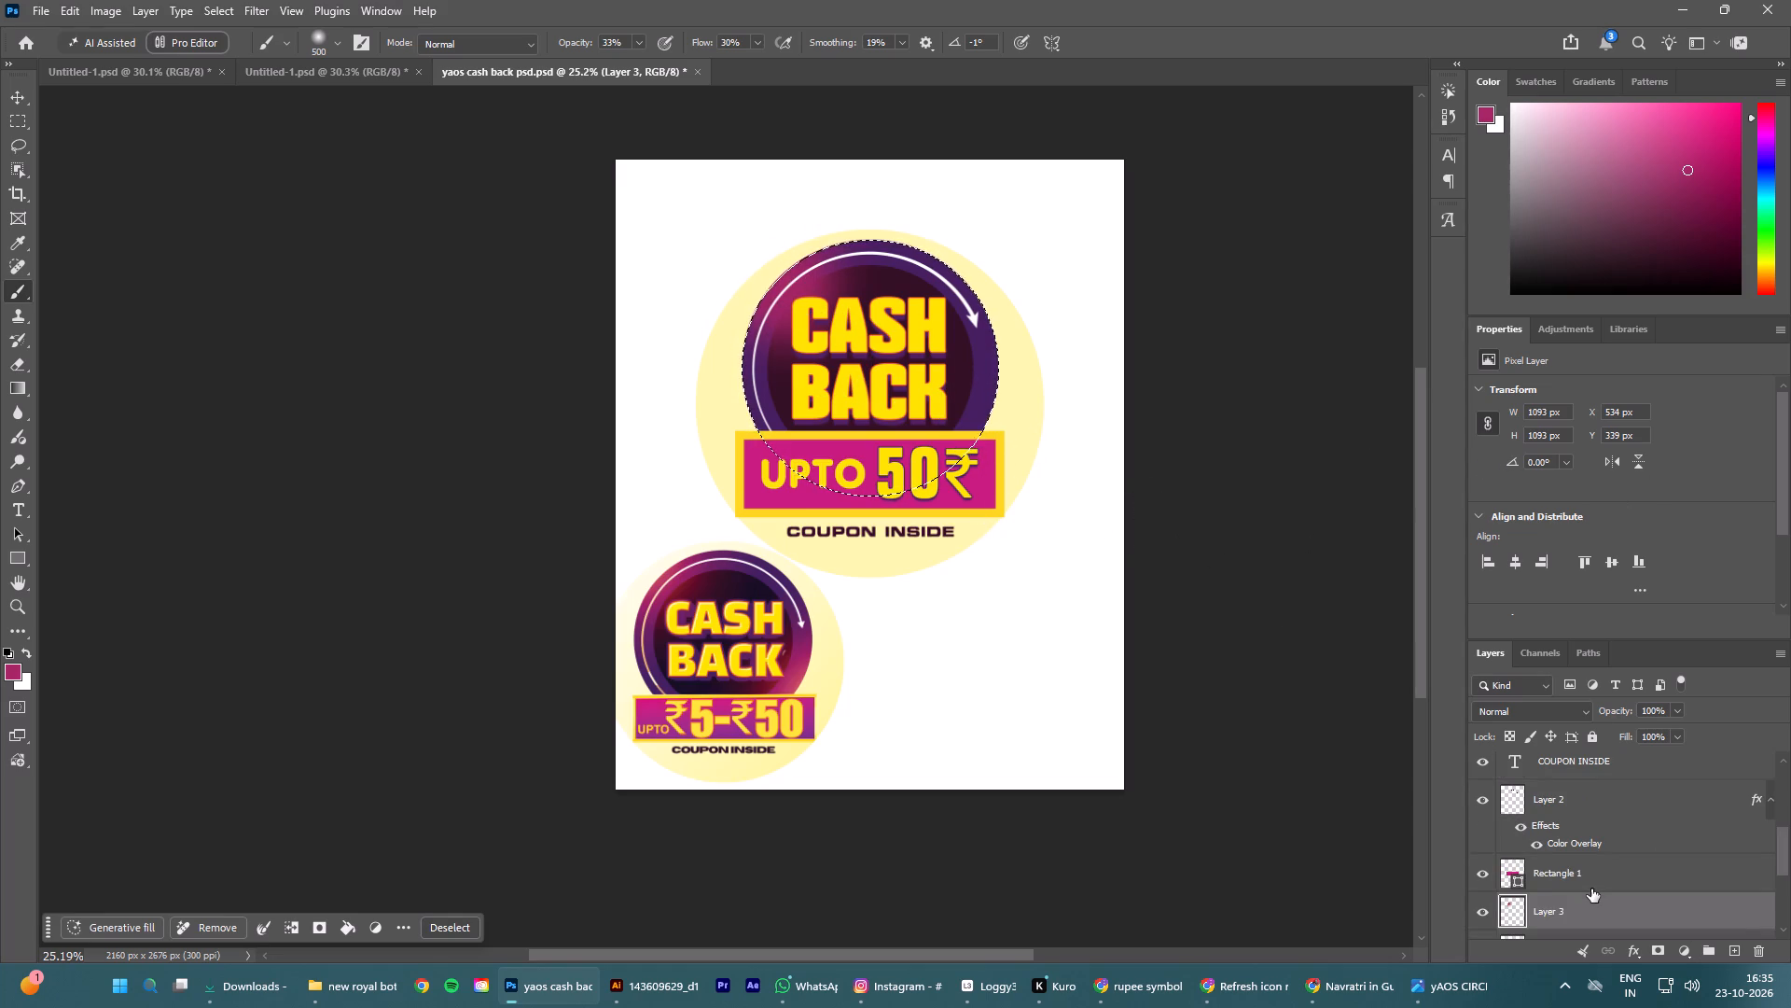
{"action": "scroll", "coordinate": [1591, 889], "scroll_direction": "down", "scroll_amount": 1}
{"action": "scroll", "coordinate": [1576, 864], "scroll_direction": "up", "scroll_amount": 1}
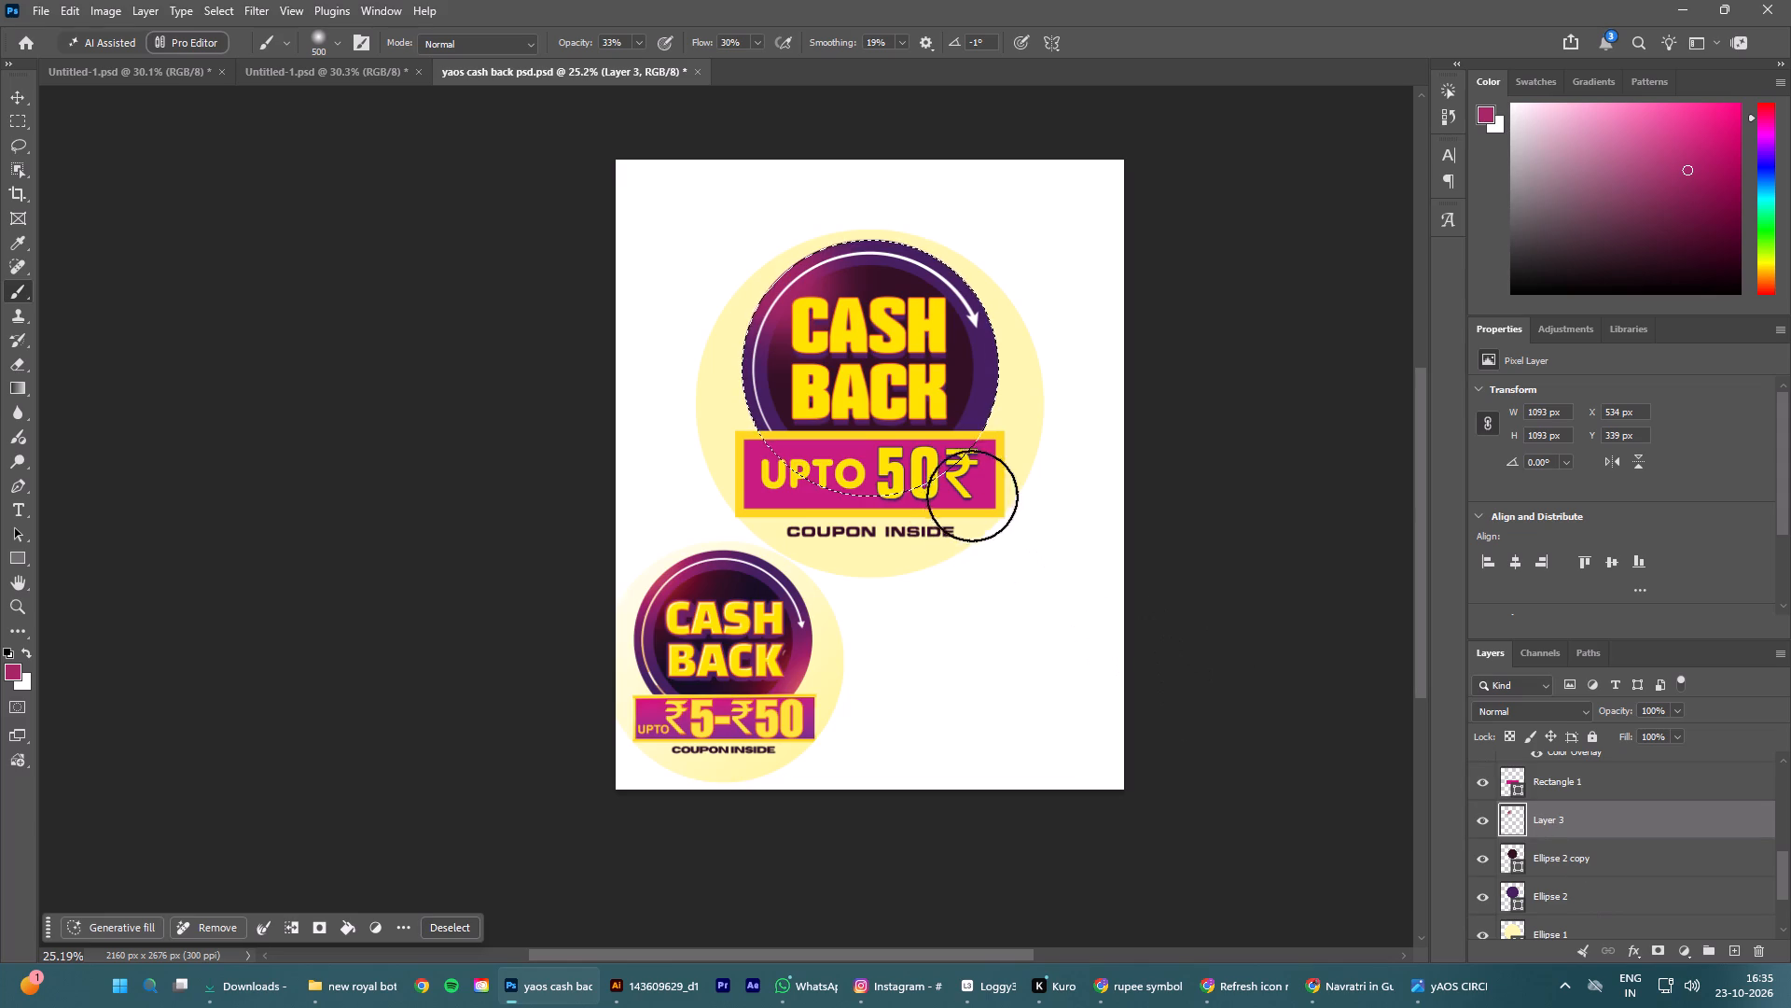
{"action": "triple_click", "coordinate": [984, 415]}
{"action": "triple_click", "coordinate": [984, 415]}
{"action": "triple_click", "coordinate": [984, 415]}
{"action": "triple_click", "coordinate": [984, 415]}
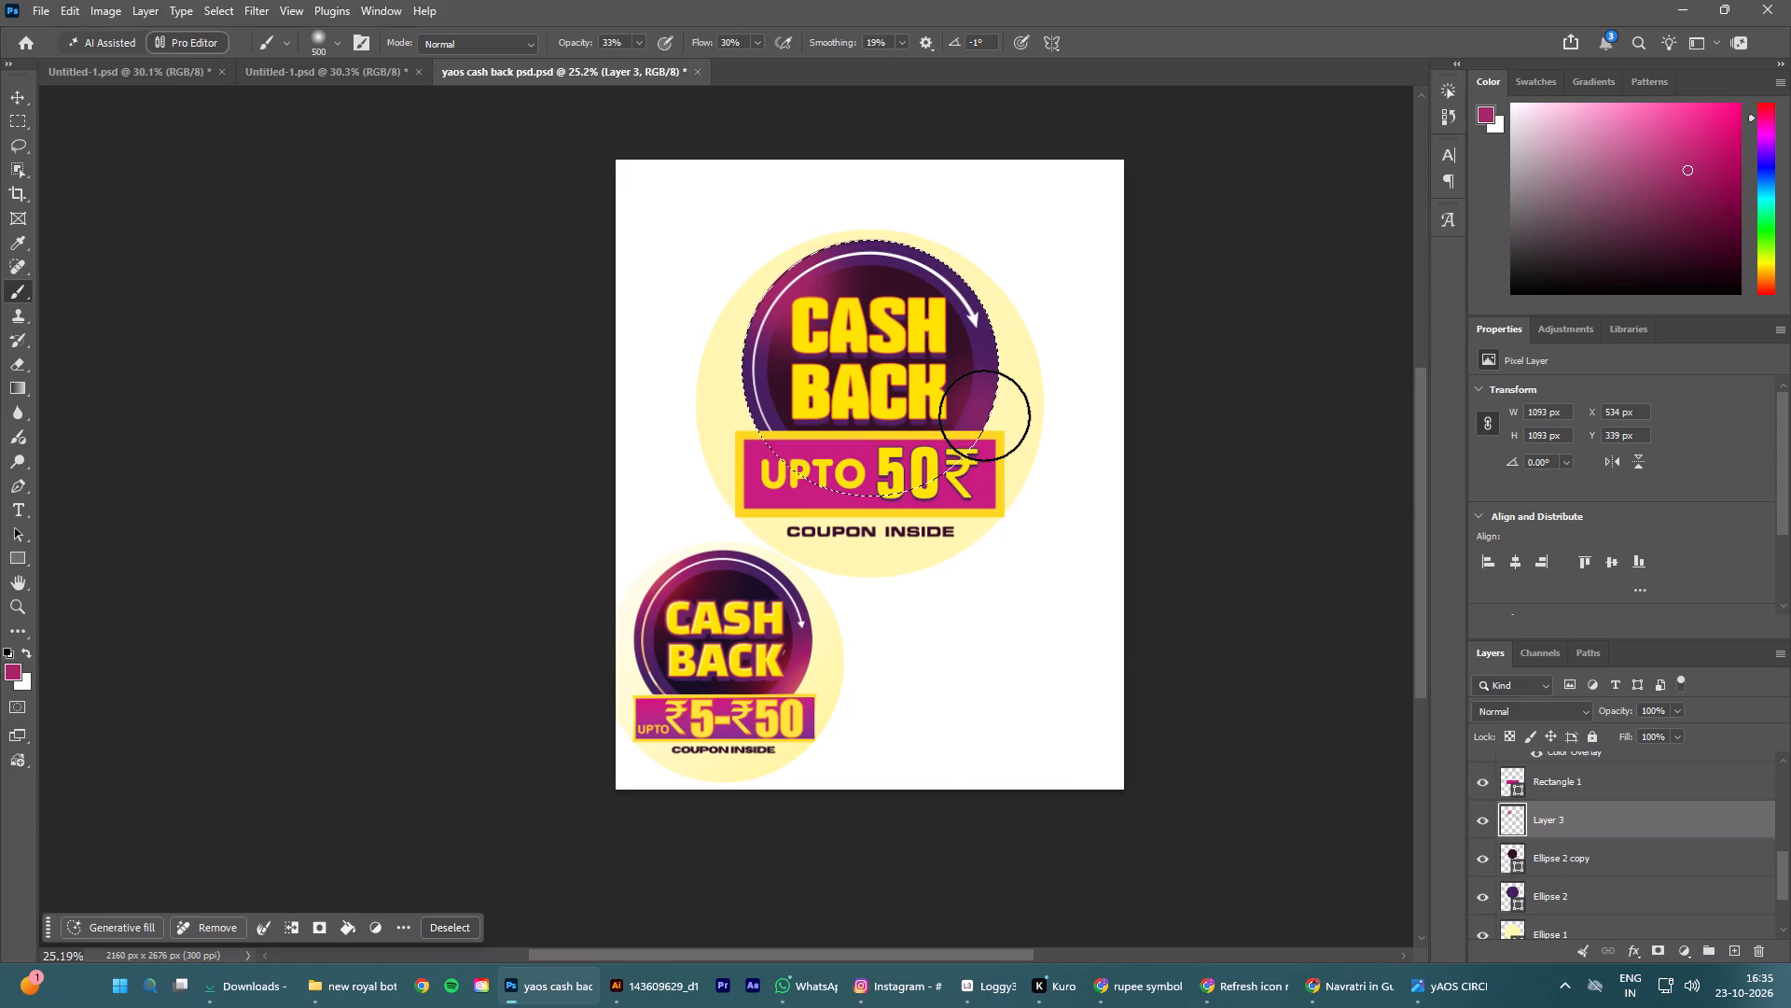
{"action": "triple_click", "coordinate": [984, 415]}
{"action": "triple_click", "coordinate": [984, 415]}
{"action": "double_click", "coordinate": [985, 391]}
{"action": "double_click", "coordinate": [983, 412]}
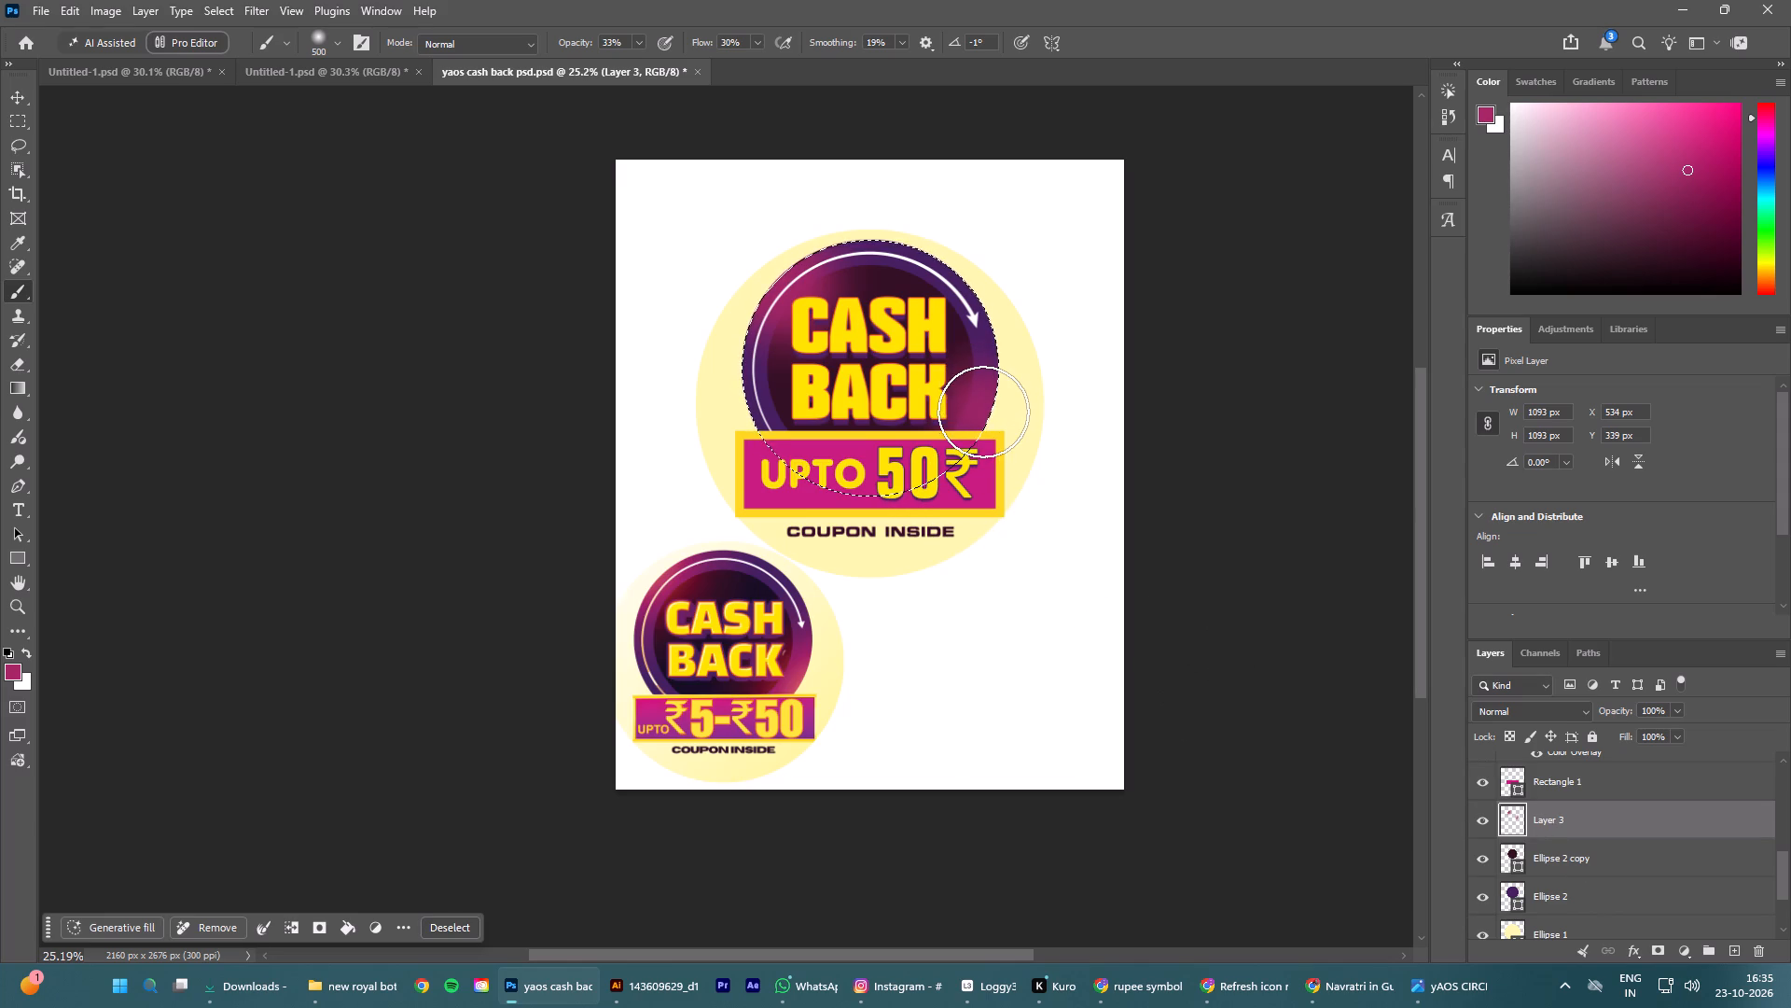
{"action": "left_click", "coordinate": [979, 399]}
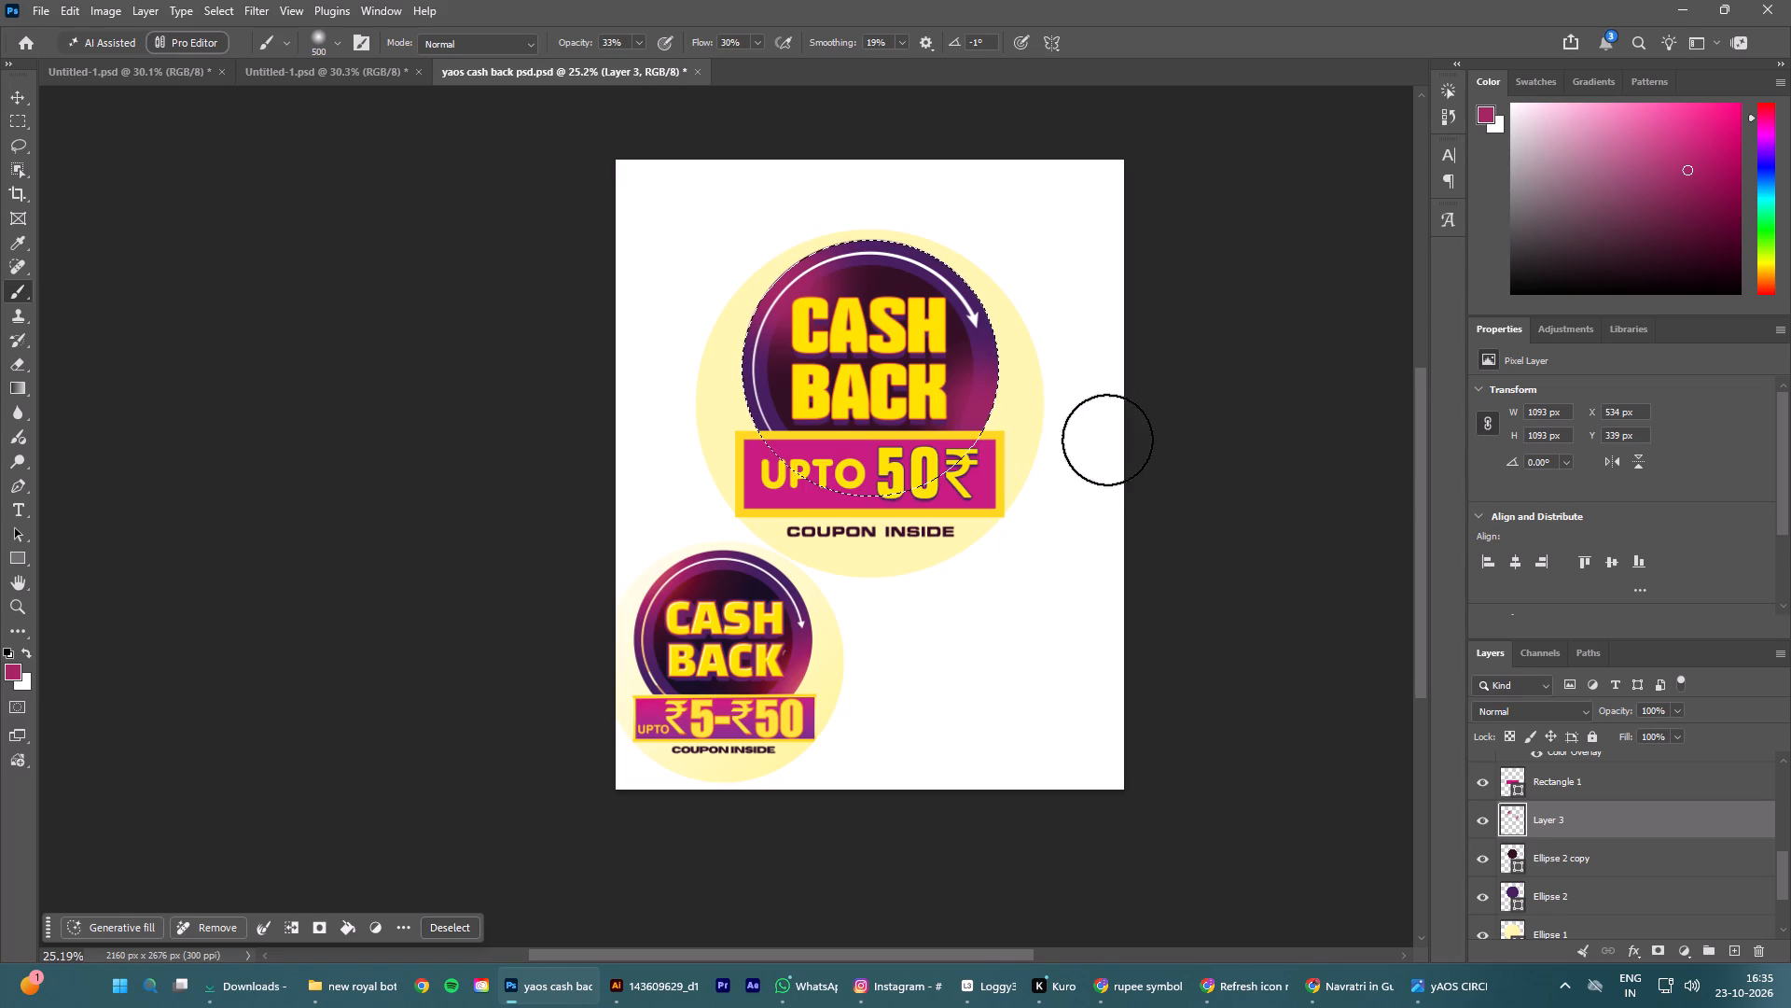
{"action": "left_click", "coordinate": [975, 391]}
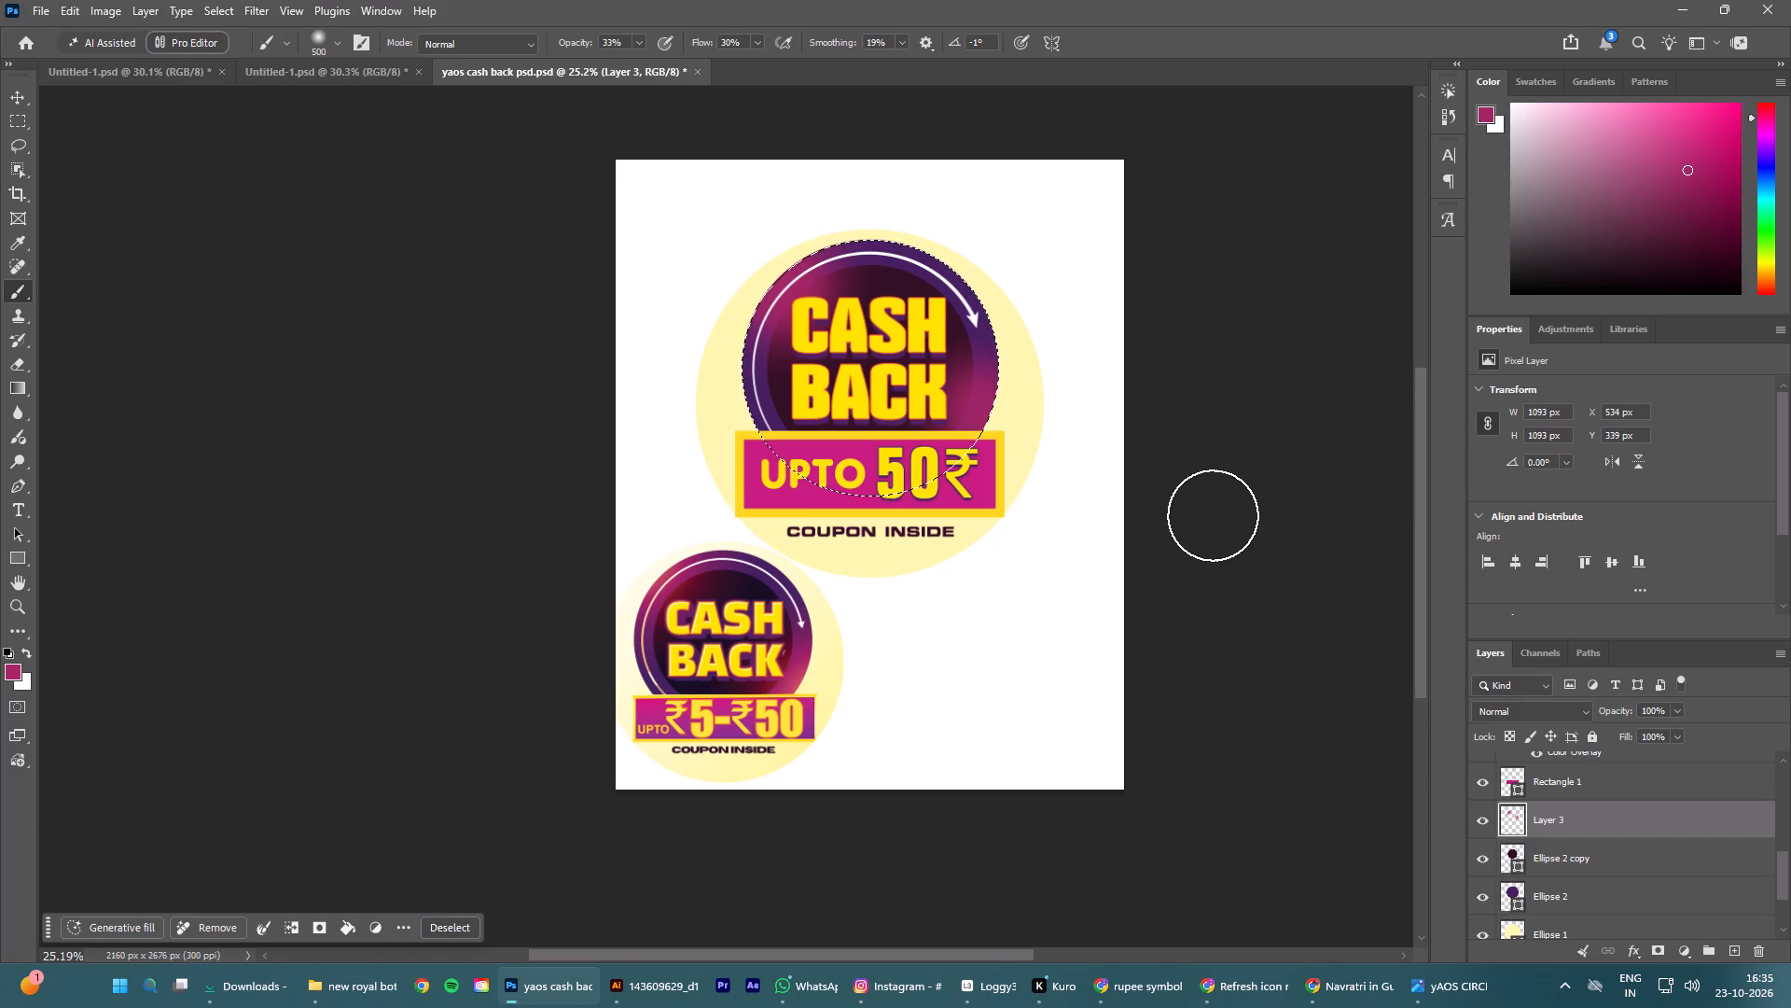
Deselect the circle outline and save the document.
{"action": "left_click", "coordinate": [21, 103]}
{"action": "left_click", "coordinate": [235, 253]}
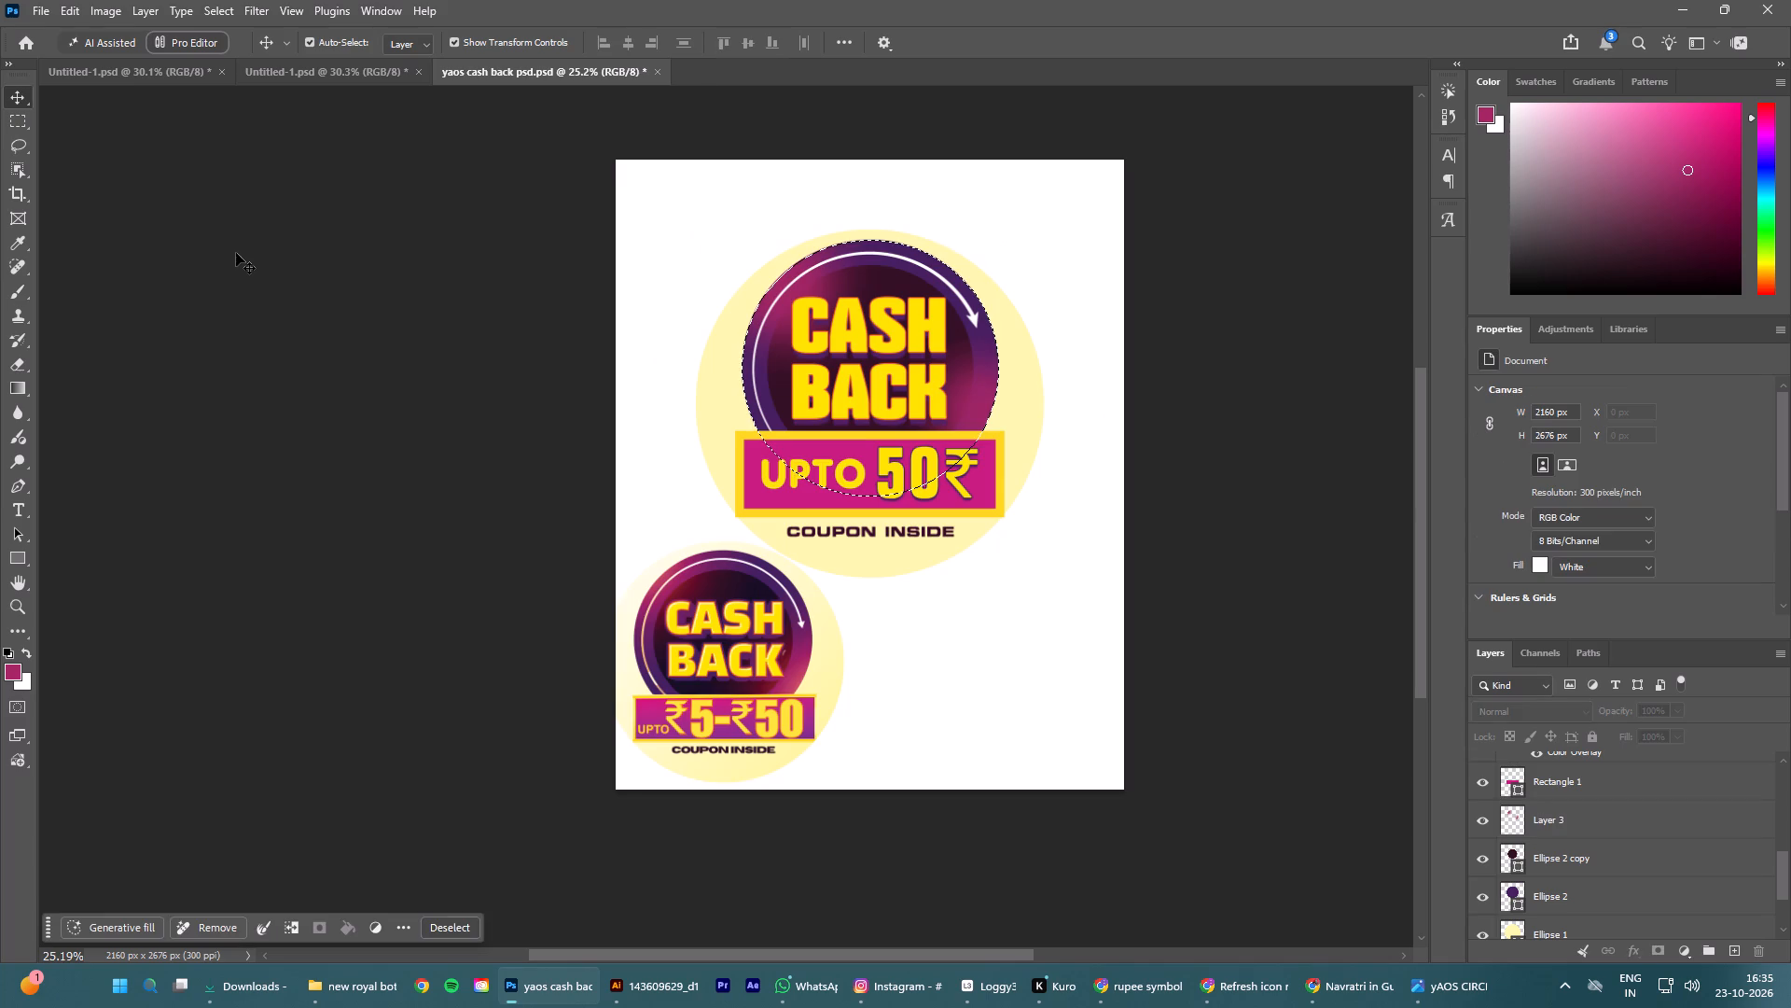
{"action": "key", "text": "ctrl+d"}
{"action": "left_click", "coordinate": [261, 317]}
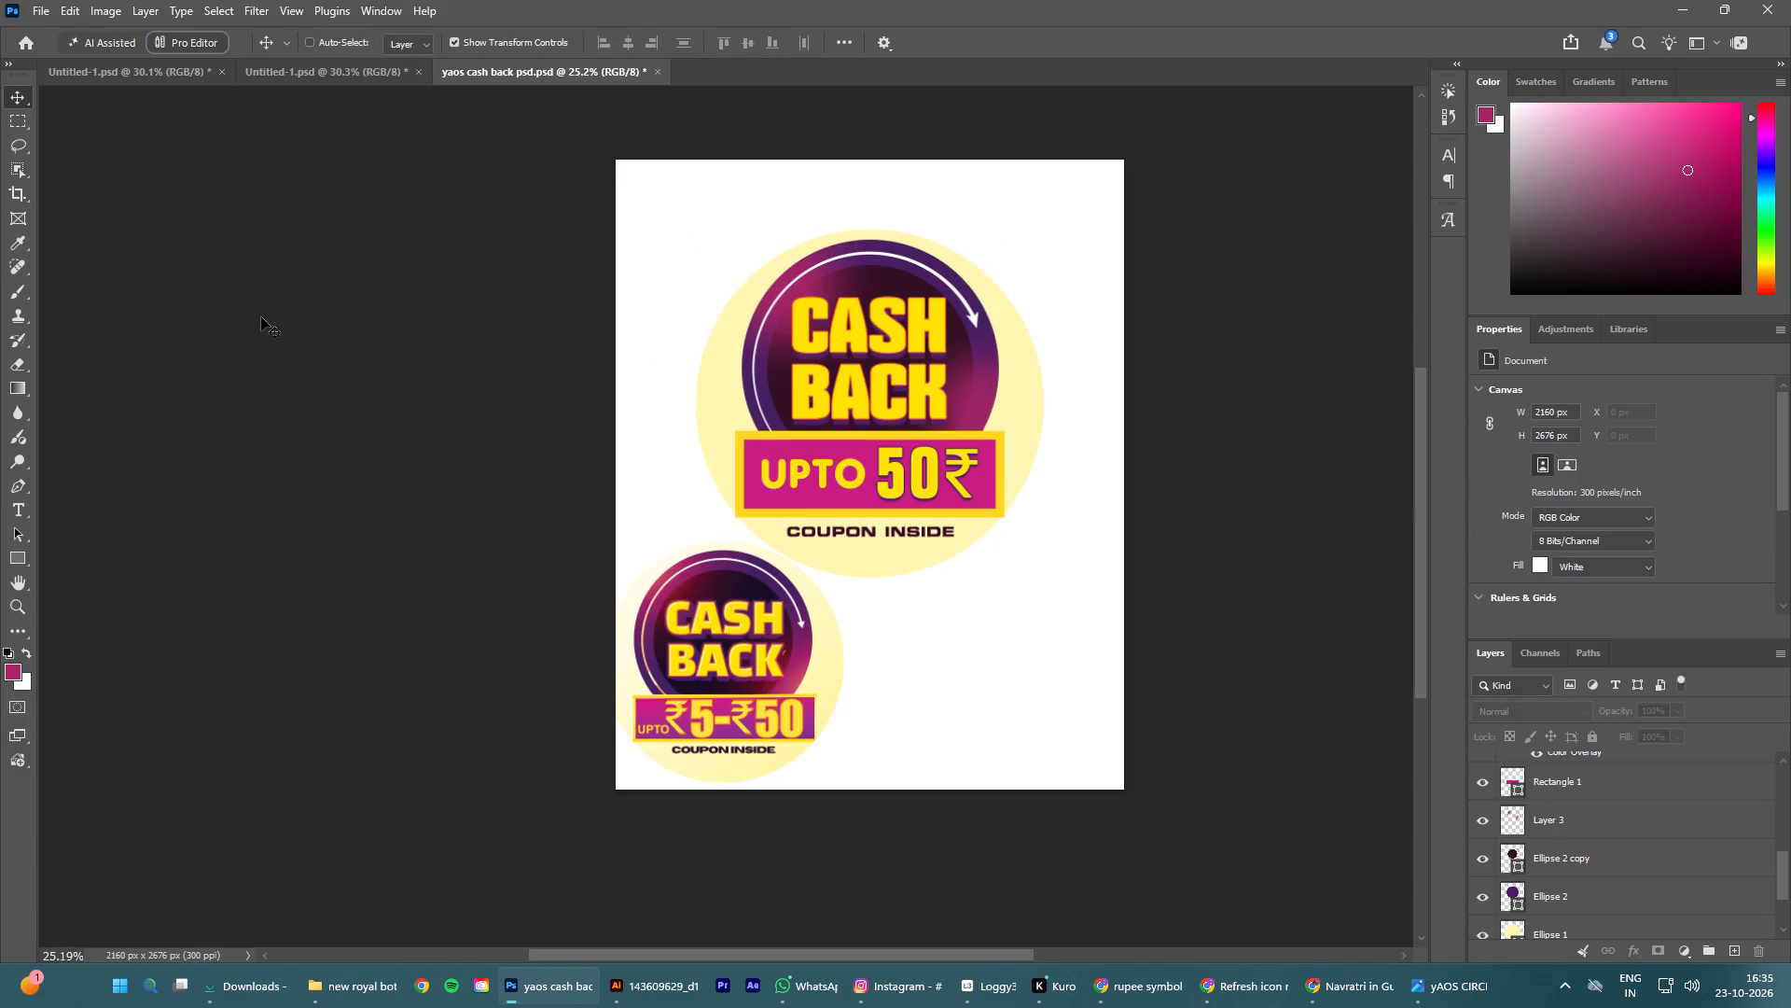
{"action": "key", "text": "ctrl+s"}
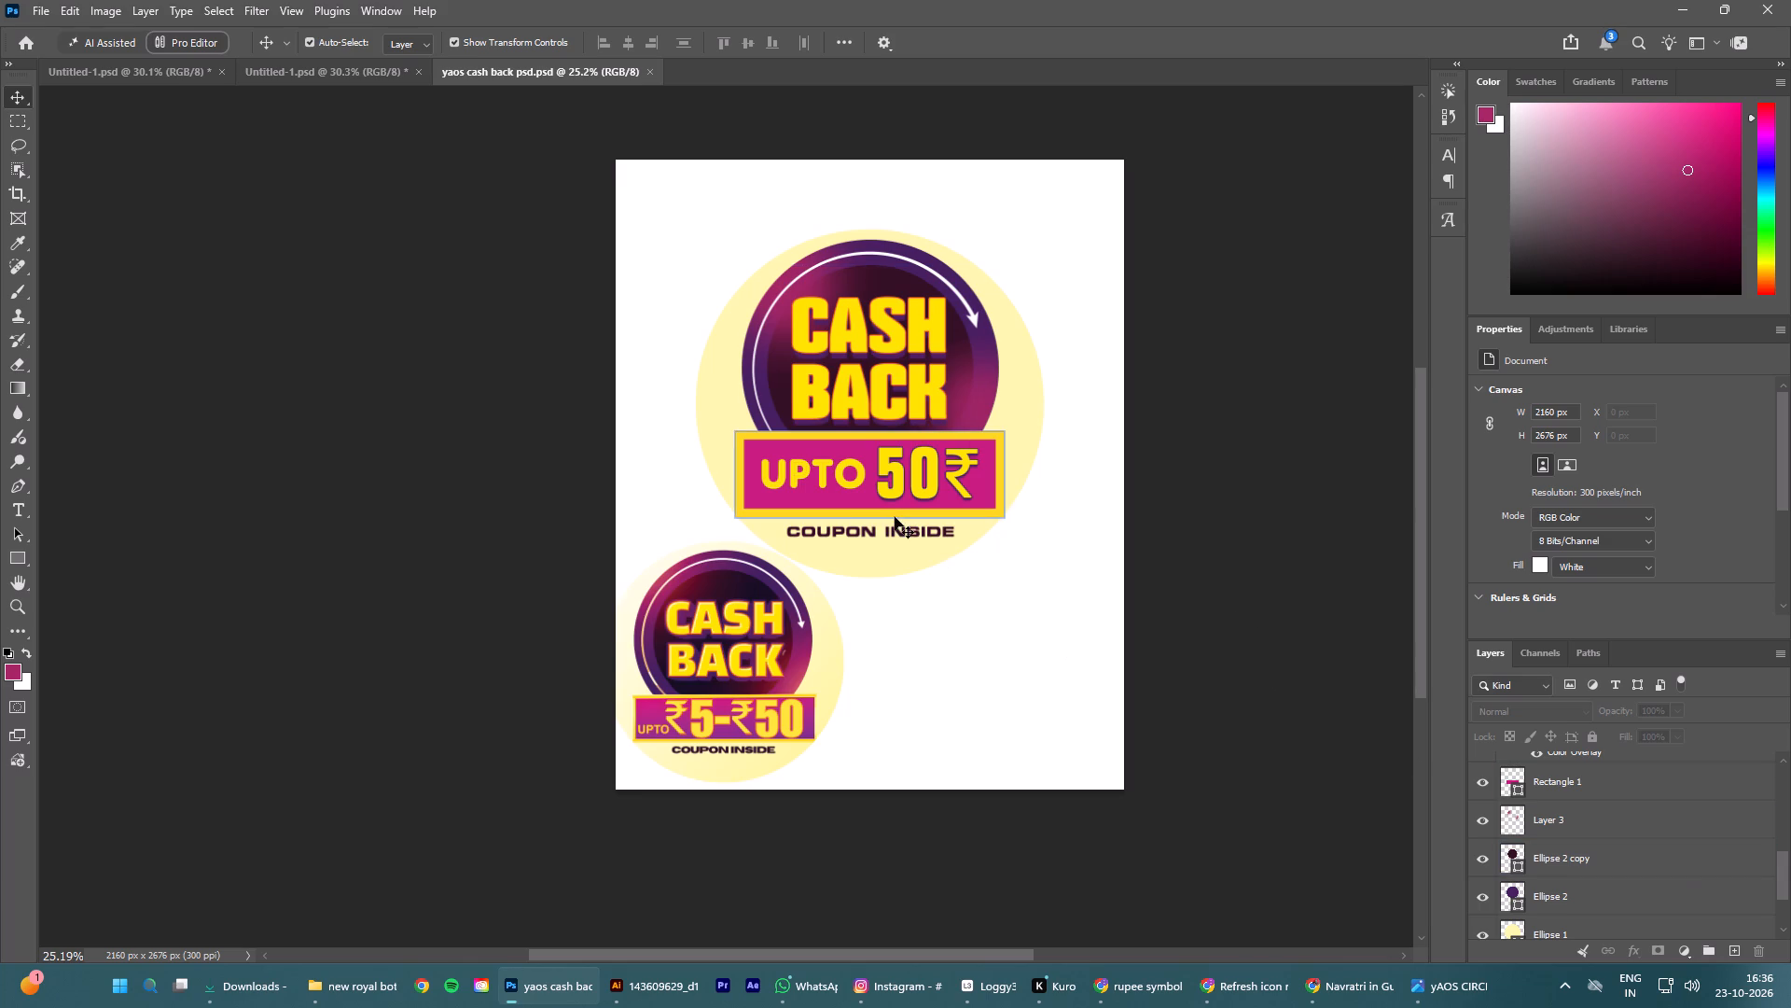
Change the banner rectangle's fill to purple #882c8d, sampled from the reference badge's banner.
{"action": "left_click", "coordinate": [866, 491]}
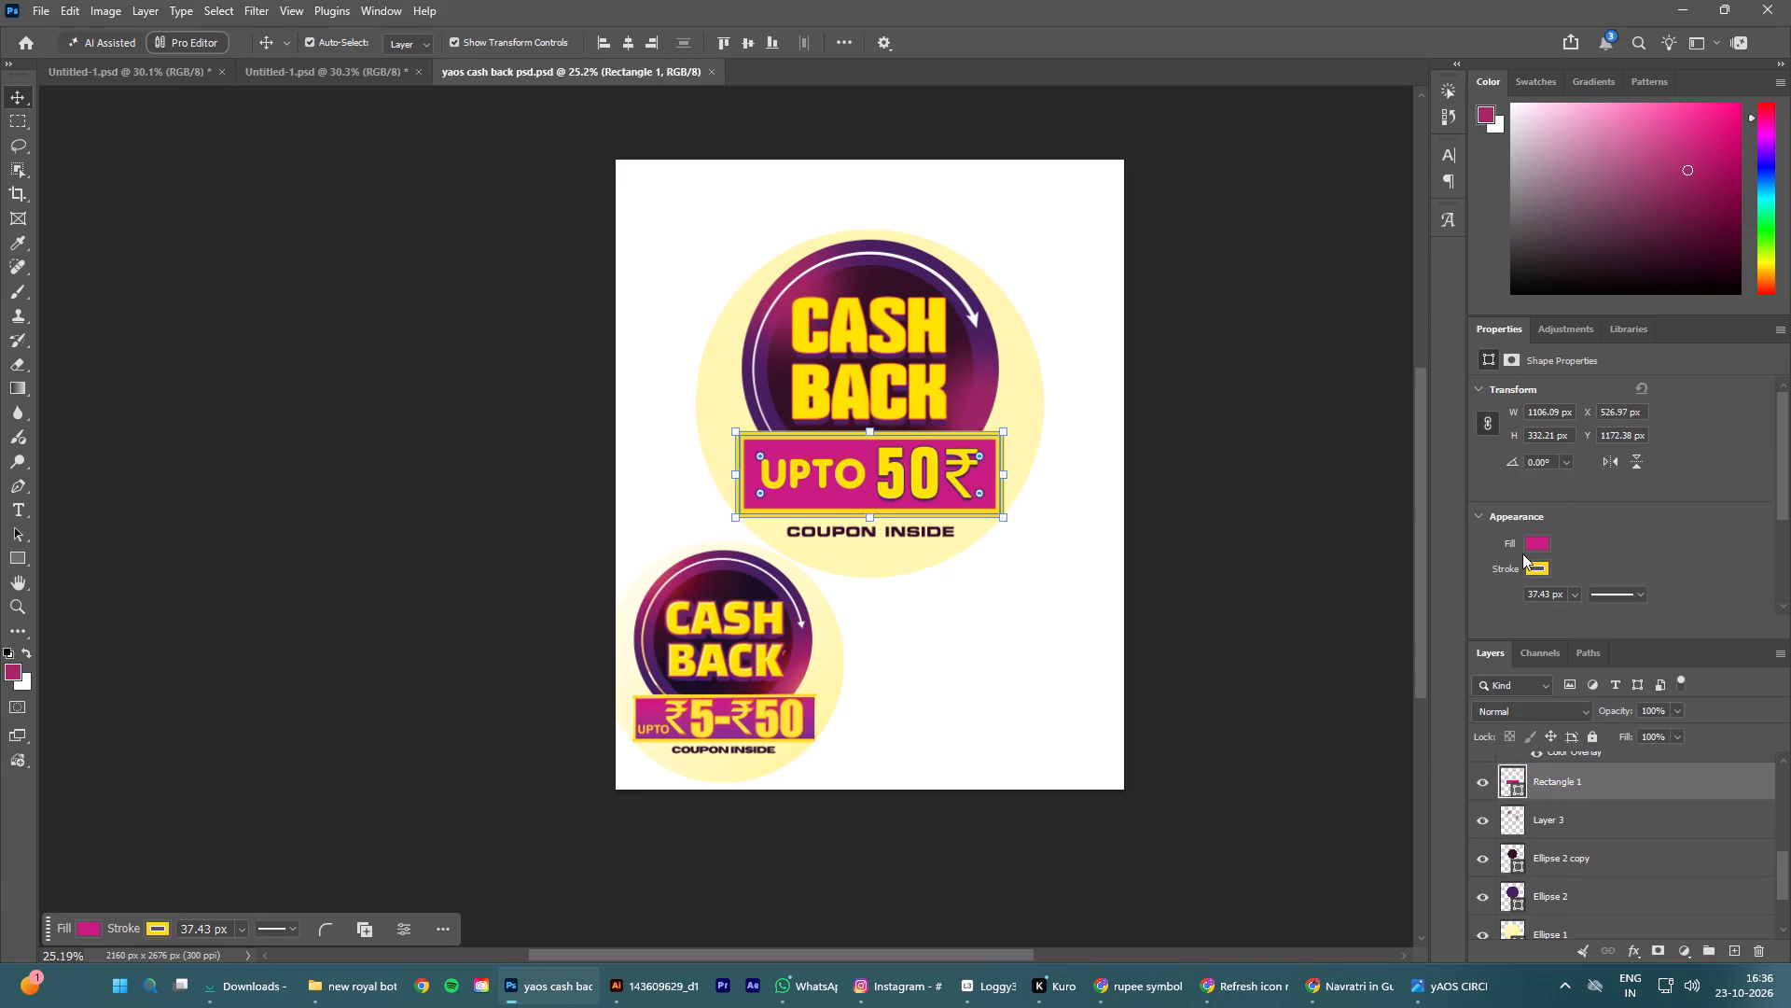
{"action": "left_click", "coordinate": [1534, 545]}
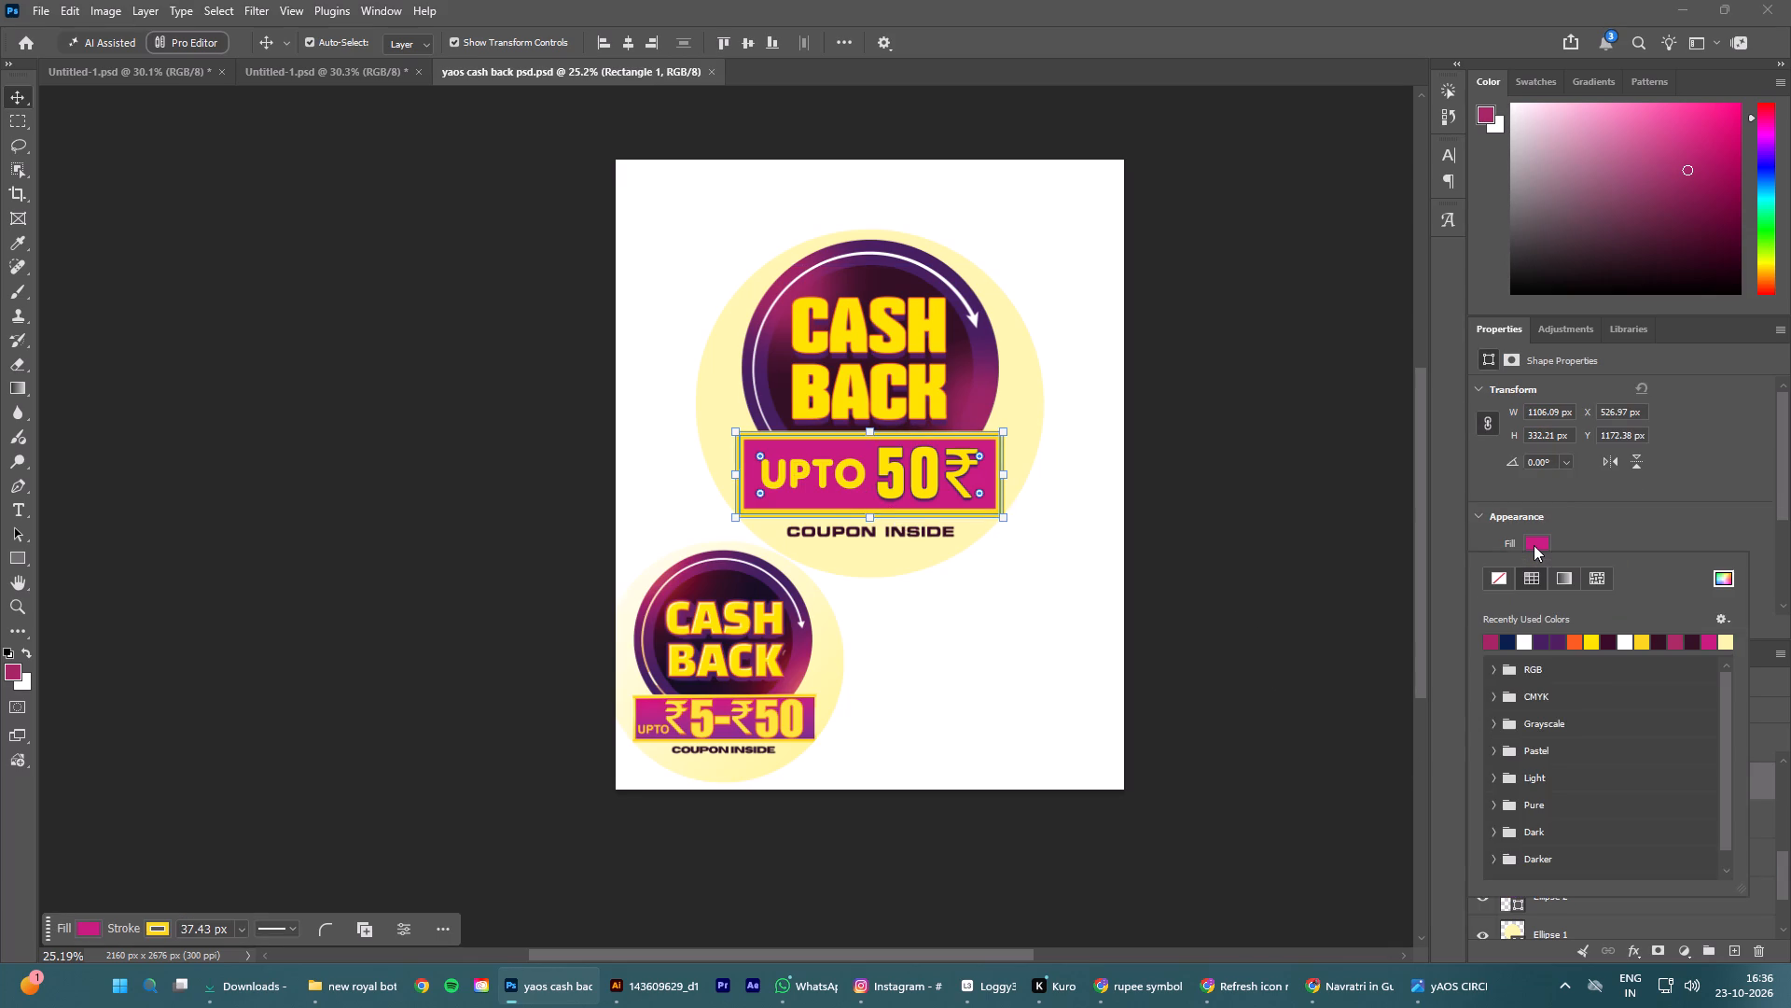
{"action": "left_click", "coordinate": [1724, 581]}
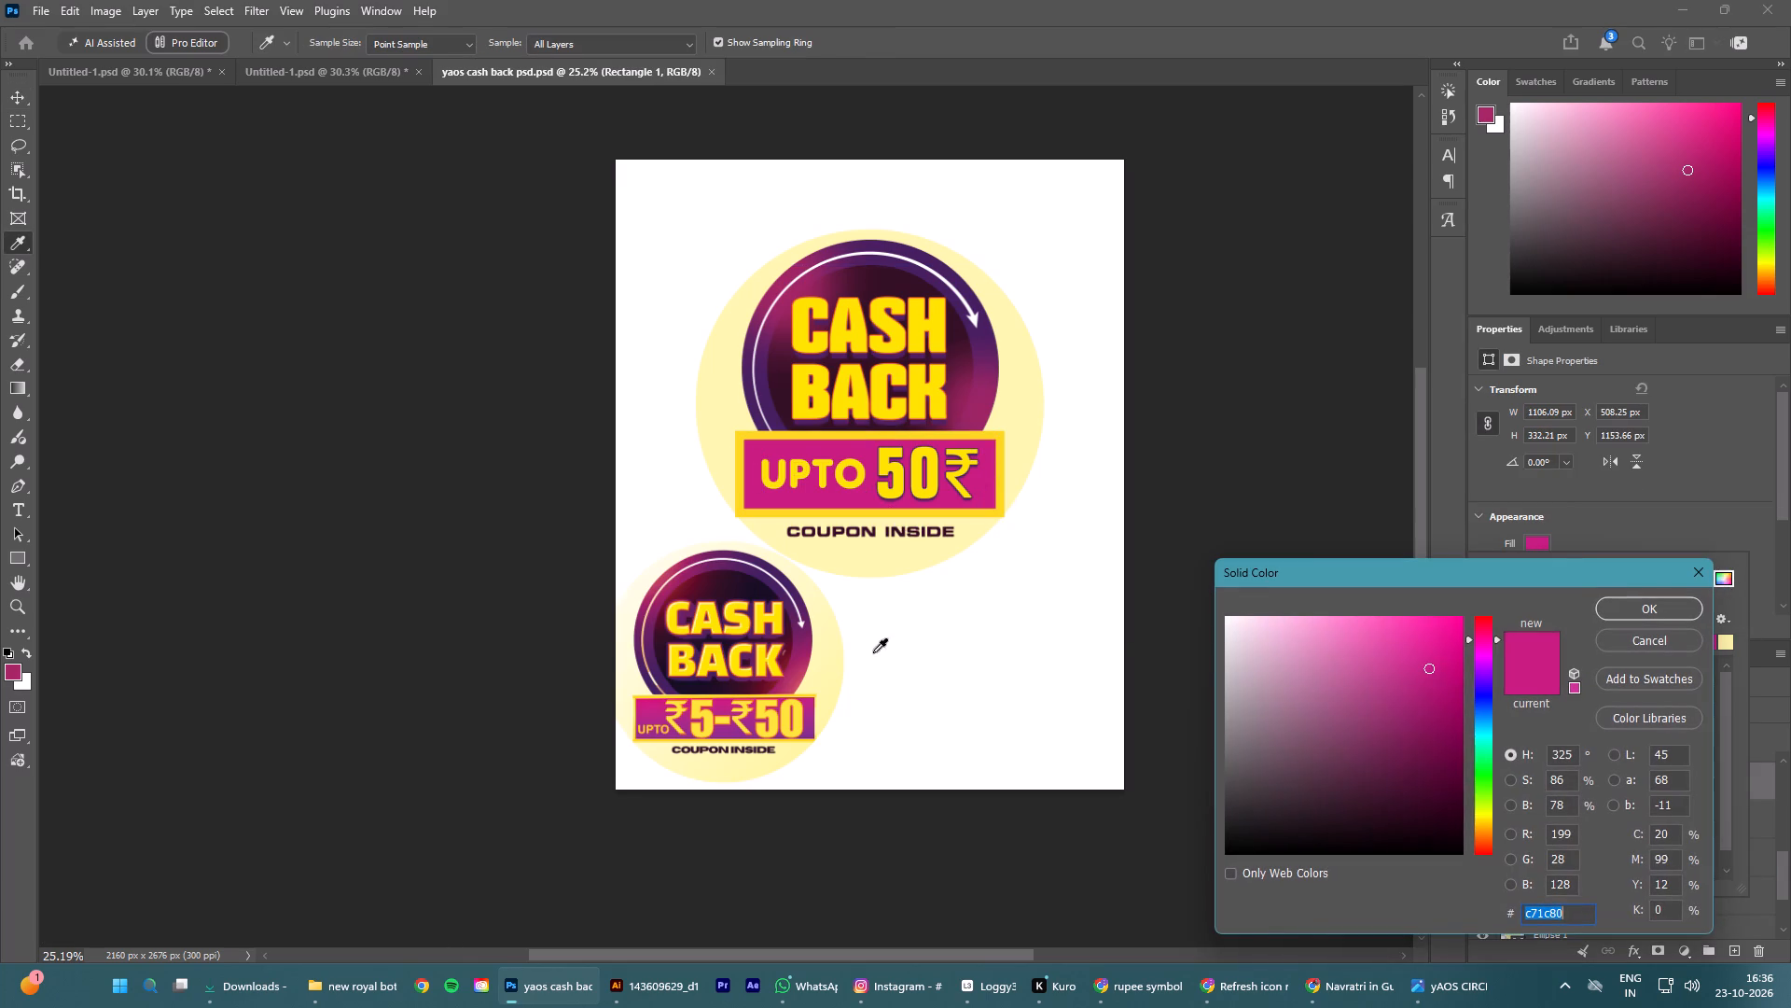
{"action": "left_click", "coordinate": [810, 731]}
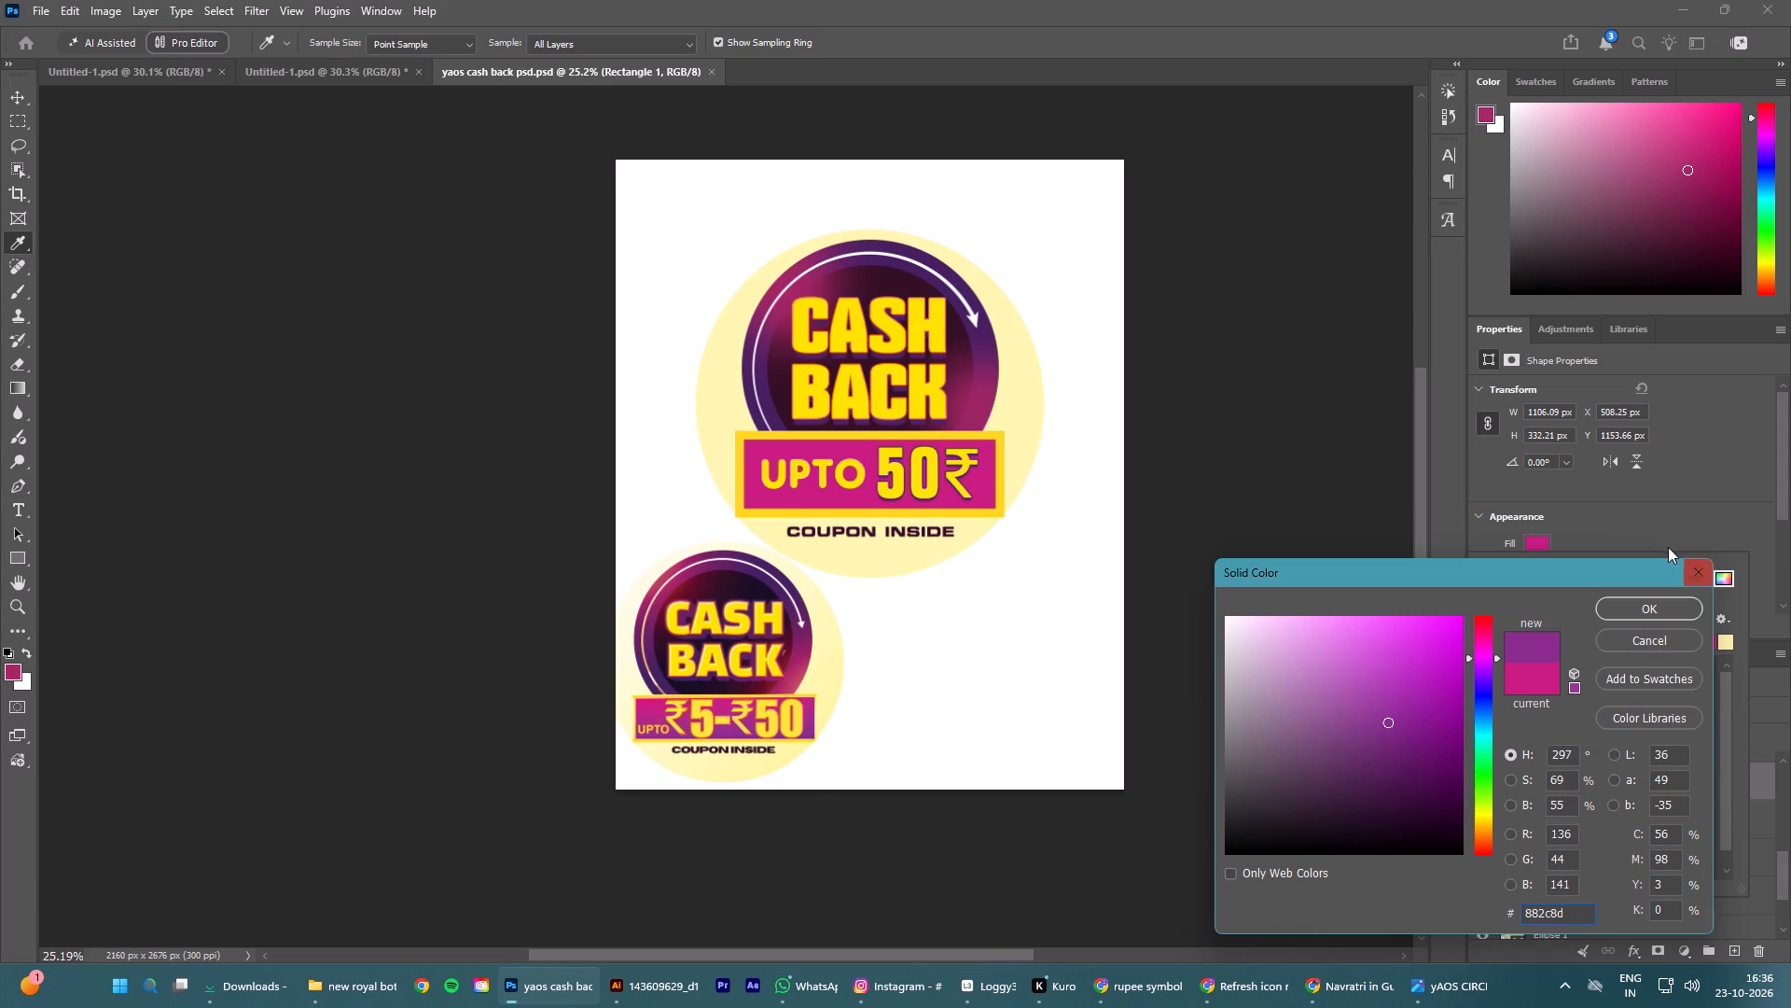
{"action": "left_click", "coordinate": [1639, 615]}
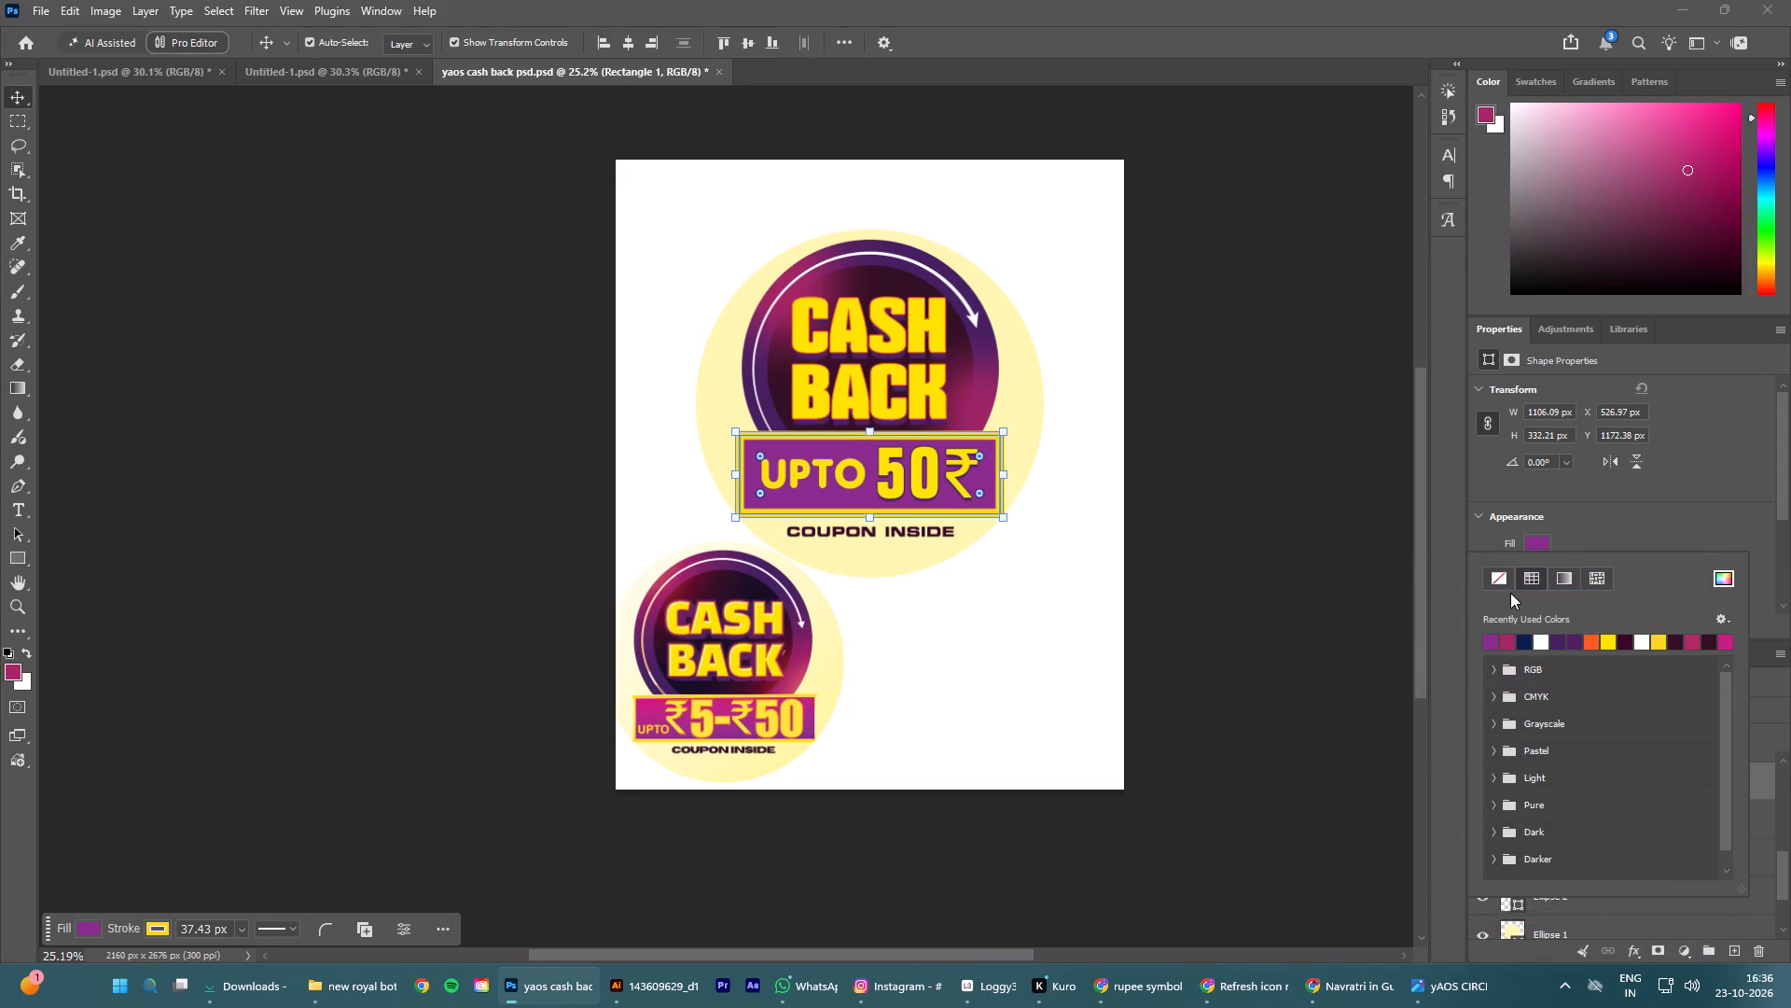
{"action": "left_click", "coordinate": [1242, 551]}
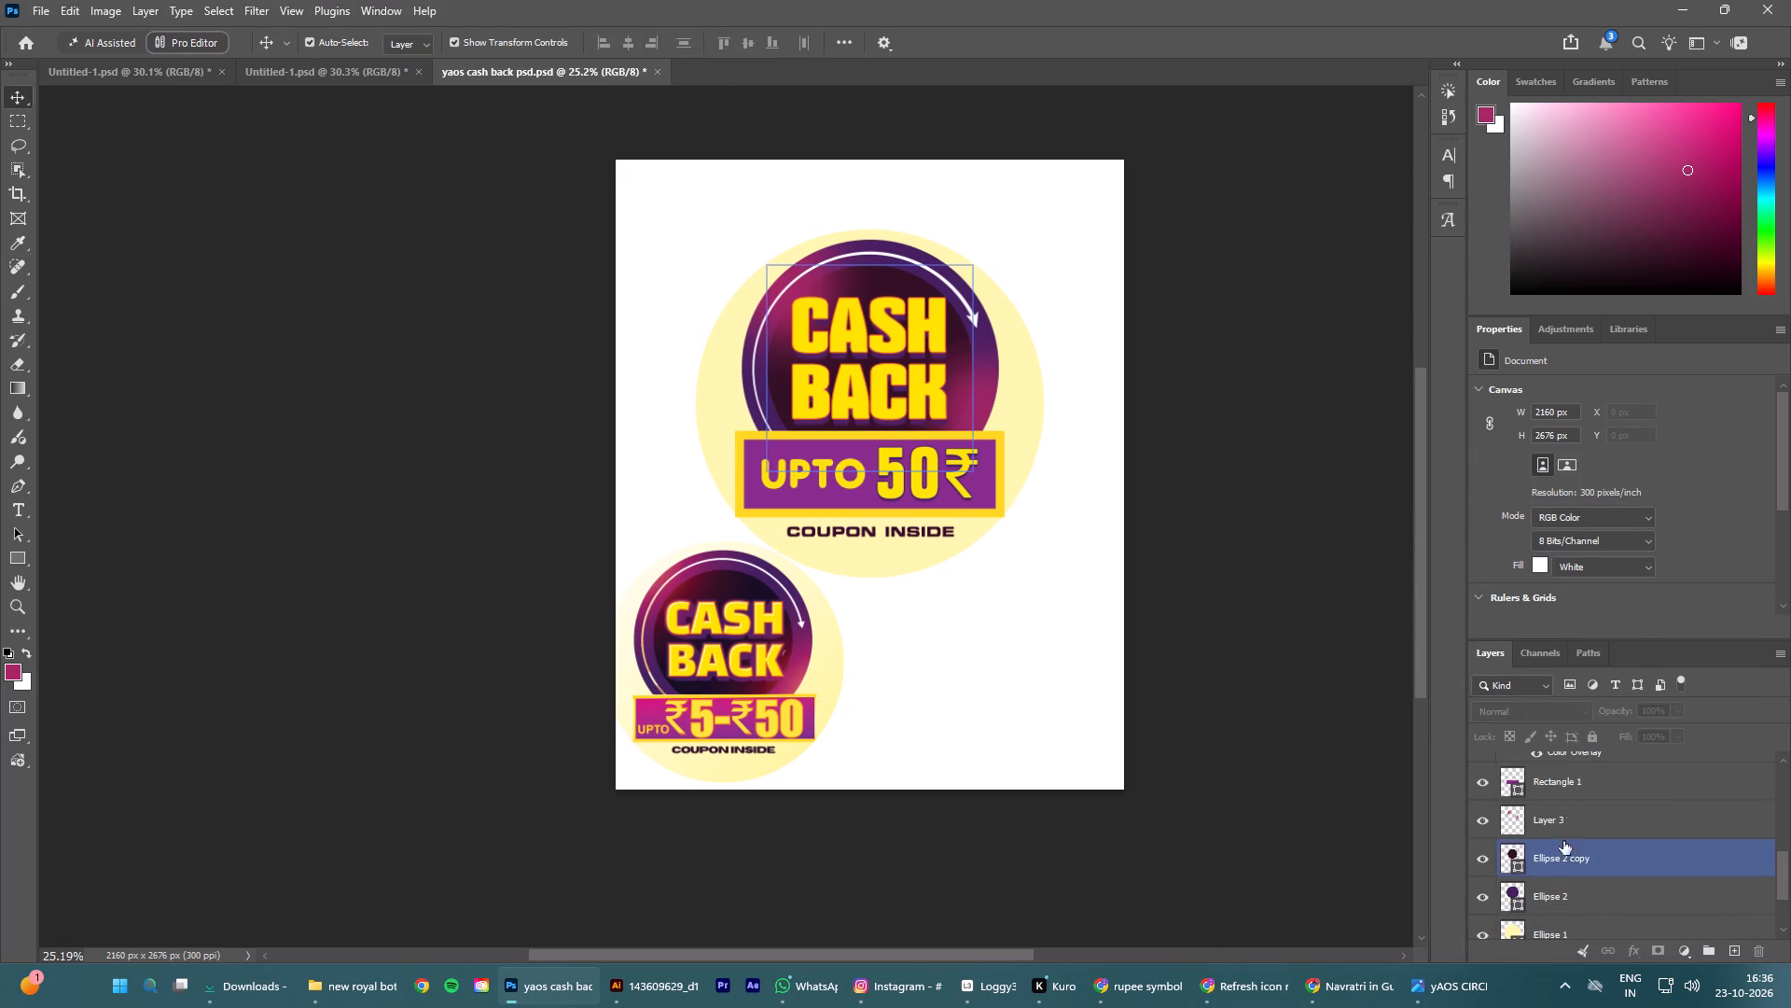
Add a new layer above Rectangle 1 and load the banner rectangle's outline as a selection.
{"action": "double_click", "coordinate": [1479, 822]}
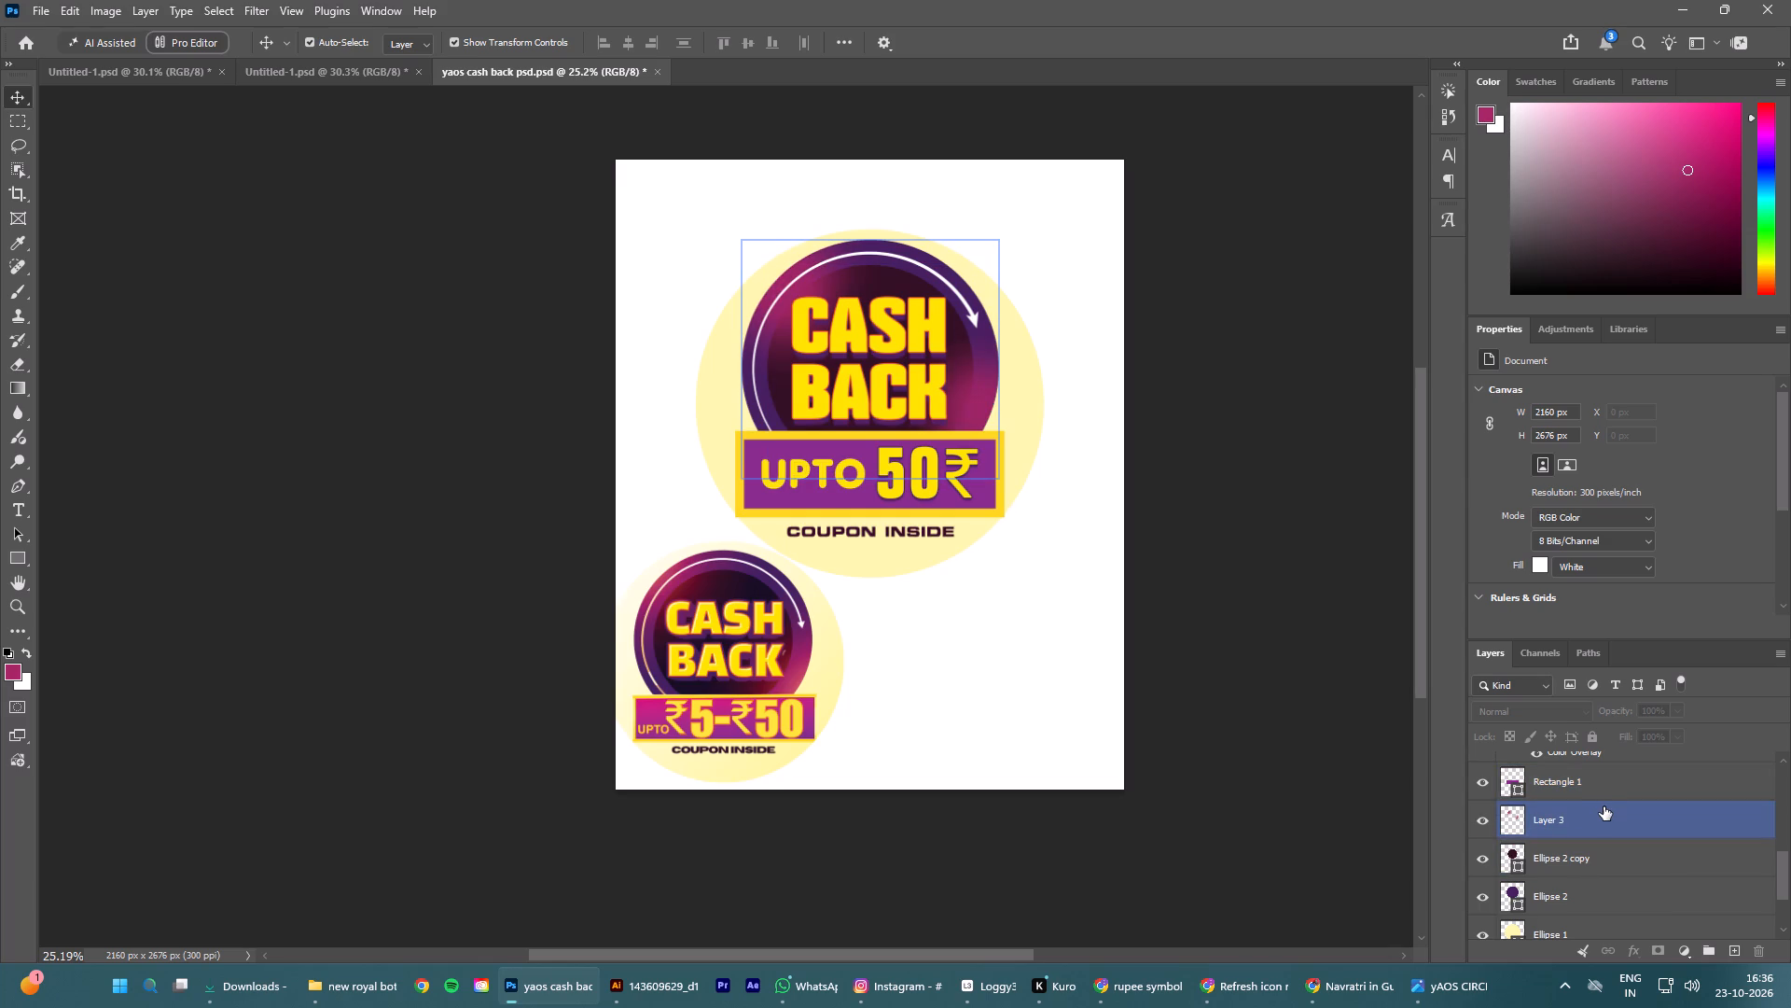
{"action": "scroll", "coordinate": [1604, 806], "scroll_direction": "up", "scroll_amount": 1}
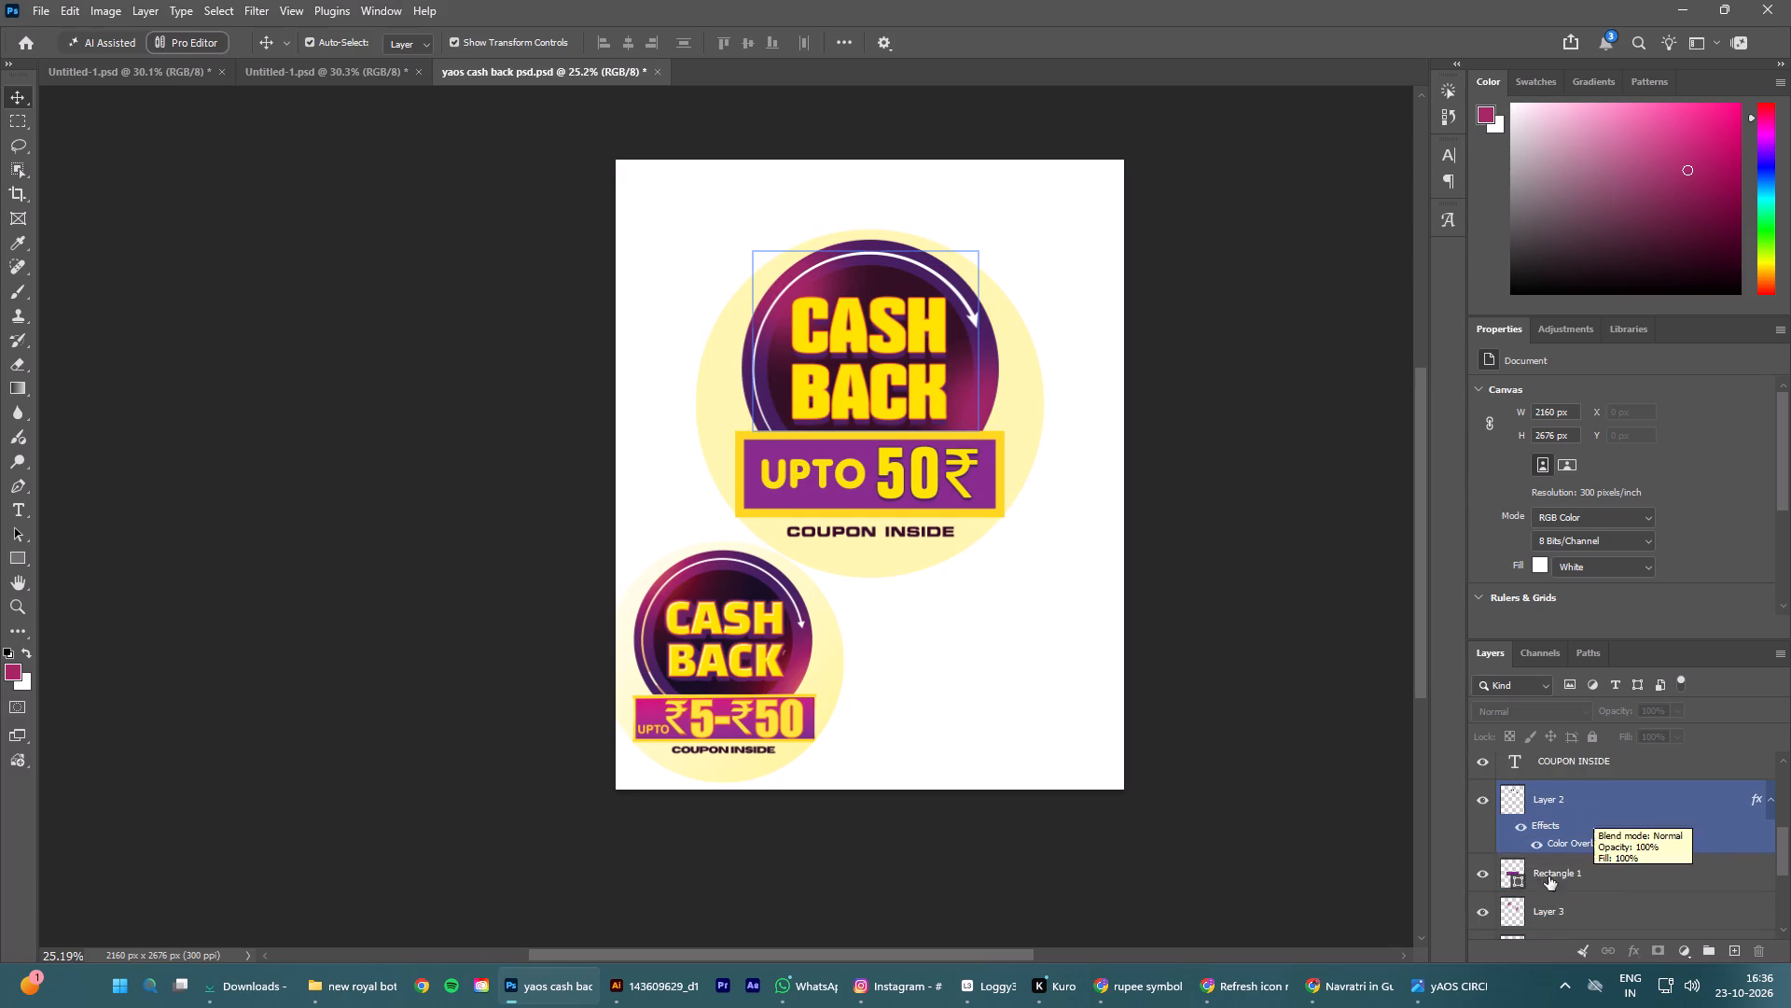
{"action": "left_click", "coordinate": [1481, 870]}
{"action": "left_click", "coordinate": [1479, 868]}
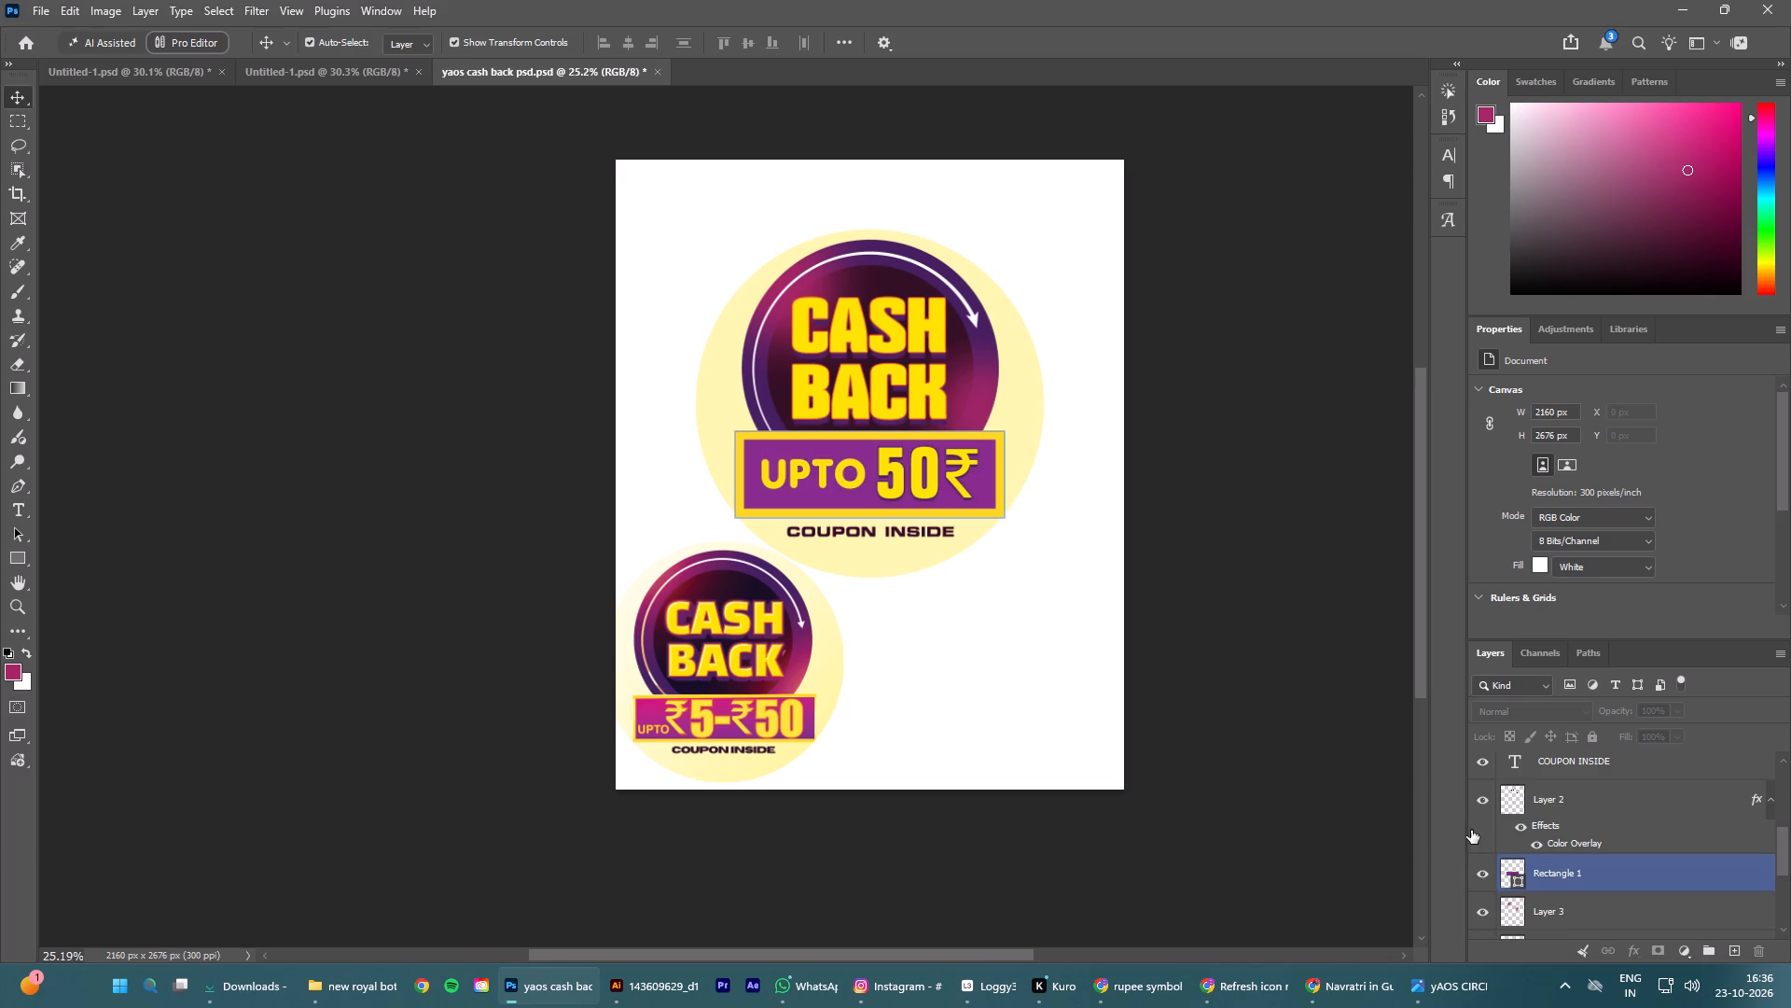
{"action": "double_click", "coordinate": [1483, 800]}
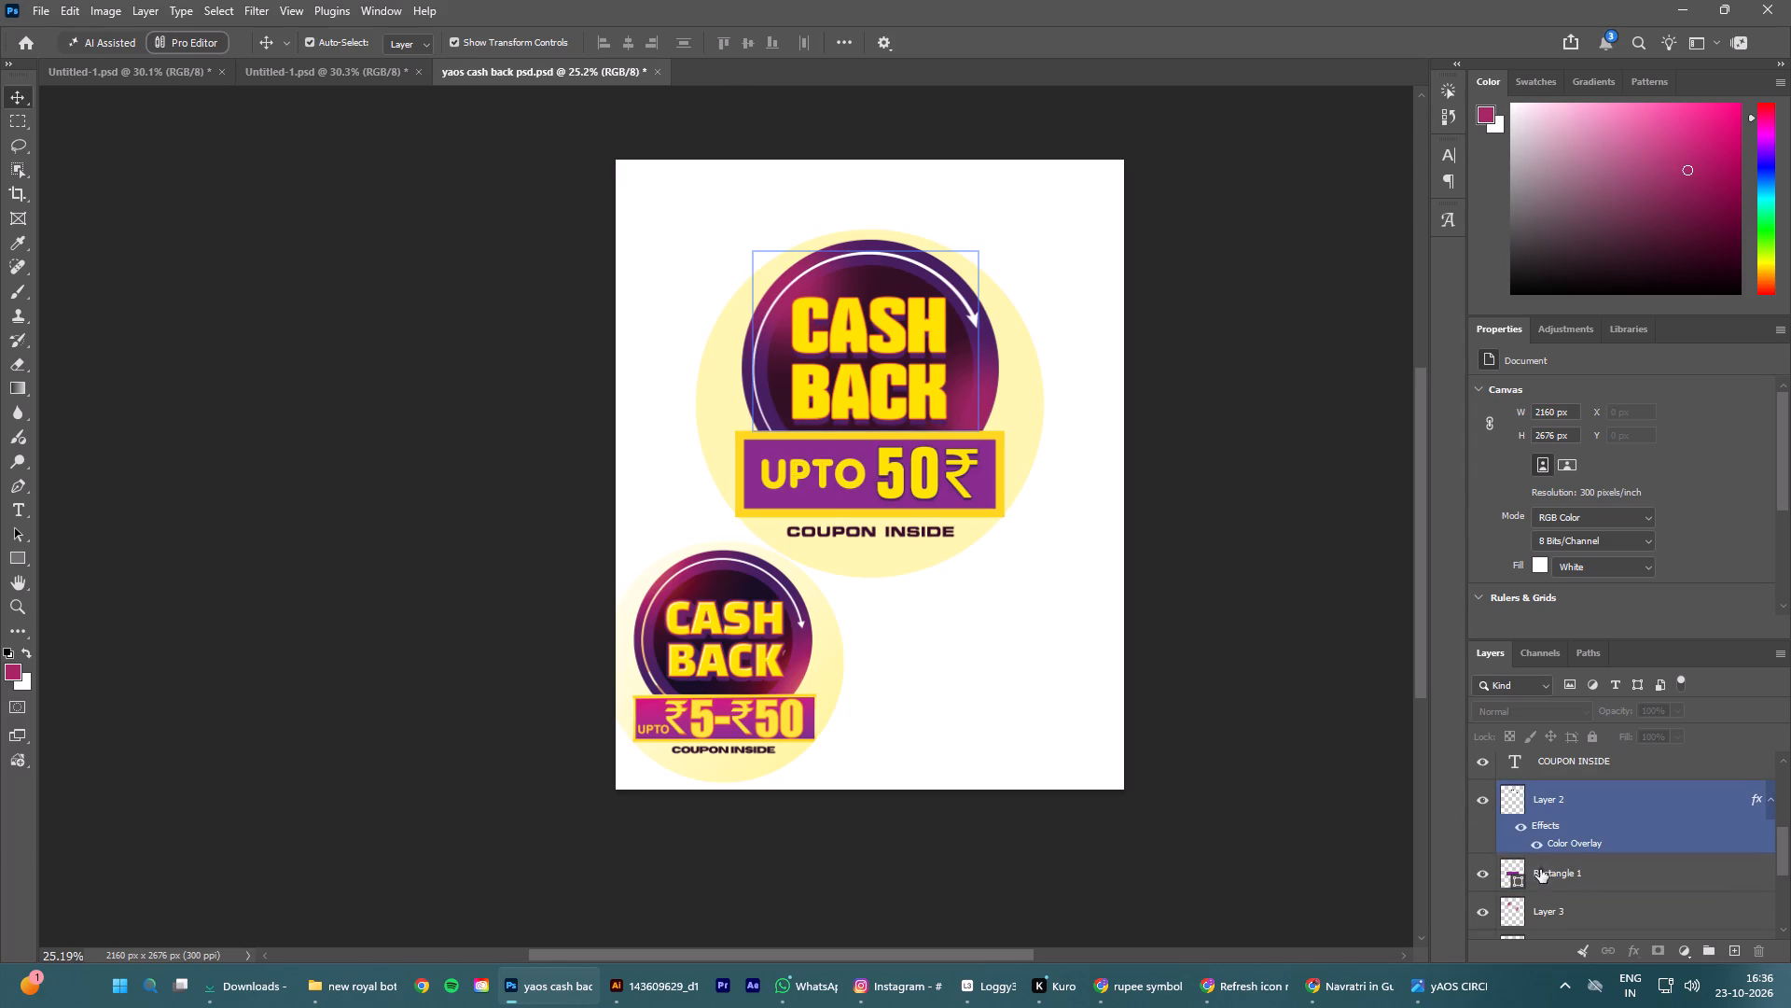
{"action": "left_click", "coordinate": [1585, 876]}
{"action": "left_click", "coordinate": [1729, 945]}
{"action": "left_click", "coordinate": [1594, 870]}
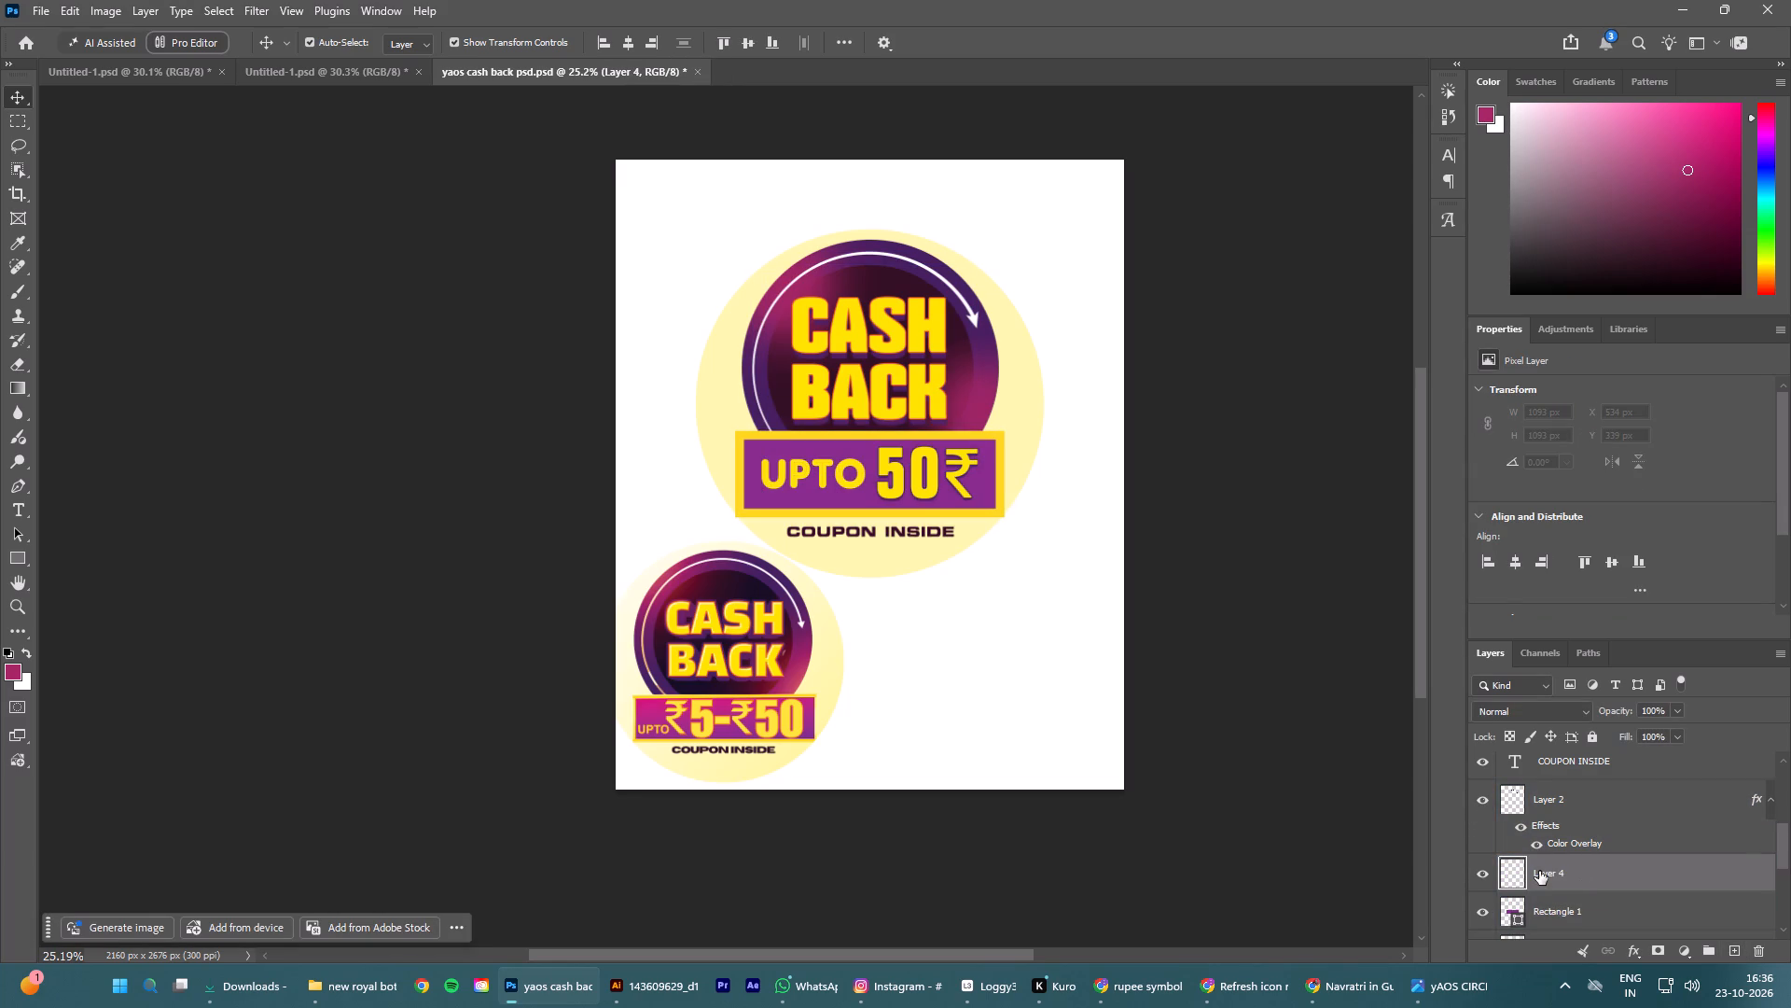
{"action": "left_click", "coordinate": [1506, 912], "text": "ctrl"}
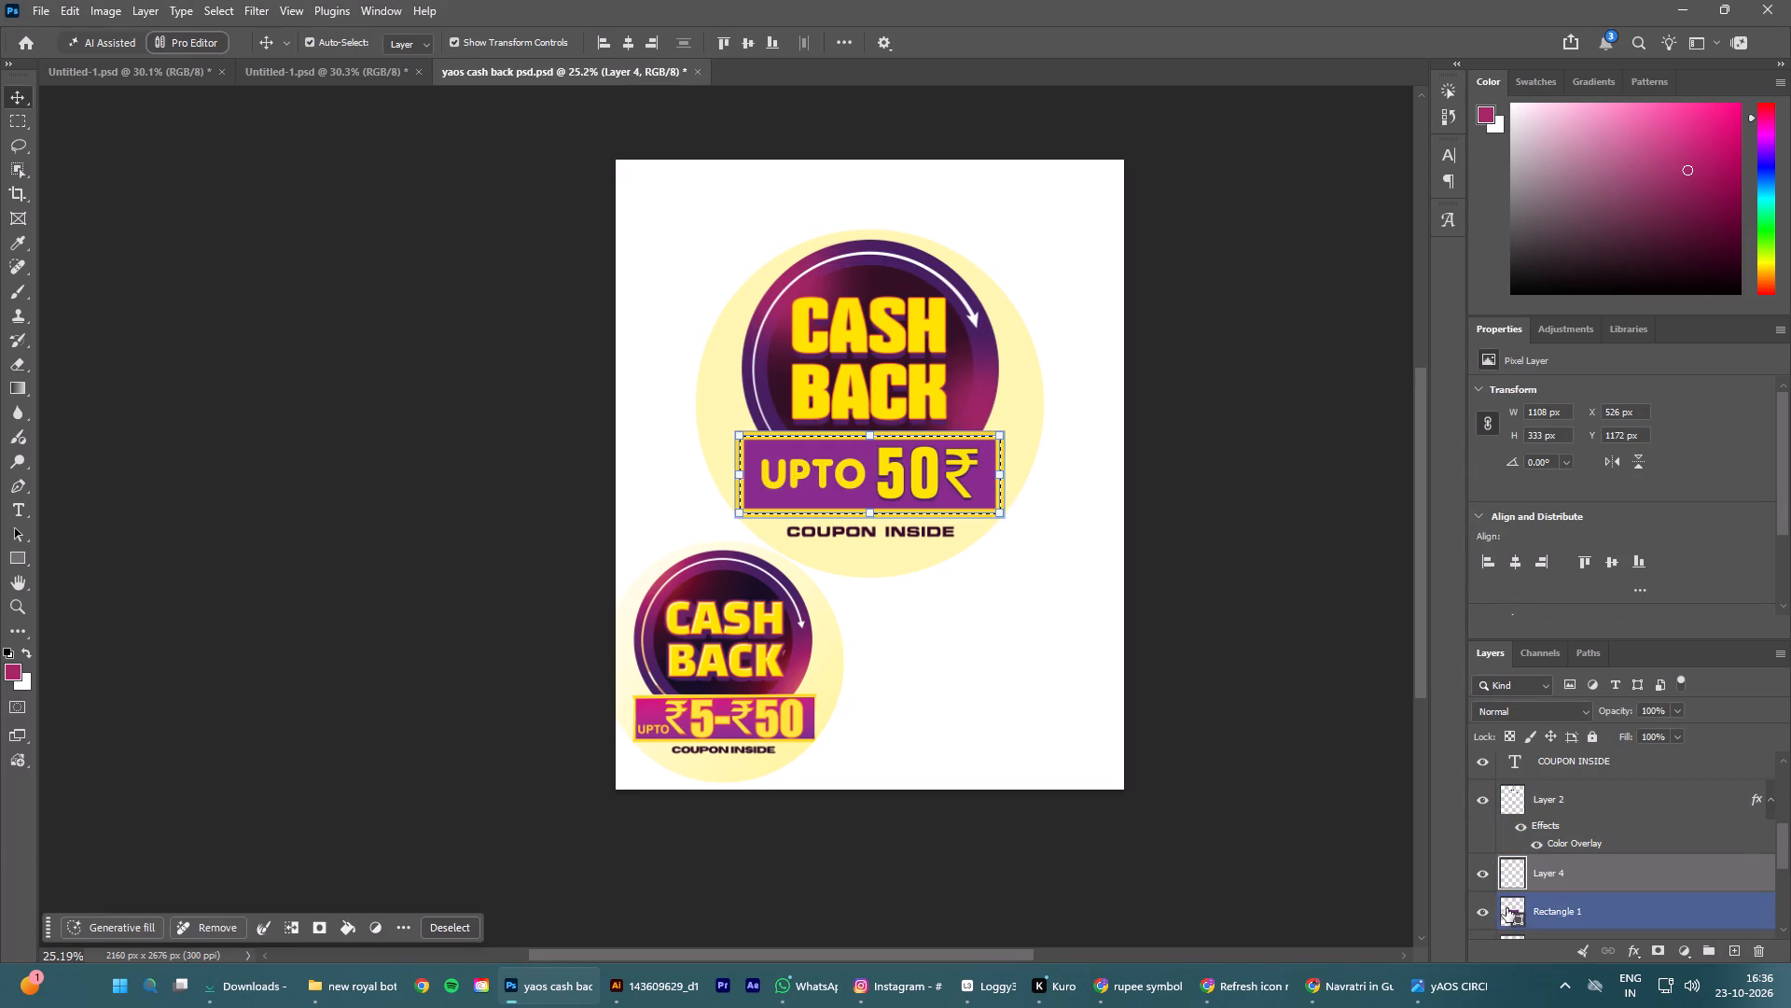
{"action": "left_click", "coordinate": [1506, 861]}
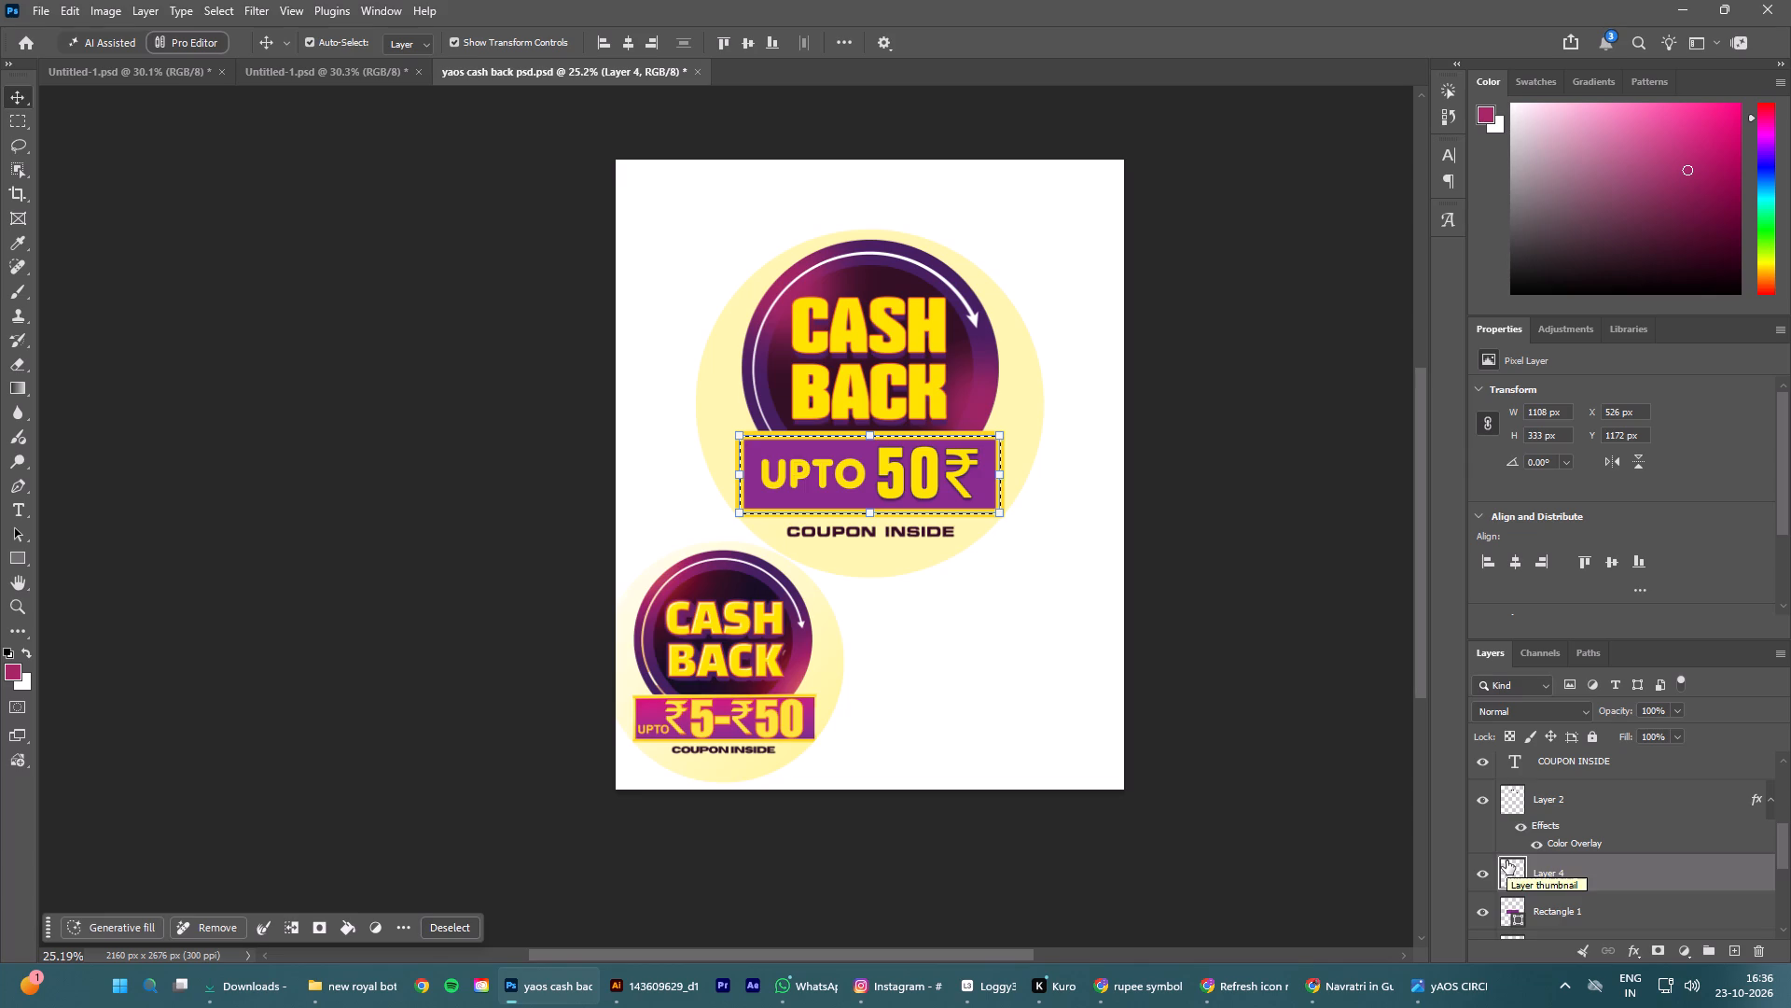
Sample magenta #cd1a7e from the reference banner and brush it softly across the upper half of the selected banner on Layer 4.
{"action": "key", "text": "b"}
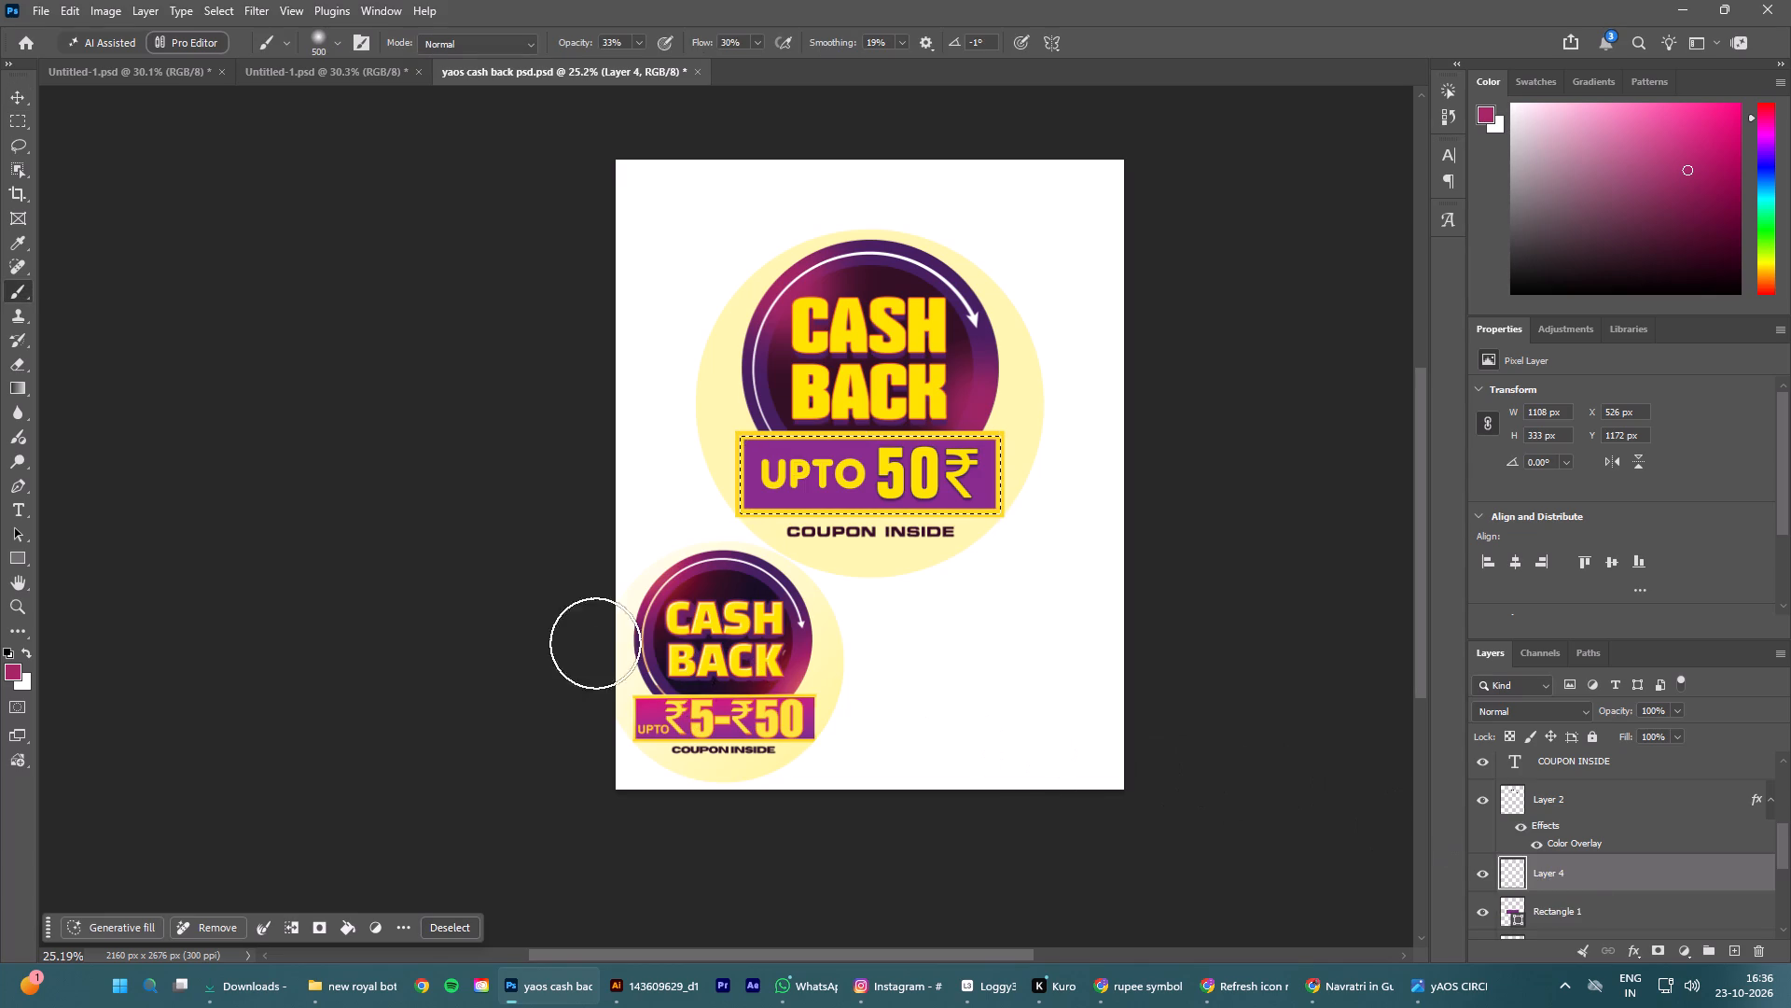
{"action": "left_click", "coordinate": [11, 666]}
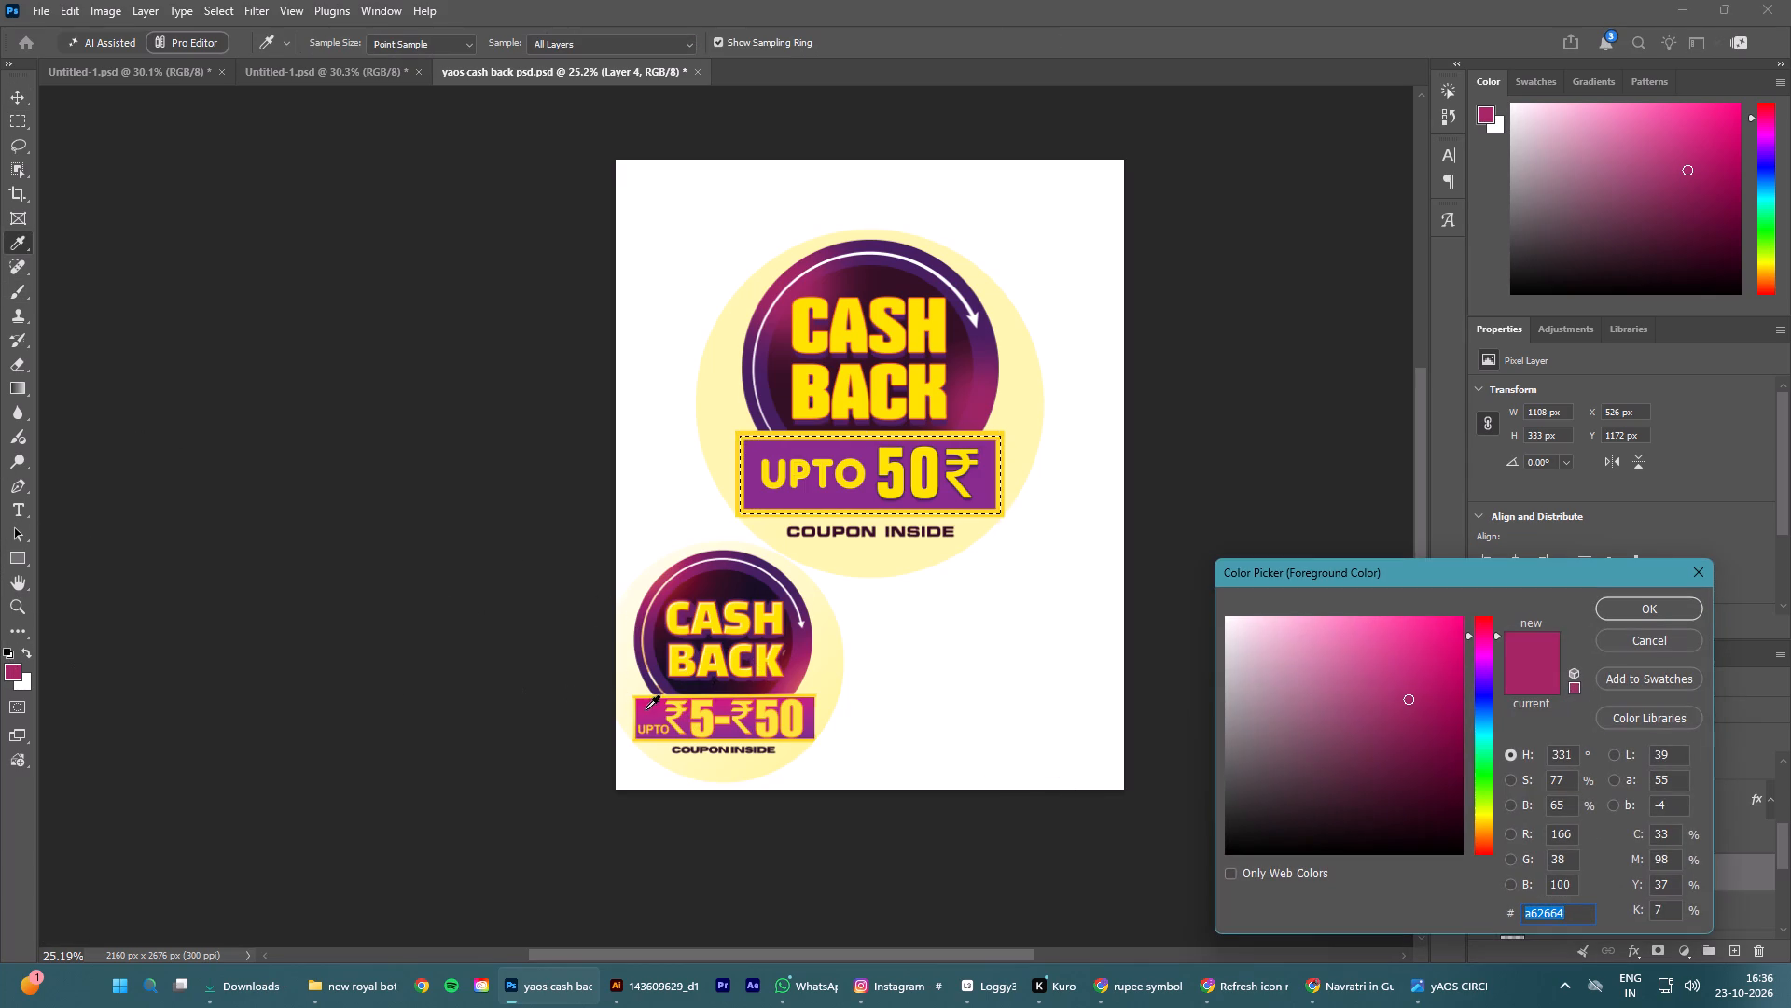
{"action": "left_click", "coordinate": [654, 704]}
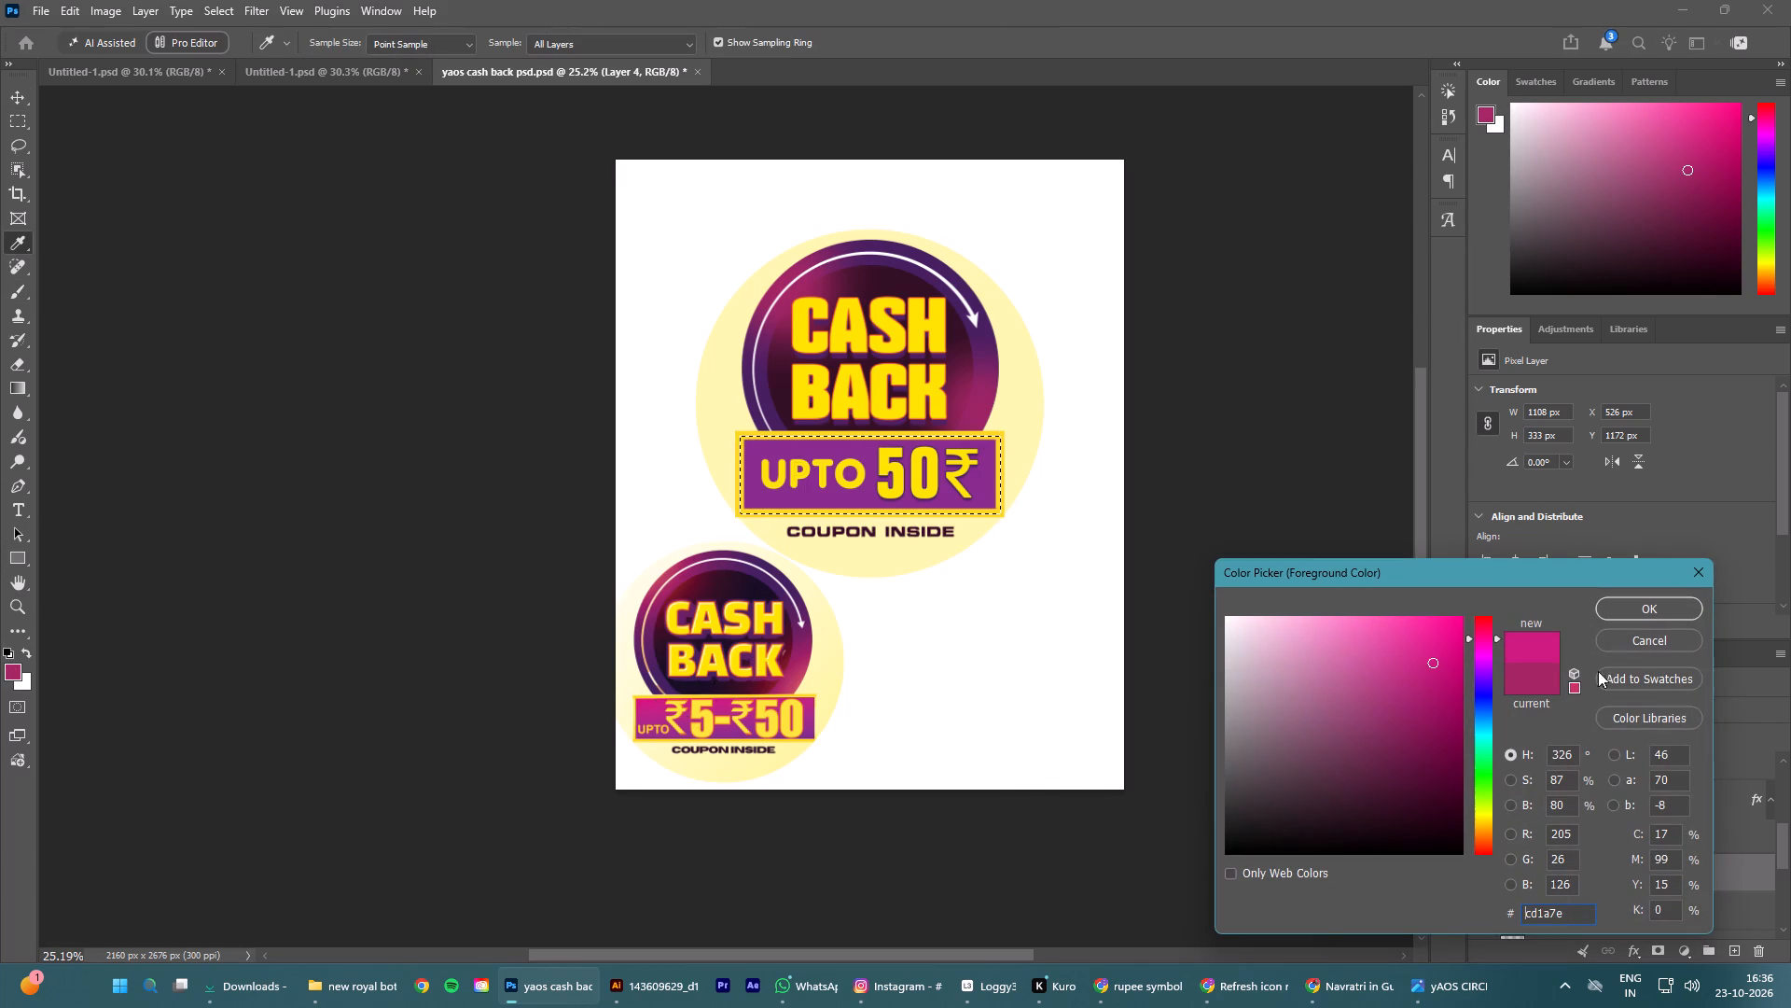
{"action": "left_click", "coordinate": [1649, 606]}
{"action": "scroll", "coordinate": [752, 455], "scroll_direction": "up", "scroll_amount": 3}
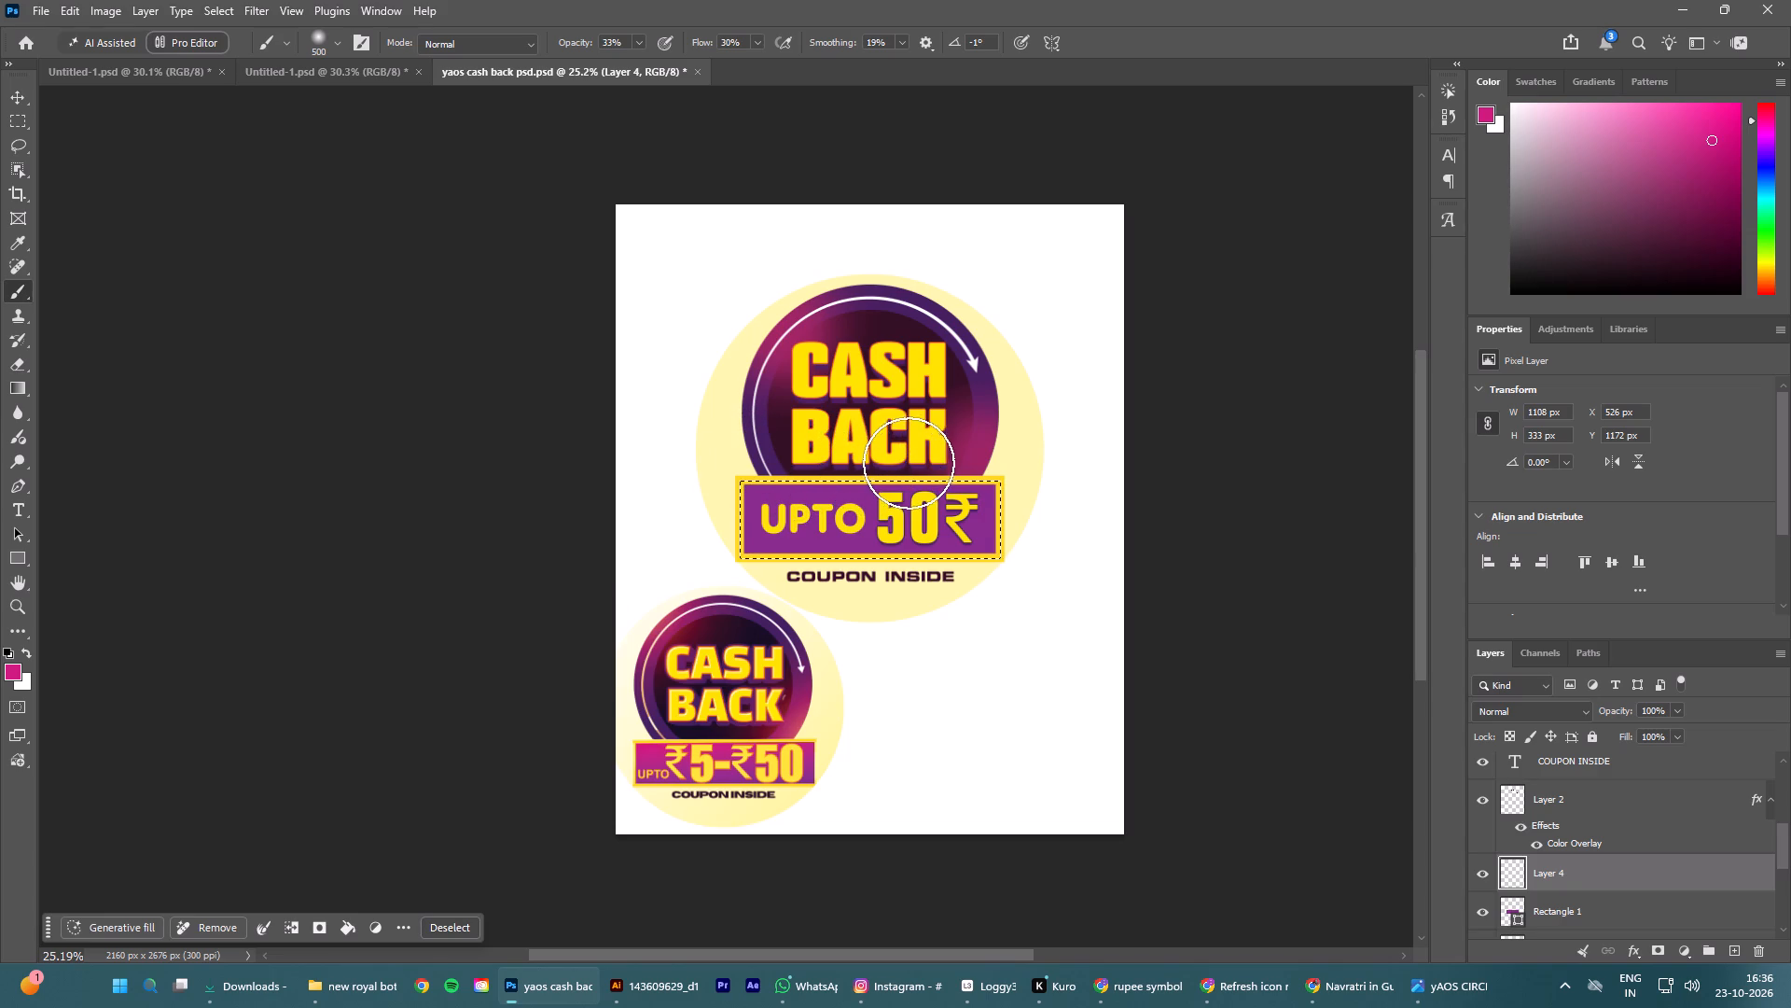
{"action": "left_click_drag", "start_coordinate": [985, 464], "coordinate": [951, 473]}
{"action": "left_click_drag", "start_coordinate": [983, 469], "coordinate": [970, 476]}
{"action": "left_click_drag", "start_coordinate": [1020, 480], "coordinate": [933, 492]}
{"action": "left_click_drag", "start_coordinate": [979, 476], "coordinate": [886, 478]}
{"action": "left_click_drag", "start_coordinate": [960, 467], "coordinate": [865, 472]}
{"action": "left_click_drag", "start_coordinate": [927, 469], "coordinate": [778, 480]}
{"action": "left_click_drag", "start_coordinate": [916, 475], "coordinate": [817, 486]}
{"action": "left_click_drag", "start_coordinate": [950, 478], "coordinate": [838, 492]}
{"action": "left_click_drag", "start_coordinate": [937, 472], "coordinate": [840, 483]}
{"action": "left_click_drag", "start_coordinate": [923, 476], "coordinate": [840, 494]}
{"action": "left_click_drag", "start_coordinate": [915, 479], "coordinate": [891, 485]}
{"action": "left_click_drag", "start_coordinate": [919, 481], "coordinate": [813, 505]}
{"action": "left_click_drag", "start_coordinate": [848, 505], "coordinate": [766, 508]}
{"action": "left_click_drag", "start_coordinate": [869, 486], "coordinate": [759, 502]}
{"action": "left_click_drag", "start_coordinate": [815, 486], "coordinate": [739, 496]}
{"action": "left_click_drag", "start_coordinate": [798, 488], "coordinate": [729, 502]}
{"action": "left_click_drag", "start_coordinate": [741, 483], "coordinate": [674, 489]}
{"action": "left_click_drag", "start_coordinate": [797, 470], "coordinate": [692, 485]}
{"action": "left_click_drag", "start_coordinate": [712, 490], "coordinate": [638, 496]}
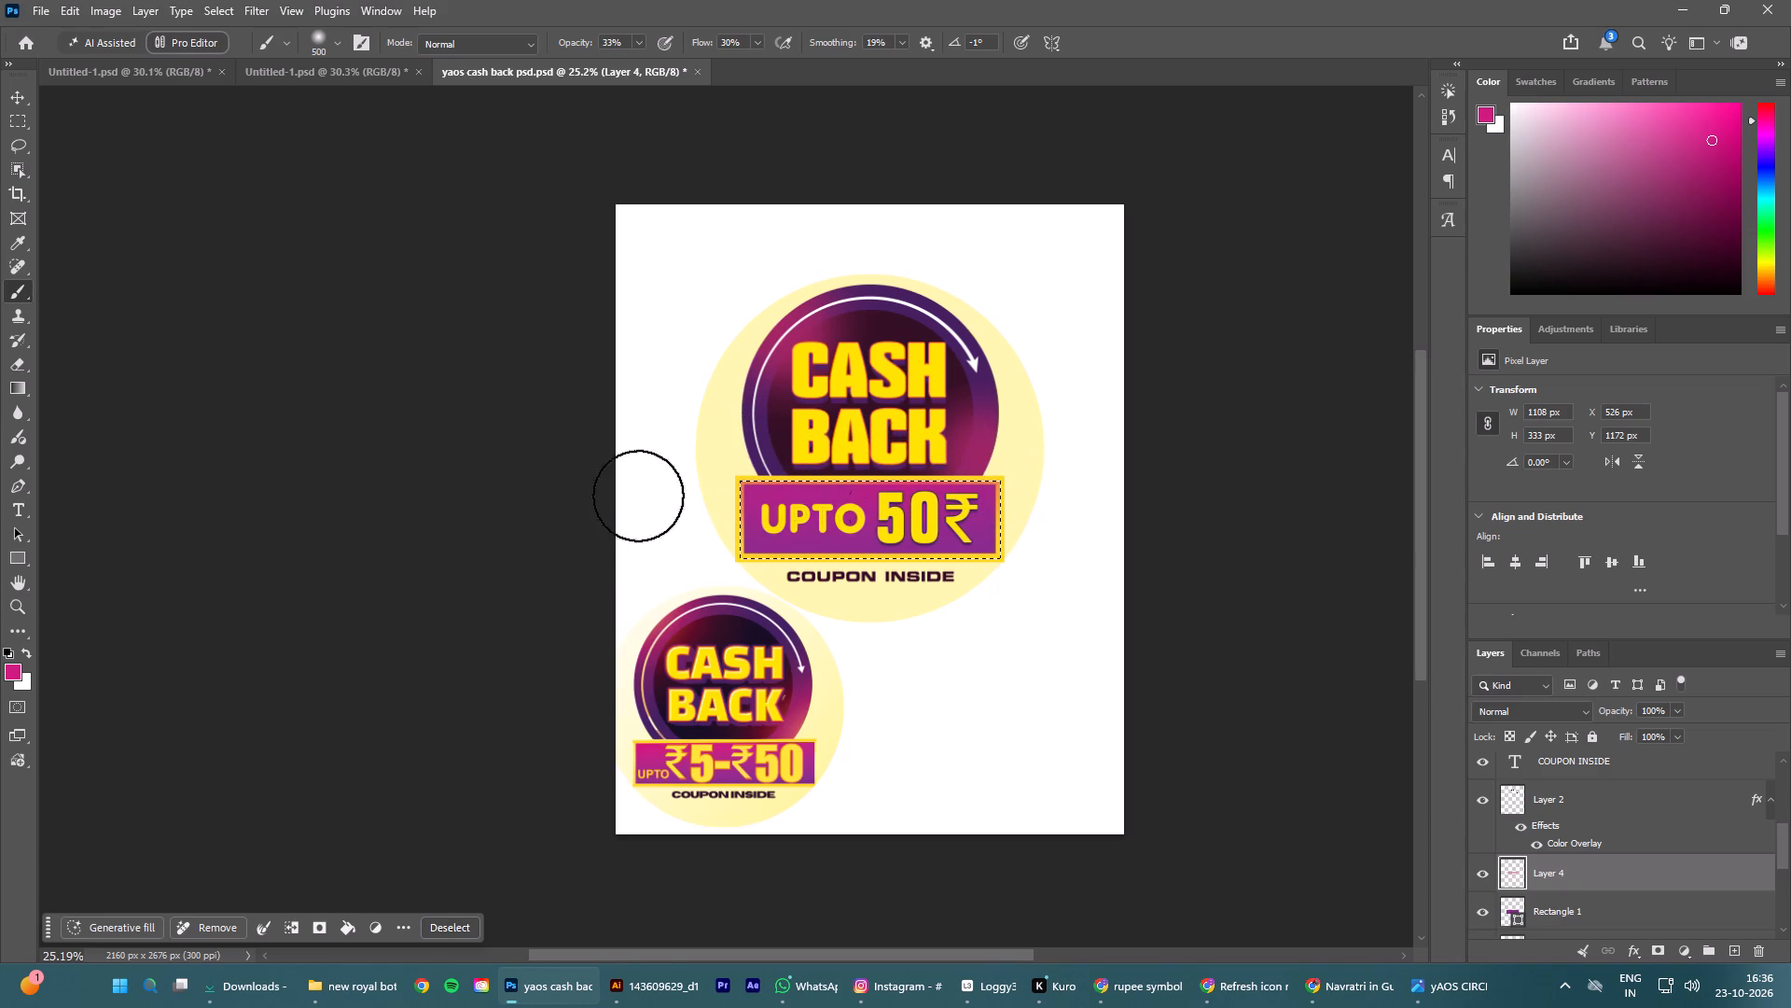
Build up the magenta on Layer 4 at the banner's left end and along its upper edge above UPTO.
{"action": "left_click_drag", "start_coordinate": [638, 496], "coordinate": [666, 496]}
{"action": "left_click_drag", "start_coordinate": [808, 507], "coordinate": [691, 523]}
{"action": "left_click_drag", "start_coordinate": [753, 510], "coordinate": [675, 522]}
{"action": "left_click_drag", "start_coordinate": [761, 499], "coordinate": [695, 511]}
{"action": "left_click_drag", "start_coordinate": [750, 487], "coordinate": [694, 497]}
{"action": "left_click_drag", "start_coordinate": [749, 482], "coordinate": [722, 491]}
{"action": "left_click_drag", "start_coordinate": [758, 477], "coordinate": [727, 485]}
{"action": "left_click_drag", "start_coordinate": [758, 481], "coordinate": [715, 483]}
{"action": "triple_click", "coordinate": [743, 468]}
{"action": "left_click", "coordinate": [748, 470]}
{"action": "left_click_drag", "start_coordinate": [756, 465], "coordinate": [750, 474]}
{"action": "left_click", "coordinate": [754, 457]}
{"action": "left_click", "coordinate": [761, 446]}
{"action": "left_click_drag", "start_coordinate": [769, 439], "coordinate": [765, 456]}
{"action": "left_click_drag", "start_coordinate": [771, 443], "coordinate": [772, 454]}
{"action": "left_click", "coordinate": [778, 445]}
{"action": "left_click_drag", "start_coordinate": [786, 442], "coordinate": [783, 463]}
{"action": "left_click_drag", "start_coordinate": [787, 453], "coordinate": [789, 465]}
{"action": "left_click_drag", "start_coordinate": [793, 452], "coordinate": [792, 469]}
{"action": "left_click_drag", "start_coordinate": [788, 467], "coordinate": [803, 489]}
{"action": "left_click_drag", "start_coordinate": [811, 474], "coordinate": [822, 483]}
{"action": "left_click", "coordinate": [831, 473]}
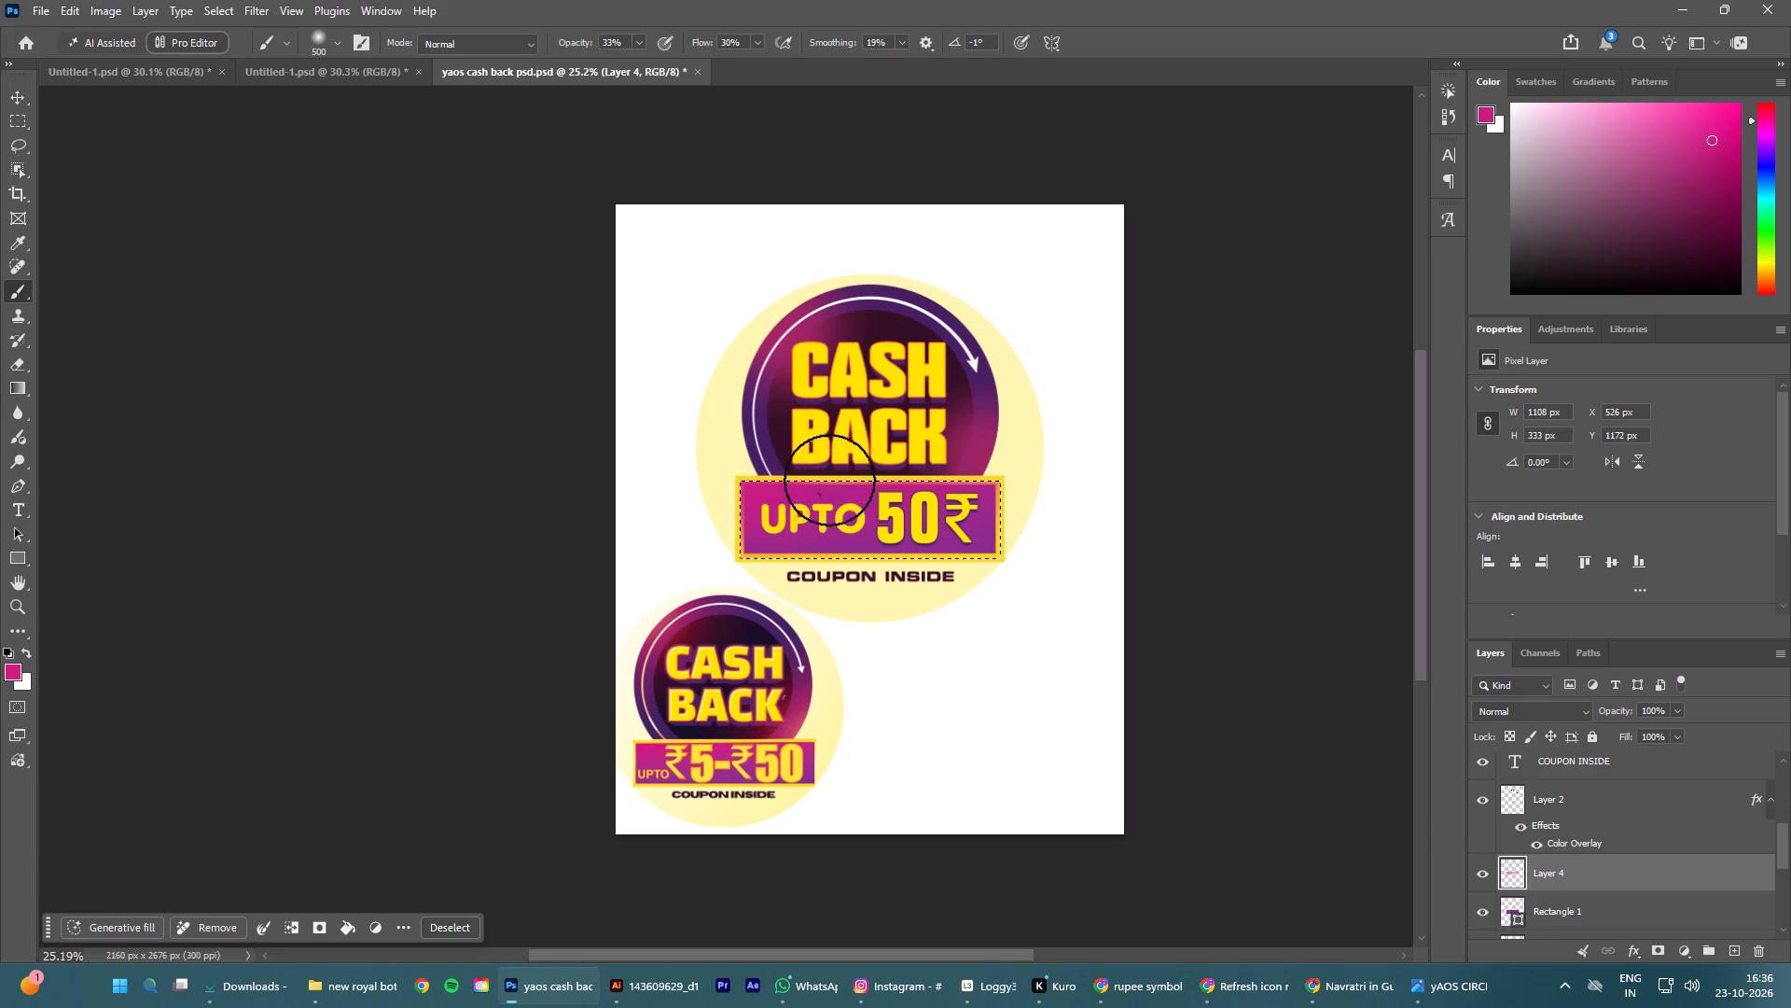
Extend the magenta on Layer 4 along the banner's upper edge from the middle to the right end.
{"action": "left_click_drag", "start_coordinate": [846, 464], "coordinate": [844, 483]}
{"action": "left_click_drag", "start_coordinate": [873, 463], "coordinate": [875, 474]}
{"action": "left_click_drag", "start_coordinate": [876, 460], "coordinate": [870, 478]}
{"action": "left_click_drag", "start_coordinate": [880, 462], "coordinate": [863, 485]}
{"action": "left_click_drag", "start_coordinate": [874, 463], "coordinate": [881, 476]}
{"action": "left_click_drag", "start_coordinate": [888, 467], "coordinate": [901, 476]}
{"action": "left_click_drag", "start_coordinate": [917, 456], "coordinate": [908, 475]}
{"action": "left_click_drag", "start_coordinate": [922, 453], "coordinate": [918, 469]}
{"action": "left_click_drag", "start_coordinate": [925, 450], "coordinate": [917, 469]}
{"action": "left_click_drag", "start_coordinate": [929, 453], "coordinate": [923, 469]}
{"action": "left_click_drag", "start_coordinate": [930, 457], "coordinate": [924, 469]}
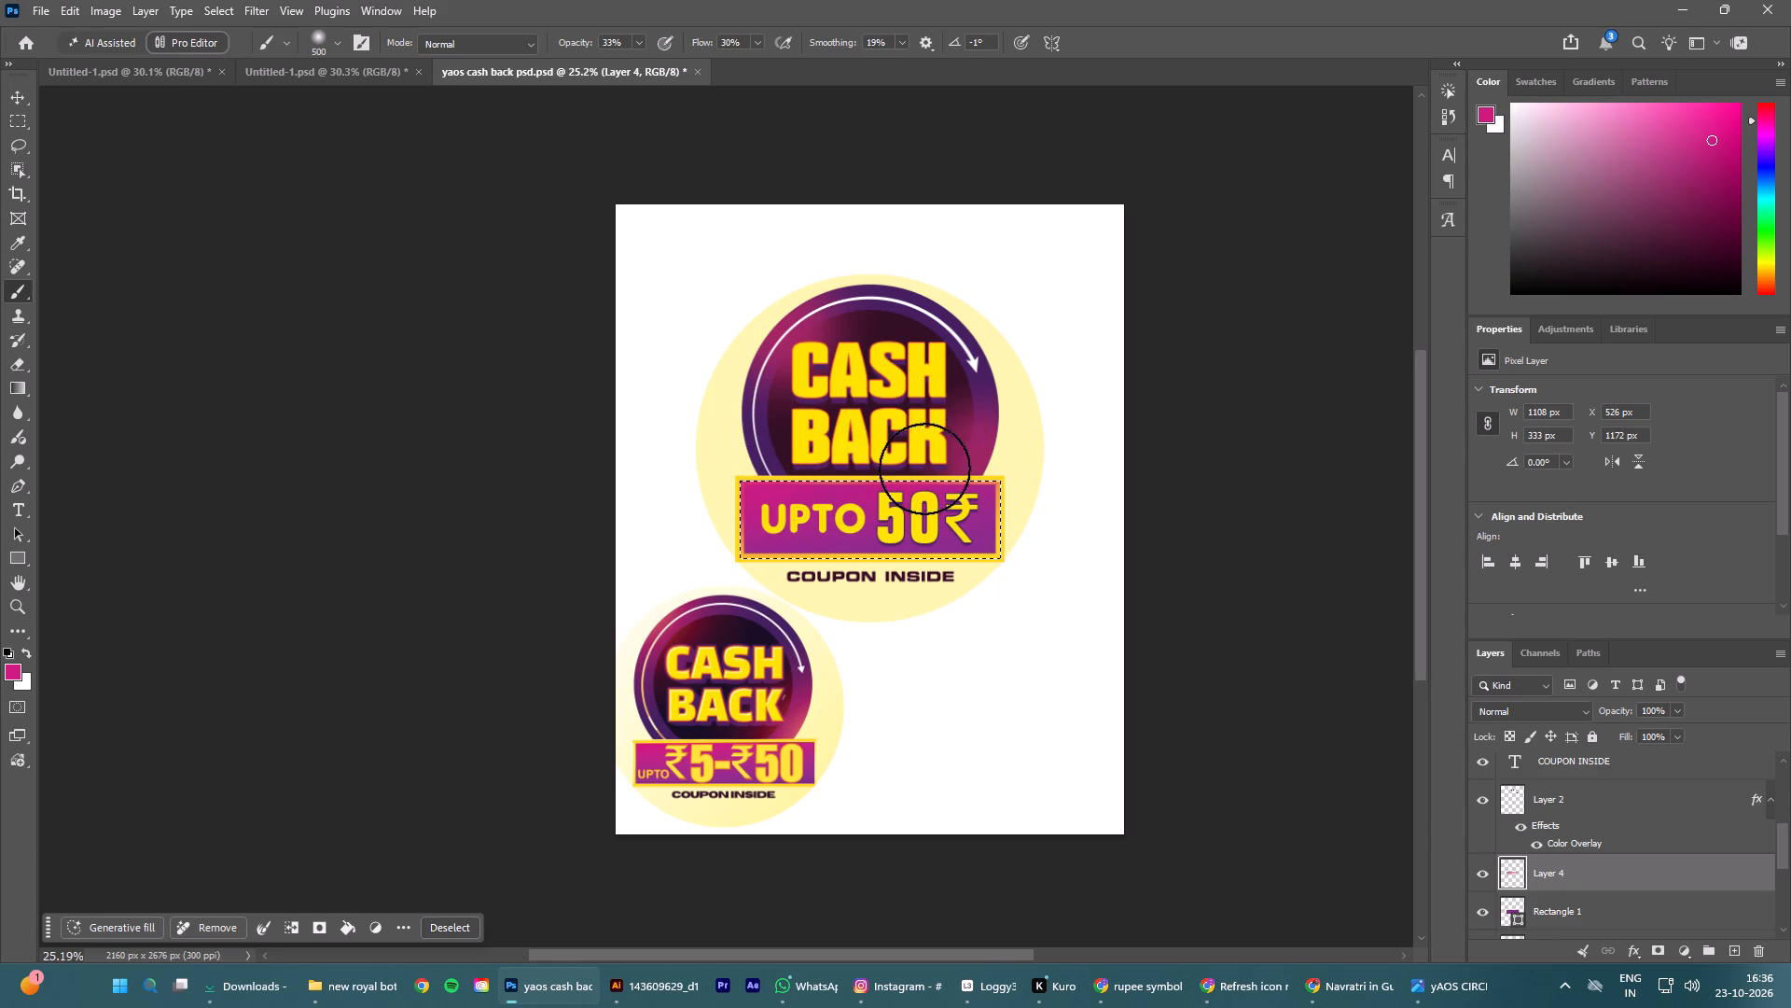
{"action": "left_click_drag", "start_coordinate": [924, 469], "coordinate": [942, 465]}
{"action": "left_click", "coordinate": [982, 455]}
{"action": "left_click_drag", "start_coordinate": [986, 458], "coordinate": [986, 470]}
{"action": "left_click_drag", "start_coordinate": [993, 458], "coordinate": [1007, 478]}
{"action": "left_click_drag", "start_coordinate": [1008, 473], "coordinate": [1007, 482]}
{"action": "left_click_drag", "start_coordinate": [1001, 479], "coordinate": [1000, 489]}
{"action": "left_click_drag", "start_coordinate": [1003, 476], "coordinate": [989, 502]}
{"action": "left_click_drag", "start_coordinate": [996, 488], "coordinate": [982, 497]}
Deepen the magenta on Layer 4 around UPTO, from the banner's middle to its left end.
{"action": "left_click_drag", "start_coordinate": [883, 485], "coordinate": [832, 513]}
{"action": "left_click_drag", "start_coordinate": [855, 493], "coordinate": [827, 510]}
{"action": "left_click_drag", "start_coordinate": [834, 489], "coordinate": [782, 511]}
{"action": "left_click_drag", "start_coordinate": [795, 487], "coordinate": [768, 518]}
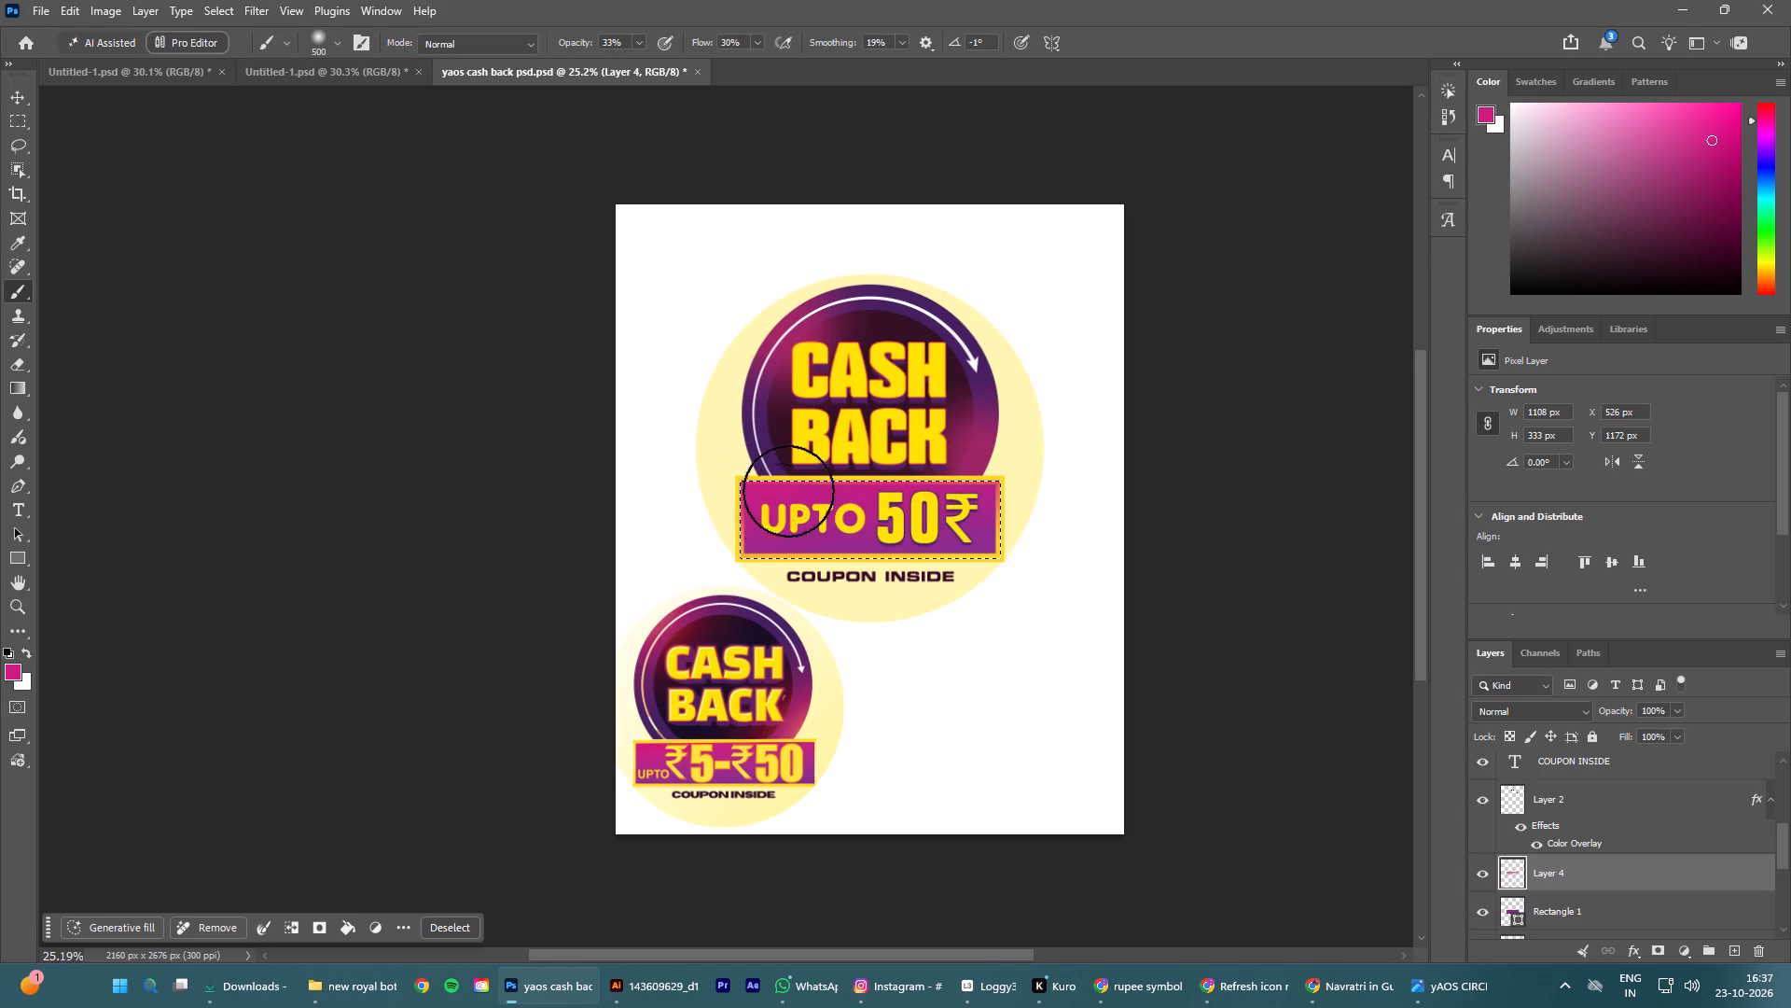
{"action": "left_click_drag", "start_coordinate": [784, 493], "coordinate": [757, 519]}
{"action": "left_click_drag", "start_coordinate": [767, 496], "coordinate": [751, 509]}
{"action": "left_click_drag", "start_coordinate": [750, 494], "coordinate": [729, 514]}
{"action": "left_click_drag", "start_coordinate": [742, 493], "coordinate": [729, 505]}
{"action": "left_click_drag", "start_coordinate": [744, 491], "coordinate": [729, 507]}
{"action": "left_click_drag", "start_coordinate": [742, 490], "coordinate": [739, 509]}
{"action": "left_click_drag", "start_coordinate": [766, 480], "coordinate": [755, 497]}
Strengthen the magenta on Layer 4 along the banner's whole upper edge, working from left to right.
{"action": "left_click", "coordinate": [776, 467]}
{"action": "left_click_drag", "start_coordinate": [780, 462], "coordinate": [772, 482]}
{"action": "left_click_drag", "start_coordinate": [788, 459], "coordinate": [793, 478]}
{"action": "left_click_drag", "start_coordinate": [823, 456], "coordinate": [822, 476]}
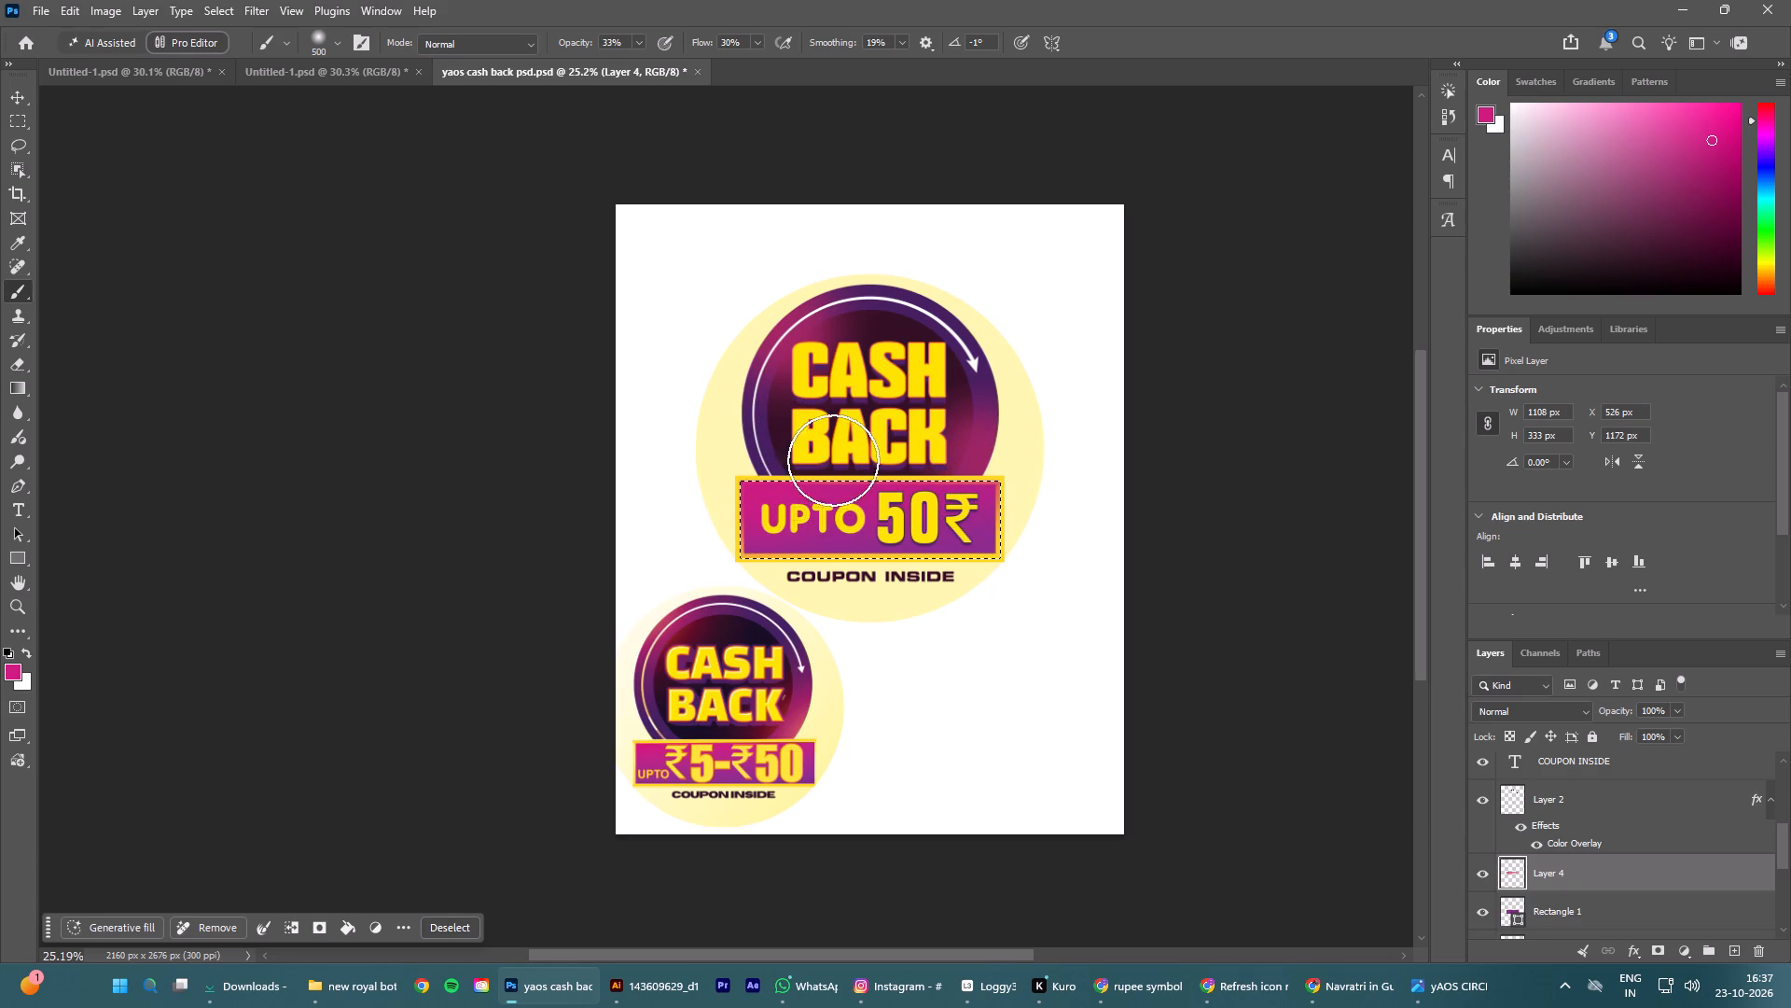
{"action": "left_click_drag", "start_coordinate": [832, 460], "coordinate": [839, 477]}
{"action": "left_click_drag", "start_coordinate": [855, 458], "coordinate": [845, 483]}
{"action": "left_click_drag", "start_coordinate": [872, 460], "coordinate": [860, 489]}
{"action": "left_click_drag", "start_coordinate": [885, 462], "coordinate": [891, 477]}
{"action": "left_click_drag", "start_coordinate": [918, 459], "coordinate": [901, 485]}
{"action": "left_click_drag", "start_coordinate": [940, 456], "coordinate": [937, 470]}
{"action": "left_click_drag", "start_coordinate": [958, 454], "coordinate": [954, 463]}
{"action": "left_click_drag", "start_coordinate": [982, 442], "coordinate": [965, 455]}
{"action": "left_click", "coordinate": [981, 437]}
{"action": "left_click_drag", "start_coordinate": [990, 425], "coordinate": [984, 437]}
{"action": "left_click_drag", "start_coordinate": [994, 421], "coordinate": [994, 432]}
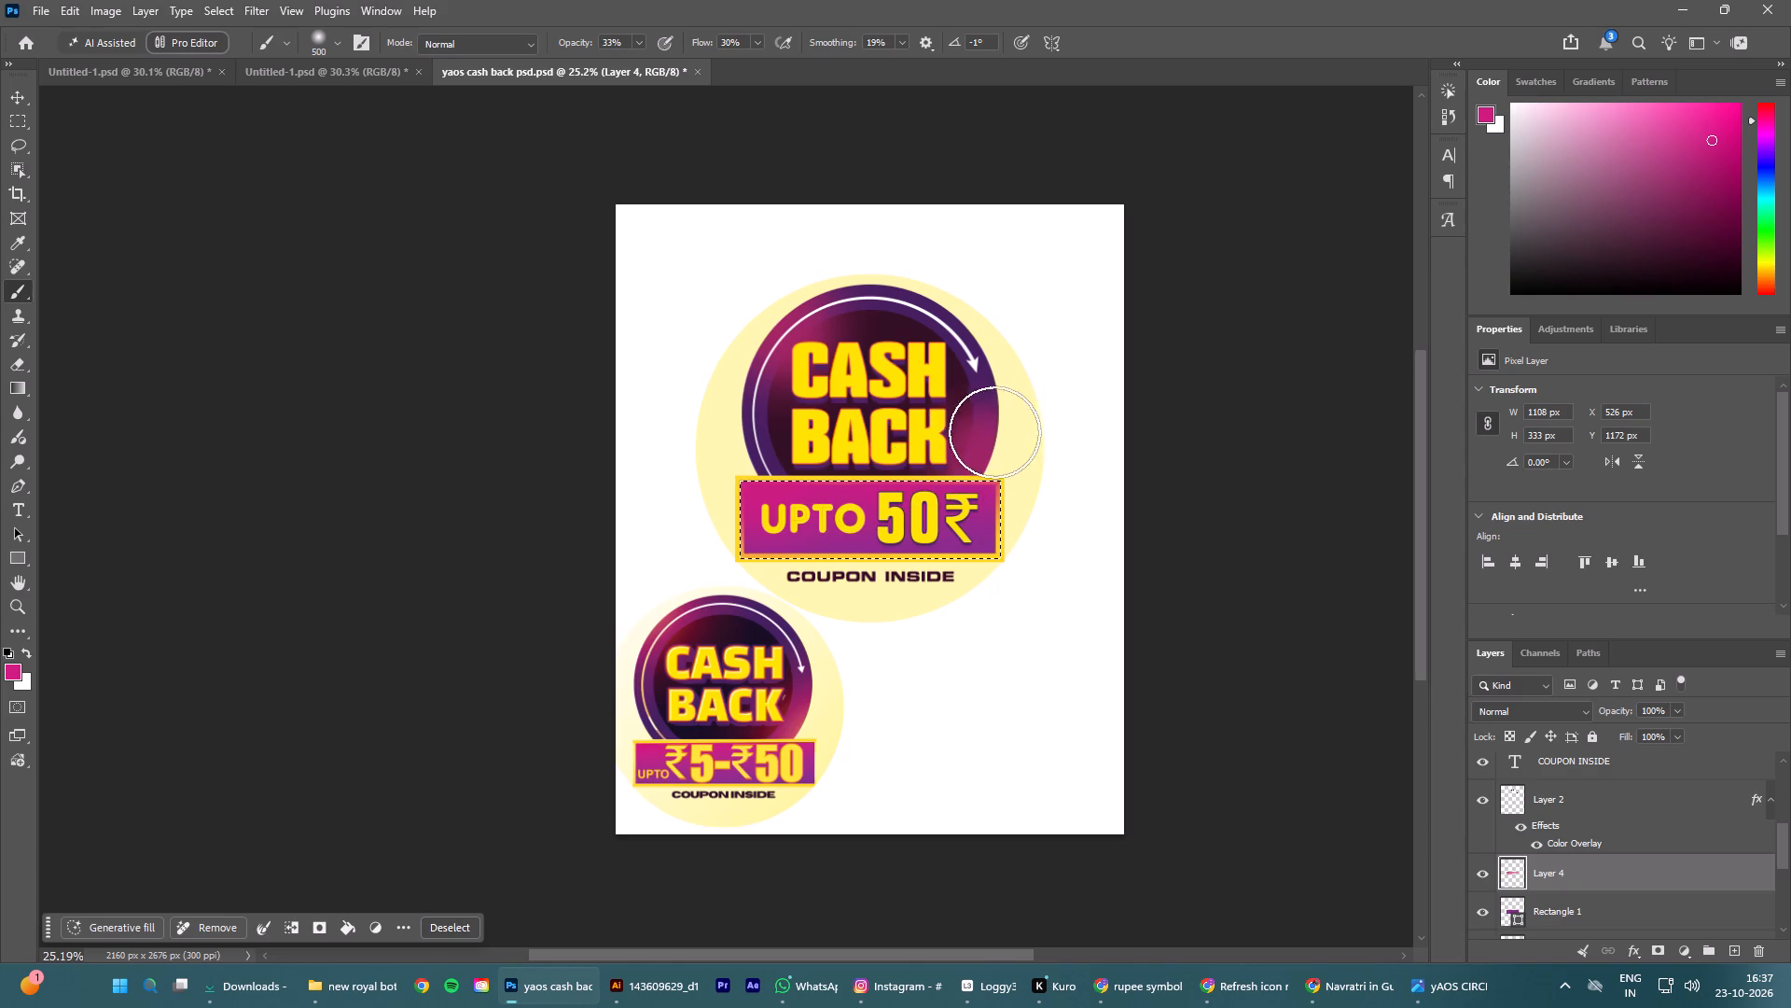
{"action": "left_click_drag", "start_coordinate": [994, 432], "coordinate": [979, 446]}
{"action": "left_click_drag", "start_coordinate": [994, 427], "coordinate": [982, 446]}
Even out the magenta on Layer 4 with further soft strokes across the banner's upper half, from right to left.
{"action": "left_click_drag", "start_coordinate": [977, 444], "coordinate": [910, 493]}
{"action": "left_click_drag", "start_coordinate": [922, 455], "coordinate": [866, 483]}
{"action": "left_click_drag", "start_coordinate": [860, 479], "coordinate": [817, 506]}
{"action": "left_click_drag", "start_coordinate": [831, 481], "coordinate": [792, 502]}
{"action": "left_click_drag", "start_coordinate": [785, 495], "coordinate": [769, 504]}
{"action": "left_click_drag", "start_coordinate": [738, 492], "coordinate": [700, 506]}
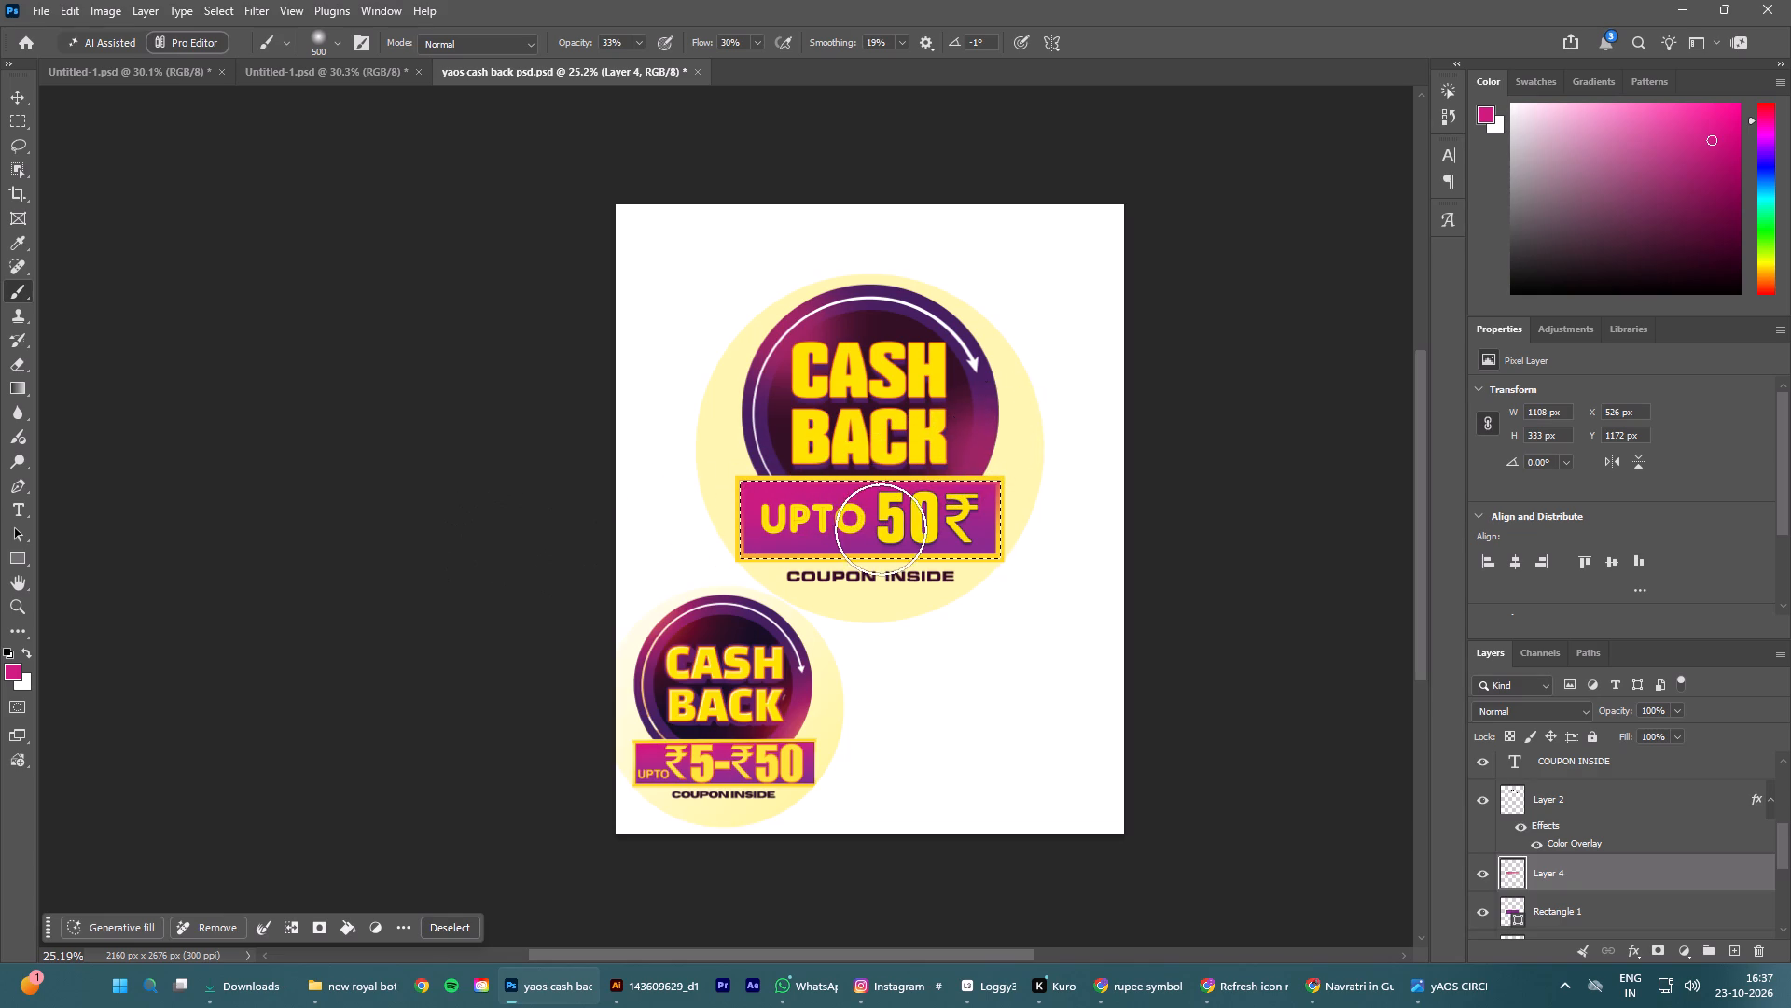
{"action": "double_click", "coordinate": [975, 476]}
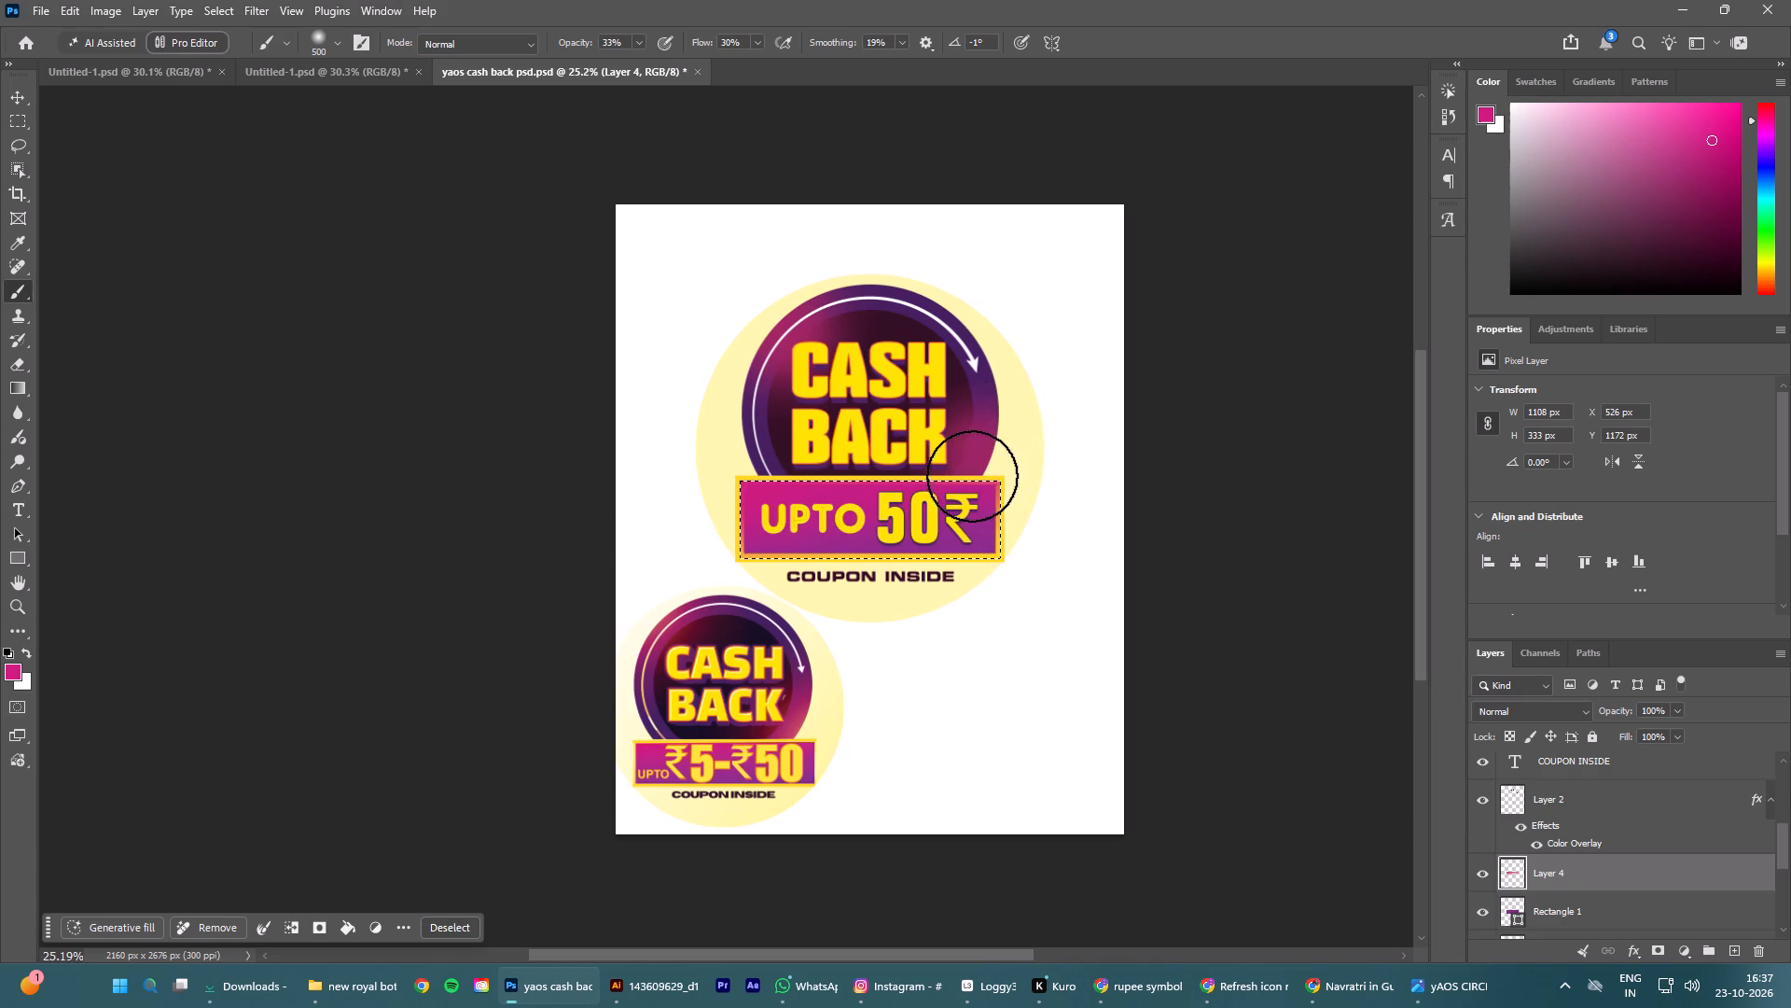
{"action": "left_click_drag", "start_coordinate": [986, 478], "coordinate": [941, 490]}
{"action": "left_click_drag", "start_coordinate": [947, 482], "coordinate": [868, 495]}
{"action": "left_click_drag", "start_coordinate": [885, 482], "coordinate": [826, 488]}
{"action": "left_click_drag", "start_coordinate": [839, 470], "coordinate": [820, 471]}
{"action": "left_click", "coordinate": [784, 470]}
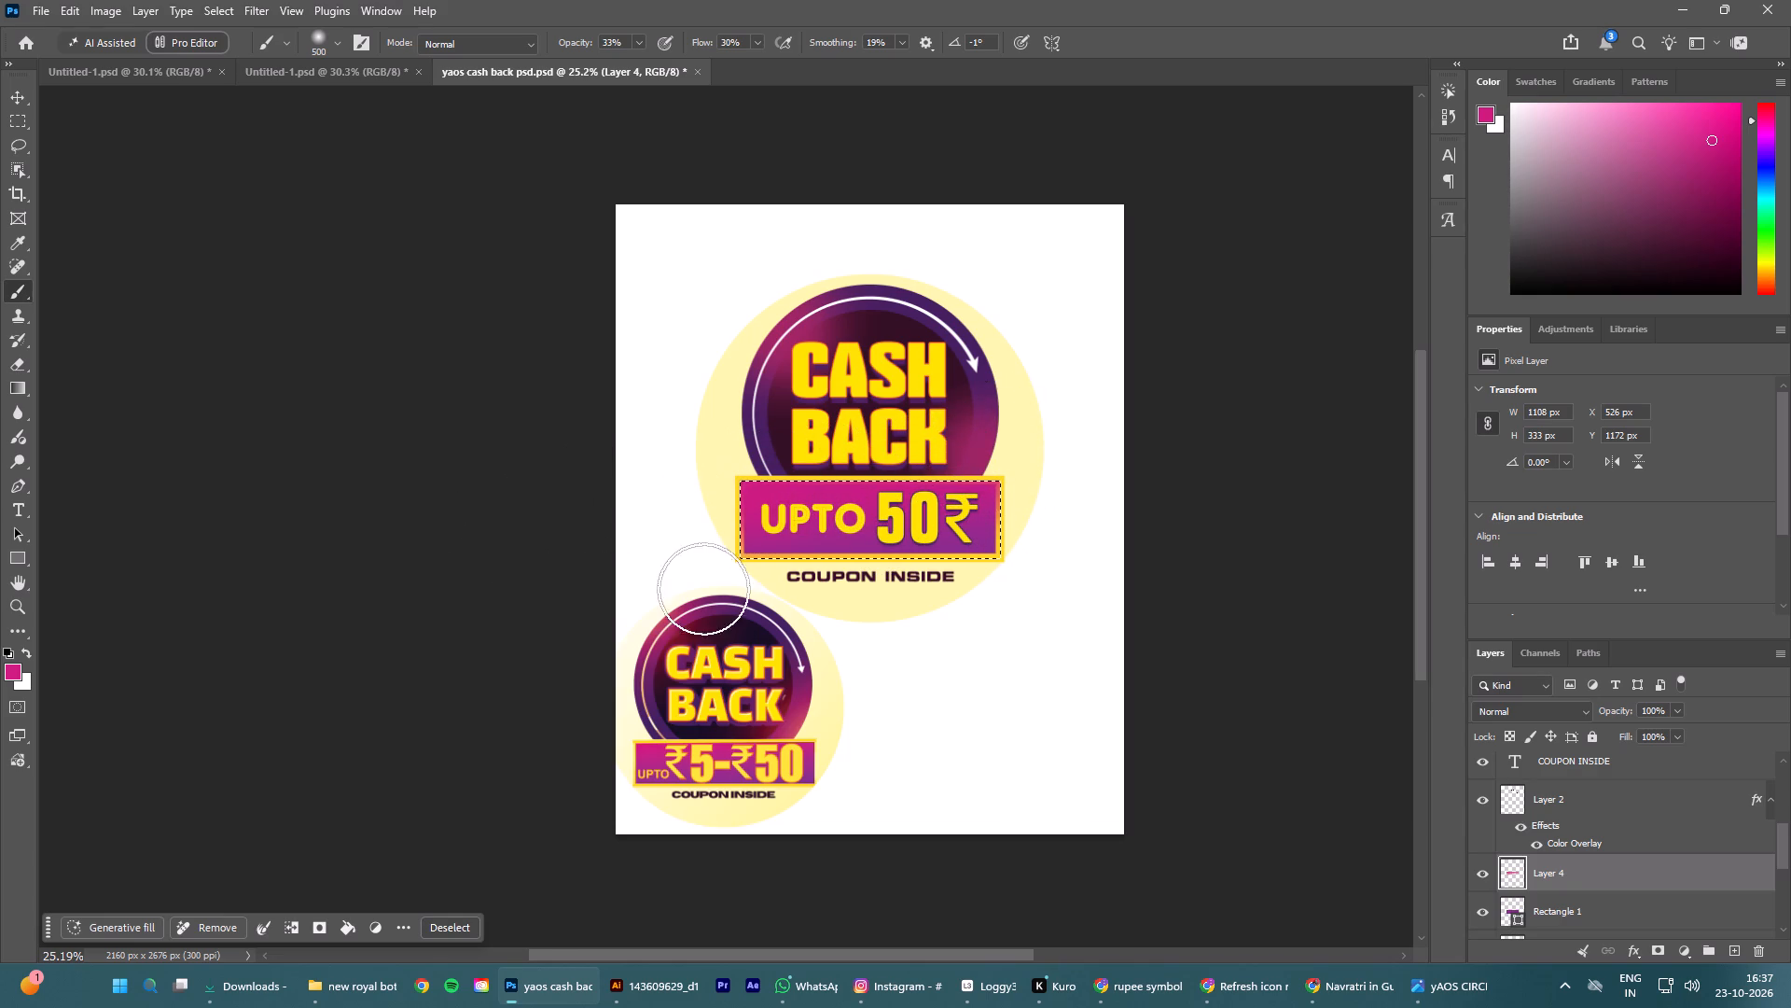
Erase the magenta on Layer 4 along the banner's lower edge with a 300 px eraser, working from right to left.
{"action": "left_click", "coordinate": [1554, 871]}
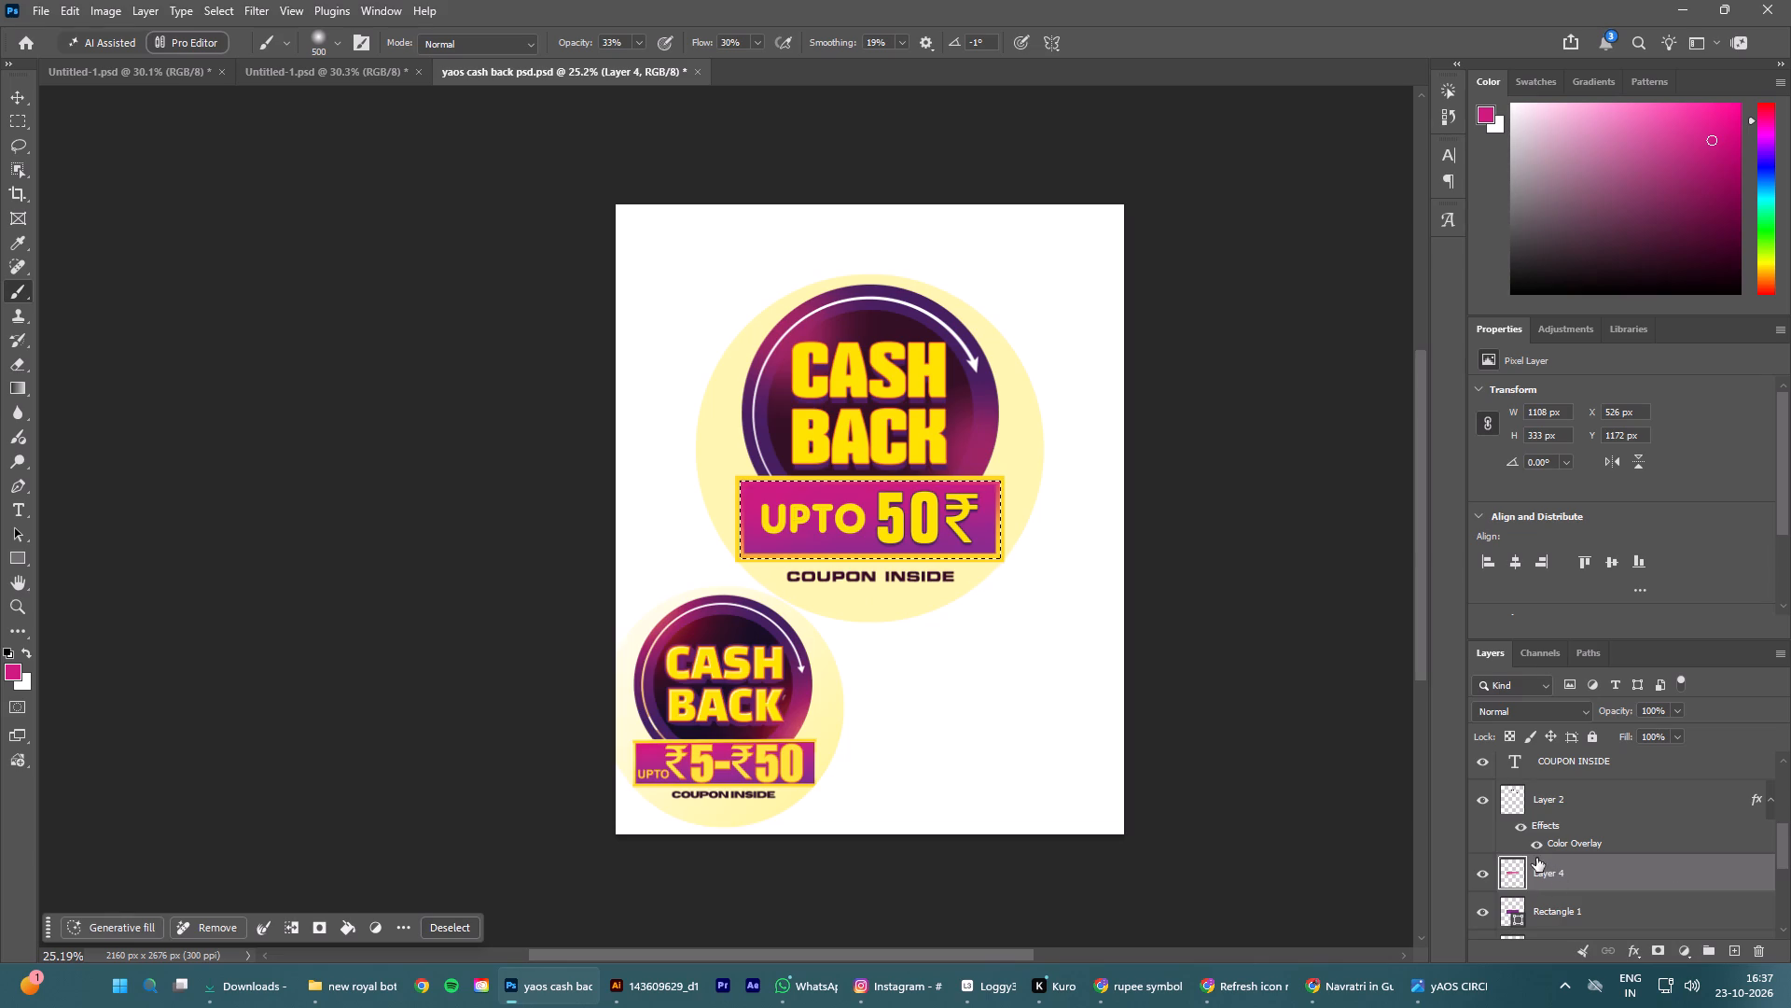
{"action": "key", "text": "e"}
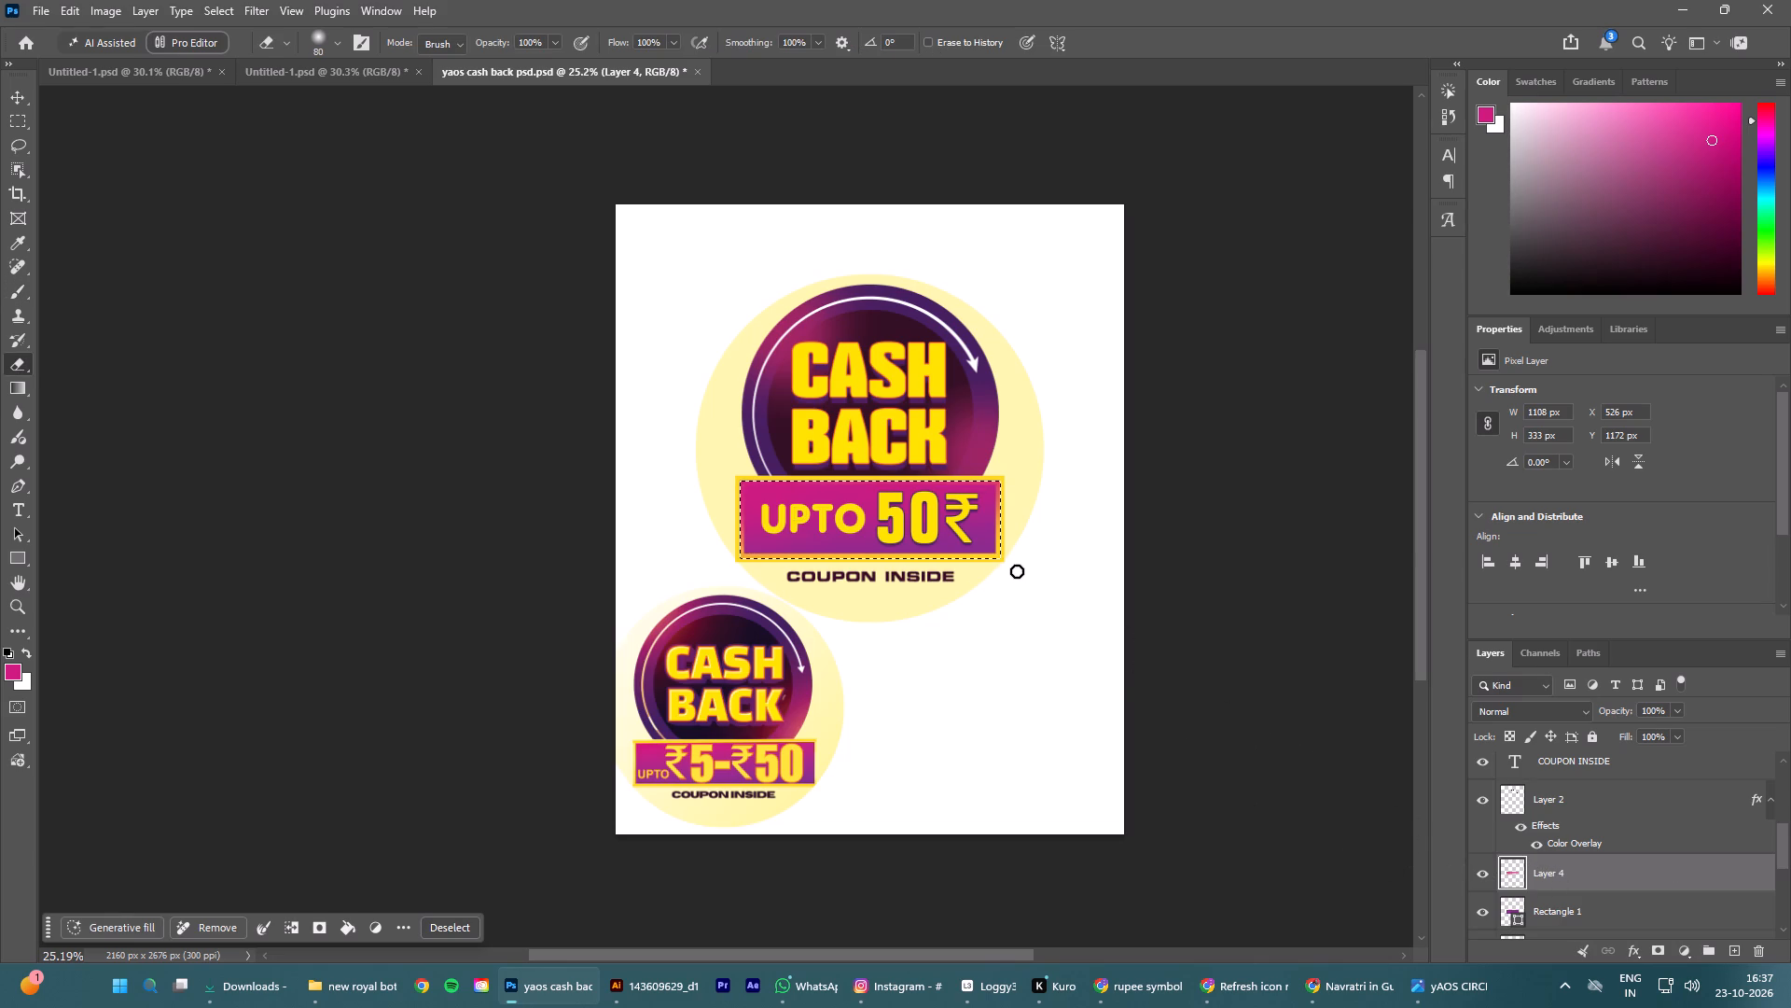
{"action": "key", "text": "bracketright"}
{"action": "key", "text": "bracketright"}
{"action": "key", "text": "bracketright"}
{"action": "key", "text": "bracketright"}
{"action": "key", "text": "bracketright"}
{"action": "key", "text": "bracketright"}
{"action": "key", "text": "bracketright"}
{"action": "key", "text": "bracketright"}
{"action": "left_click_drag", "start_coordinate": [1021, 554], "coordinate": [941, 582]}
{"action": "left_click_drag", "start_coordinate": [997, 564], "coordinate": [954, 575]}
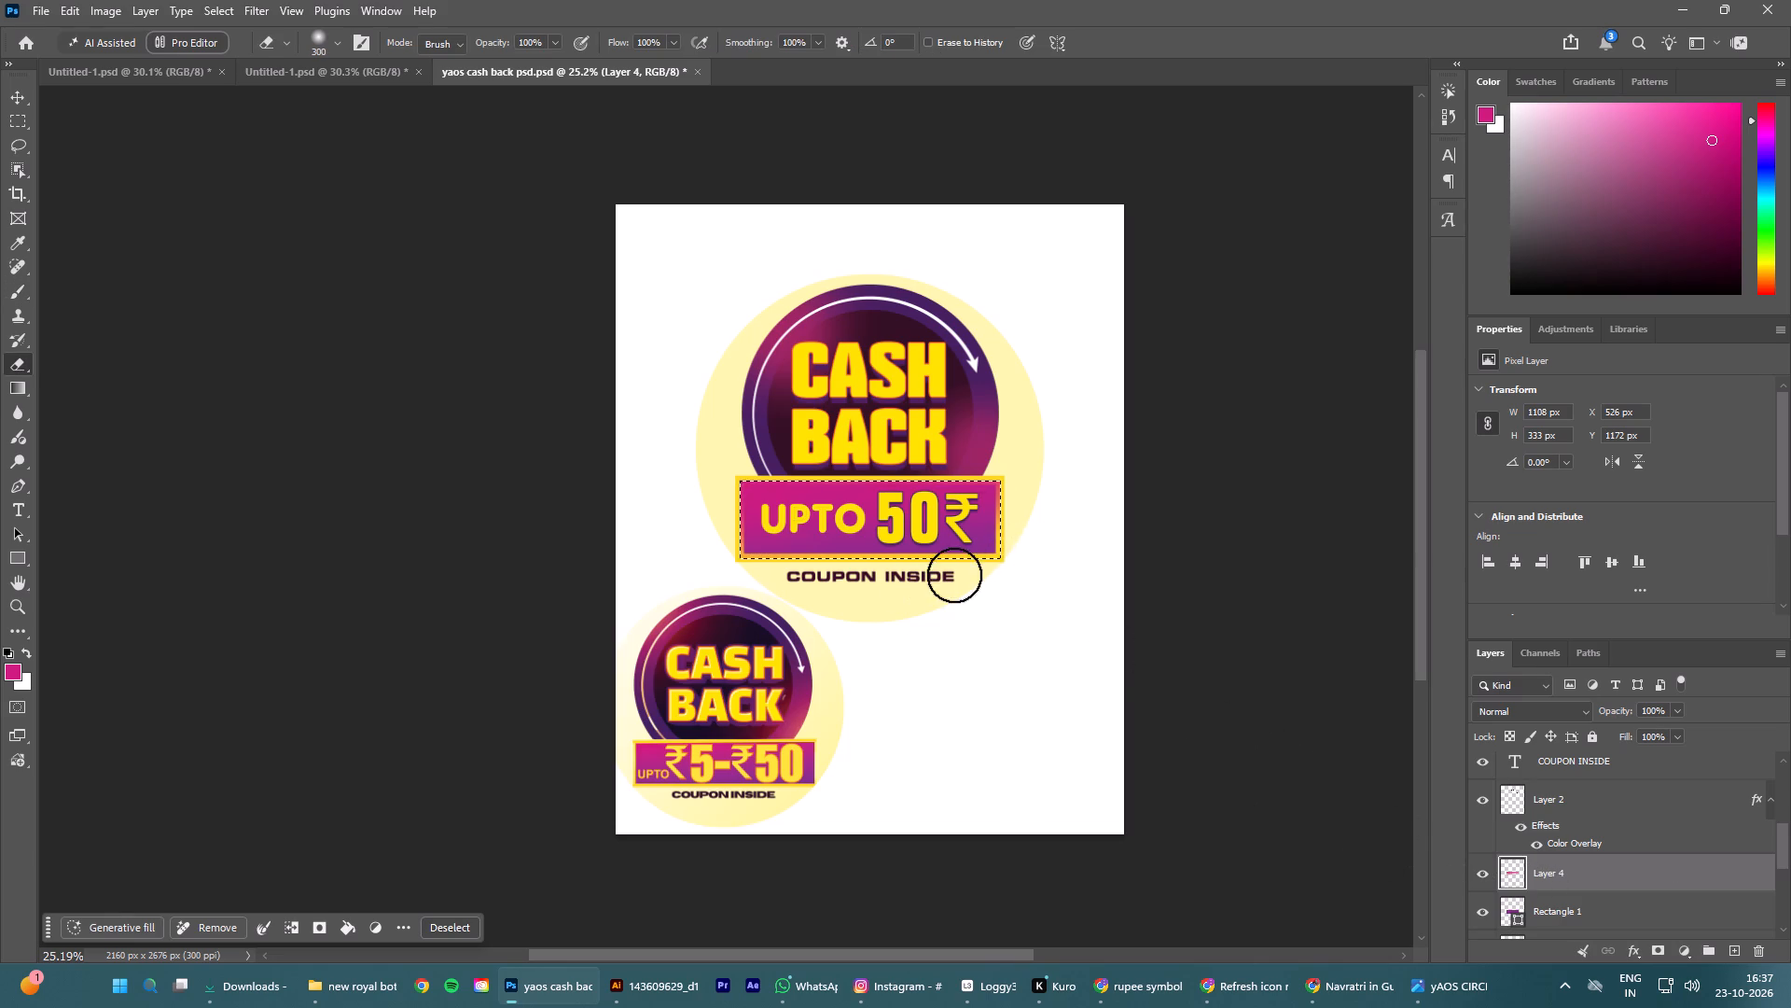
{"action": "left_click_drag", "start_coordinate": [954, 575], "coordinate": [964, 574]}
{"action": "left_click_drag", "start_coordinate": [1012, 553], "coordinate": [956, 566]}
{"action": "left_click_drag", "start_coordinate": [969, 556], "coordinate": [953, 567]}
{"action": "left_click_drag", "start_coordinate": [1010, 550], "coordinate": [981, 559]}
{"action": "left_click_drag", "start_coordinate": [995, 560], "coordinate": [960, 567]}
{"action": "left_click_drag", "start_coordinate": [981, 563], "coordinate": [952, 568]}
{"action": "left_click_drag", "start_coordinate": [975, 560], "coordinate": [905, 565]}
{"action": "left_click_drag", "start_coordinate": [960, 562], "coordinate": [866, 578]}
{"action": "left_click_drag", "start_coordinate": [912, 572], "coordinate": [826, 581]}
{"action": "left_click_drag", "start_coordinate": [808, 573], "coordinate": [789, 573]}
Erase more magenta on Layer 4 along the lower edge beneath UPTO, from the left corner to the middle.
{"action": "left_click_drag", "start_coordinate": [820, 559], "coordinate": [826, 560]}
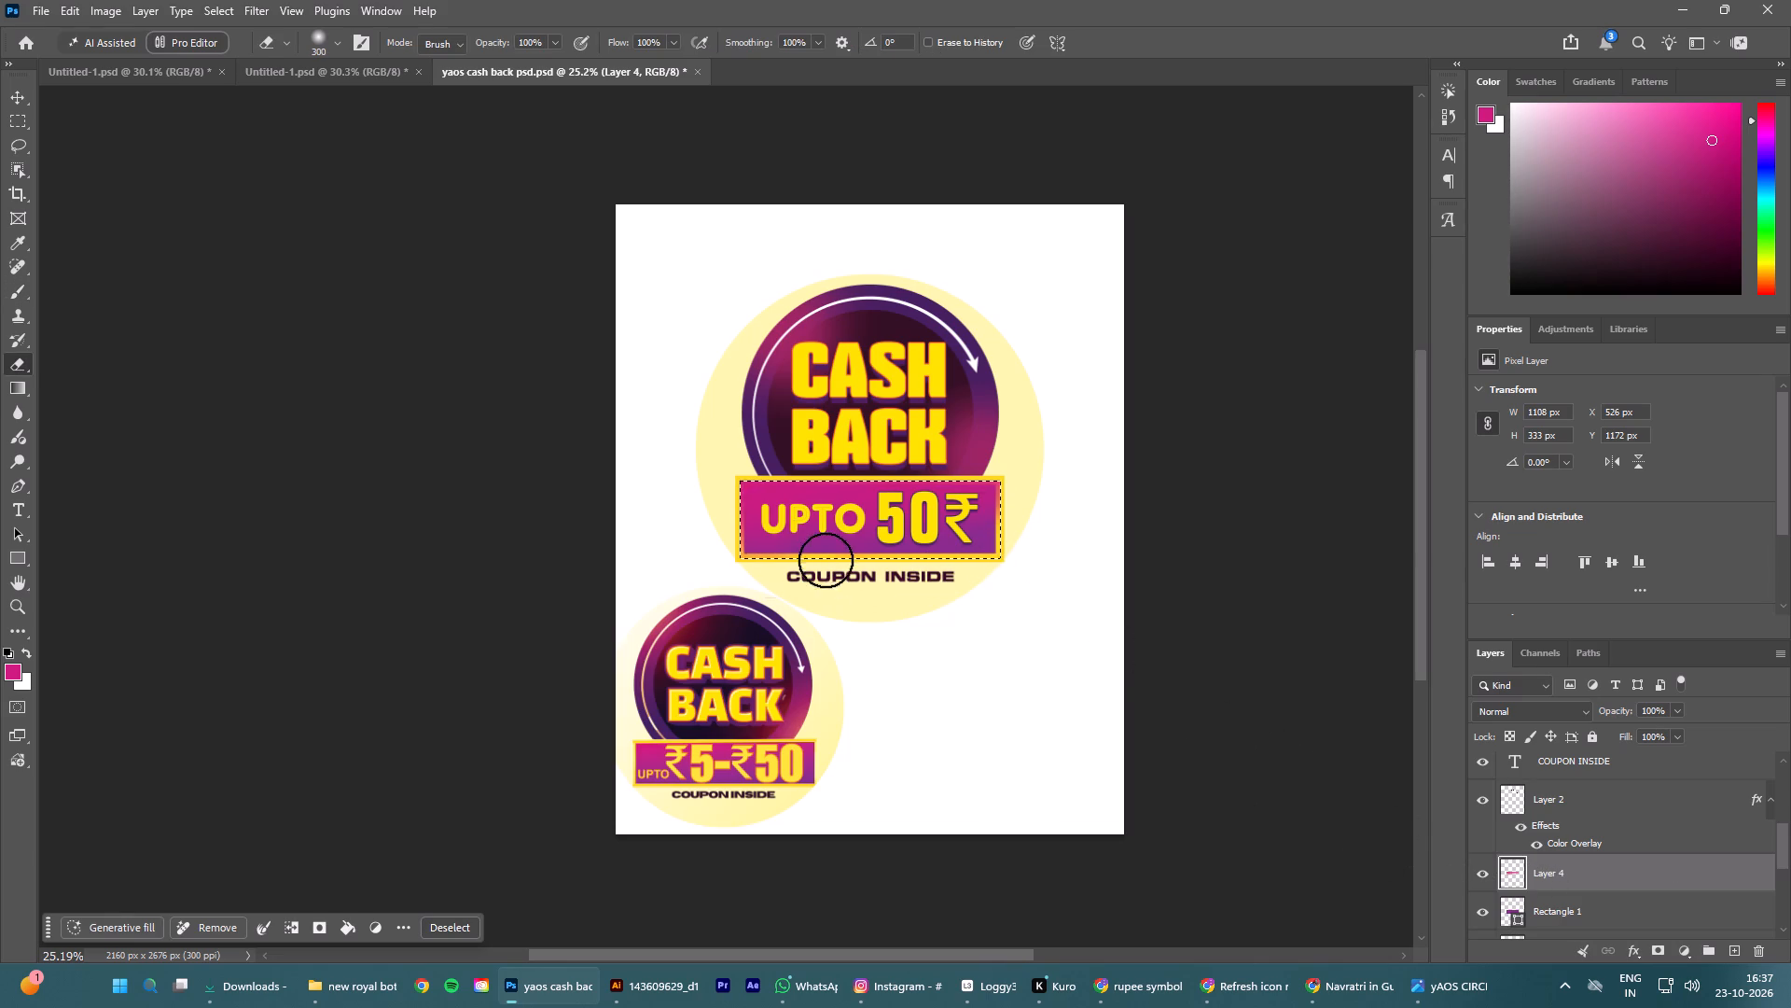
{"action": "left_click_drag", "start_coordinate": [826, 560], "coordinate": [784, 567]}
{"action": "left_click_drag", "start_coordinate": [796, 560], "coordinate": [778, 563]}
{"action": "left_click_drag", "start_coordinate": [793, 557], "coordinate": [757, 566]}
{"action": "left_click_drag", "start_coordinate": [742, 568], "coordinate": [701, 578]}
{"action": "left_click_drag", "start_coordinate": [751, 562], "coordinate": [781, 557]}
{"action": "left_click_drag", "start_coordinate": [835, 553], "coordinate": [791, 564]}
{"action": "left_click_drag", "start_coordinate": [883, 554], "coordinate": [872, 553]}
{"action": "left_click", "coordinate": [883, 558]}
Erase the remaining magenta at the banner's lower-right corner, finishing with a sweep along the whole lower edge.
{"action": "left_click_drag", "start_coordinate": [941, 558], "coordinate": [1005, 562]}
{"action": "left_click_drag", "start_coordinate": [996, 561], "coordinate": [1013, 560]}
{"action": "left_click", "coordinate": [1021, 550]}
{"action": "left_click_drag", "start_coordinate": [1030, 543], "coordinate": [1003, 561]}
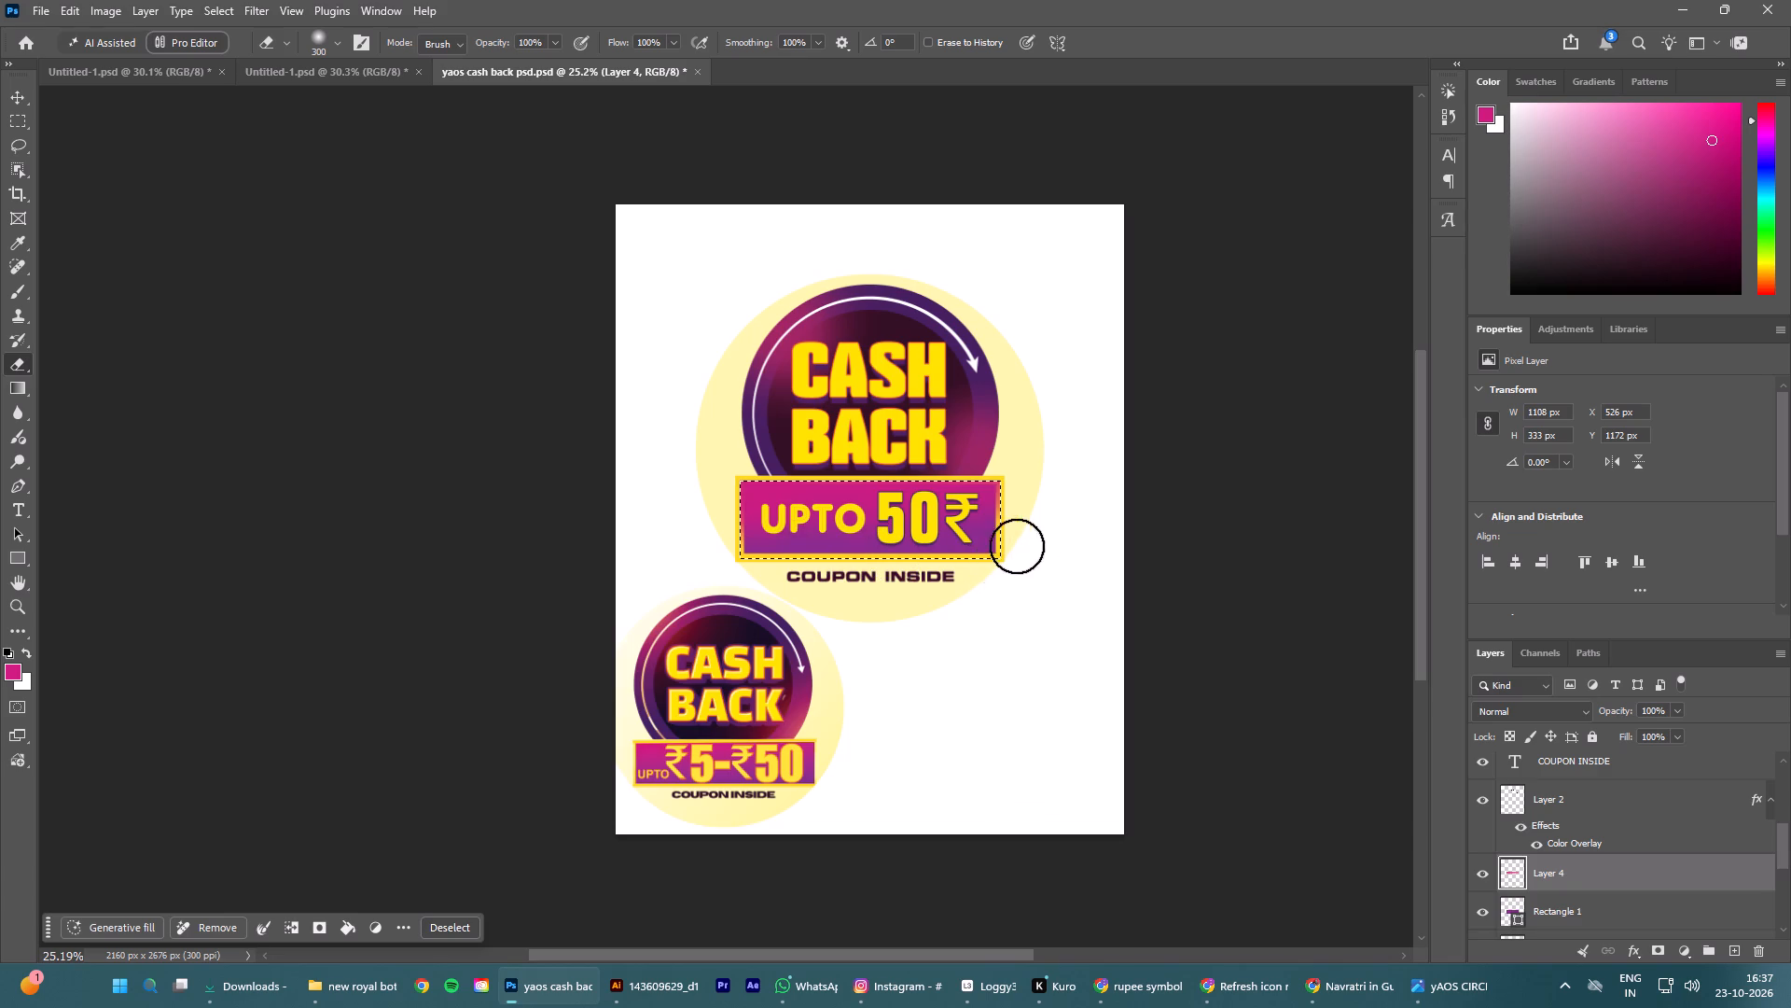
{"action": "left_click_drag", "start_coordinate": [1003, 553], "coordinate": [979, 566]}
{"action": "left_click_drag", "start_coordinate": [1009, 547], "coordinate": [978, 565]}
{"action": "left_click_drag", "start_coordinate": [979, 560], "coordinate": [948, 579]}
{"action": "left_click_drag", "start_coordinate": [978, 553], "coordinate": [519, 600]}
Erase along the banner's lower-left corner on Layer 4 with one last soft stroke, then clear the selection and deselect the layer.
{"action": "left_click_drag", "start_coordinate": [755, 557], "coordinate": [690, 593]}
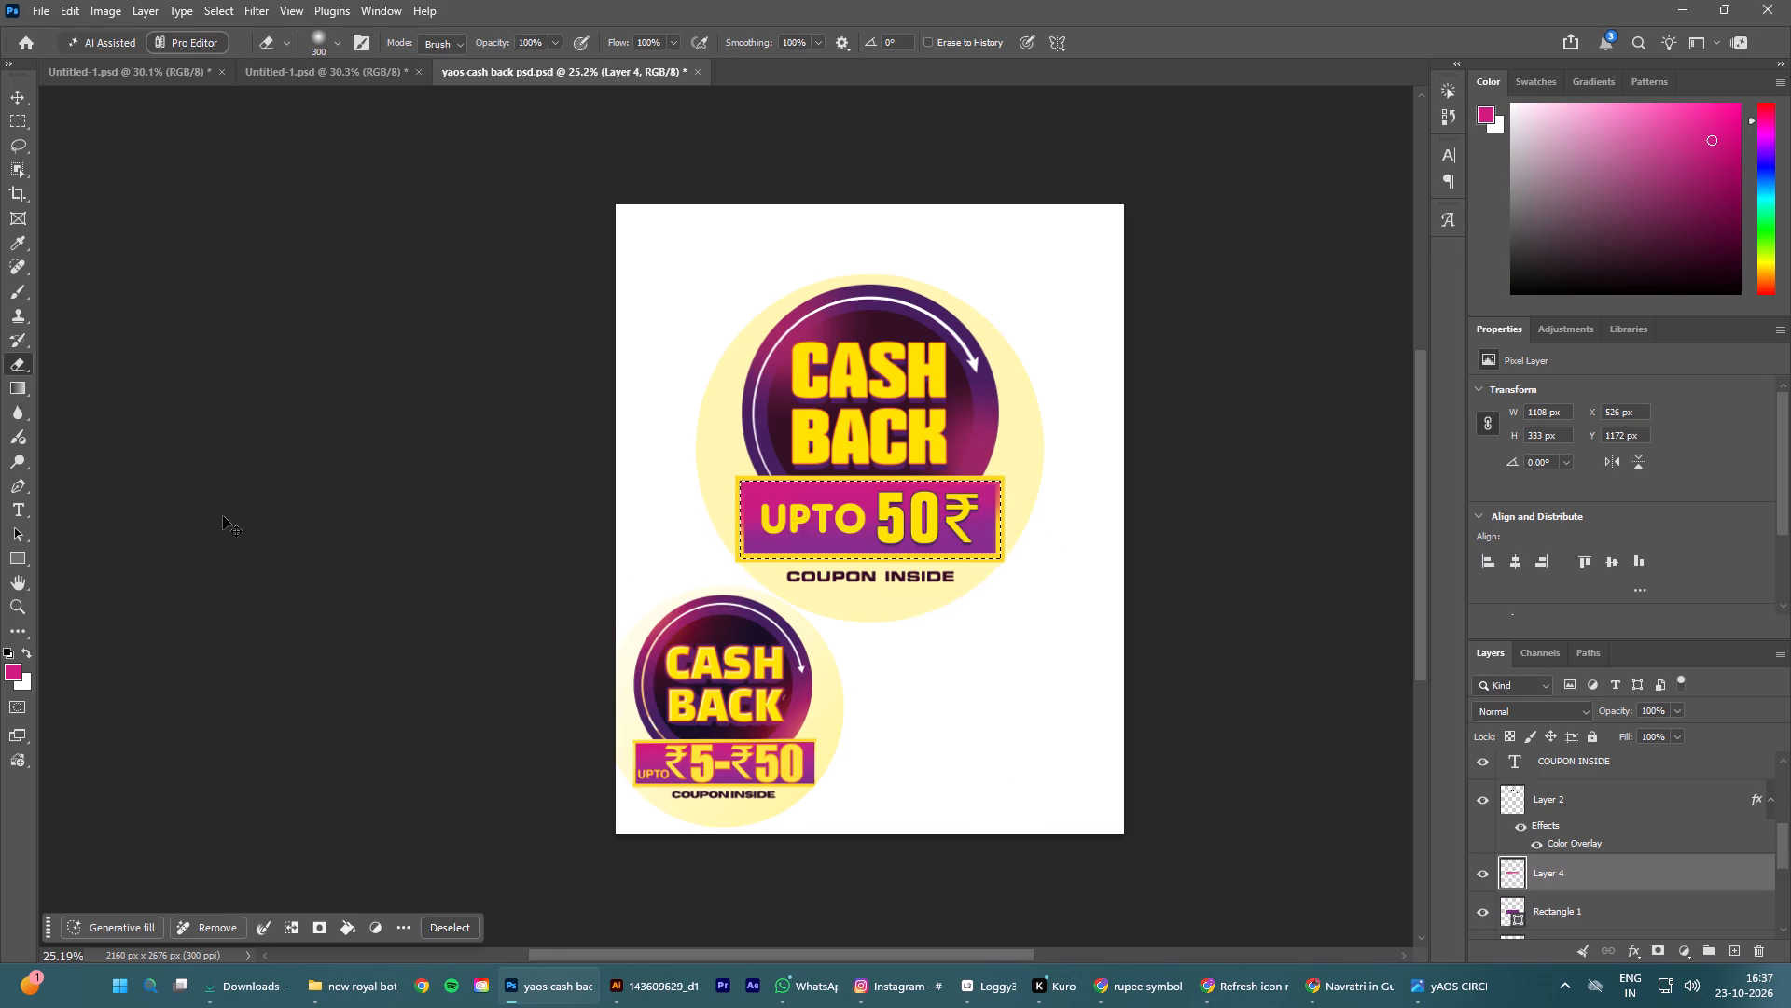
{"action": "key", "text": "ctrl+d"}
{"action": "left_click", "coordinate": [16, 92]}
{"action": "left_click", "coordinate": [243, 306]}
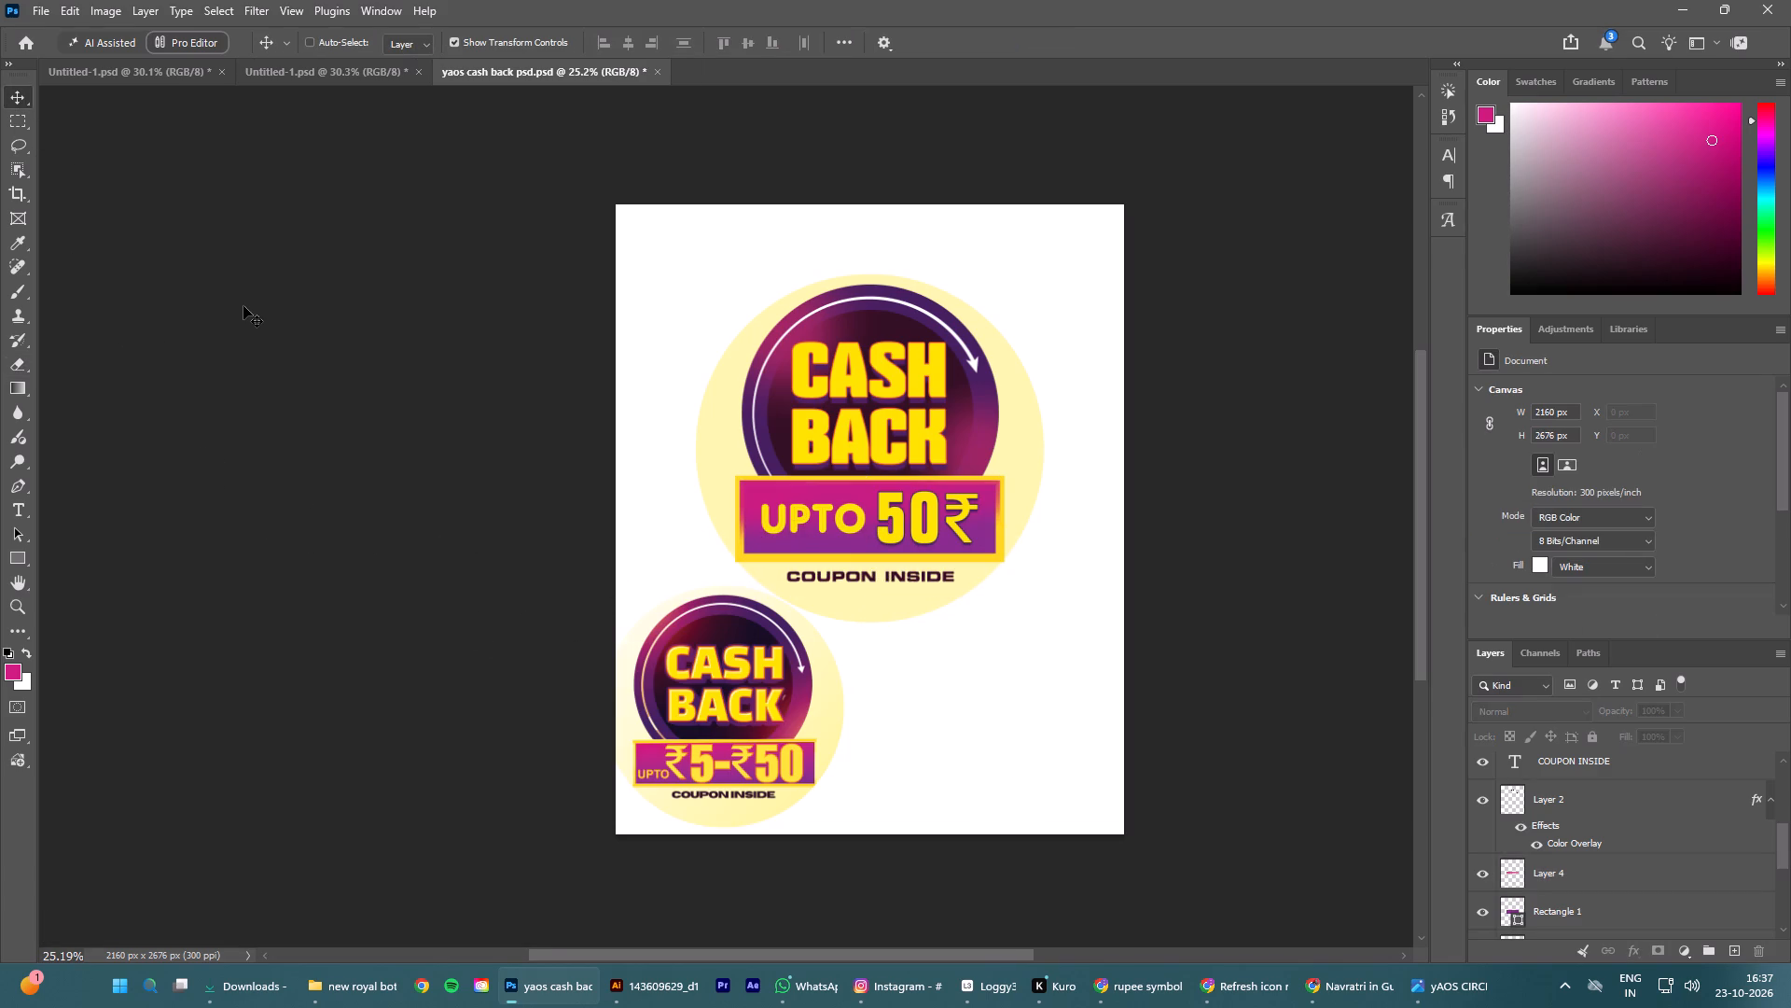
Save the cash back badge document.
{"action": "key", "text": "ctrl+s"}
{"action": "left_click", "coordinate": [336, 536]}
Examine the rebuilt badge against the smaller reference badge, comparing circle glows, lettering and banner shading.
{"action": "scroll", "coordinate": [336, 537], "scroll_direction": "down", "scroll_amount": 2}
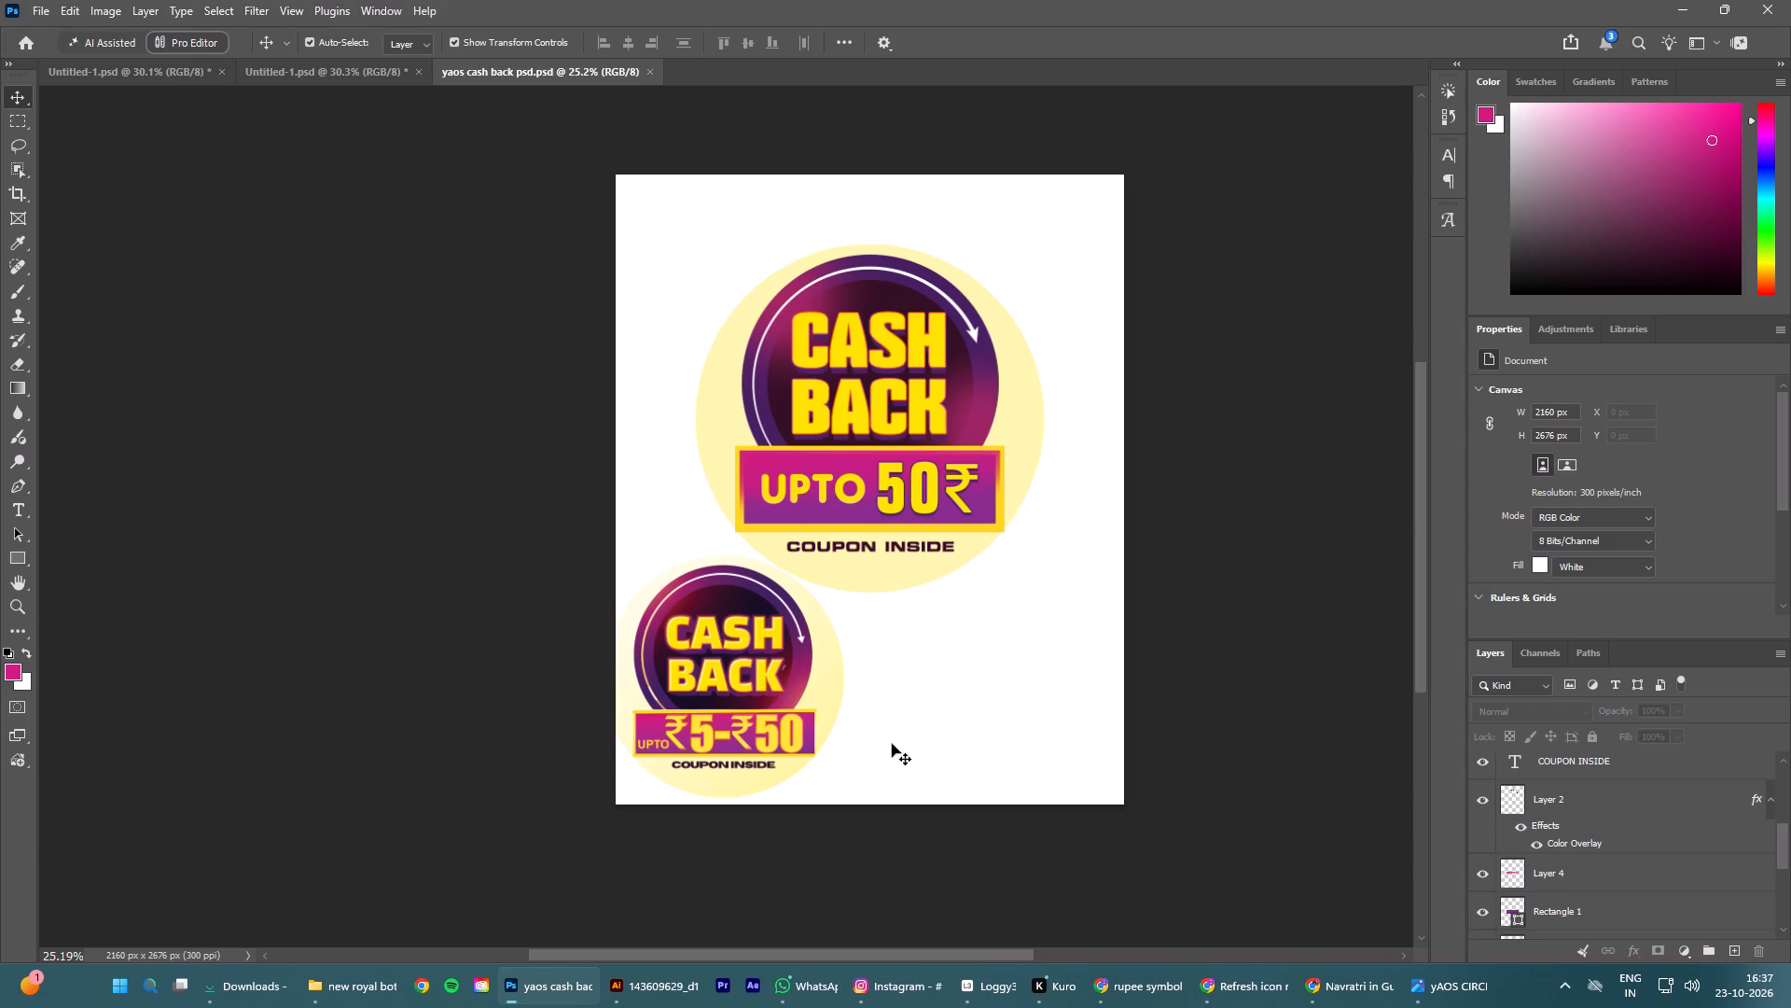
{"action": "scroll", "coordinate": [924, 510], "scroll_direction": "up", "scroll_amount": 4}
{"action": "scroll", "coordinate": [924, 510], "scroll_direction": "down", "scroll_amount": 4}
{"action": "scroll", "coordinate": [928, 509], "scroll_direction": "up", "scroll_amount": 7}
{"action": "scroll", "coordinate": [929, 509], "scroll_direction": "down", "scroll_amount": 6}
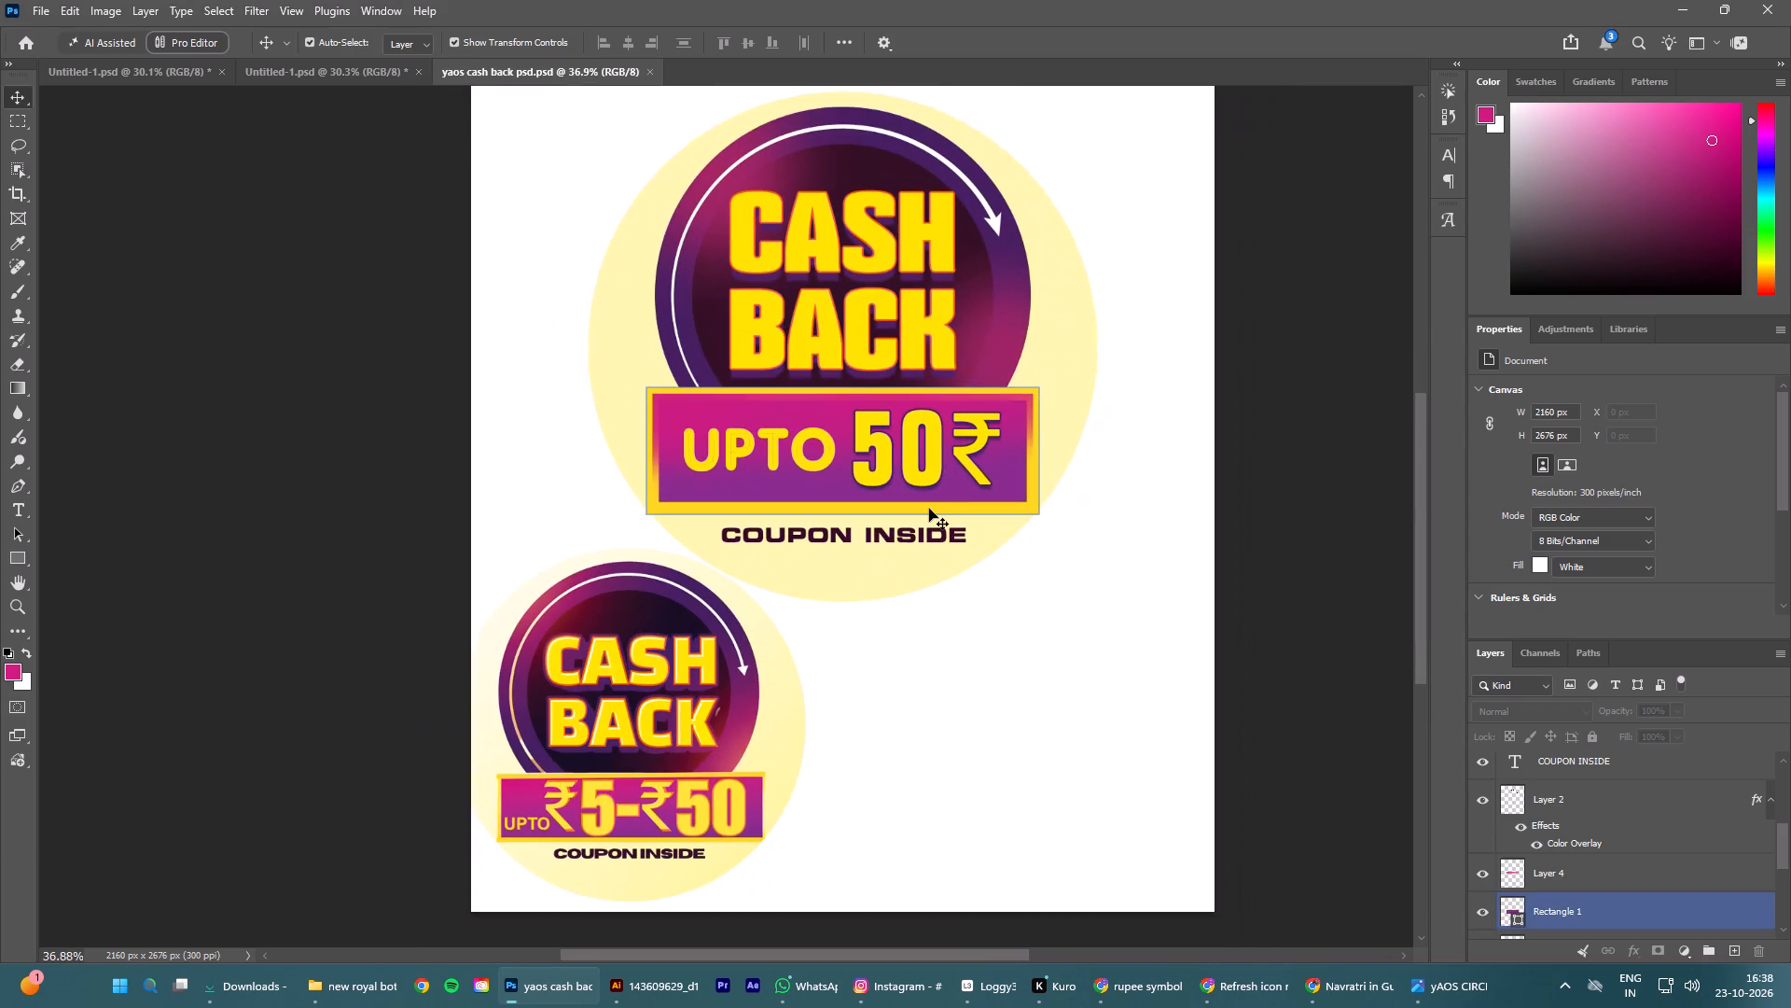
{"action": "scroll", "coordinate": [929, 509], "scroll_direction": "down", "scroll_amount": 3}
{"action": "left_click", "coordinate": [1332, 512]}
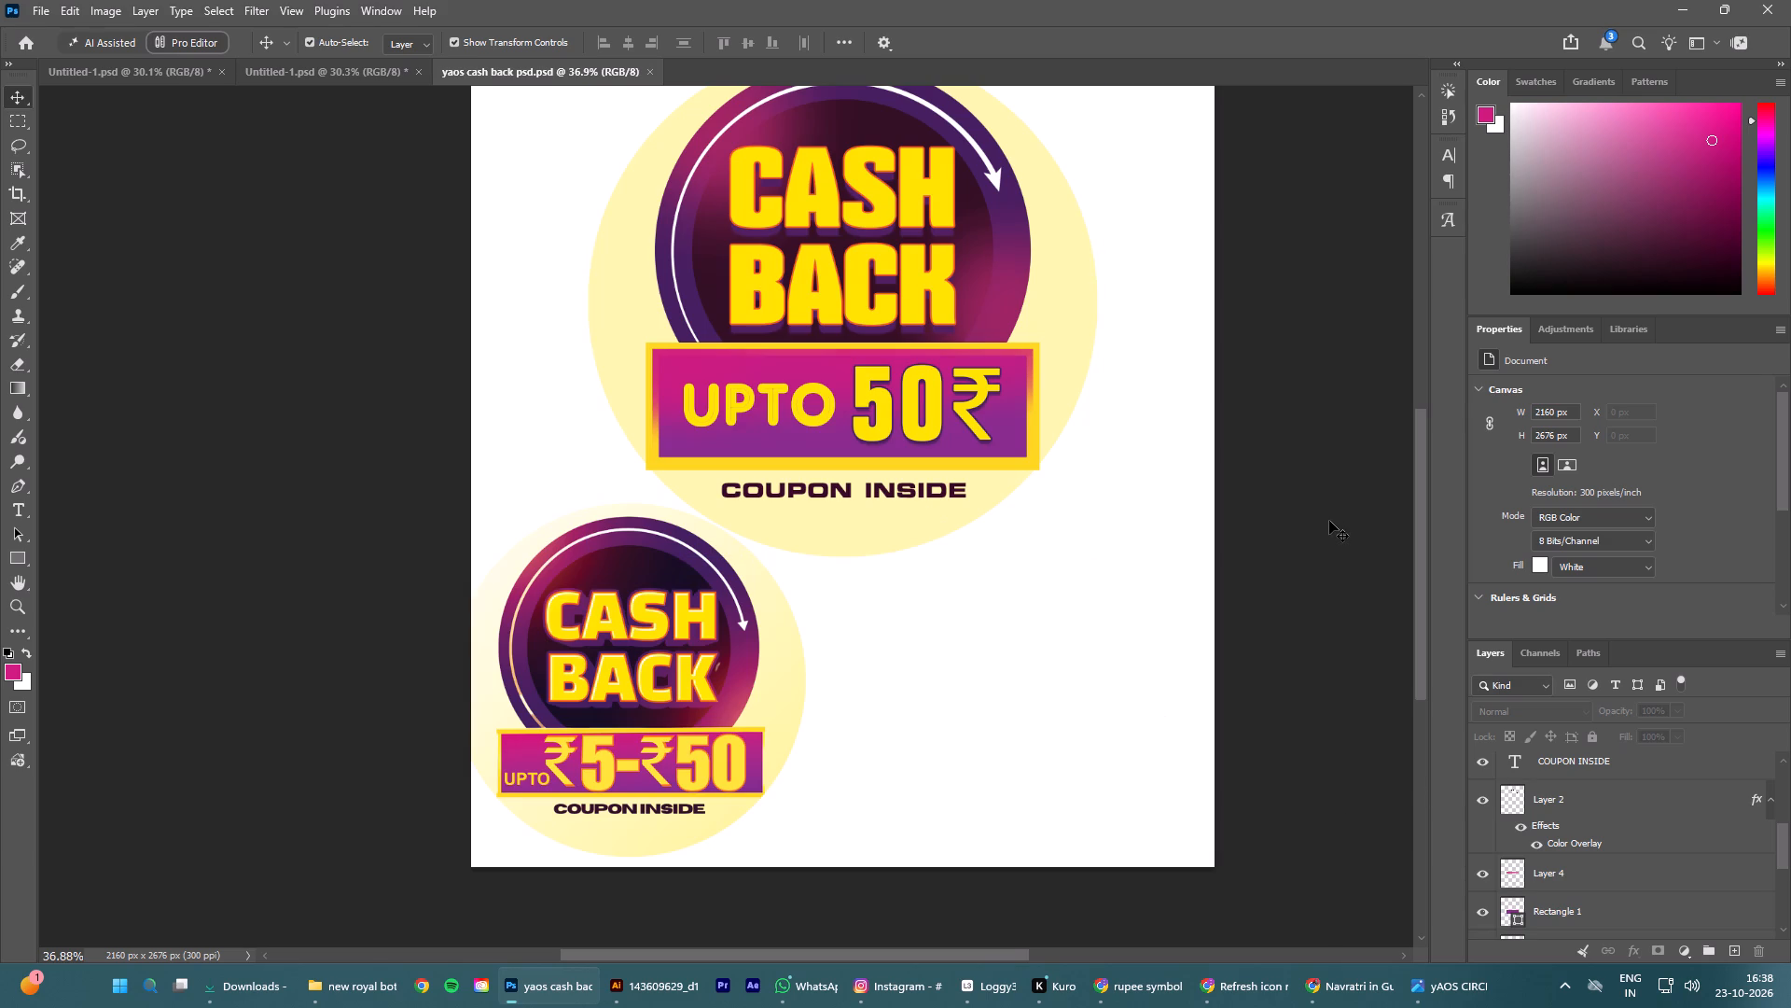
{"action": "scroll", "coordinate": [1329, 521], "scroll_direction": "down", "scroll_amount": 1, "text": "alt"}
{"action": "scroll", "coordinate": [1329, 521], "scroll_direction": "up", "scroll_amount": 1}
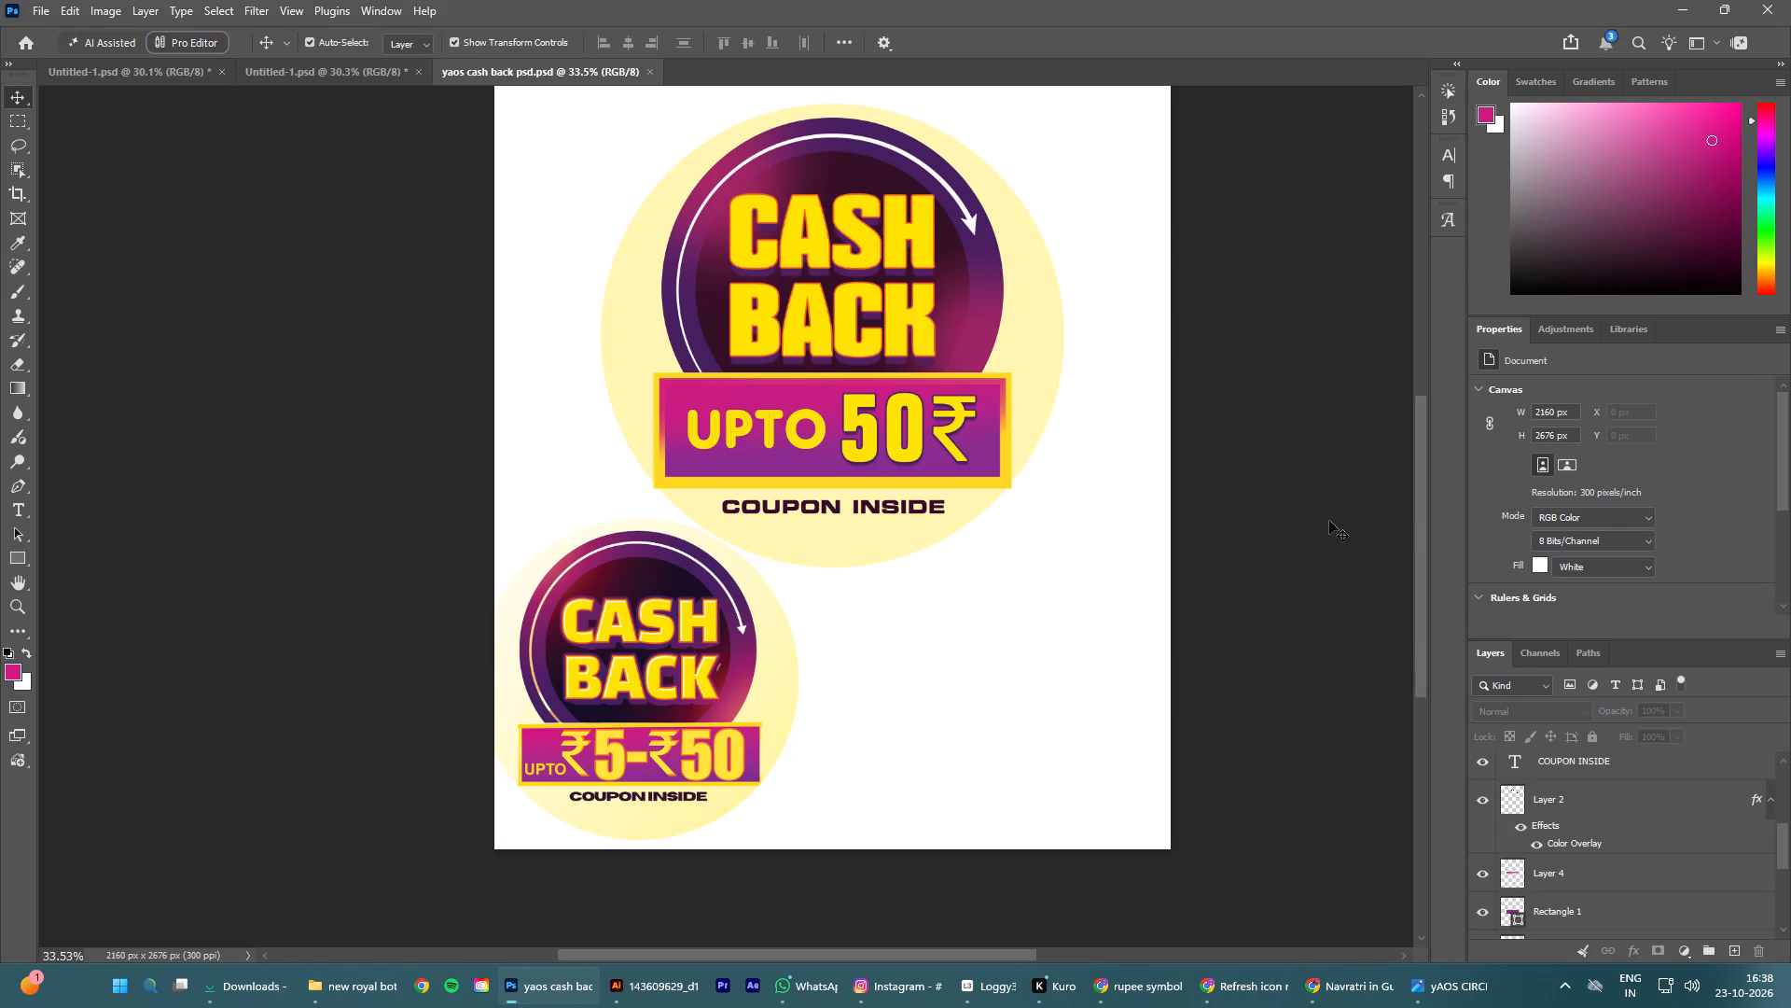
{"action": "scroll", "coordinate": [1329, 521], "scroll_direction": "up", "scroll_amount": 1}
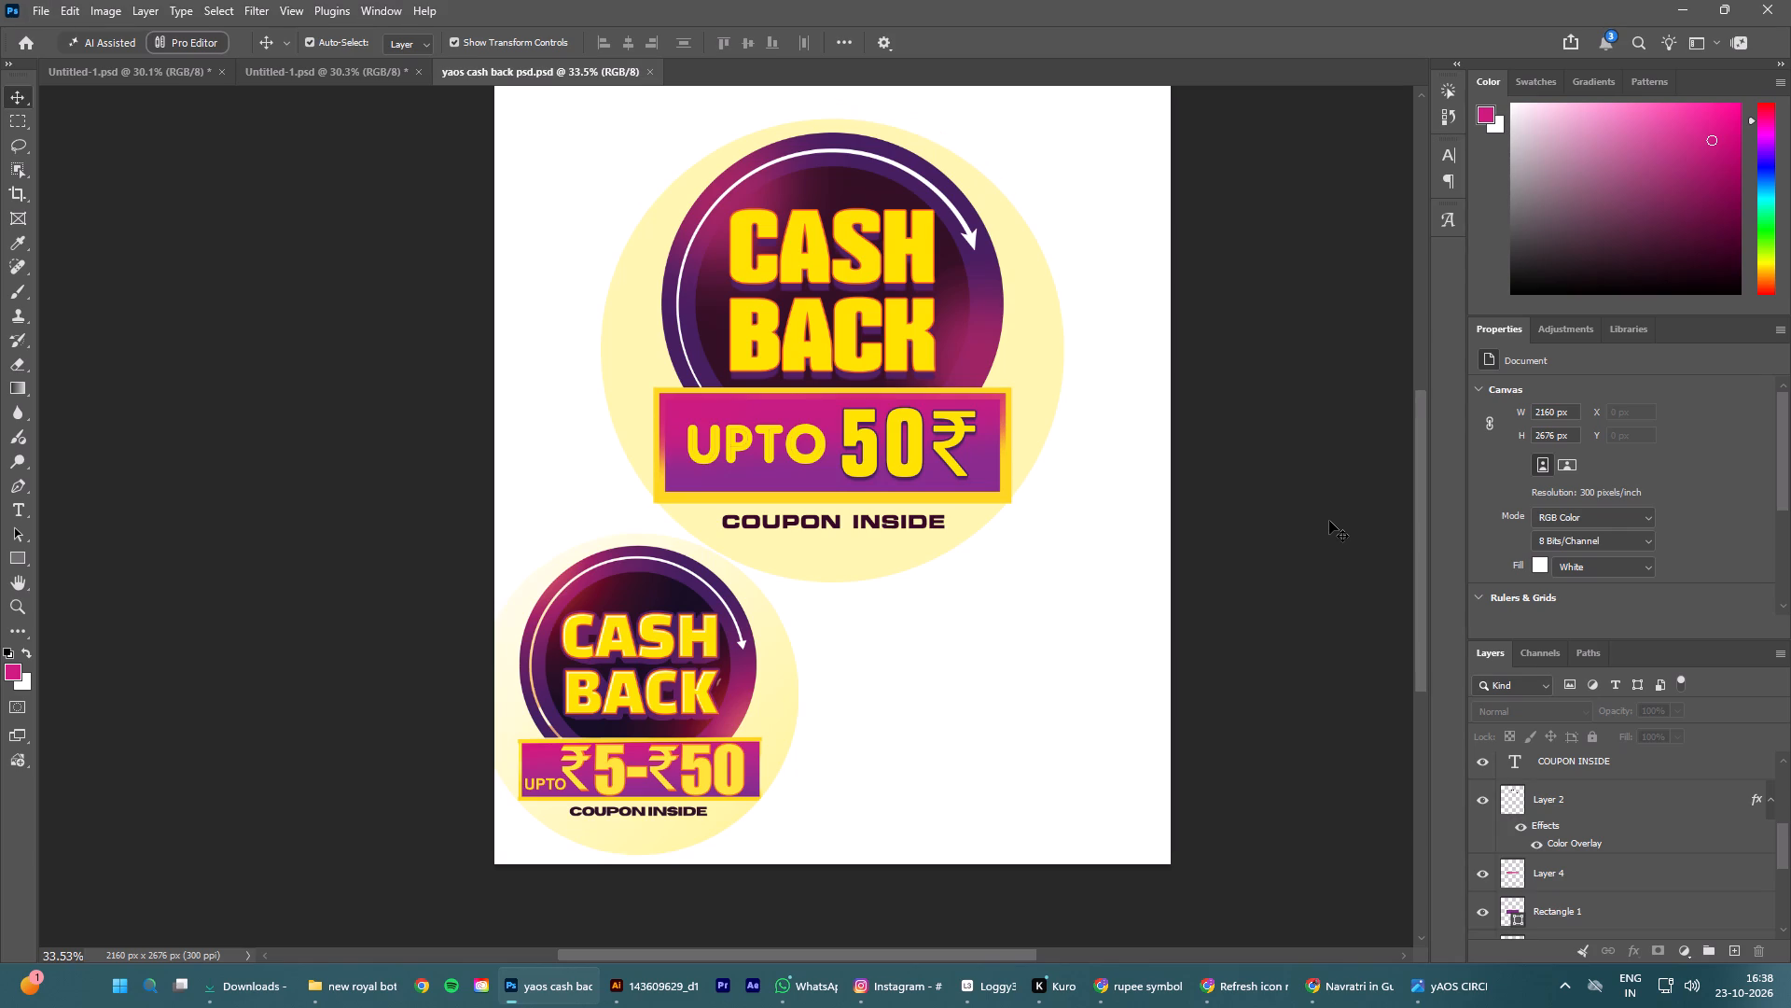
Delete the smaller reference badge, the yAOS CIRCLE smart object, from the canvas.
{"action": "left_click", "coordinate": [647, 644]}
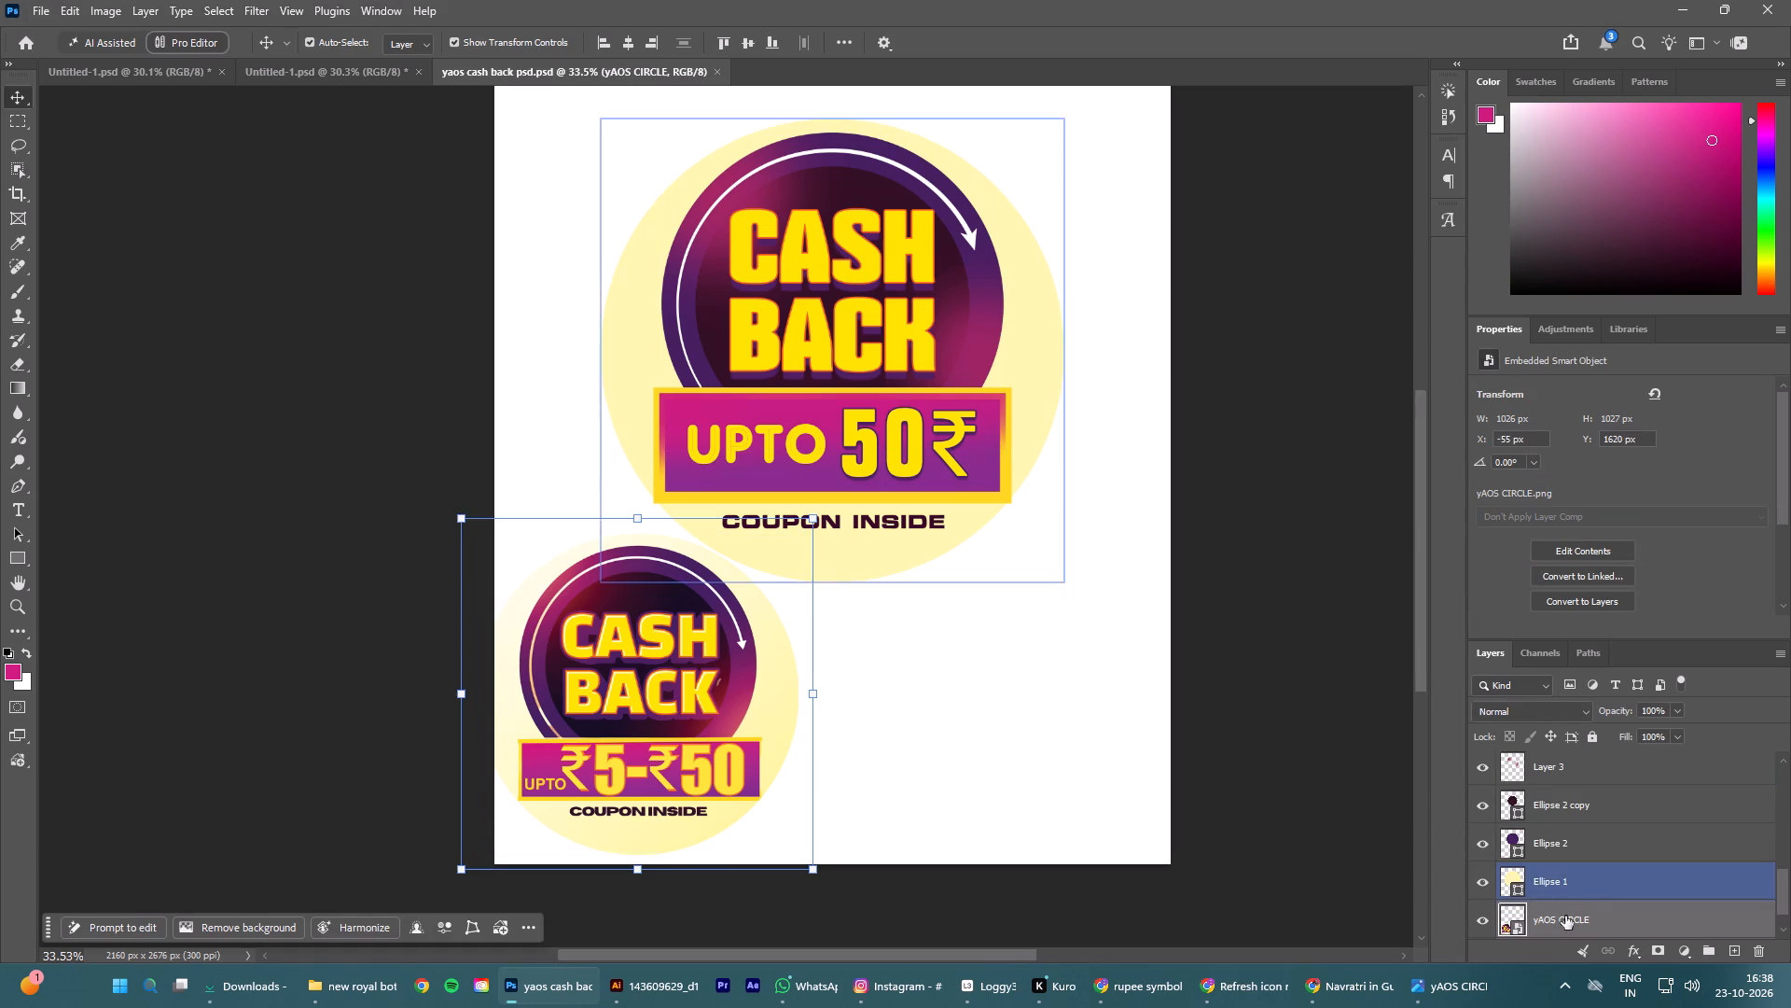
{"action": "key", "text": "Delete"}
Select all layers of the rebuilt badge together, from Ellipse 1 through the 50₹ text, leaving out the Background.
{"action": "scroll", "coordinate": [1069, 662], "scroll_direction": "up", "scroll_amount": 1}
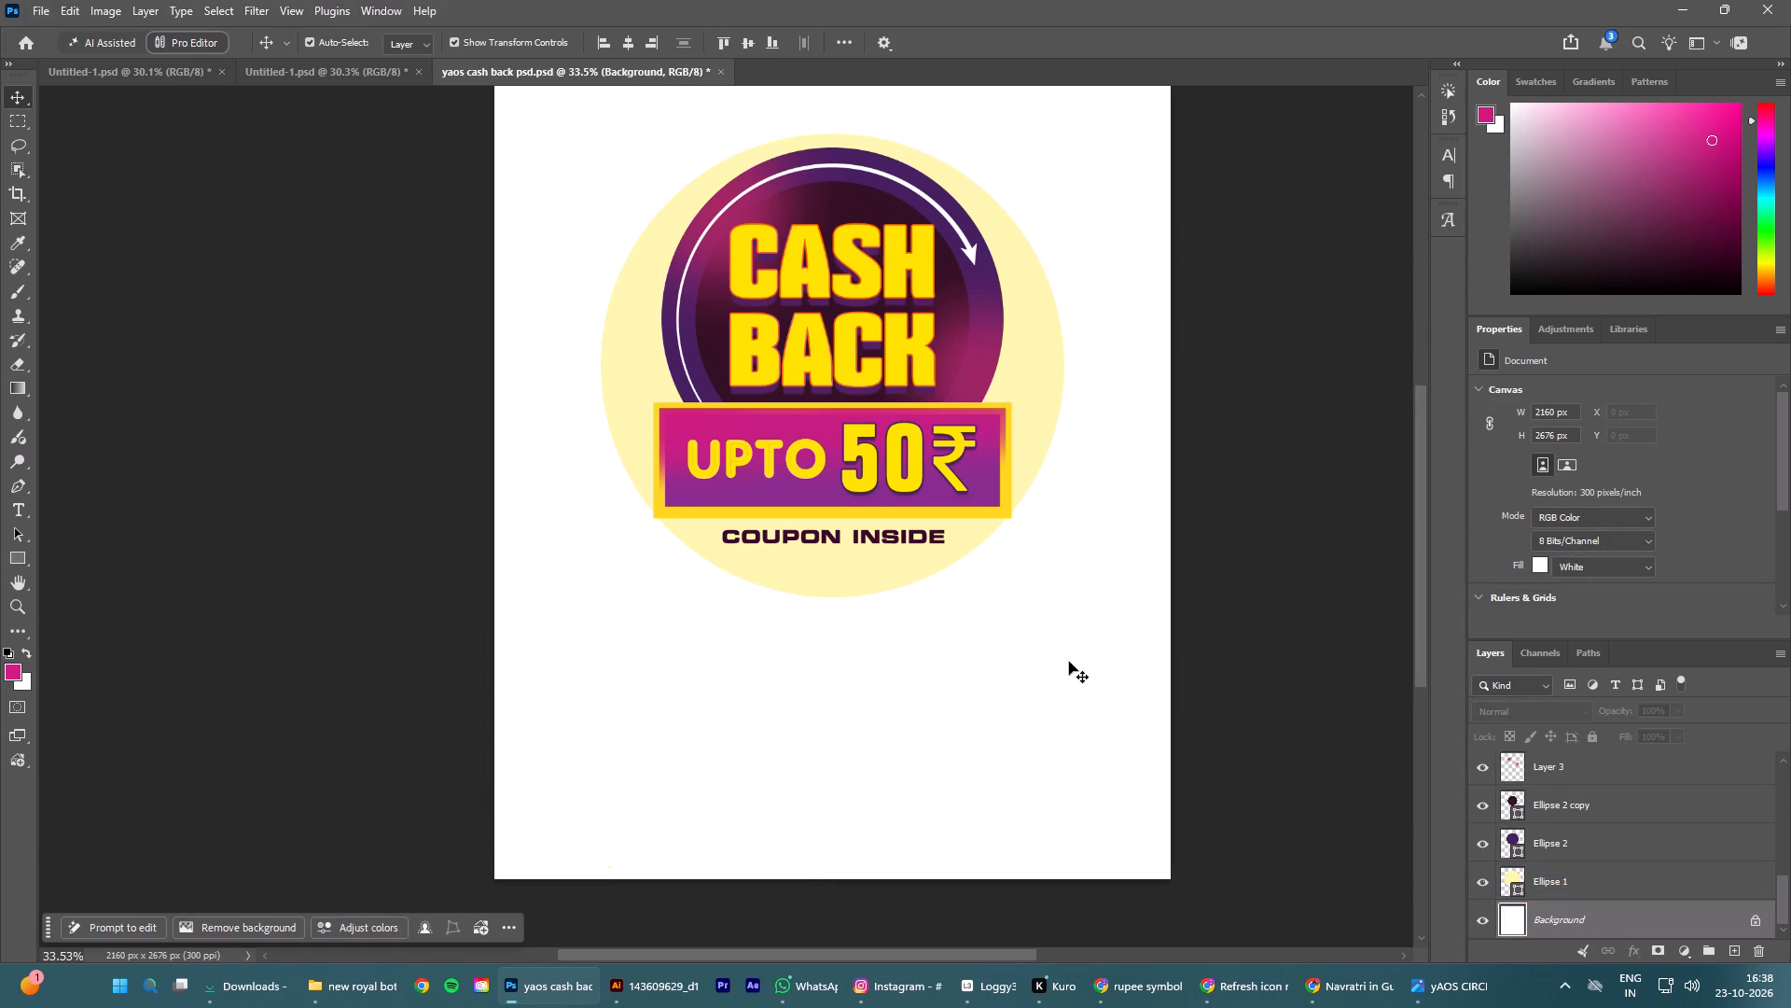
{"action": "scroll", "coordinate": [1069, 662], "scroll_direction": "up", "scroll_amount": 1}
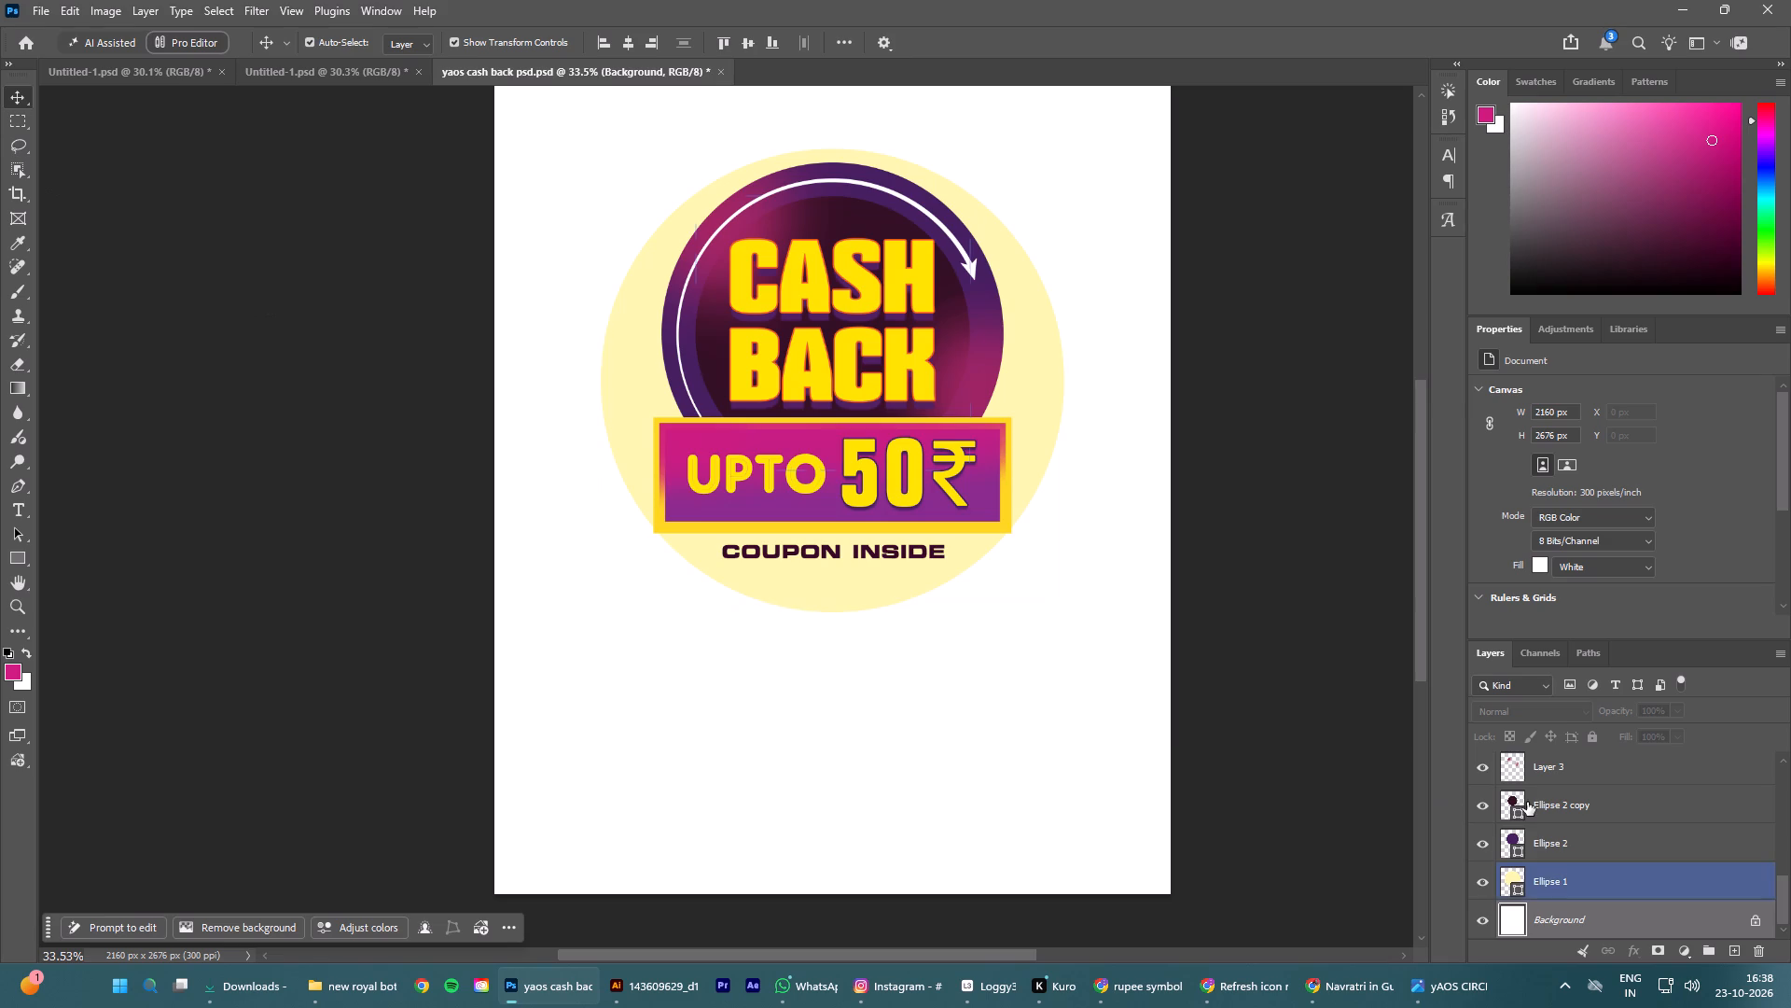
{"action": "scroll", "coordinate": [1574, 900], "scroll_direction": "down", "scroll_amount": 4}
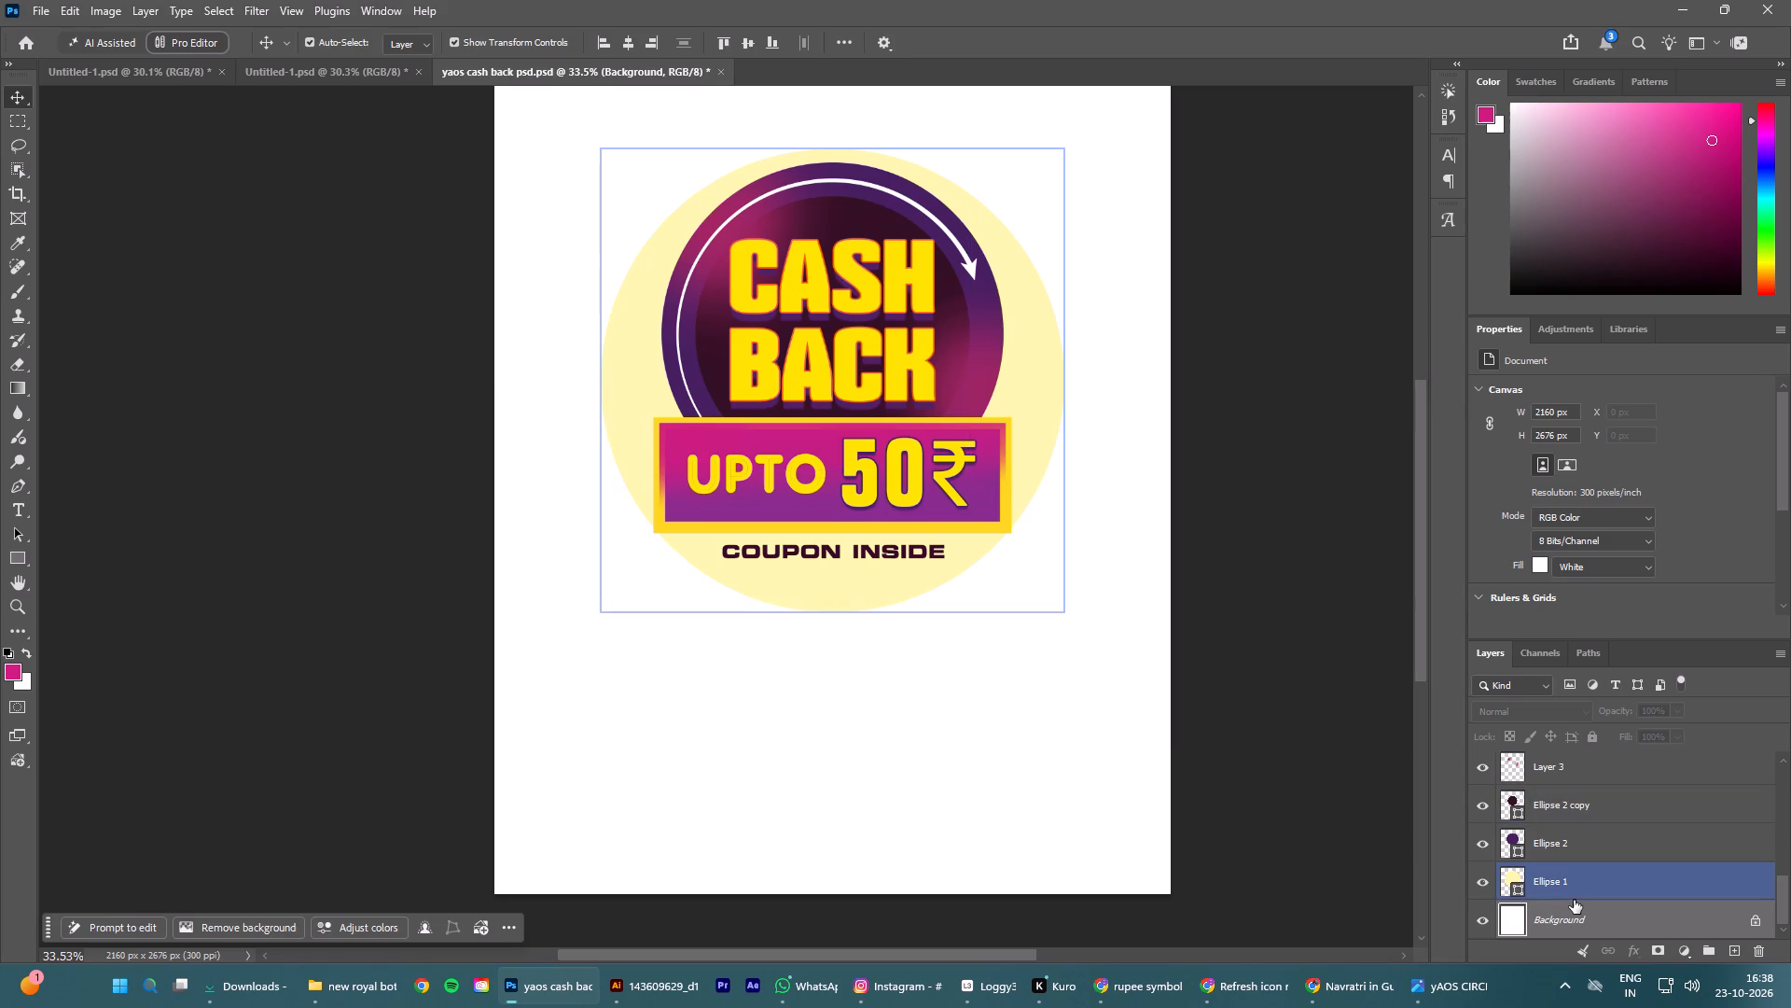
{"action": "left_click", "coordinate": [1562, 876]}
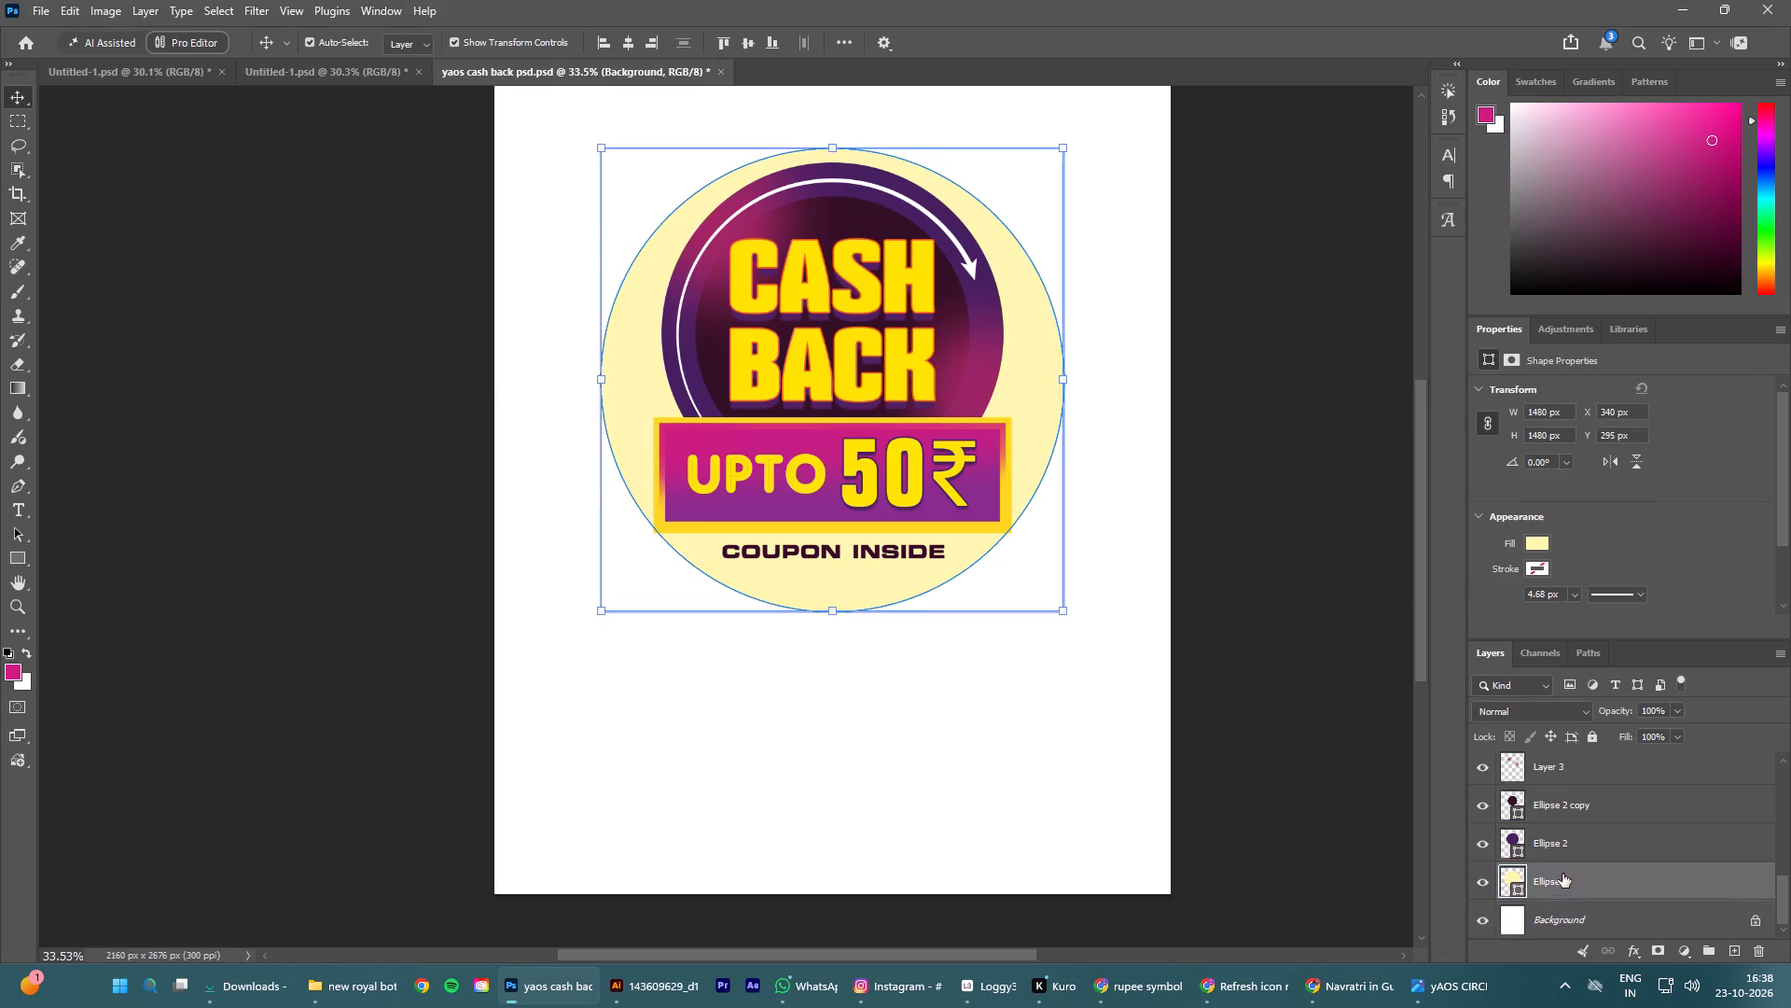
{"action": "scroll", "coordinate": [1562, 874], "scroll_direction": "up", "scroll_amount": 17}
{"action": "left_click", "coordinate": [1554, 769], "text": "shift"}
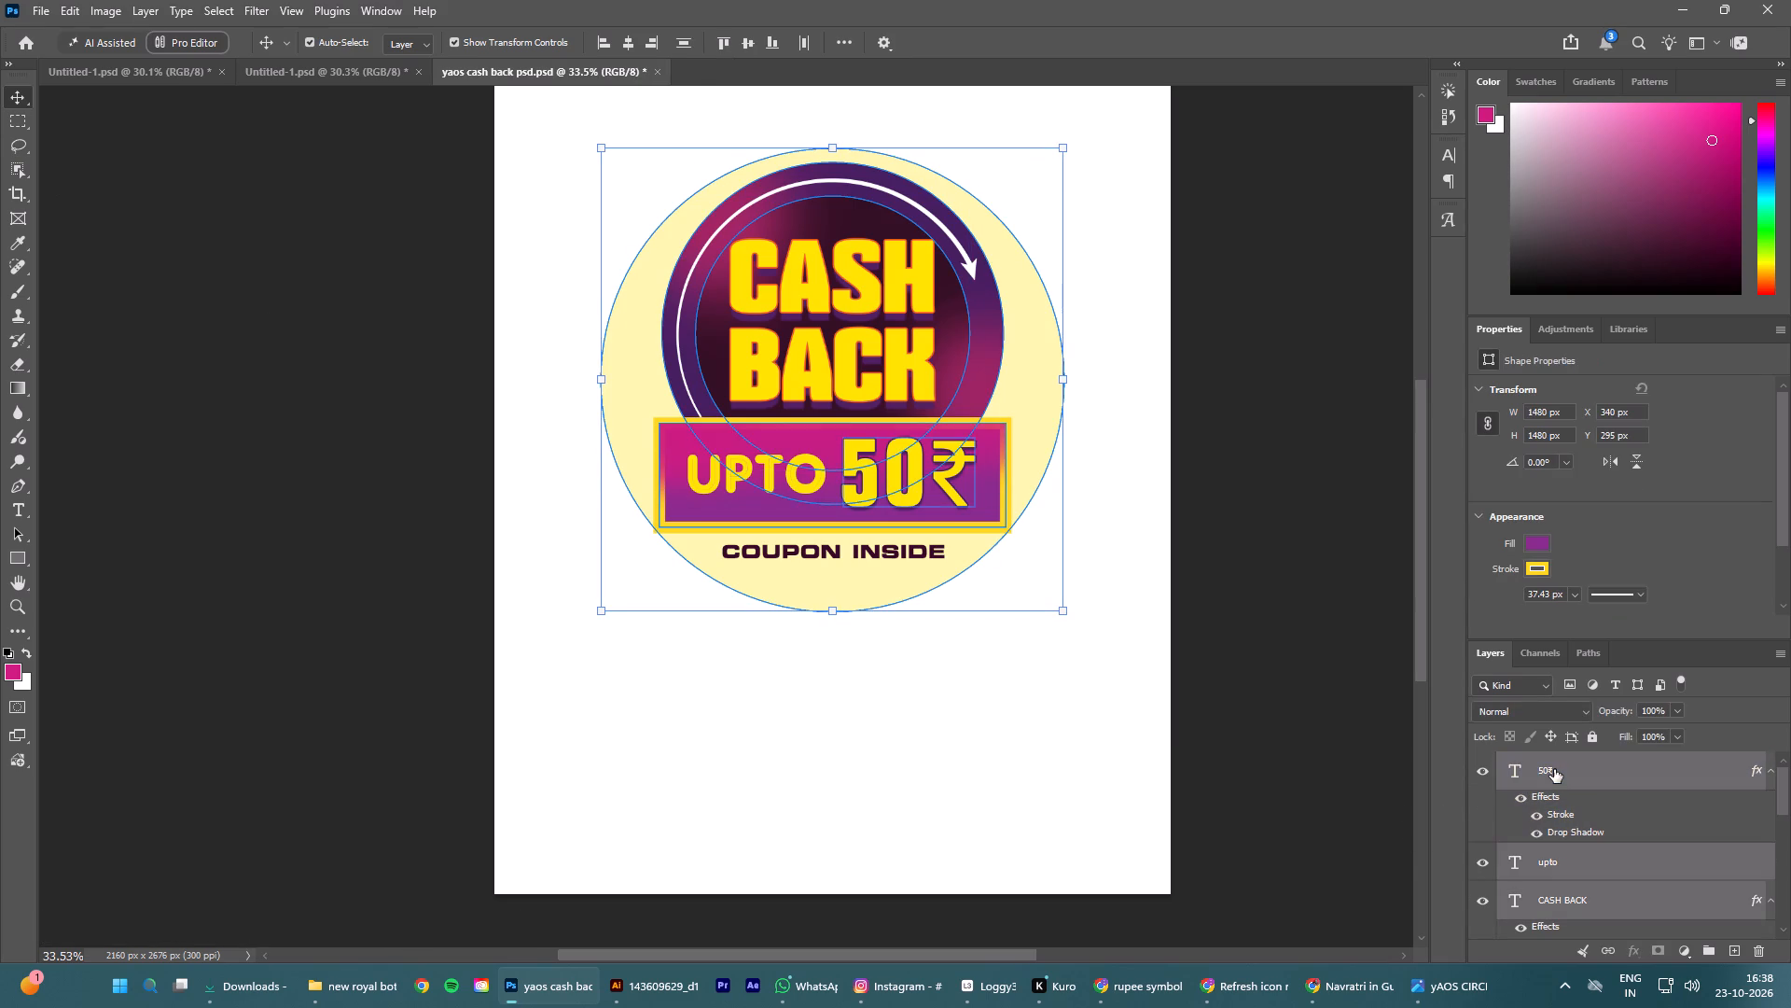
{"action": "left_click", "coordinate": [832, 356]}
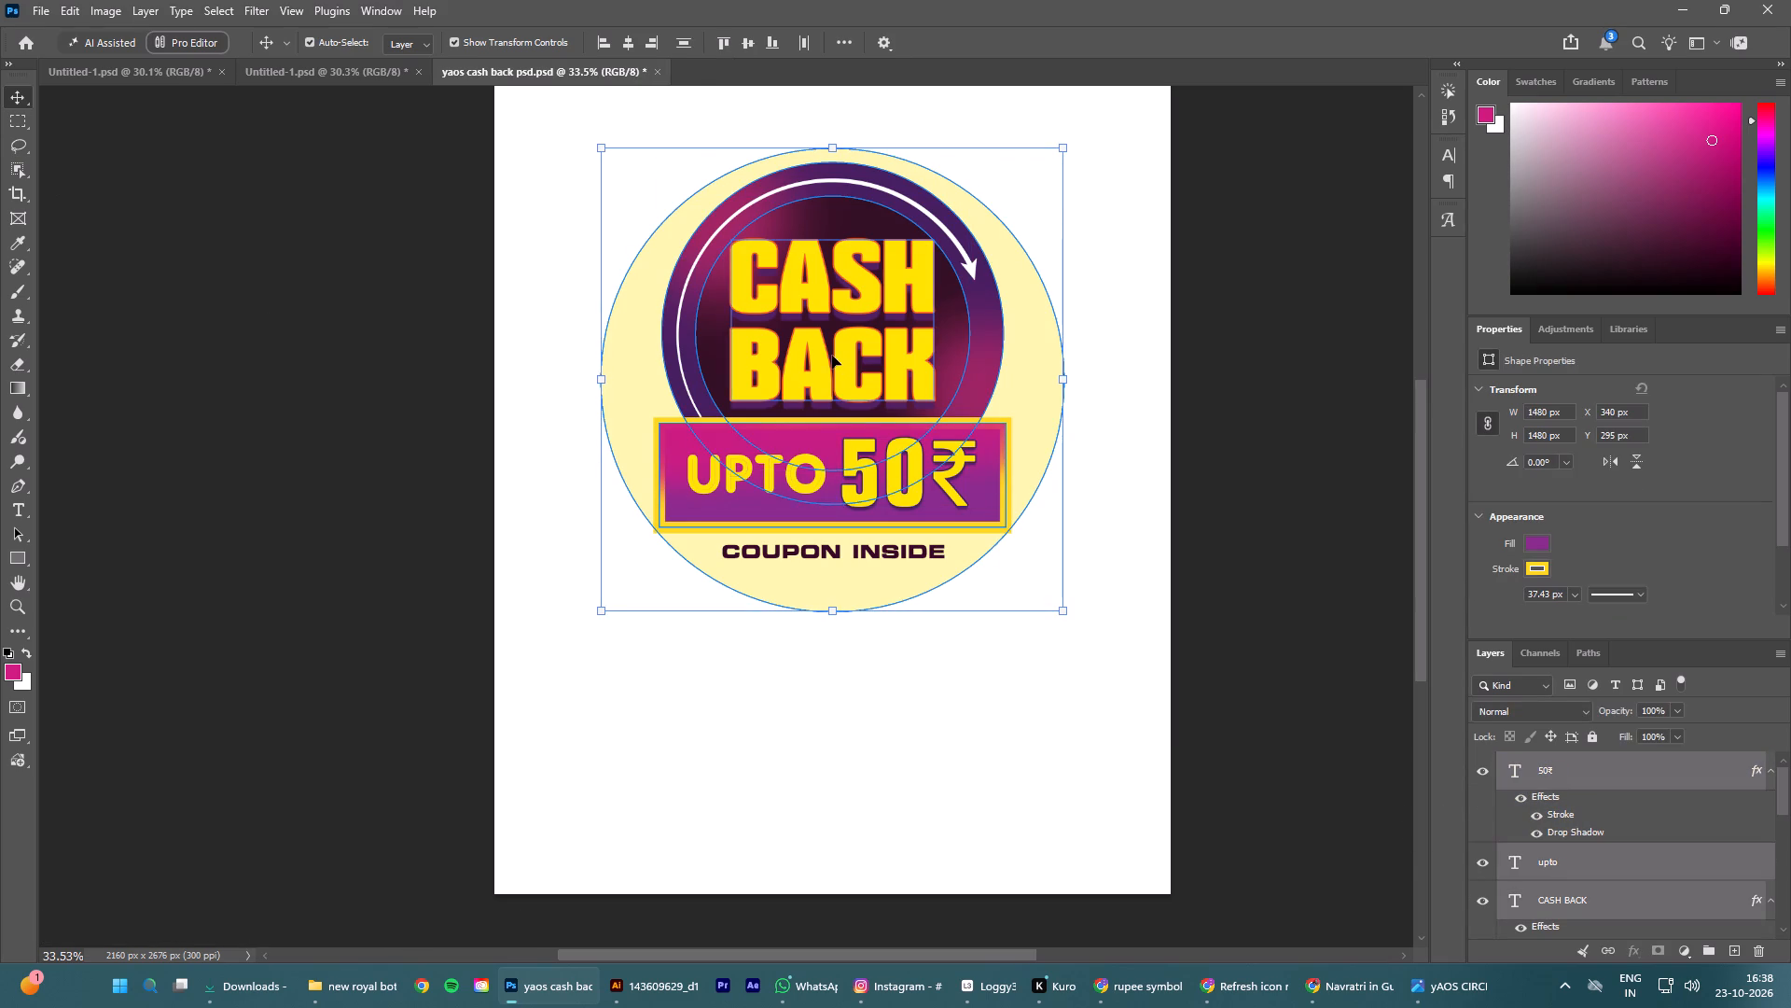
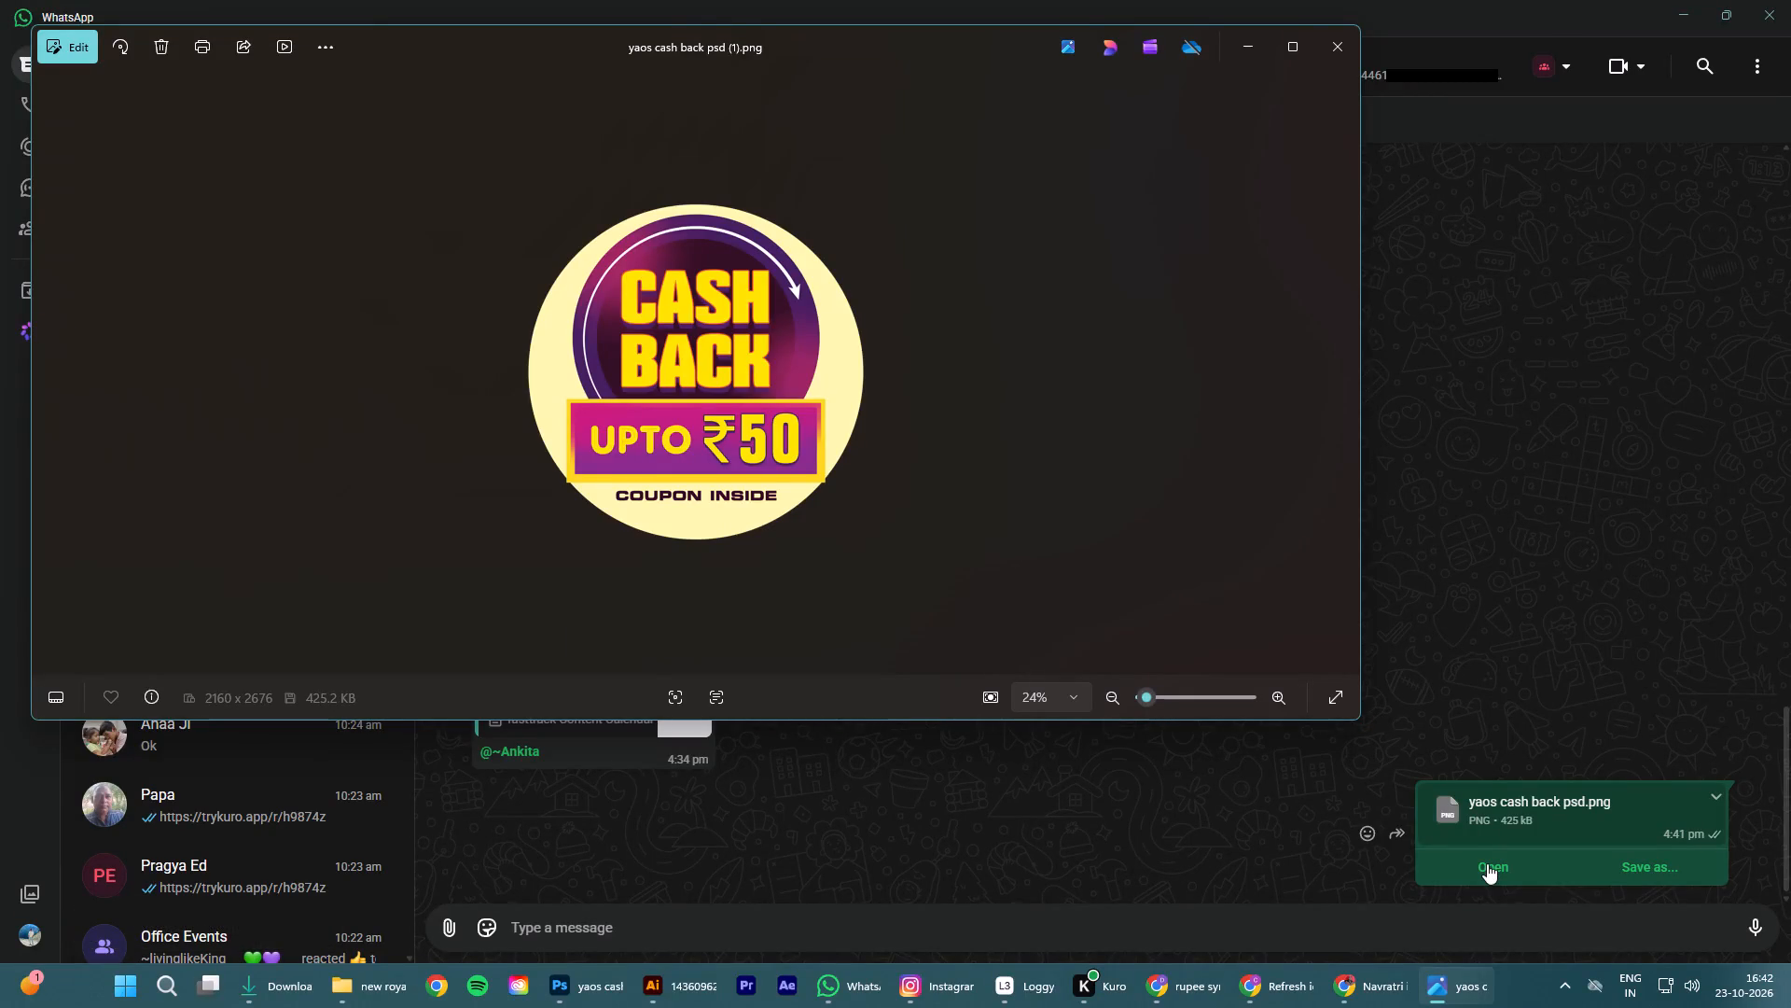
Inspect the exported badge image yaos cash back psd (1).png up close, checking the CASH BACK lettering, UPTO ₹50 banner and circle edges.
{"action": "scroll", "coordinate": [635, 526], "scroll_direction": "up", "scroll_amount": 12}
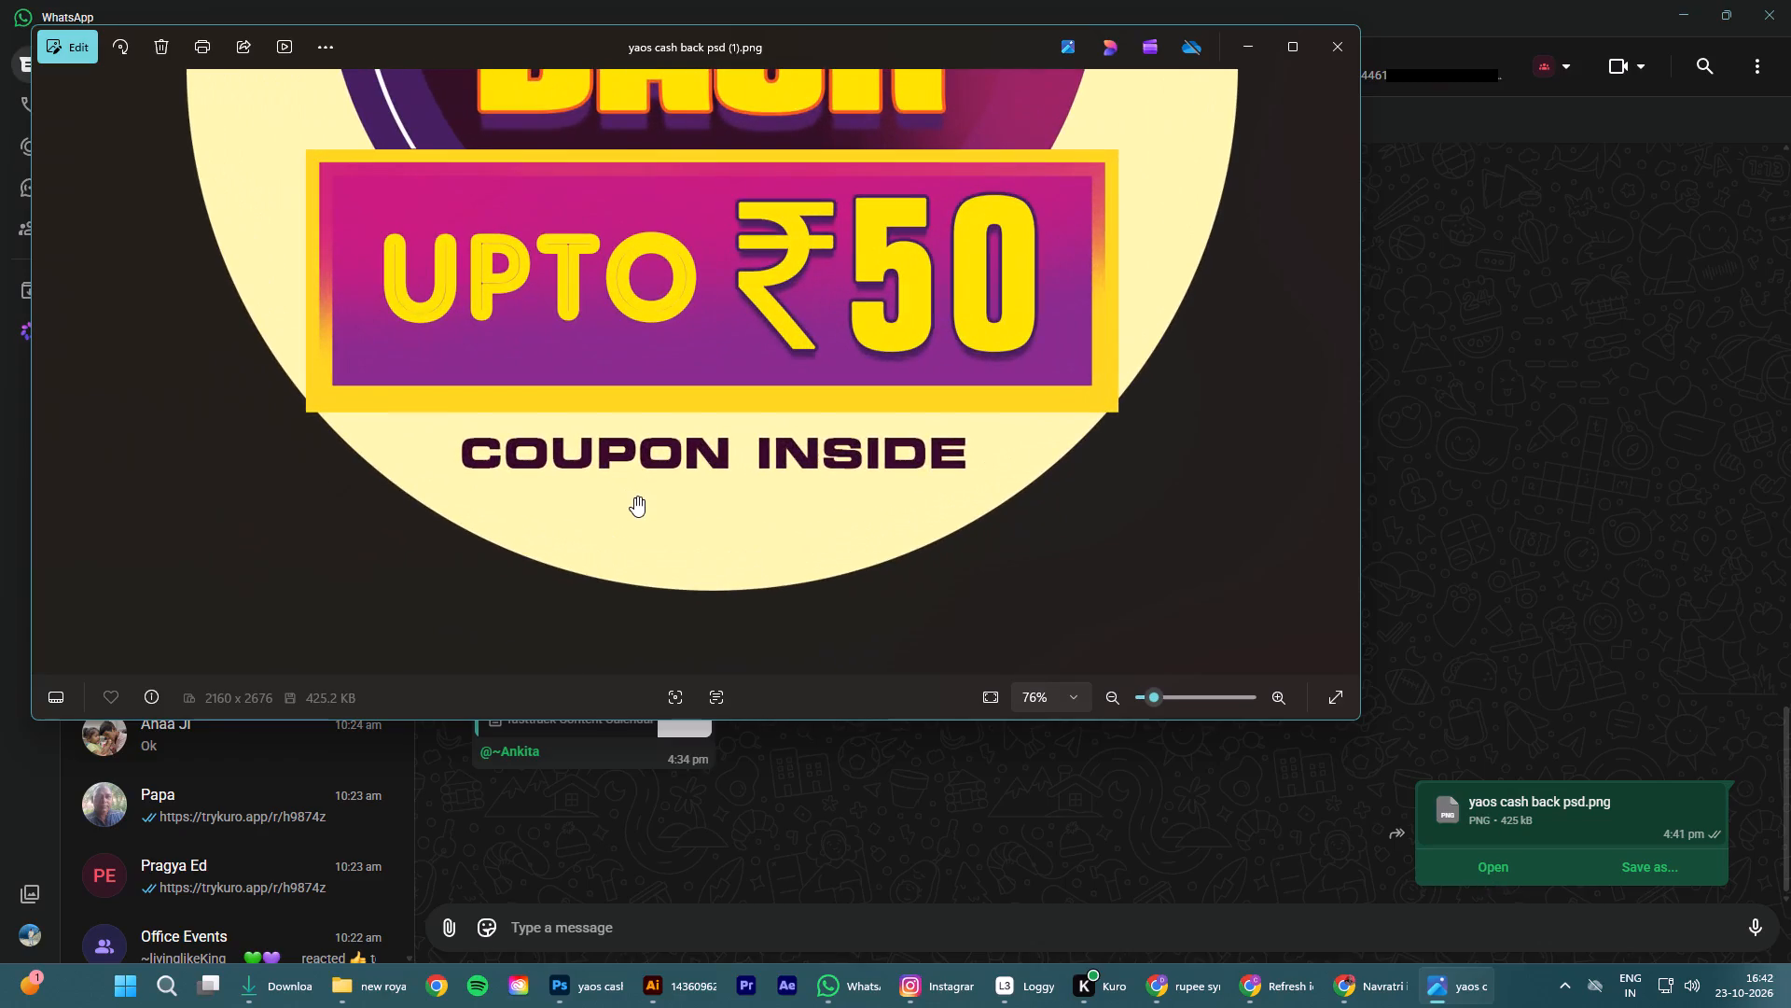
{"action": "scroll", "coordinate": [634, 497], "scroll_direction": "down", "scroll_amount": 6}
{"action": "scroll", "coordinate": [767, 294], "scroll_direction": "up", "scroll_amount": 7}
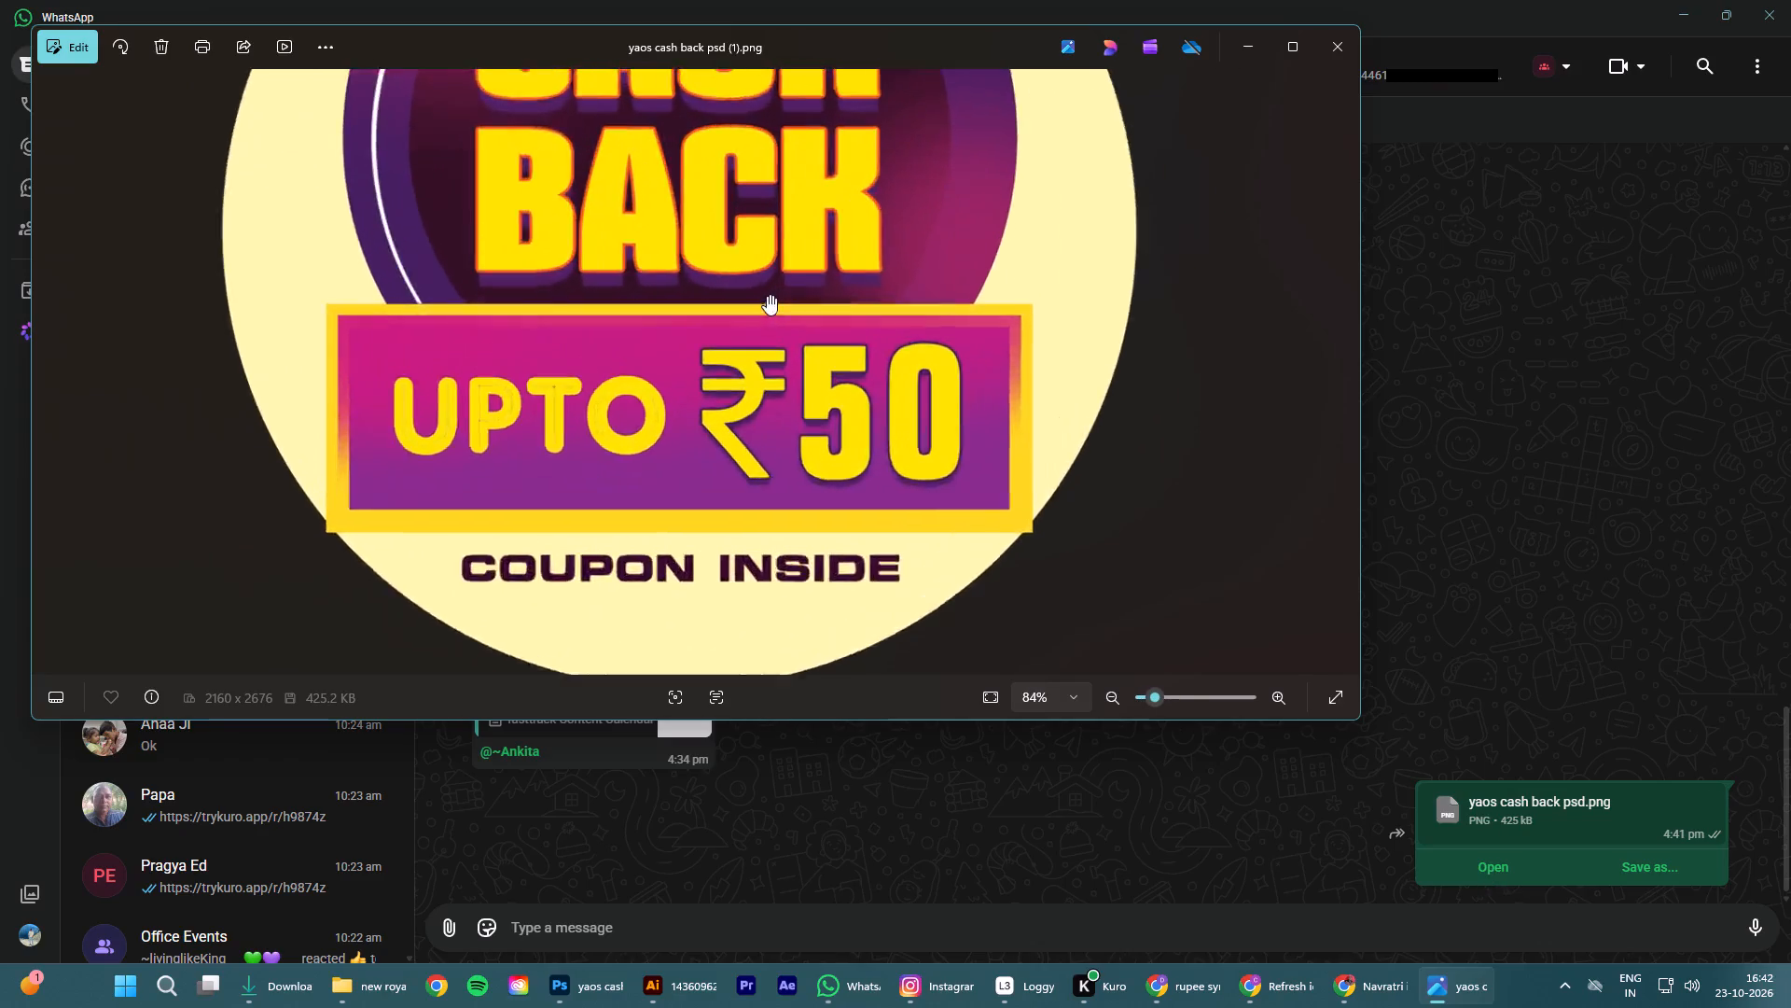
{"action": "scroll", "coordinate": [739, 372], "scroll_direction": "up", "scroll_amount": 8}
{"action": "scroll", "coordinate": [707, 512], "scroll_direction": "down", "scroll_amount": 2}
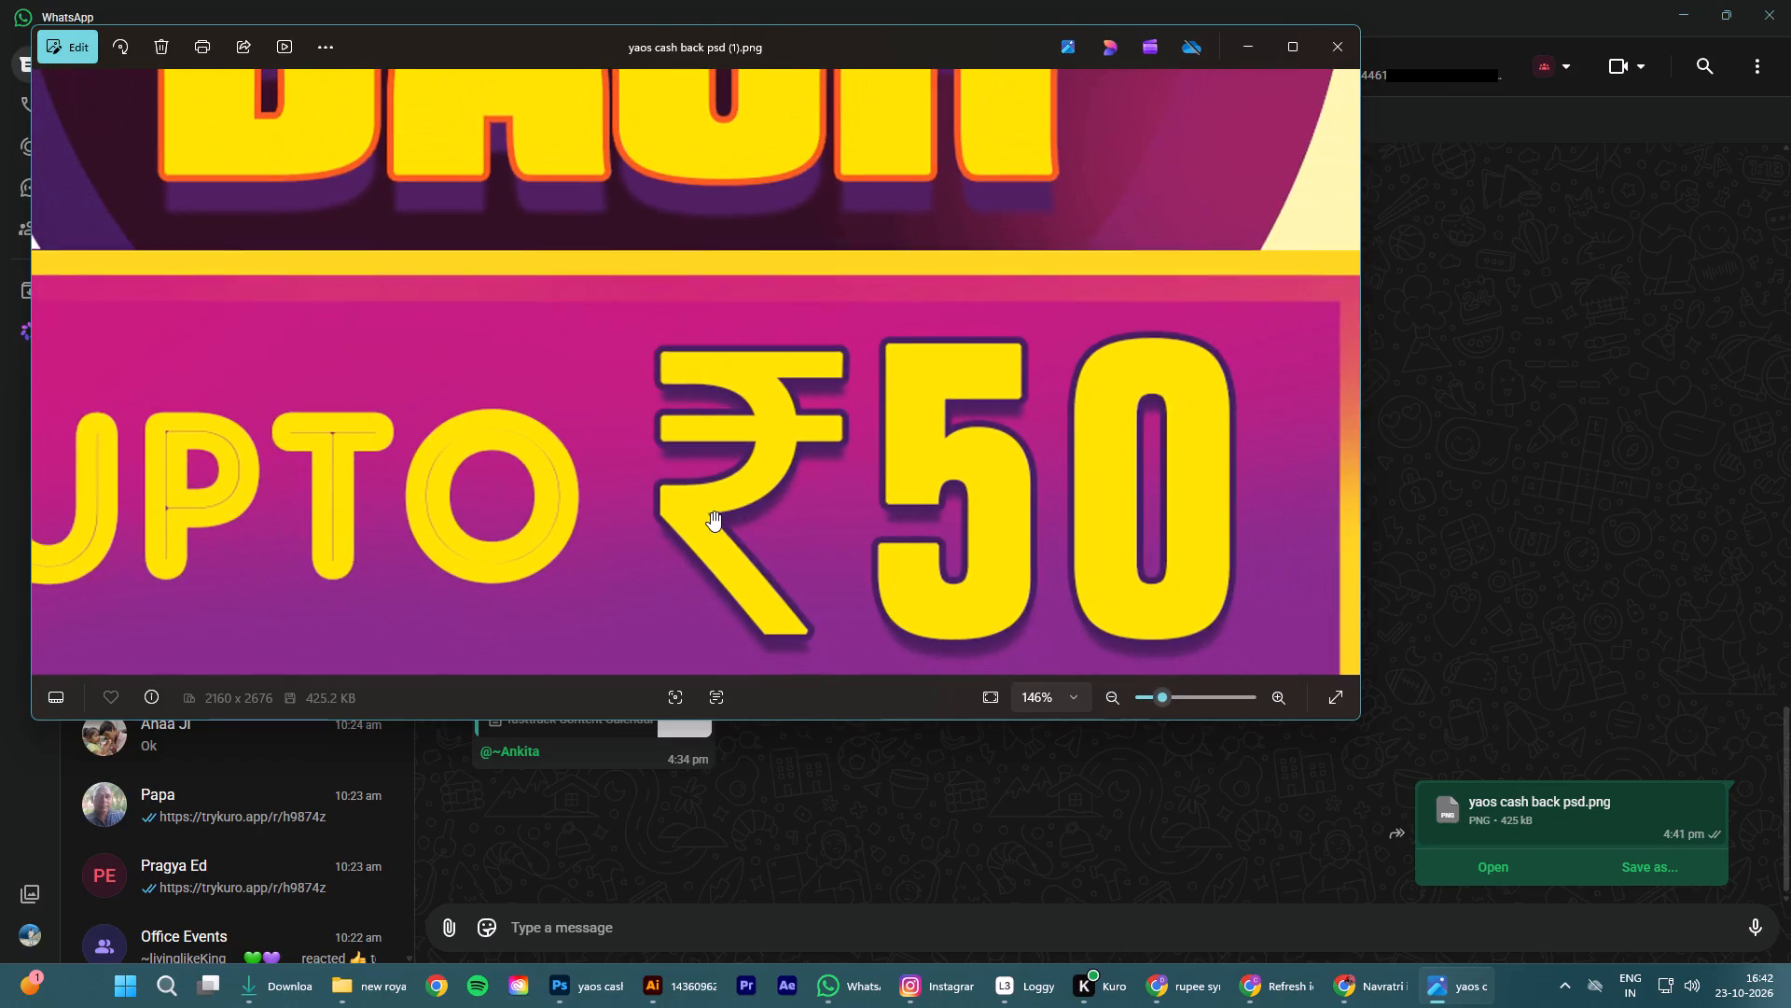
{"action": "scroll", "coordinate": [711, 511], "scroll_direction": "down", "scroll_amount": 15}
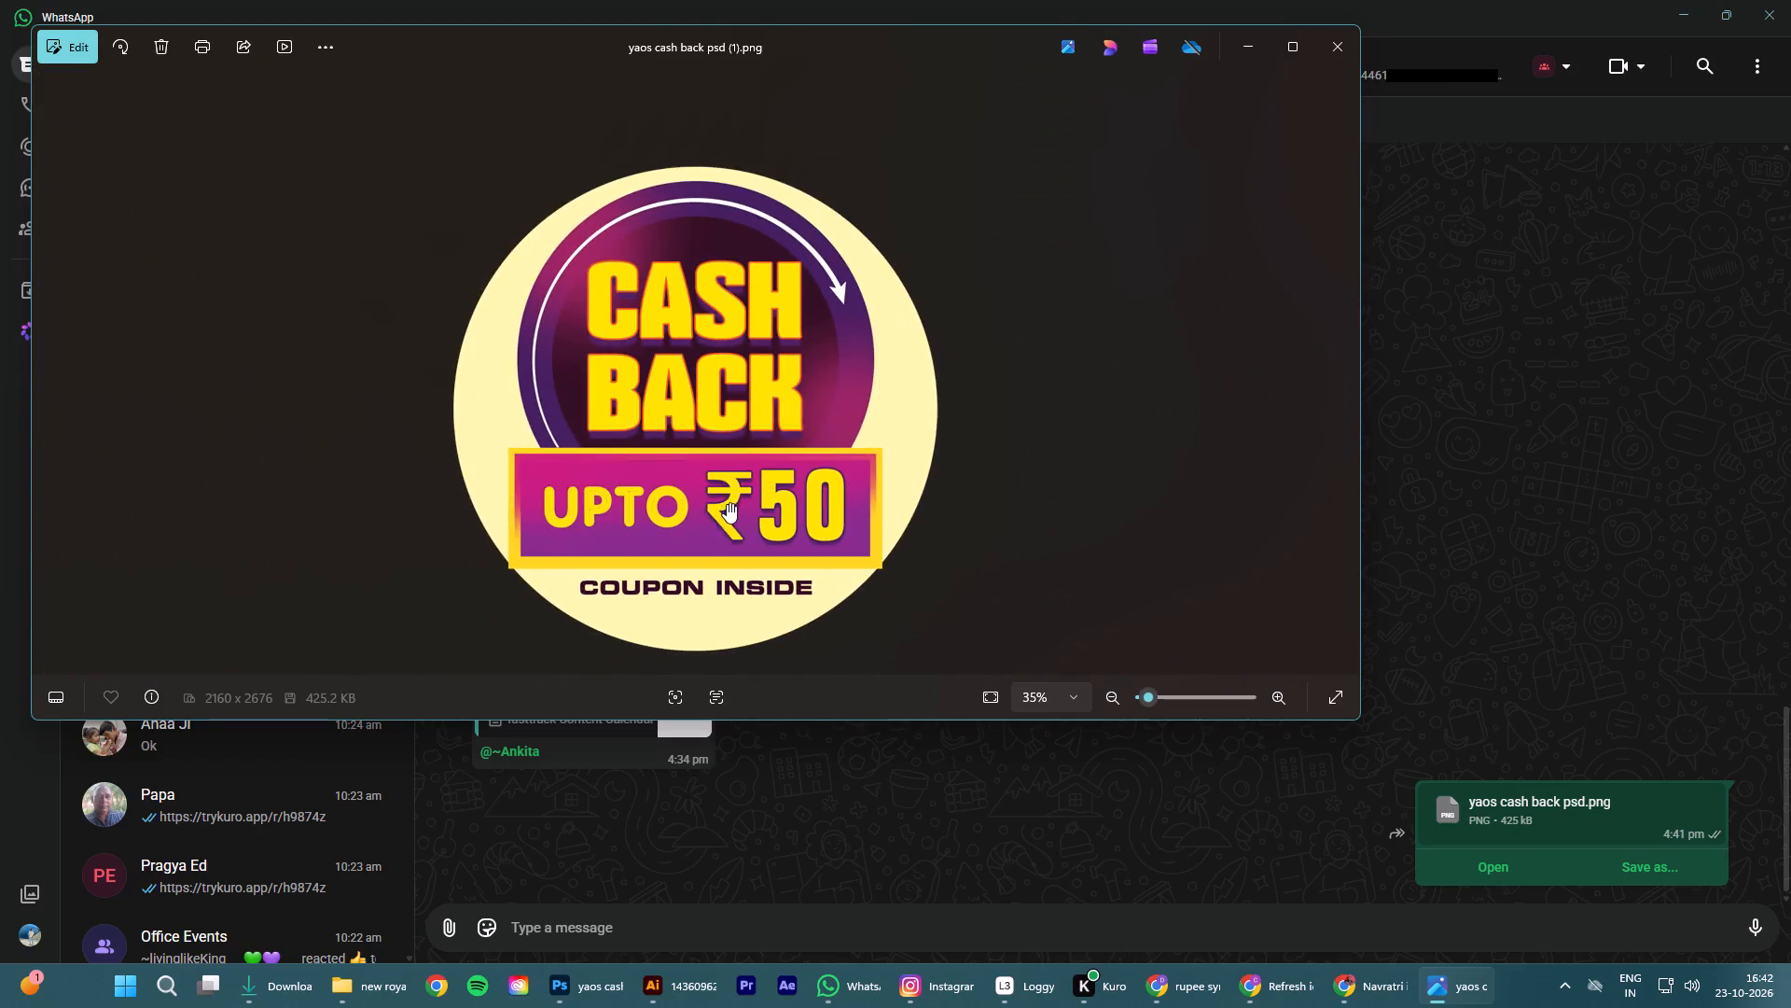
{"action": "scroll", "coordinate": [770, 402], "scroll_direction": "up", "scroll_amount": 15}
{"action": "scroll", "coordinate": [770, 402], "scroll_direction": "down", "scroll_amount": 7}
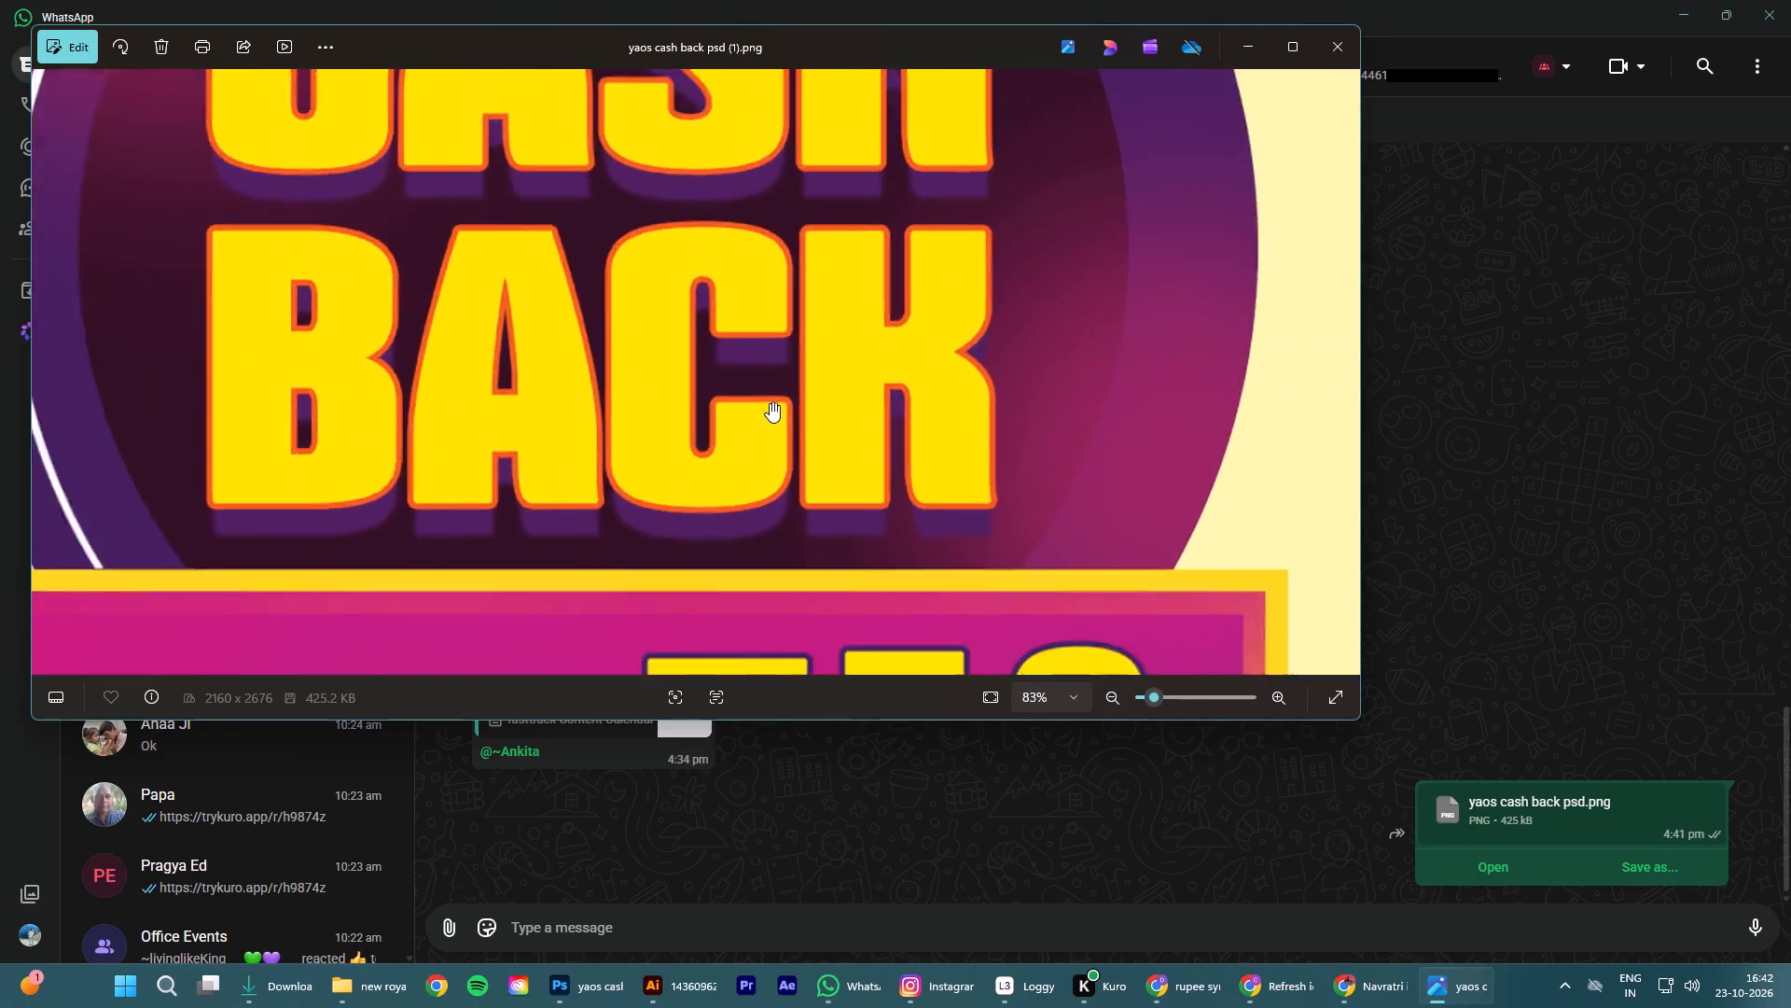
{"action": "scroll", "coordinate": [770, 402], "scroll_direction": "down", "scroll_amount": 1}
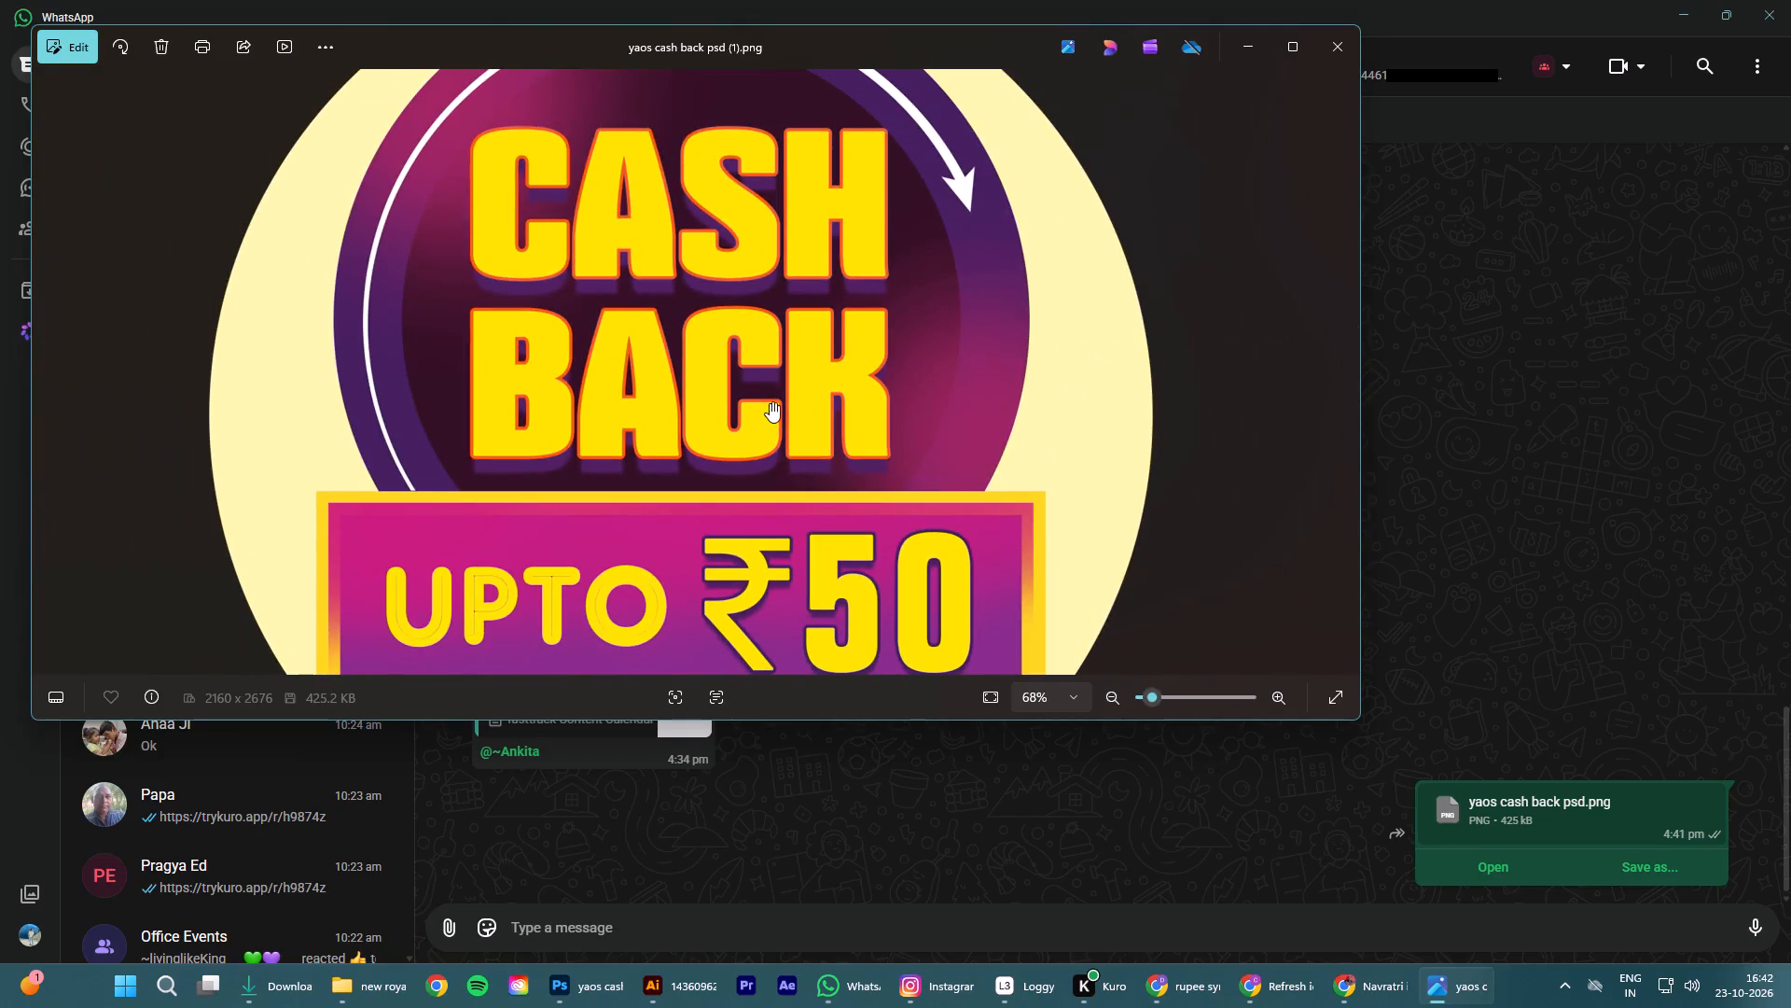
{"action": "scroll", "coordinate": [770, 402], "scroll_direction": "down", "scroll_amount": 17}
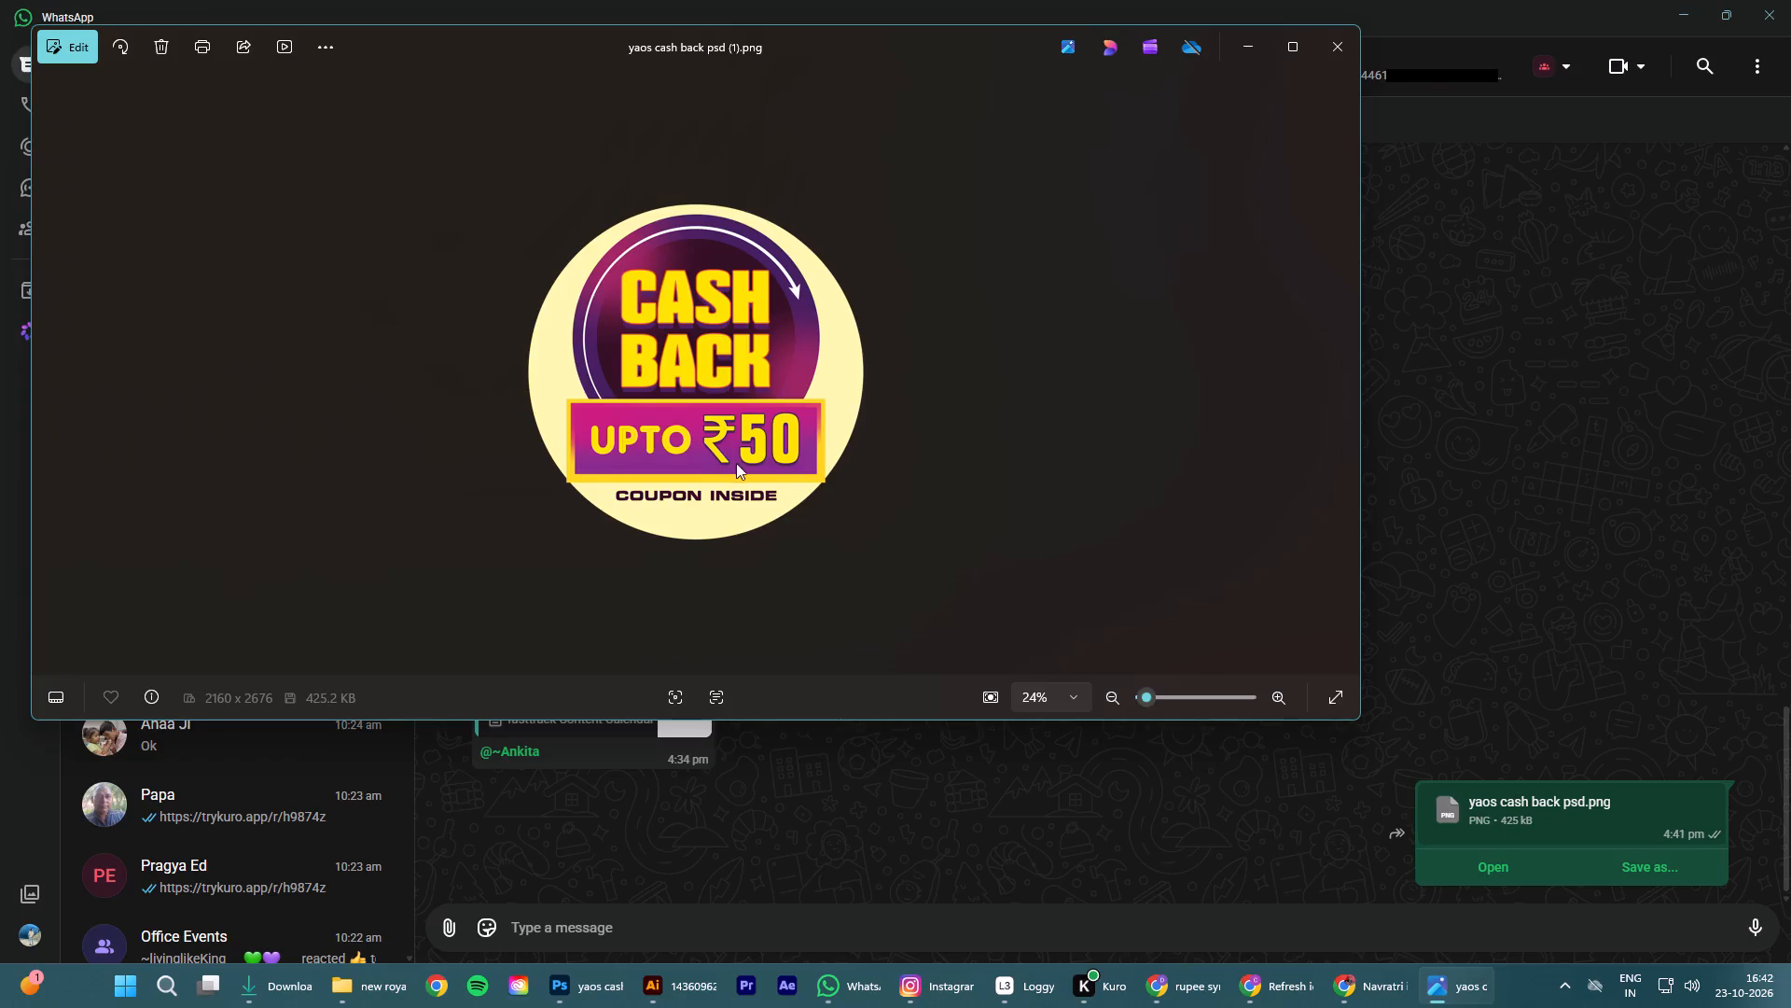
{"action": "scroll", "coordinate": [737, 361], "scroll_direction": "up", "scroll_amount": 8}
{"action": "scroll", "coordinate": [723, 366], "scroll_direction": "down", "scroll_amount": 5}
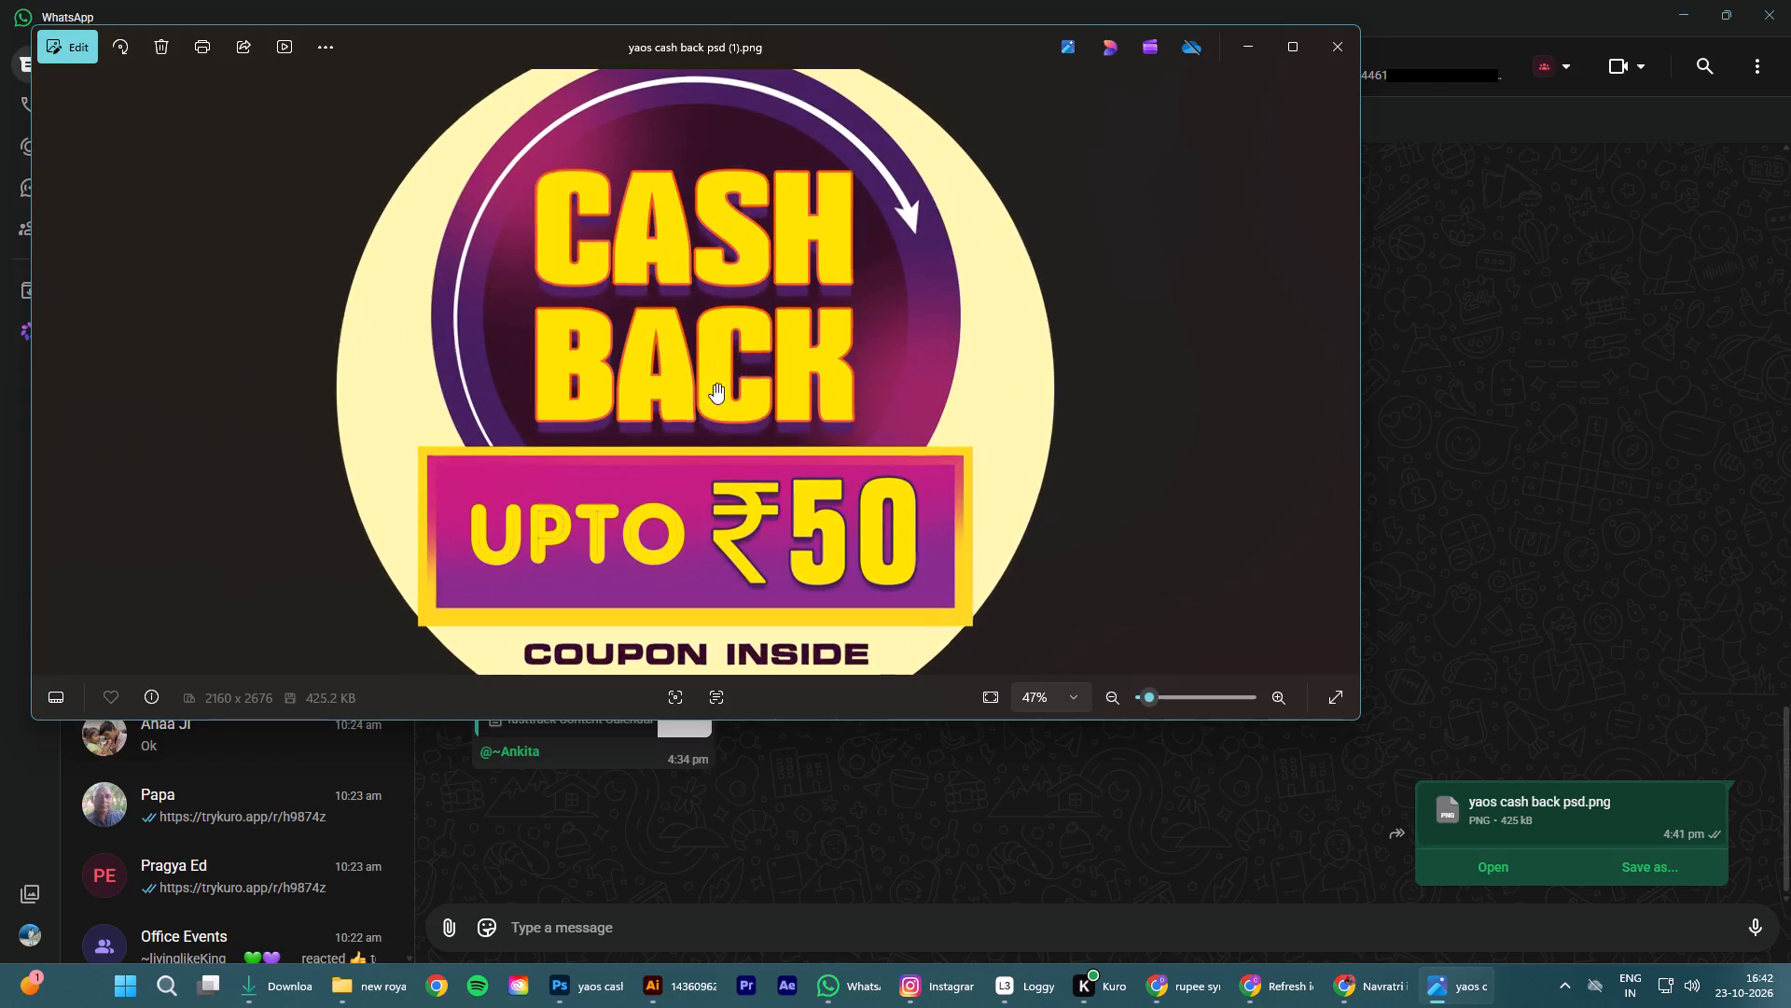
{"action": "scroll", "coordinate": [714, 384], "scroll_direction": "down", "scroll_amount": 9}
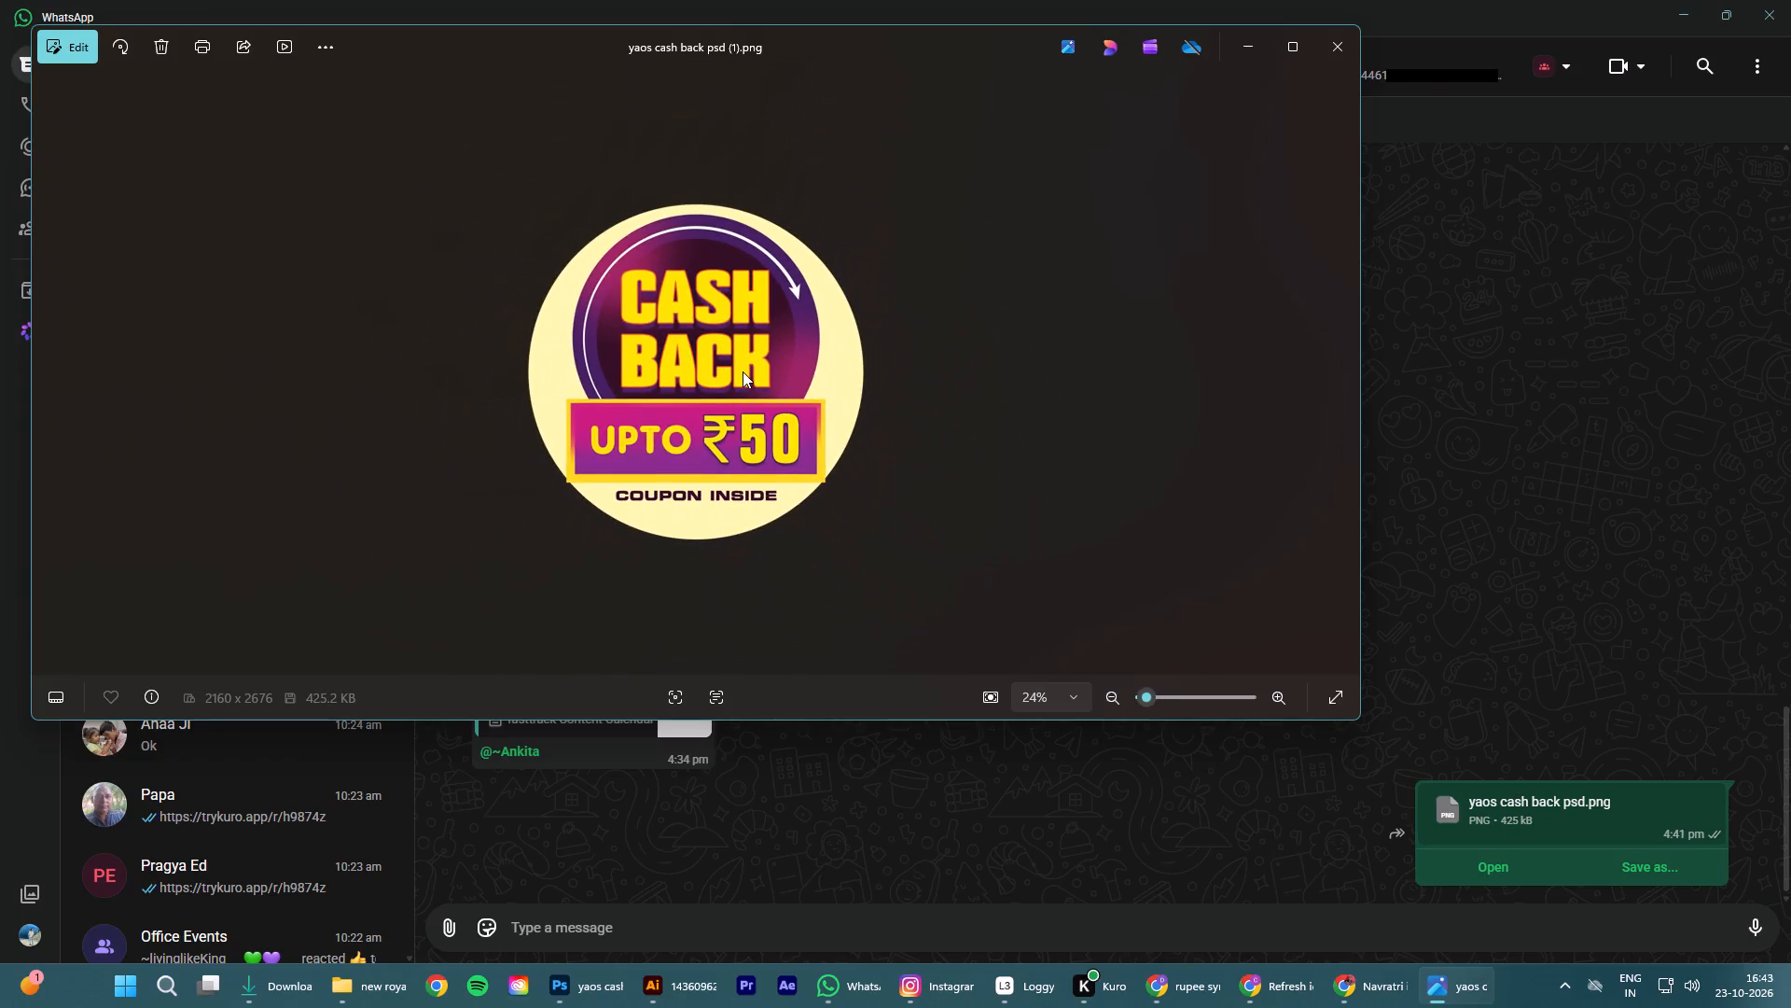